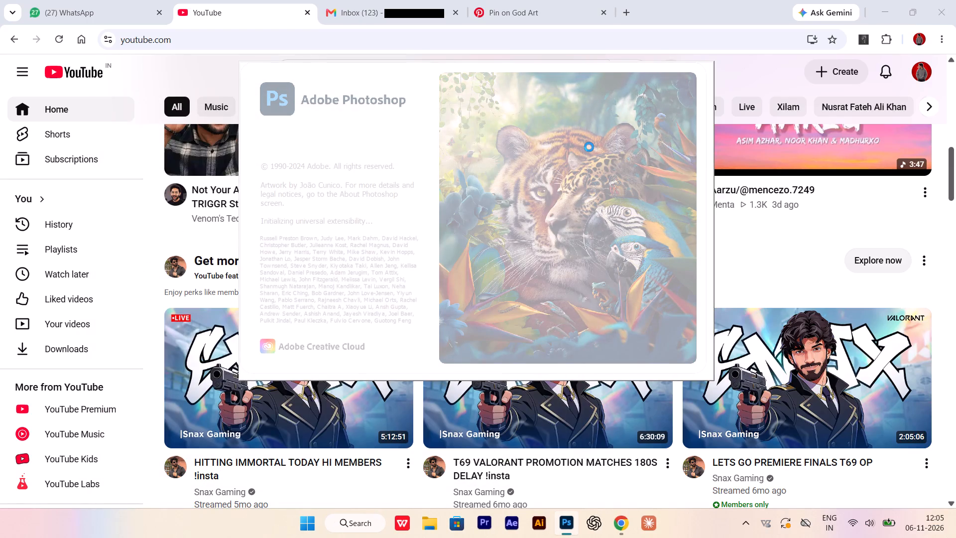
Switch to Photoshop by launching it again and dismiss the startup error about the Face Expression file.
{"action": "left_click", "coordinate": [539, 241]}
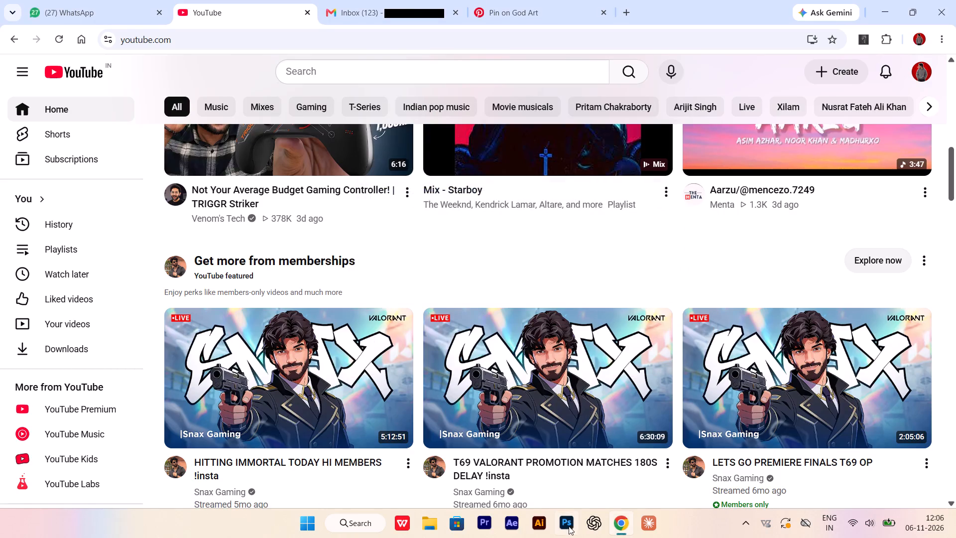
{"action": "left_click", "coordinate": [560, 523]}
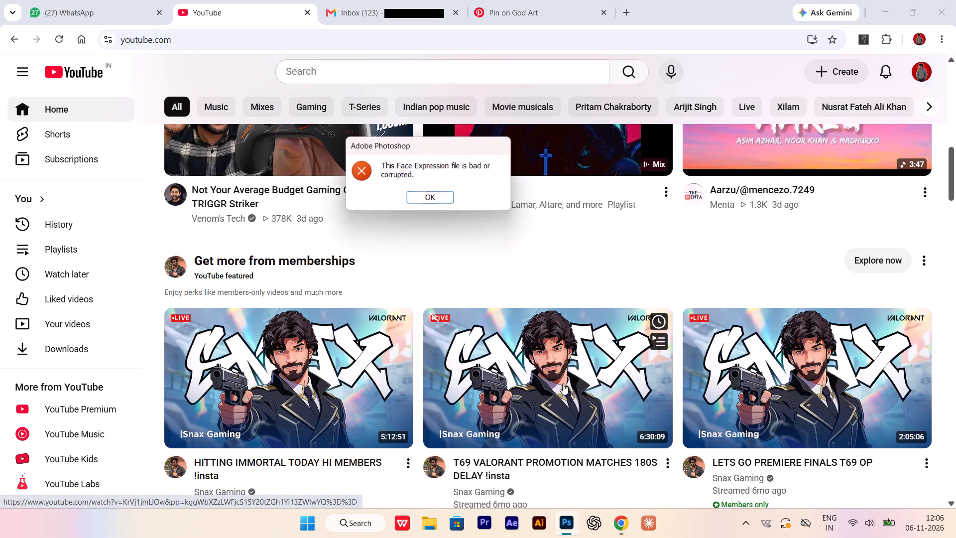
{"action": "left_click", "coordinate": [445, 203]}
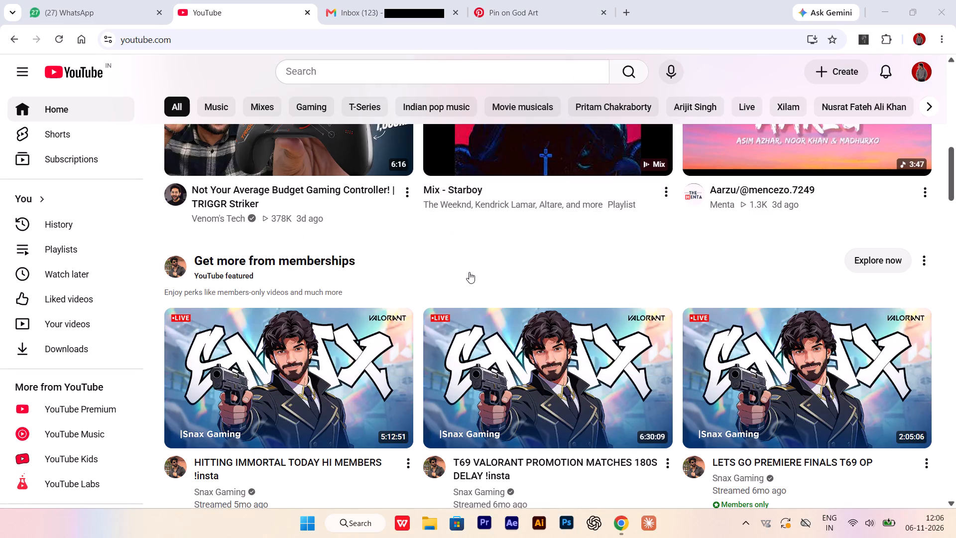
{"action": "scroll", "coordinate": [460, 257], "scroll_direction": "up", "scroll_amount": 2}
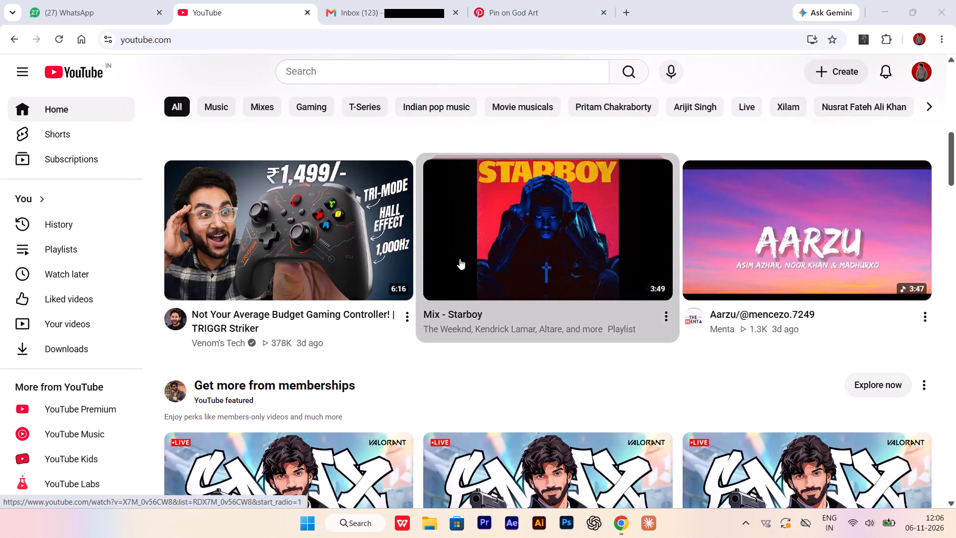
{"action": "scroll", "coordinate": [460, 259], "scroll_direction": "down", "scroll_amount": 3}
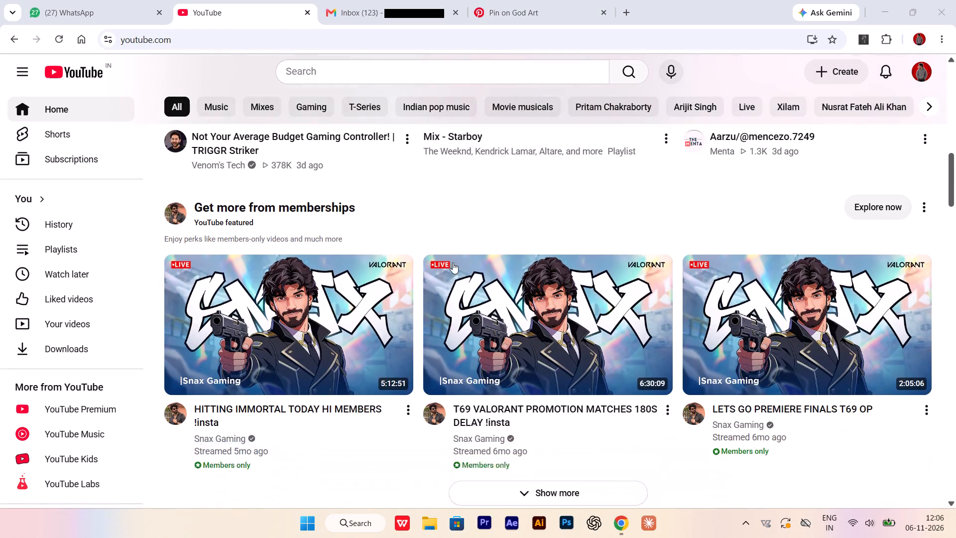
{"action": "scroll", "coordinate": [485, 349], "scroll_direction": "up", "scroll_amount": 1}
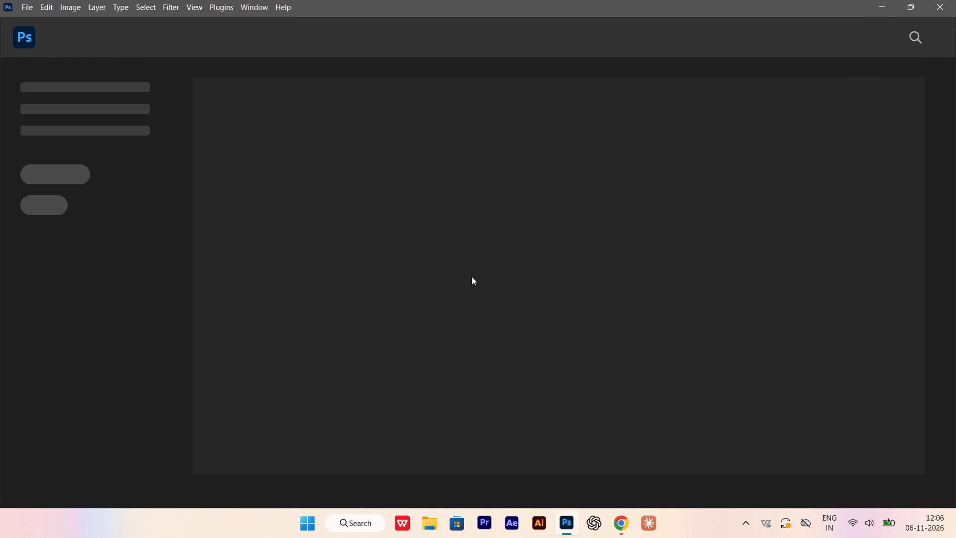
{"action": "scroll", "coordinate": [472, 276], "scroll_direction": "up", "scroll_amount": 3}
Open the recent file Project 01.psd, the red cinema Happy Dhanteras poster.
{"action": "scroll", "coordinate": [374, 301], "scroll_direction": "down", "scroll_amount": 1}
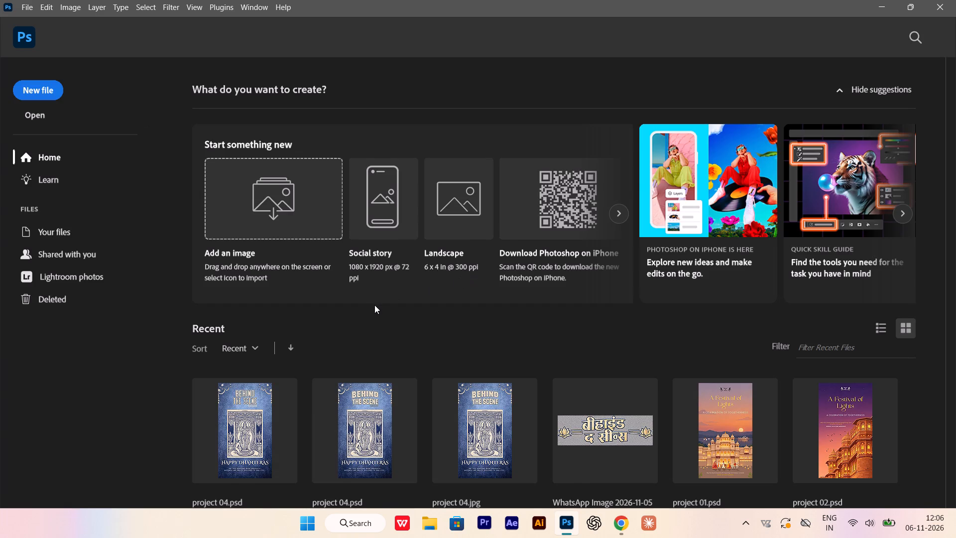
{"action": "scroll", "coordinate": [374, 305], "scroll_direction": "down", "scroll_amount": 3}
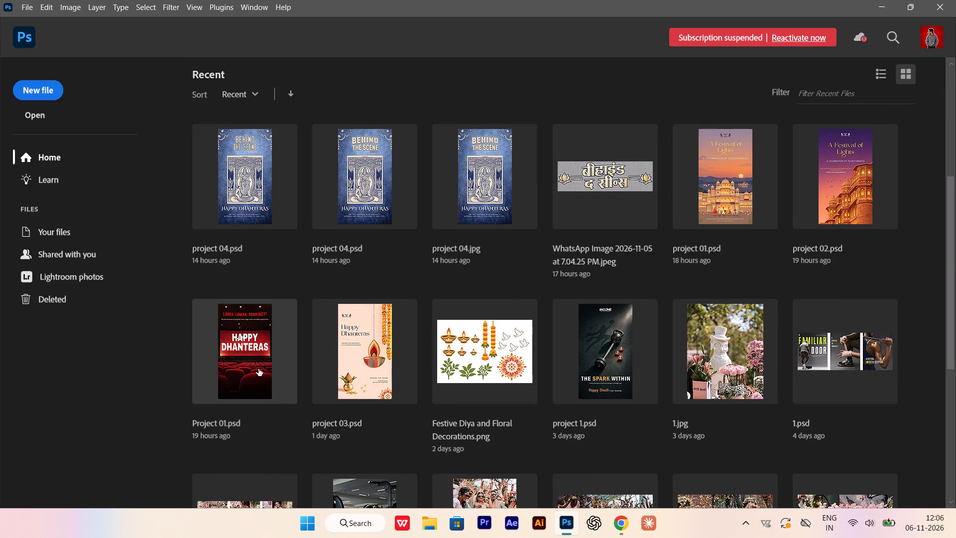
{"action": "left_click", "coordinate": [258, 369]}
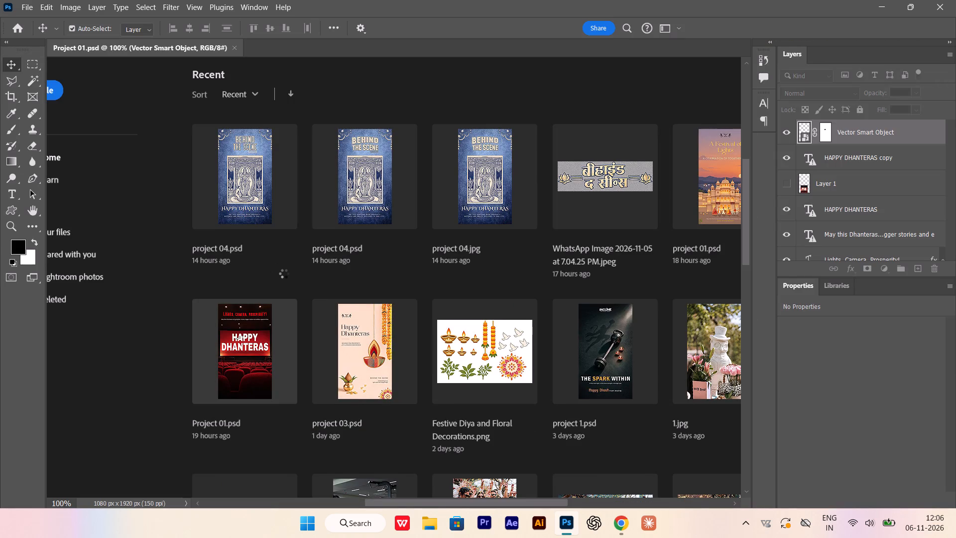
Delete the layer mask from the film strip's Vector Smart Object layer over the word HAPPY.
{"action": "scroll", "coordinate": [376, 234], "scroll_direction": "up", "scroll_amount": 2, "text": "alt"}
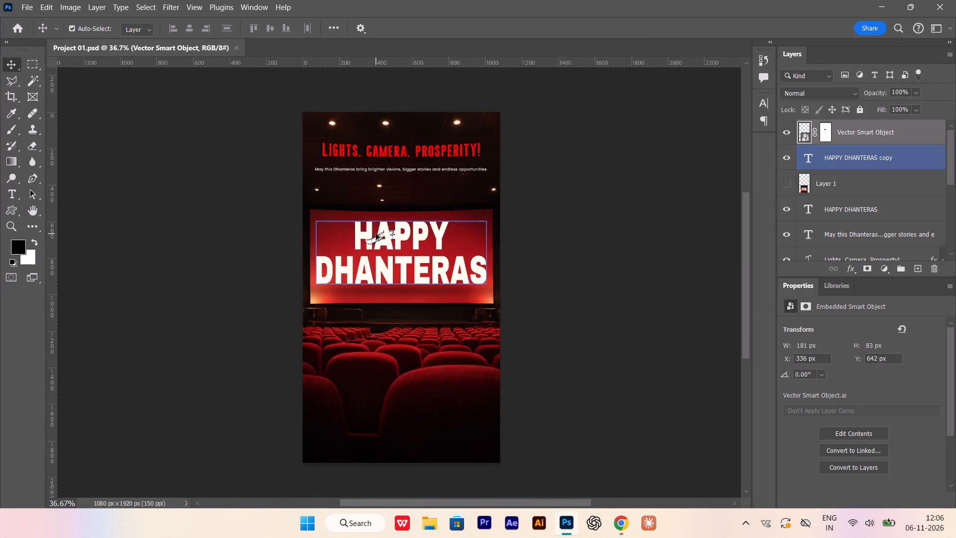
{"action": "scroll", "coordinate": [376, 234], "scroll_direction": "up", "scroll_amount": 4, "text": "alt"}
{"action": "scroll", "coordinate": [356, 328], "scroll_direction": "up", "scroll_amount": 3, "text": "alt"}
{"action": "scroll", "coordinate": [392, 182], "scroll_direction": "up", "scroll_amount": 3, "text": "alt"}
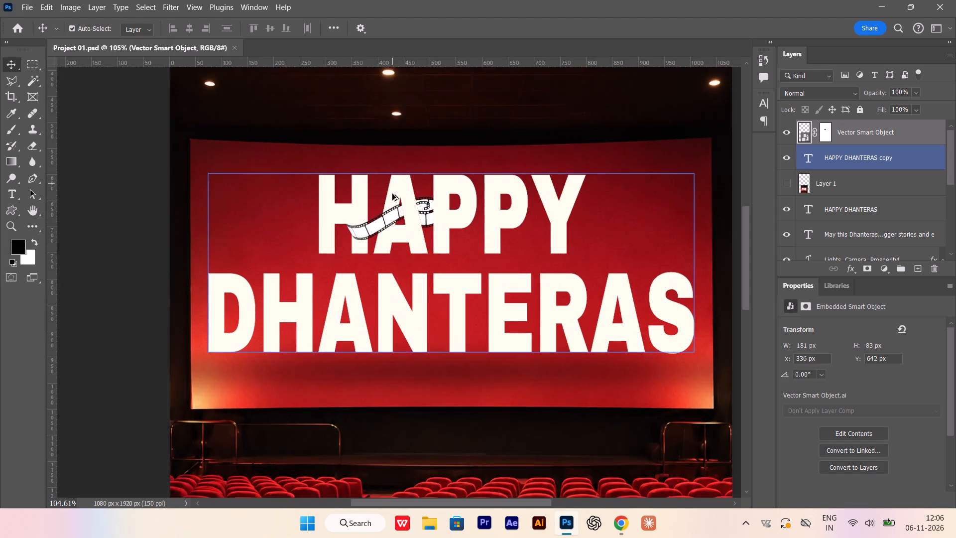
{"action": "scroll", "coordinate": [392, 194], "scroll_direction": "up", "scroll_amount": 6, "text": "alt"}
{"action": "right_click_drag", "start_coordinate": [396, 199], "coordinate": [351, 230], "text": "alt"}
{"action": "scroll", "coordinate": [297, 192], "scroll_direction": "up", "scroll_amount": 2, "text": "alt"}
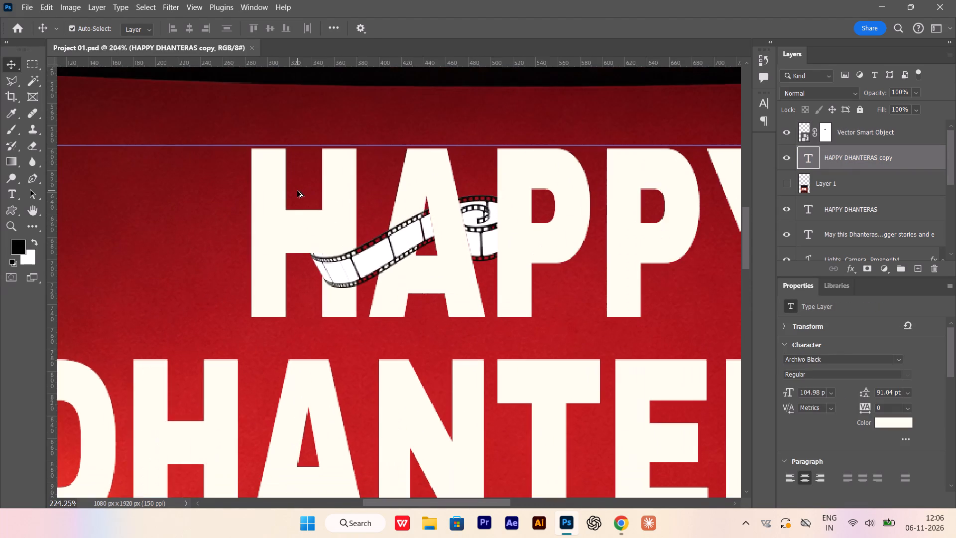
{"action": "scroll", "coordinate": [297, 188], "scroll_direction": "up", "scroll_amount": 3, "text": "alt"}
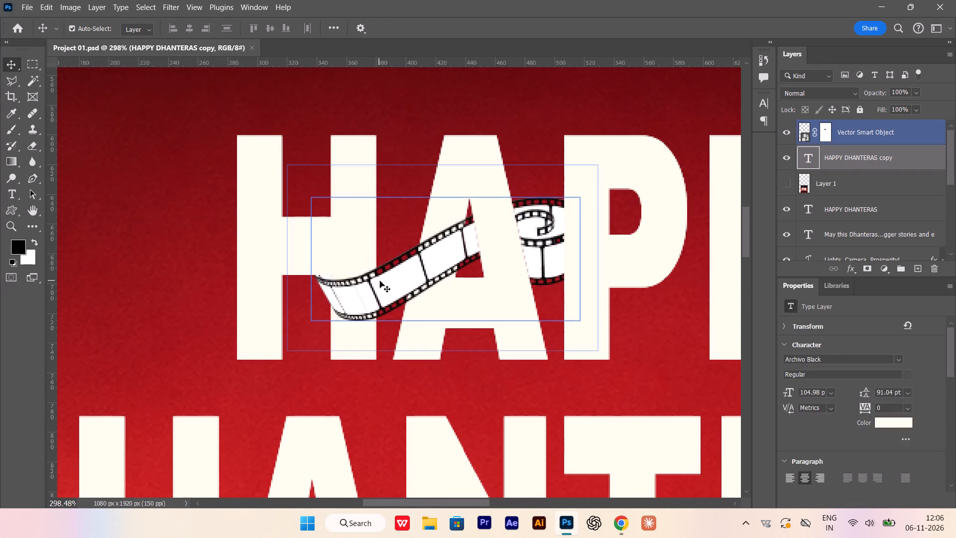
{"action": "left_click", "coordinate": [380, 281]}
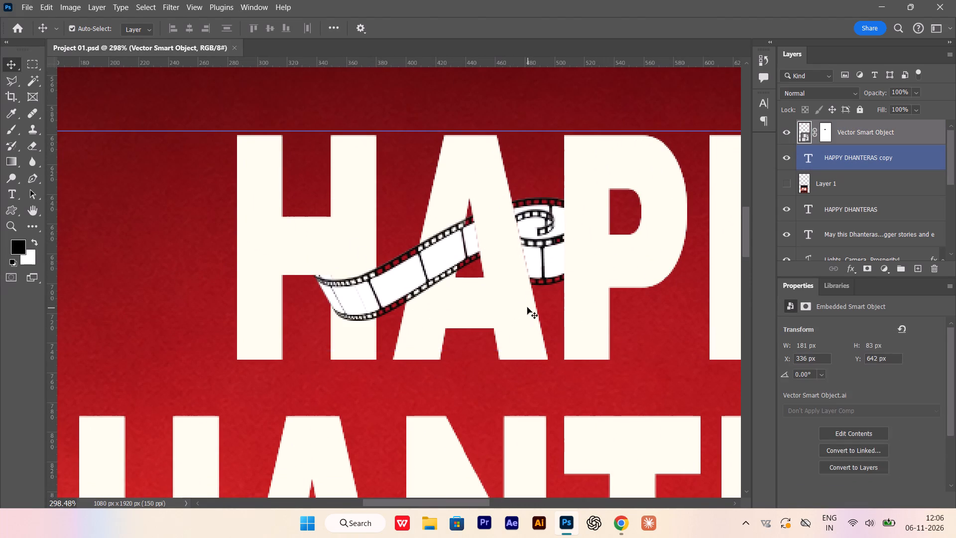
{"action": "left_click", "coordinate": [827, 137]}
{"action": "right_click", "coordinate": [827, 136]}
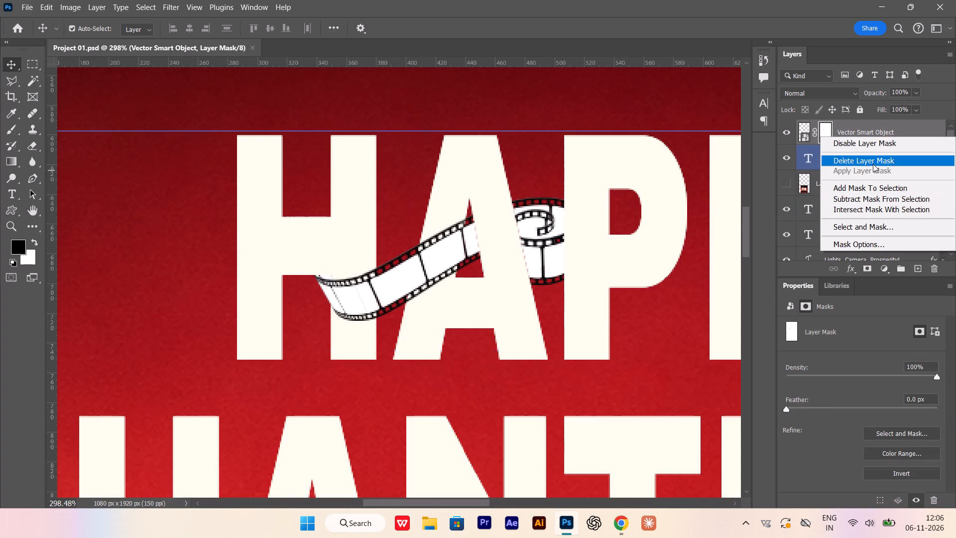
{"action": "left_click", "coordinate": [873, 164]}
Flip the film strip horizontally and move it up over the H and A of HAPPY, to about X 315, Y 605 px.
{"action": "left_click", "coordinate": [367, 288]}
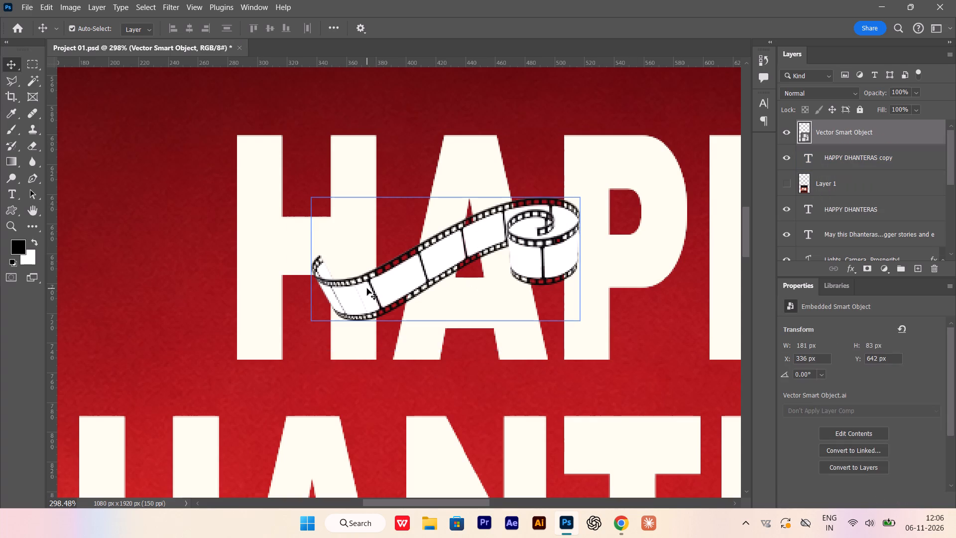
{"action": "key", "text": "ctrl+t"}
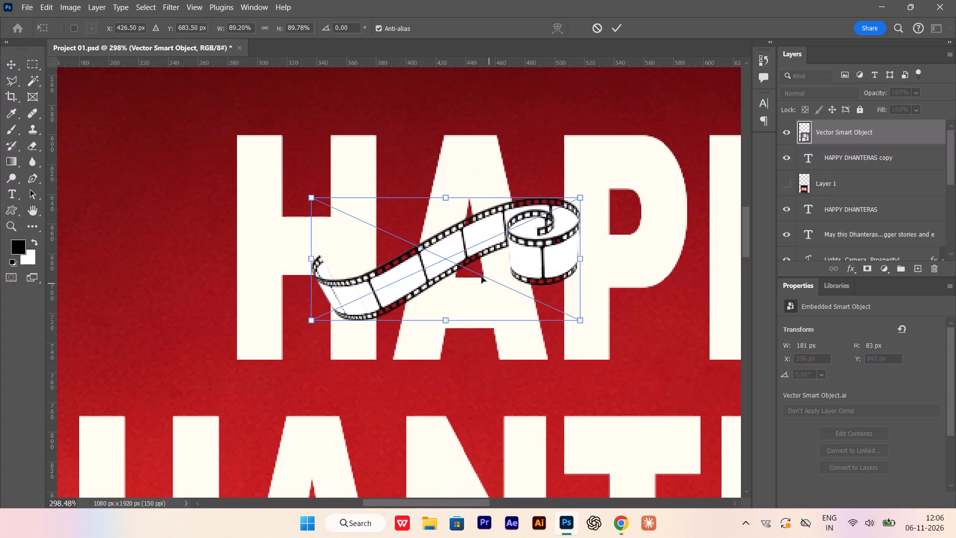
{"action": "right_click", "coordinate": [463, 261]}
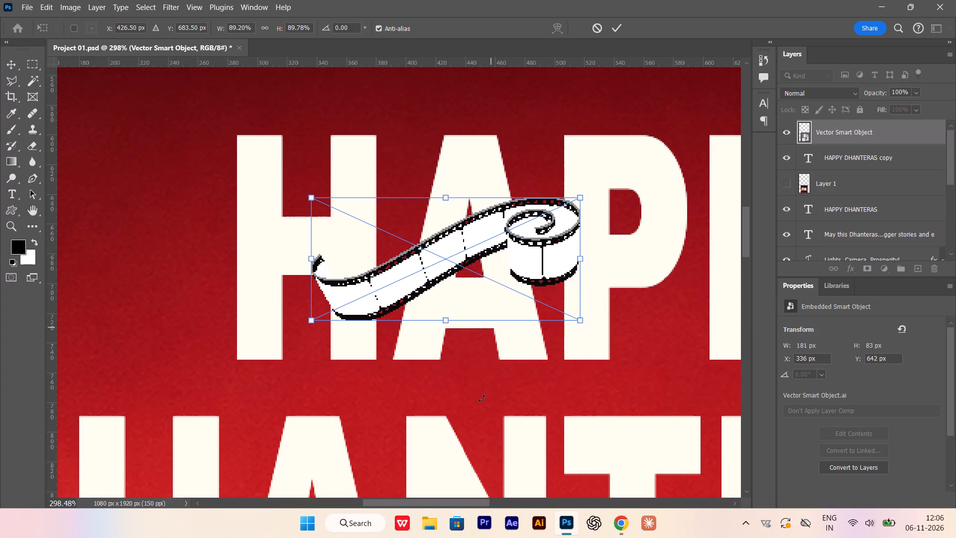
{"action": "key", "text": "Return"}
{"action": "right_click", "coordinate": [409, 282]}
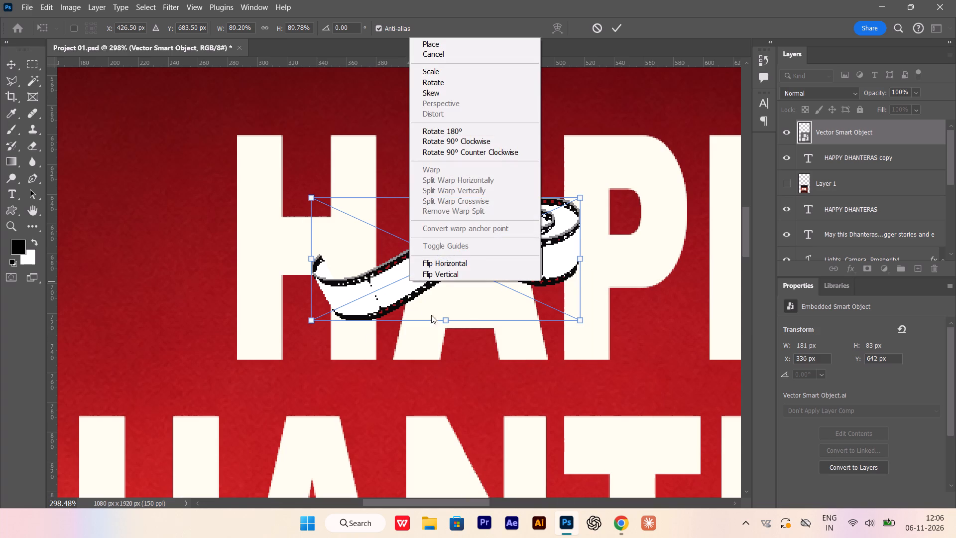
{"action": "left_click", "coordinate": [478, 265]}
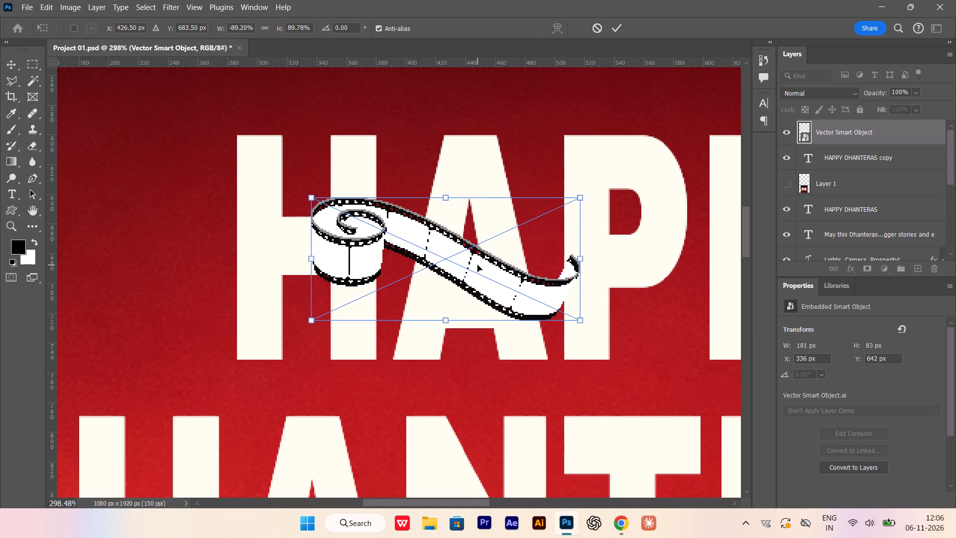
{"action": "left_click_drag", "start_coordinate": [363, 242], "coordinate": [349, 223]}
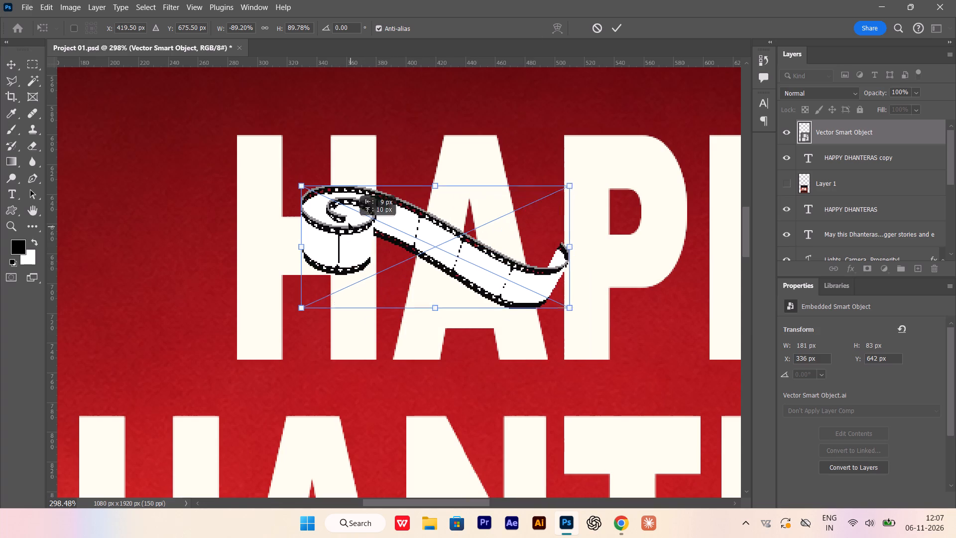
{"action": "left_click_drag", "start_coordinate": [349, 223], "coordinate": [346, 218]}
{"action": "left_click", "coordinate": [344, 216]}
{"action": "left_click", "coordinate": [341, 212]}
{"action": "left_click_drag", "start_coordinate": [338, 205], "coordinate": [324, 177]}
{"action": "double_click", "coordinate": [324, 177]}
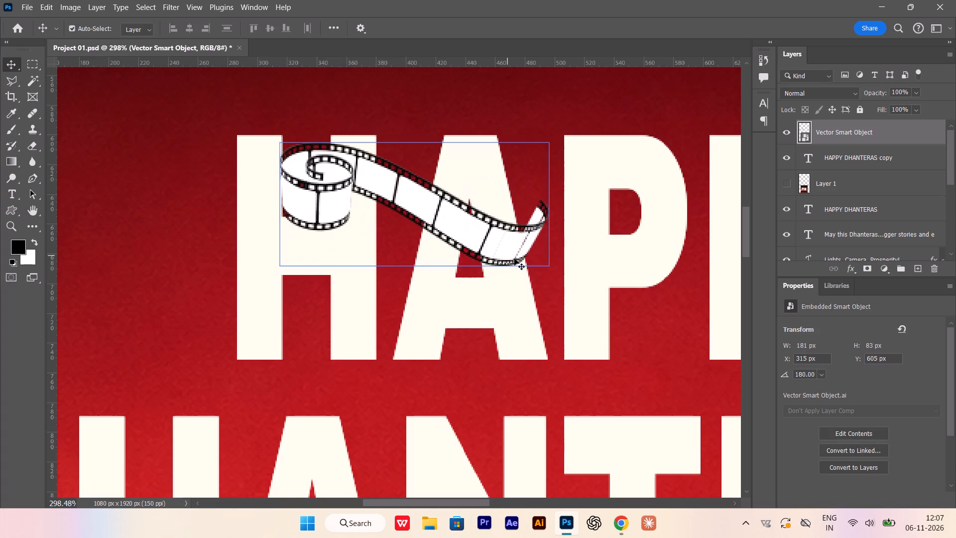
Scale the film strip down to about 144 × 66 px and shift it to the upper part of the H and A.
{"action": "left_click", "coordinate": [513, 235]}
{"action": "key", "text": "ctrl+t"}
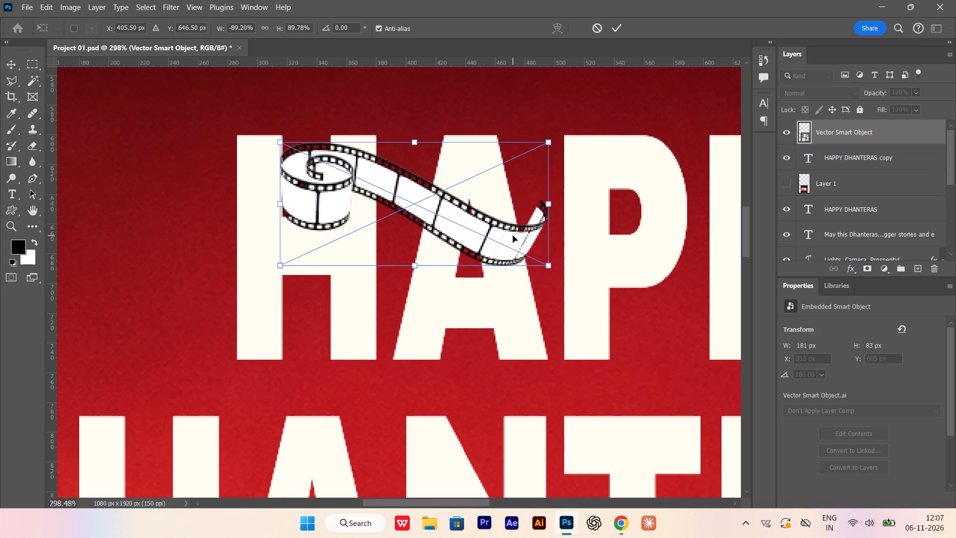
{"action": "left_click_drag", "start_coordinate": [541, 264], "coordinate": [521, 260], "text": "alt+shift"}
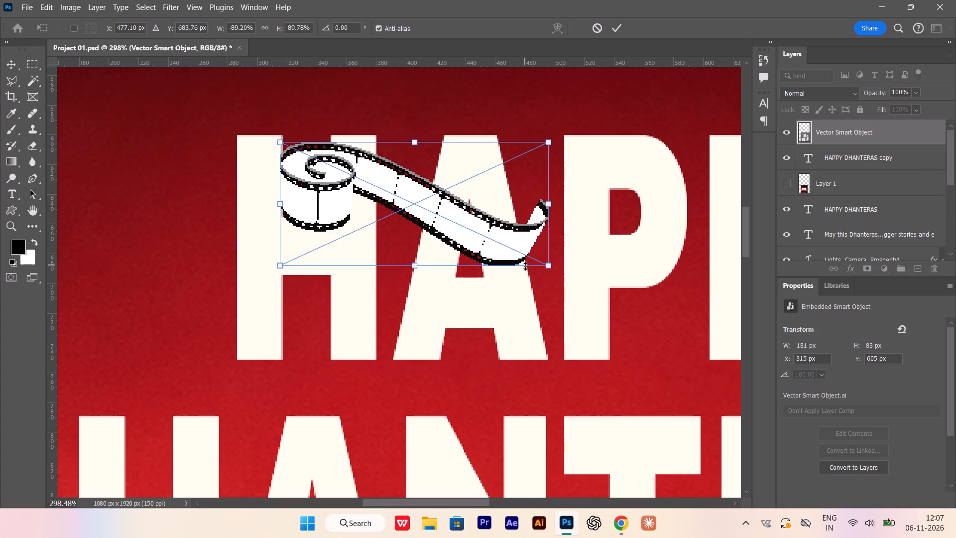
{"action": "left_click_drag", "start_coordinate": [550, 143], "coordinate": [505, 172], "text": "shift"}
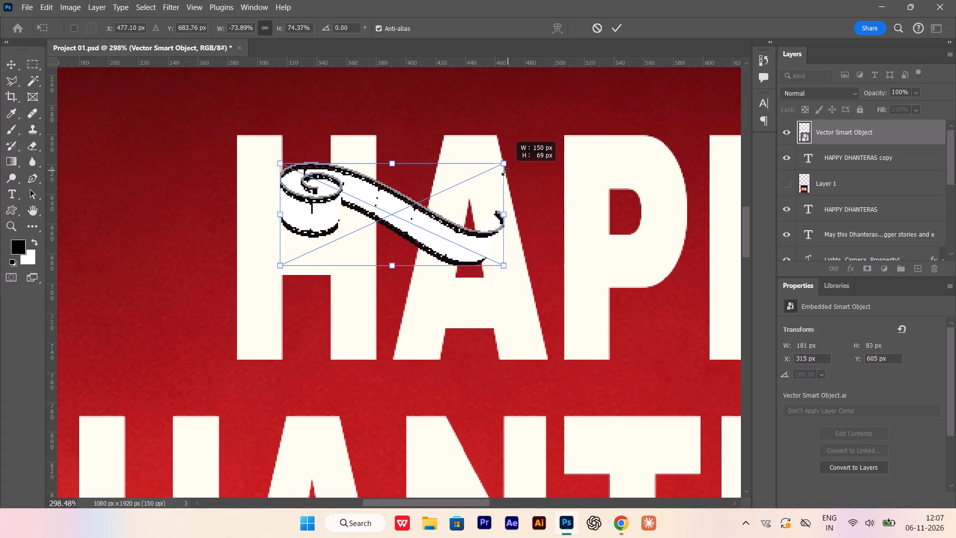
{"action": "left_click_drag", "start_coordinate": [505, 172], "coordinate": [498, 175], "text": "shift"}
{"action": "left_click_drag", "start_coordinate": [359, 202], "coordinate": [352, 173]}
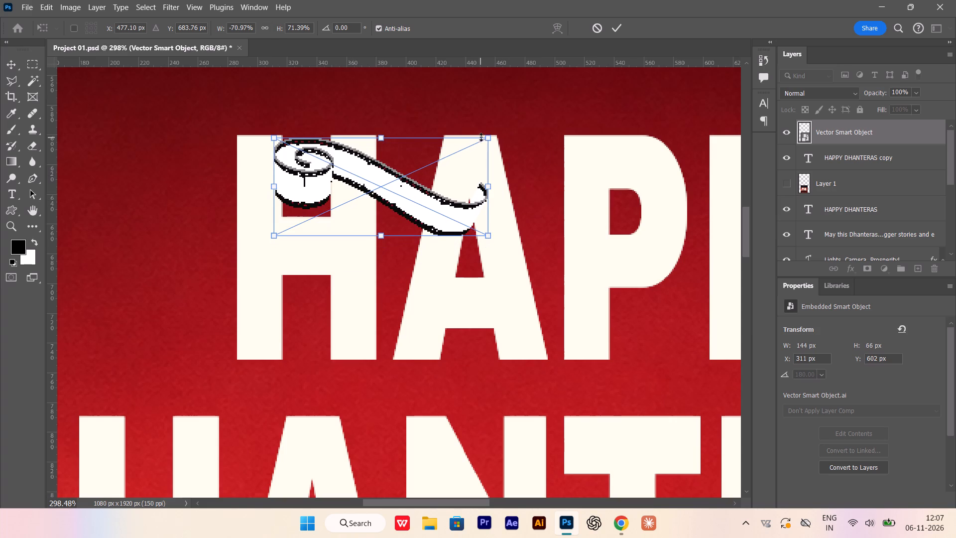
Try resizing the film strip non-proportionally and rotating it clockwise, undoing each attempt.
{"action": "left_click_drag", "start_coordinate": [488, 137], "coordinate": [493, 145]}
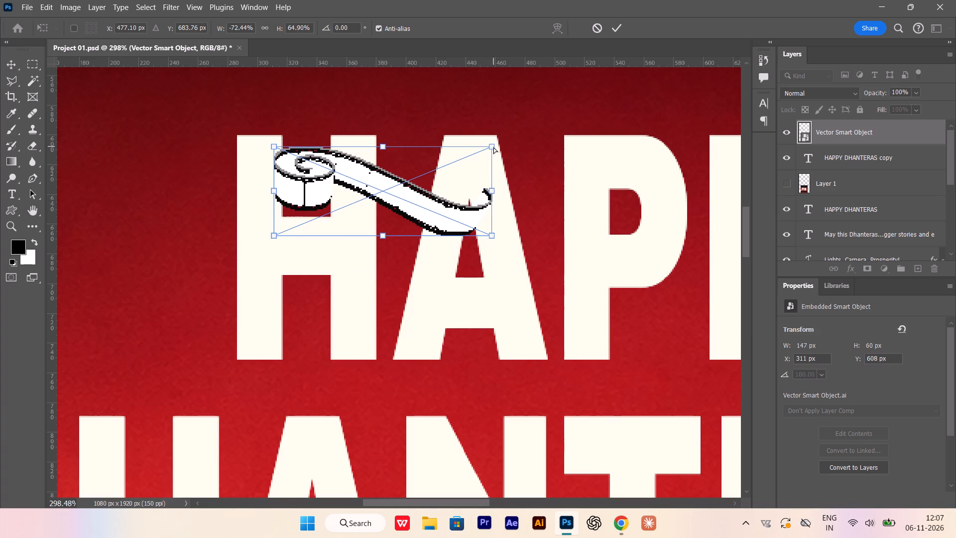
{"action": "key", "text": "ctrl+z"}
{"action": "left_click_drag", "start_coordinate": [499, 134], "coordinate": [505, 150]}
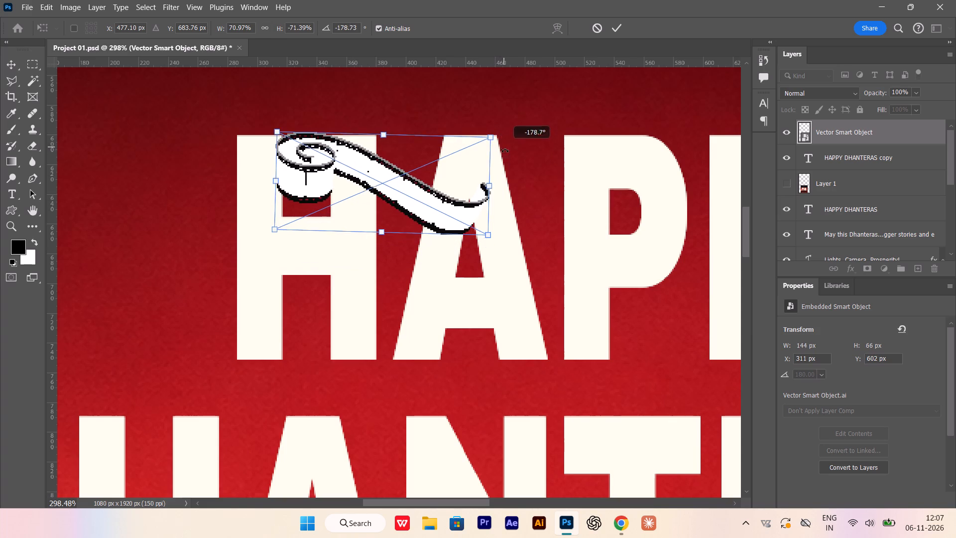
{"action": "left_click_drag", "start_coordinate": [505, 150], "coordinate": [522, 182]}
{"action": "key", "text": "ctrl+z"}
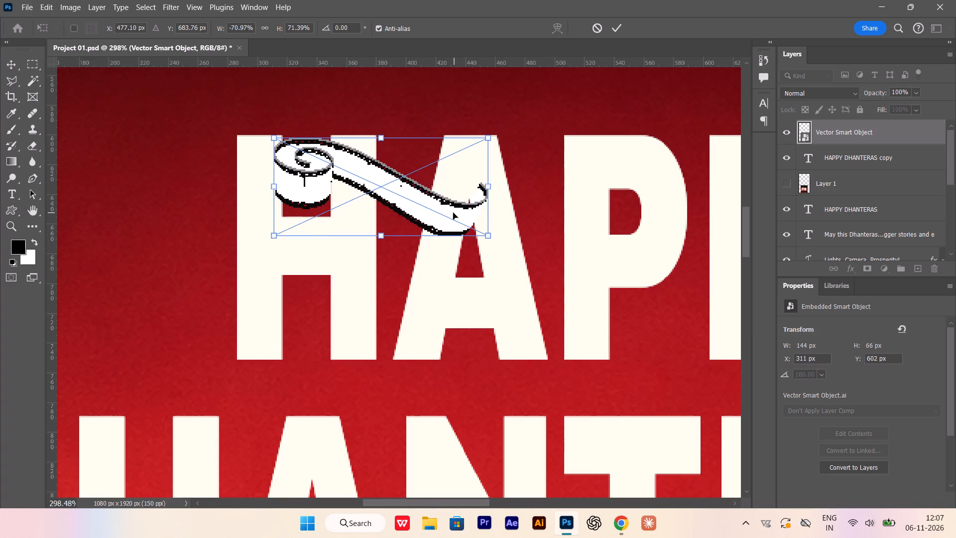
Apply the film strip's reduced size and new position.
{"action": "left_click", "coordinate": [445, 211]}
{"action": "key", "text": "Return"}
Rotate the film strip about 11° clockwise and reposition it across the tops of the H and A.
{"action": "key", "text": "ctrl+t"}
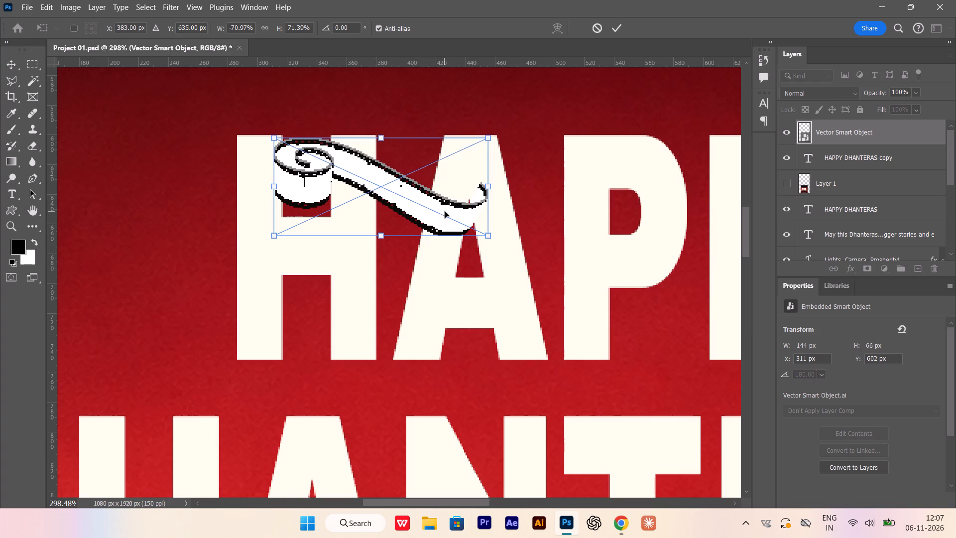
{"action": "left_click_drag", "start_coordinate": [431, 197], "coordinate": [480, 221]}
{"action": "left_click_drag", "start_coordinate": [482, 220], "coordinate": [489, 212]}
{"action": "left_click", "coordinate": [490, 210]}
{"action": "left_click", "coordinate": [494, 203]}
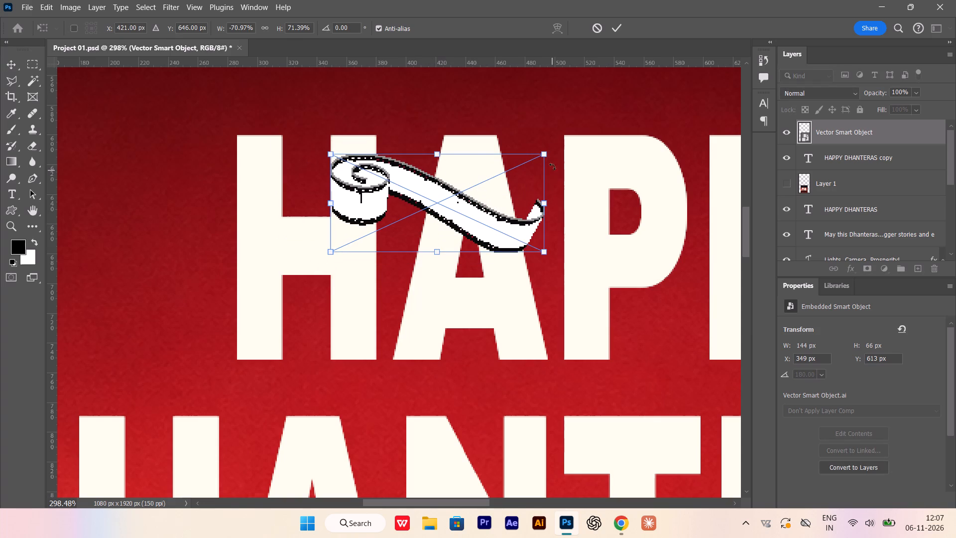
{"action": "left_click_drag", "start_coordinate": [554, 144], "coordinate": [573, 165]}
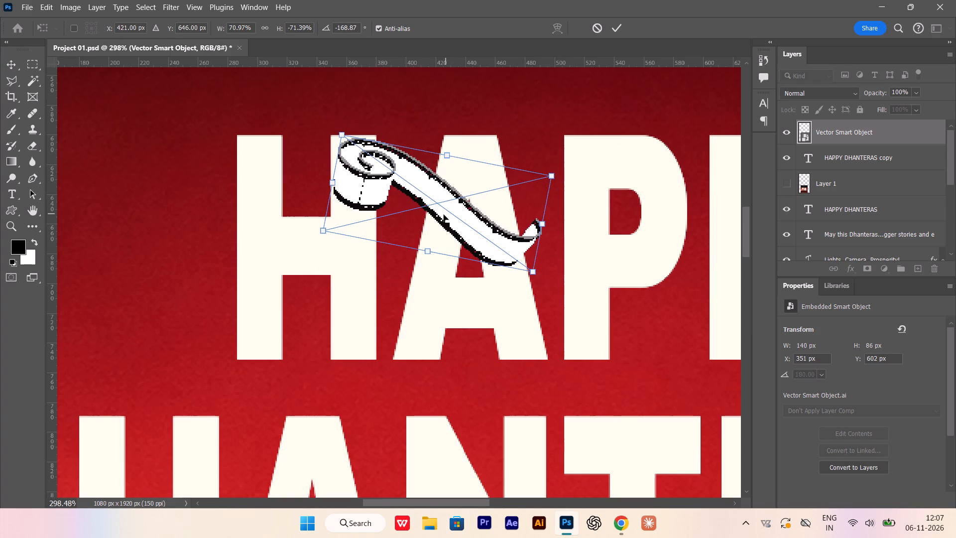
{"action": "left_click_drag", "start_coordinate": [457, 210], "coordinate": [426, 185]}
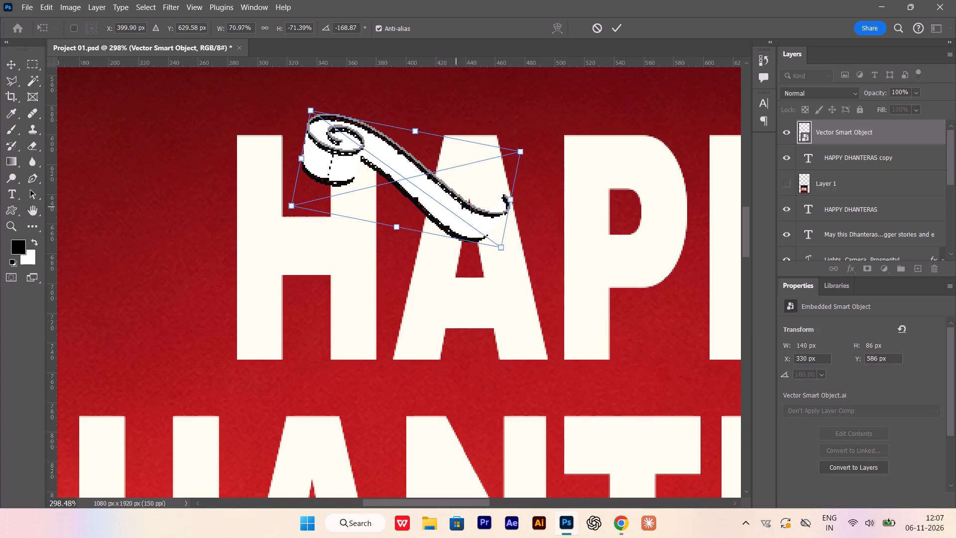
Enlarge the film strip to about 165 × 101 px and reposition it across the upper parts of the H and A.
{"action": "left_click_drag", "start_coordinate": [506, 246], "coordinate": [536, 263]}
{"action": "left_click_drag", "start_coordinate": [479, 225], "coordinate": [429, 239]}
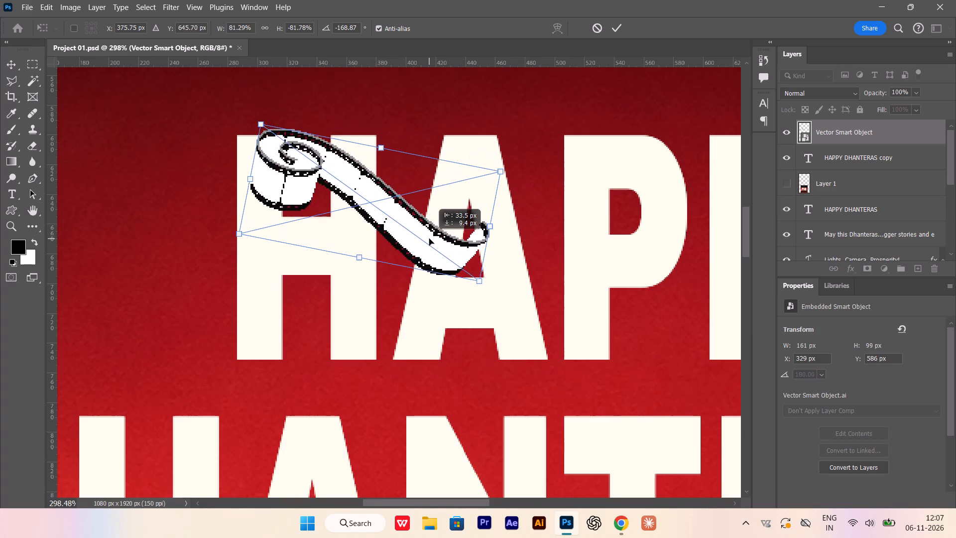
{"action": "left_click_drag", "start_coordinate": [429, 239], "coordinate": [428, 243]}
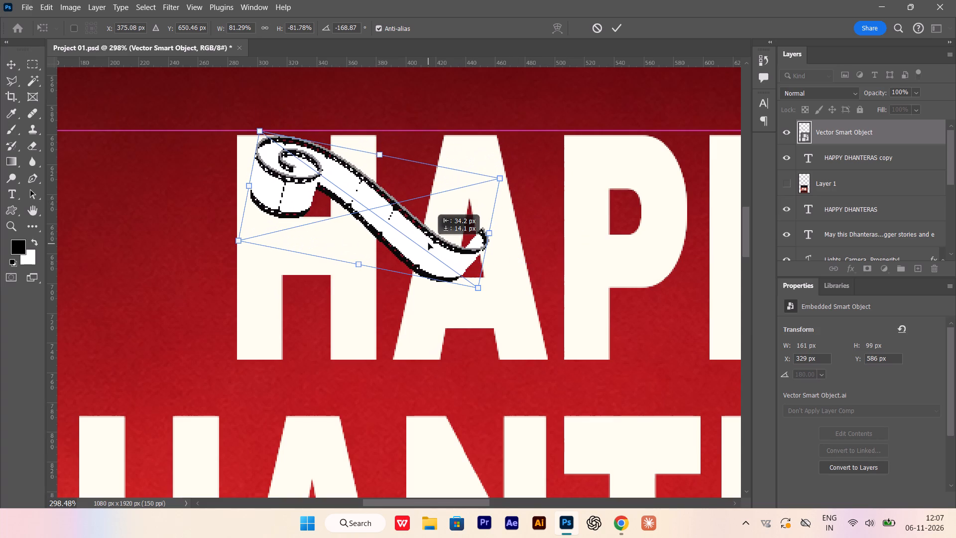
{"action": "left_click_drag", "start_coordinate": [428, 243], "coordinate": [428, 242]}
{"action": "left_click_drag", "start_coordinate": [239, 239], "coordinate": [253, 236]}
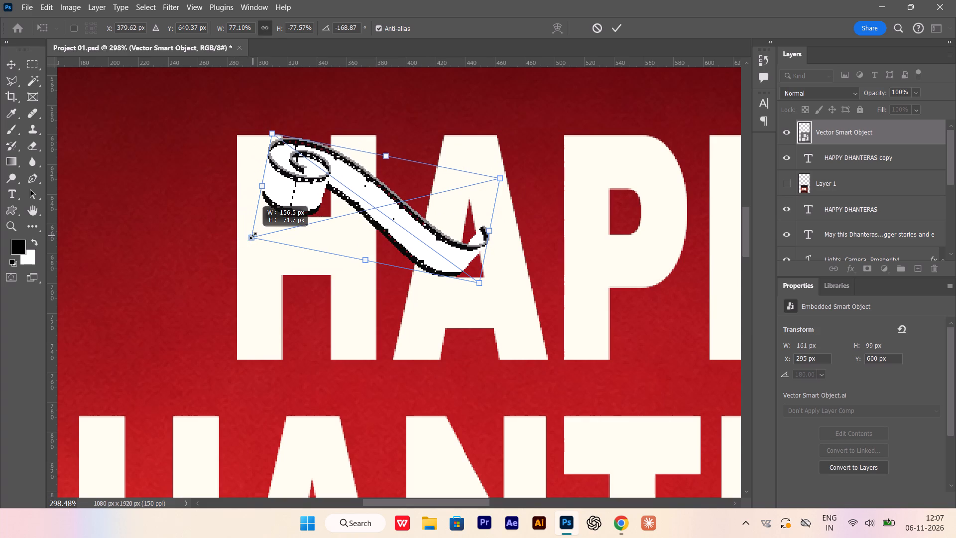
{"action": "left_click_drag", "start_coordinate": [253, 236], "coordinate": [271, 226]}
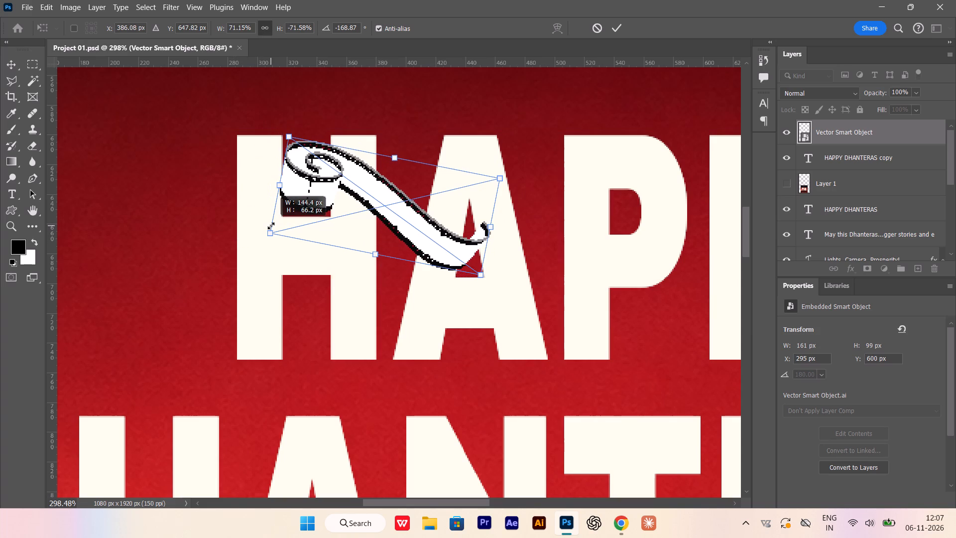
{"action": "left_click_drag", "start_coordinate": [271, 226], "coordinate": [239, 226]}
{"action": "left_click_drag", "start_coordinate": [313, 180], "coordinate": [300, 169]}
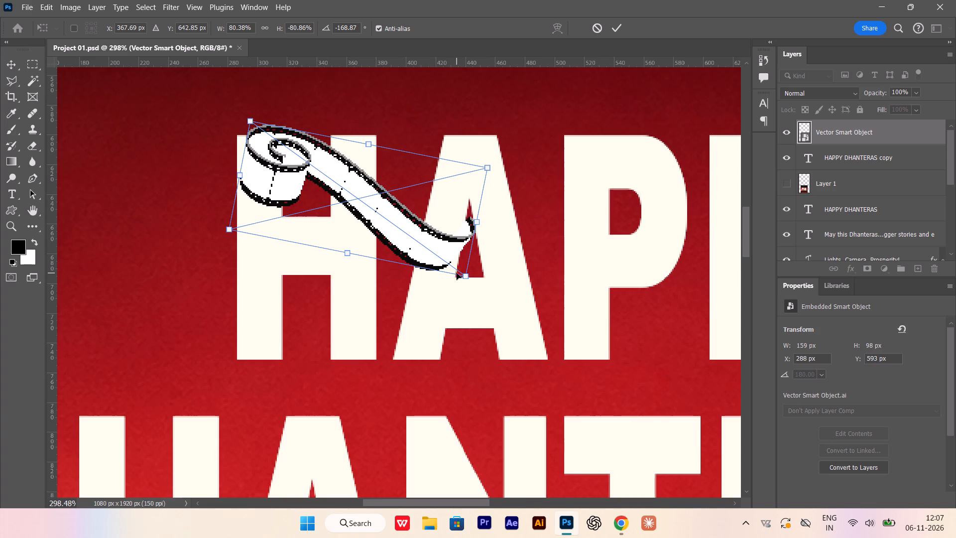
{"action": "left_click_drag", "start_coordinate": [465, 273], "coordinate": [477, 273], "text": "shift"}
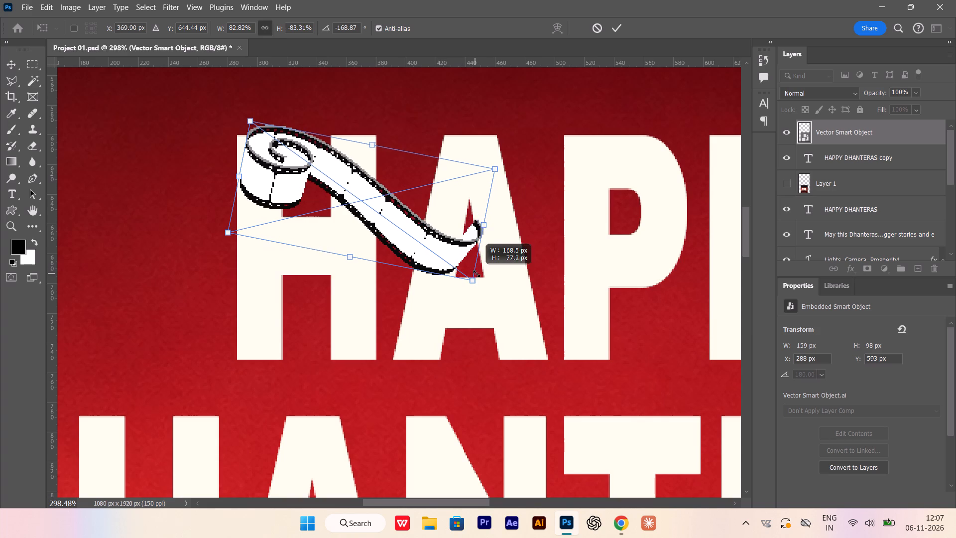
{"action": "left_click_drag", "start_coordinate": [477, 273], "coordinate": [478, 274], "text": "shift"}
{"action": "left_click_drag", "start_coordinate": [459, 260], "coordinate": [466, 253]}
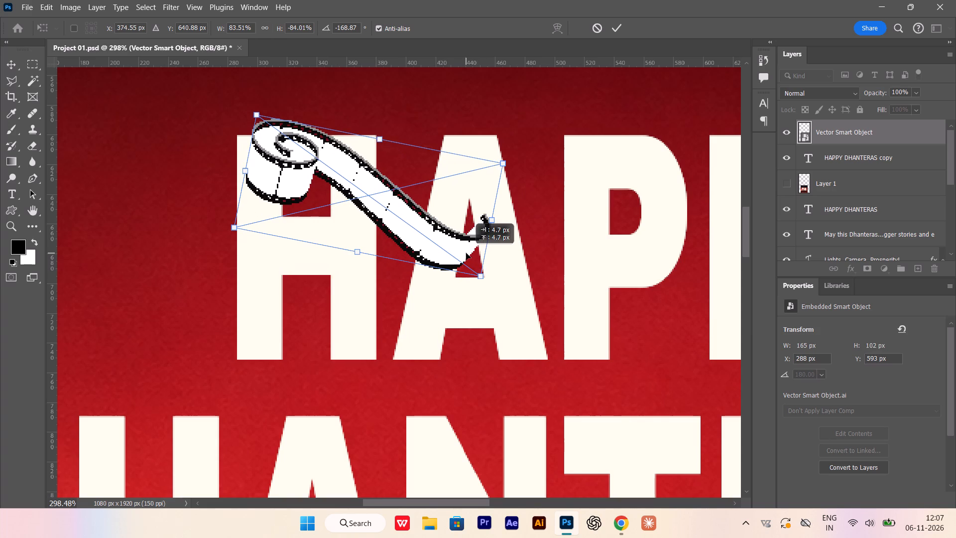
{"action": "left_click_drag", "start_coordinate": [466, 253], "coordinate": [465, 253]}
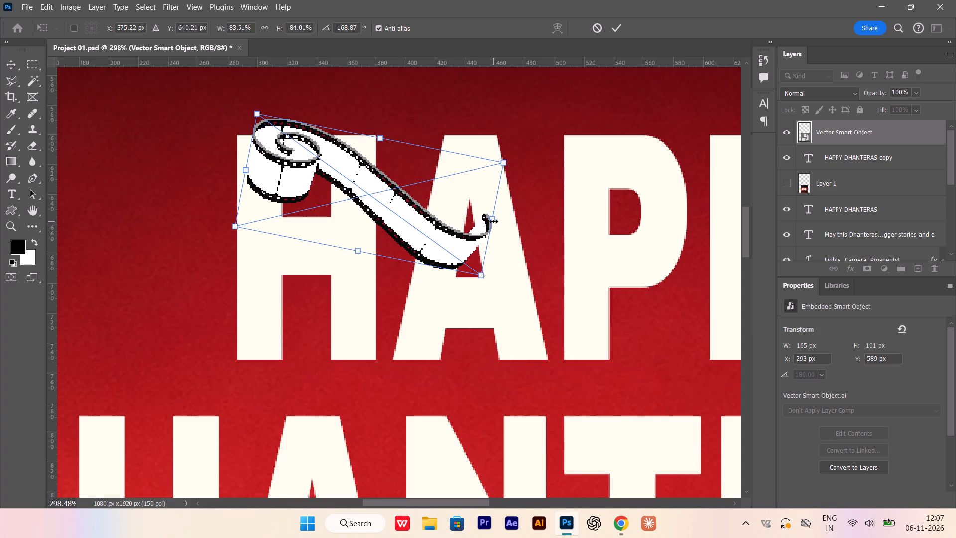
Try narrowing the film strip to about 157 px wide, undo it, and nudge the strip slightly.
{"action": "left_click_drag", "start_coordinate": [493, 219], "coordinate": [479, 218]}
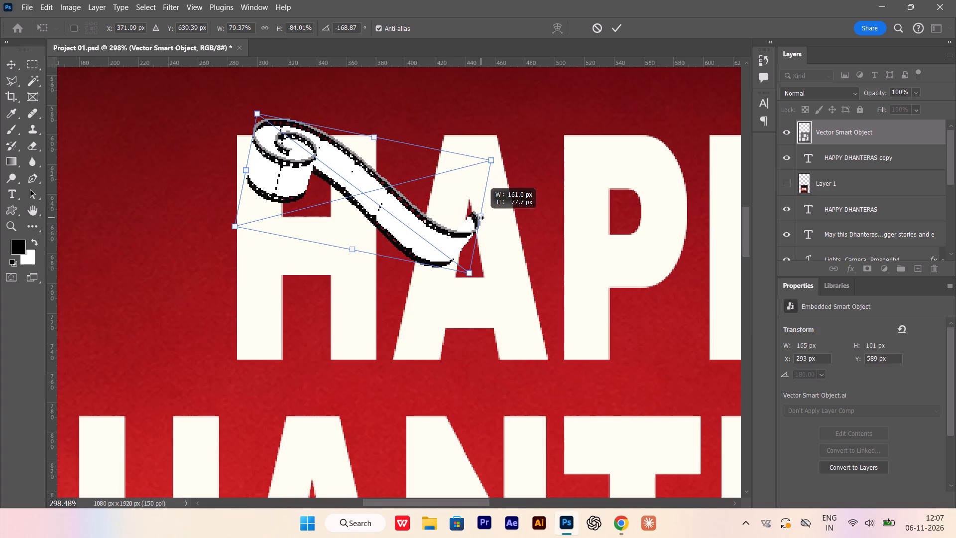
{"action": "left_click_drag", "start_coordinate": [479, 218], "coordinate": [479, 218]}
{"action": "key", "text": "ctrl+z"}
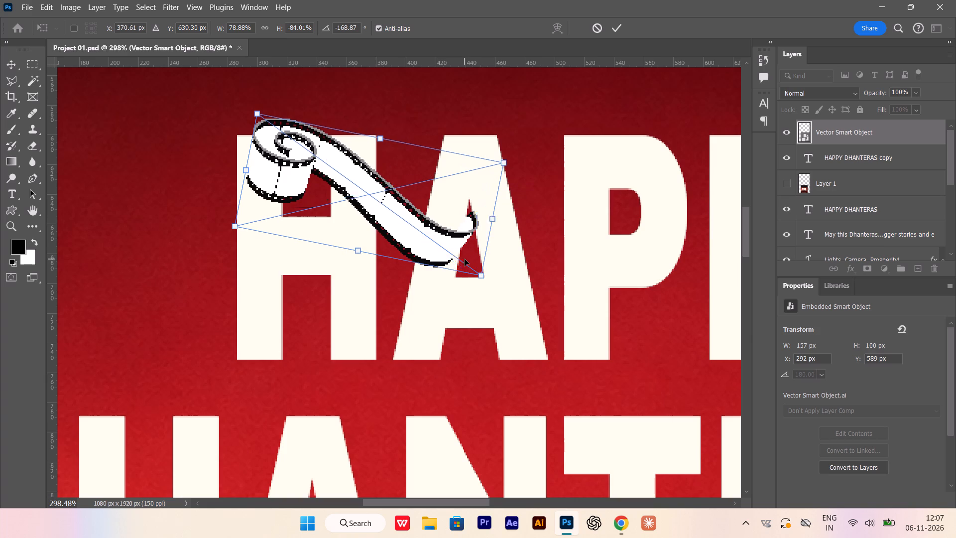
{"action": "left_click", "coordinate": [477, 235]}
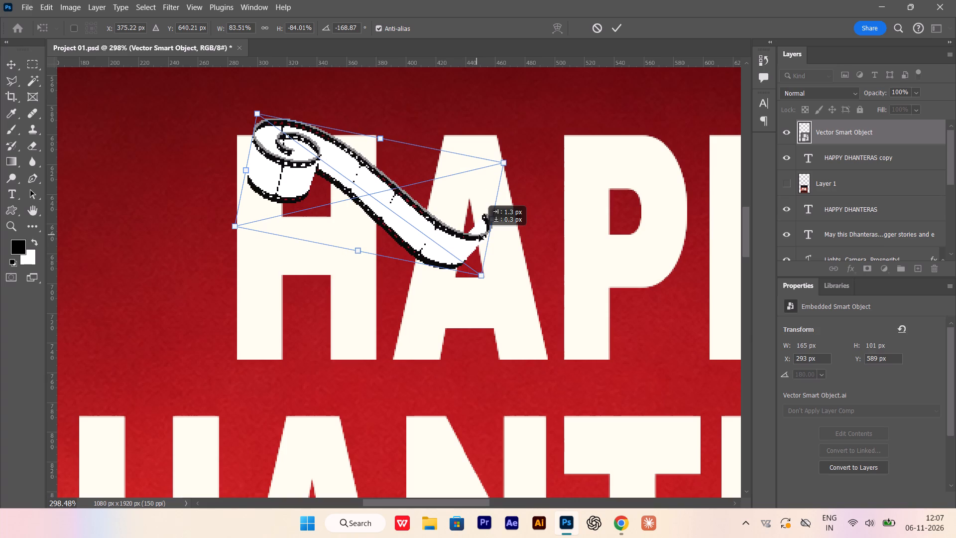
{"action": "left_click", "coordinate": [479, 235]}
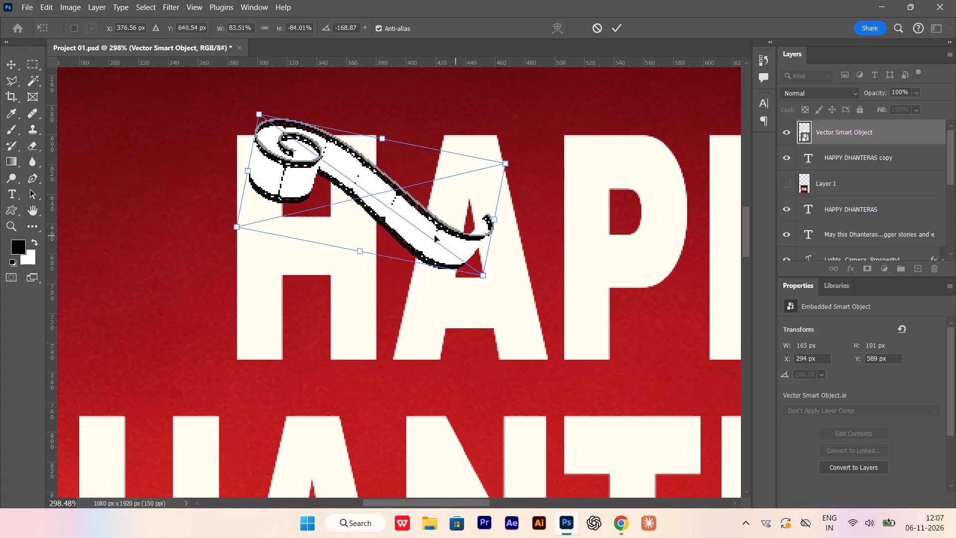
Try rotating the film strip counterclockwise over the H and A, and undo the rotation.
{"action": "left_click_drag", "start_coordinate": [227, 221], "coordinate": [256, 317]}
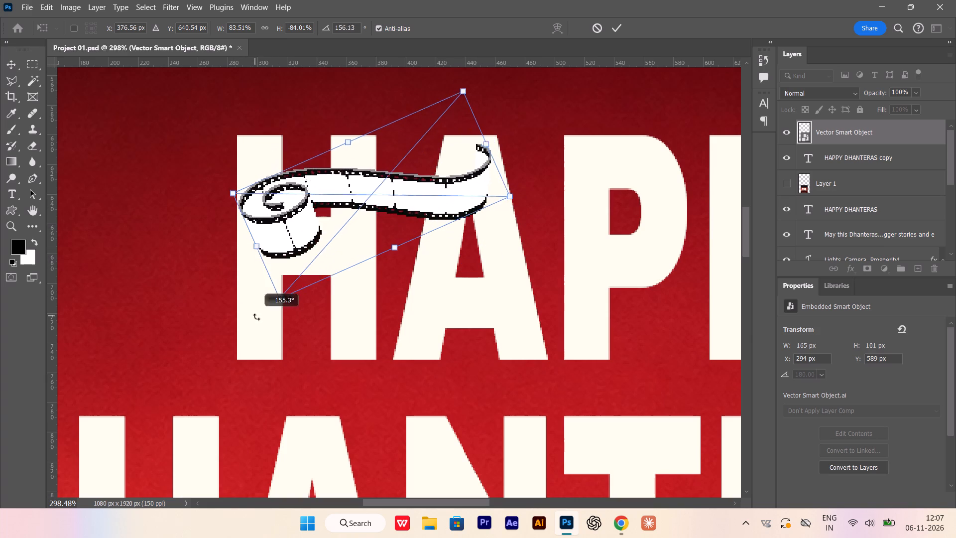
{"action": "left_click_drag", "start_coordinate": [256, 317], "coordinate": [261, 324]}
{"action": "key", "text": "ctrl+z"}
Undo the film strip's transforms back to the masked version that weaves through the A of HAPPY.
{"action": "key", "text": "Return"}
{"action": "key", "text": "ctrl+z"}
{"action": "key", "text": "ctrl+z"}
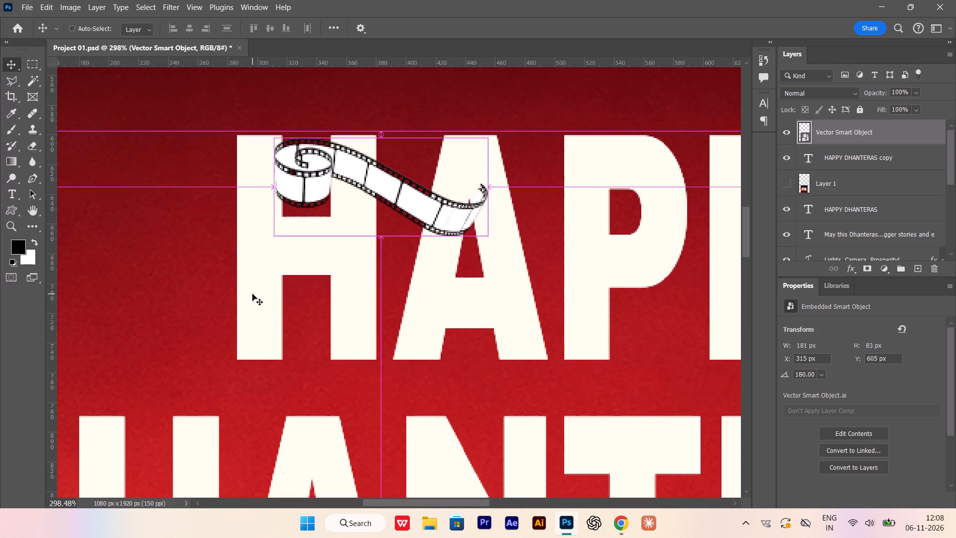
{"action": "key", "text": "ctrl+z"}
{"action": "key", "text": "ctrl+z"}
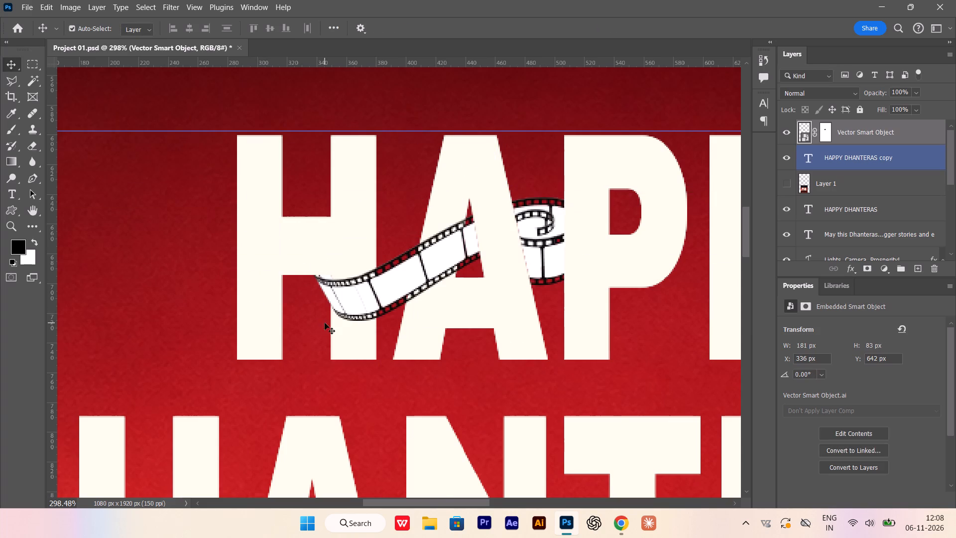
Examine the masked film strip's edges up close where it crosses the letters H and A.
{"action": "scroll", "coordinate": [316, 281], "scroll_direction": "up", "scroll_amount": 2, "text": "alt"}
{"action": "scroll", "coordinate": [266, 308], "scroll_direction": "up", "scroll_amount": 2, "text": "alt"}
{"action": "scroll", "coordinate": [264, 314], "scroll_direction": "down", "scroll_amount": 2, "text": "alt"}
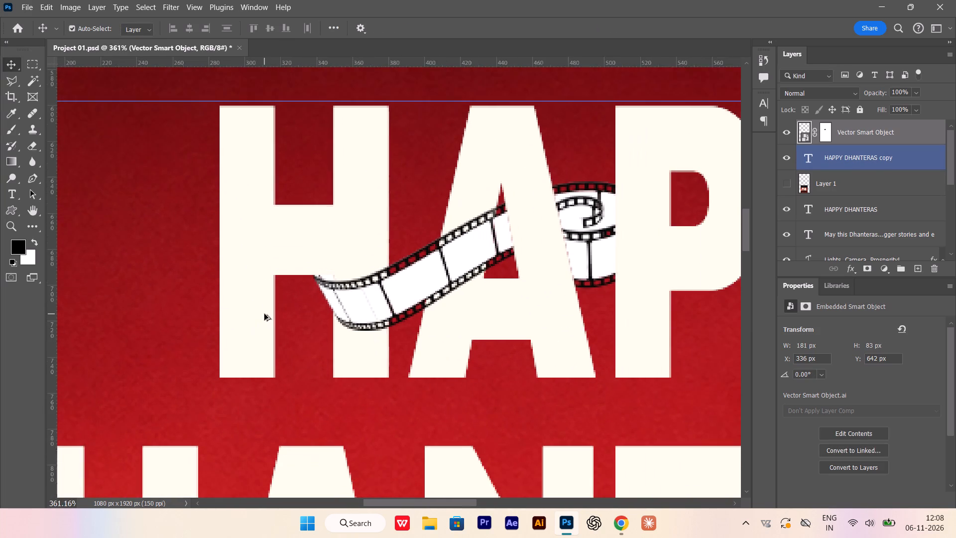
{"action": "scroll", "coordinate": [264, 314], "scroll_direction": "down", "scroll_amount": 1, "text": "alt"}
{"action": "scroll", "coordinate": [313, 326], "scroll_direction": "up", "scroll_amount": 7, "text": "alt"}
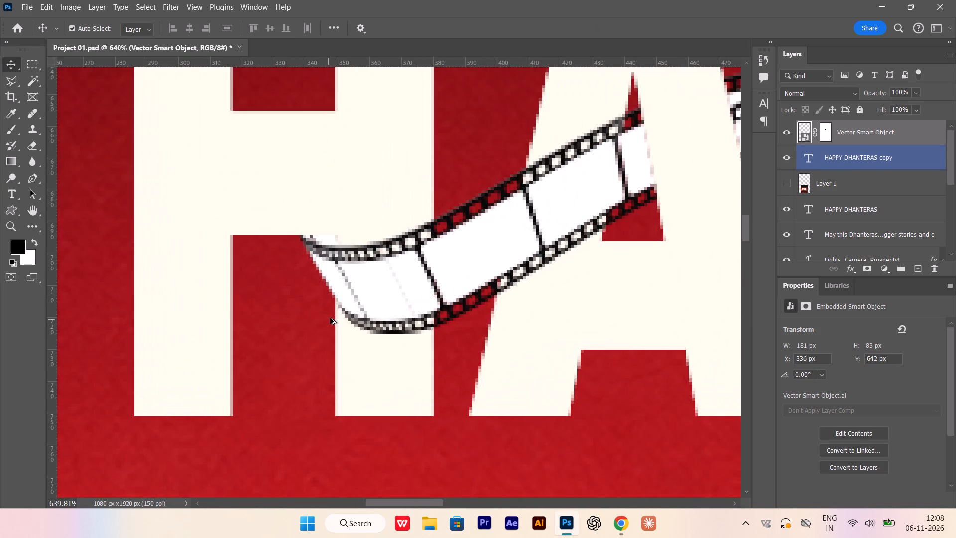
{"action": "scroll", "coordinate": [330, 318], "scroll_direction": "up", "scroll_amount": 2, "text": "alt"}
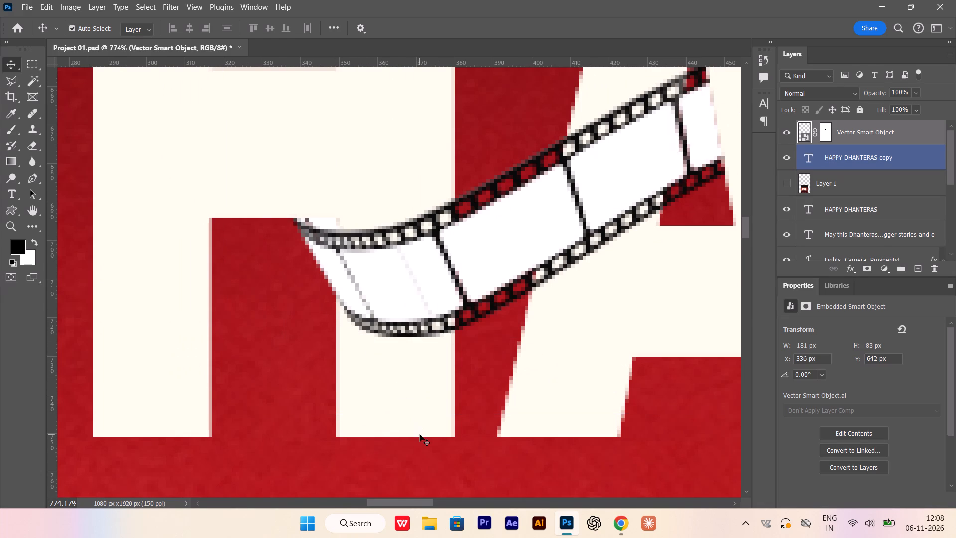
{"action": "scroll", "coordinate": [392, 396], "scroll_direction": "down", "scroll_amount": 3, "text": "alt"}
{"action": "scroll", "coordinate": [350, 317], "scroll_direction": "up", "scroll_amount": 7, "text": "alt"}
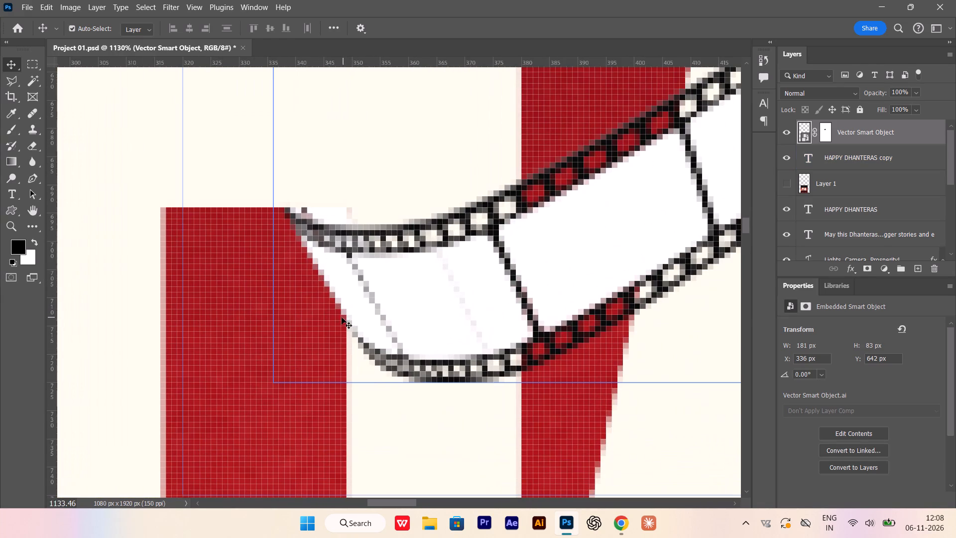
{"action": "scroll", "coordinate": [245, 259], "scroll_direction": "down", "scroll_amount": 11, "text": "alt"}
{"action": "scroll", "coordinate": [352, 295], "scroll_direction": "down", "scroll_amount": 5, "text": "alt"}
{"action": "scroll", "coordinate": [329, 290], "scroll_direction": "up", "scroll_amount": 2, "text": "alt"}
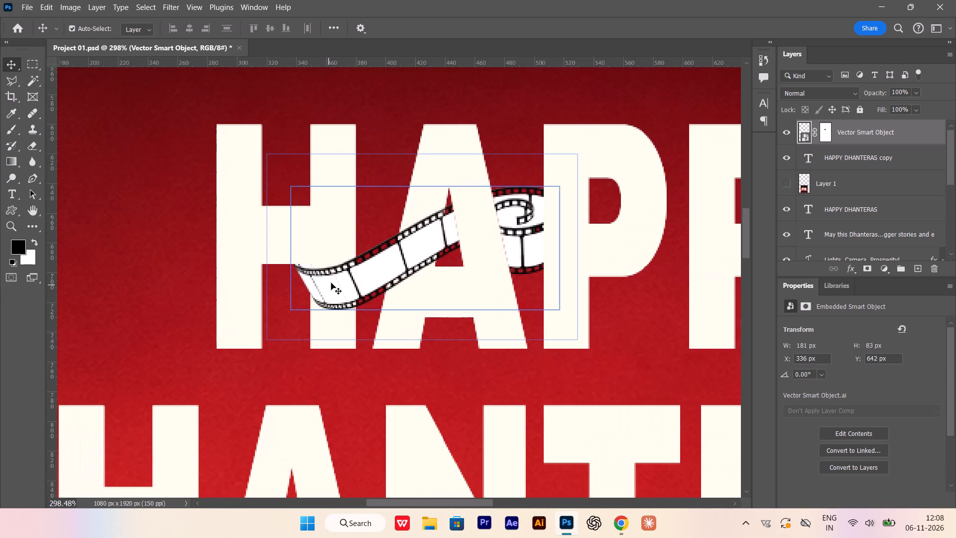
Add a Bevel & Emboss effect to the HAPPY DHANTERAS copy text layer, with direction Down and depth 63%.
{"action": "scroll", "coordinate": [345, 259], "scroll_direction": "down", "scroll_amount": 7, "text": "alt"}
{"action": "left_click", "coordinate": [456, 293]}
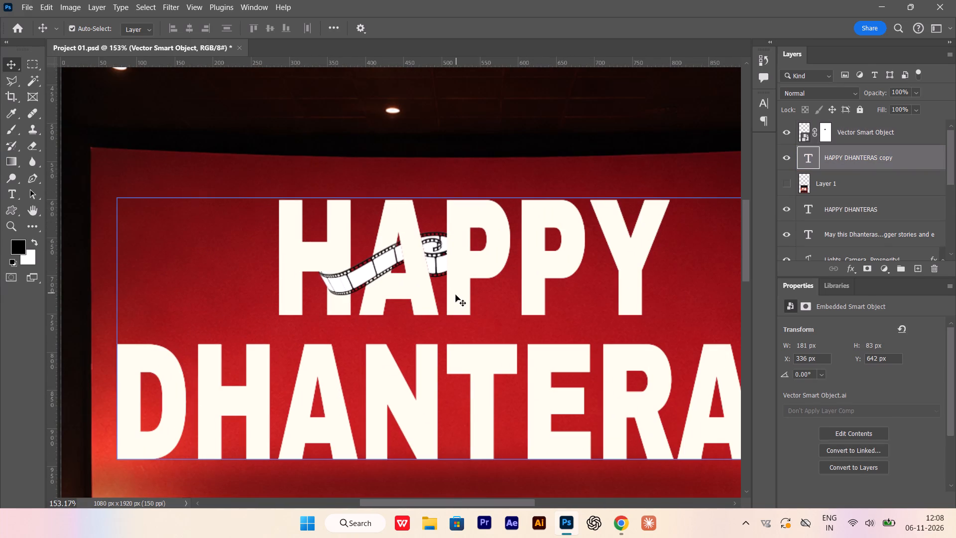
{"action": "double_click", "coordinate": [921, 168]}
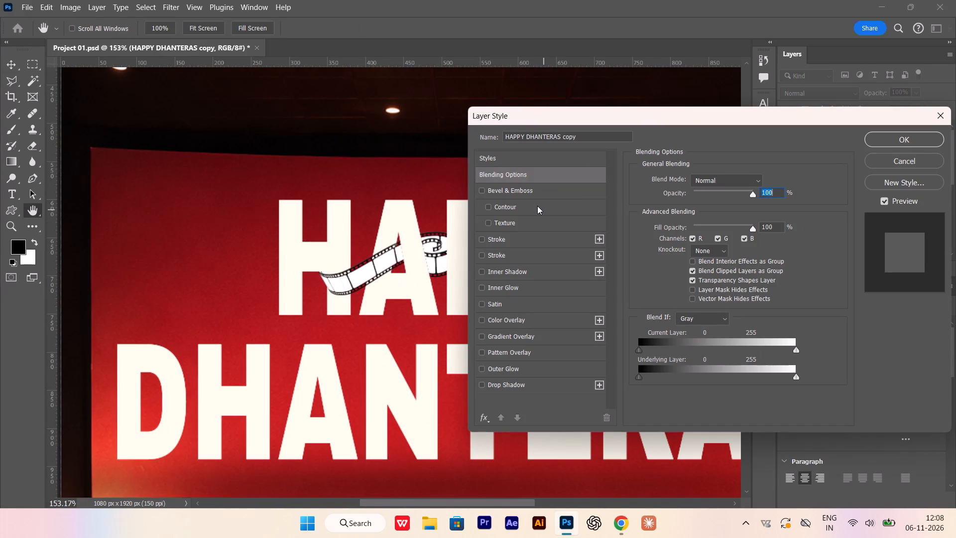
{"action": "left_click", "coordinate": [536, 190]}
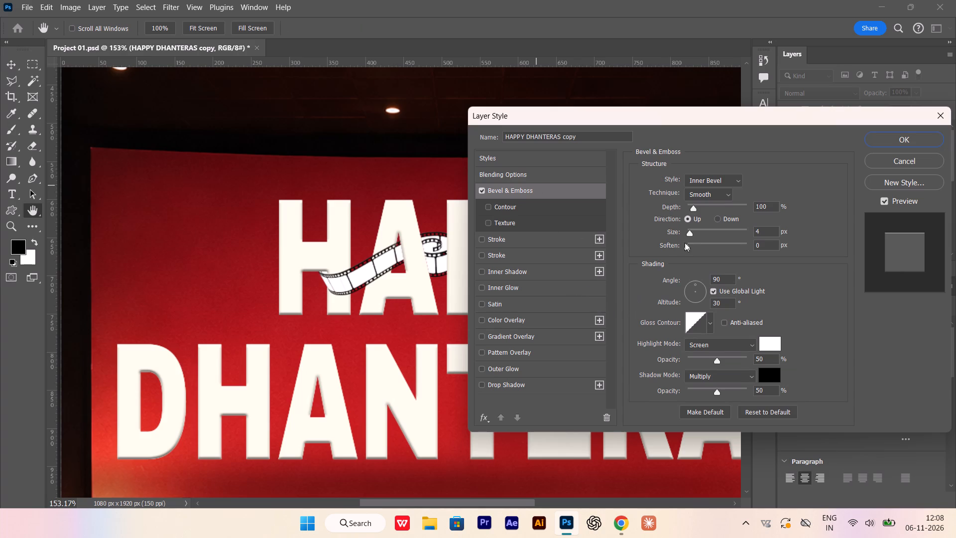
{"action": "left_click", "coordinate": [717, 217]}
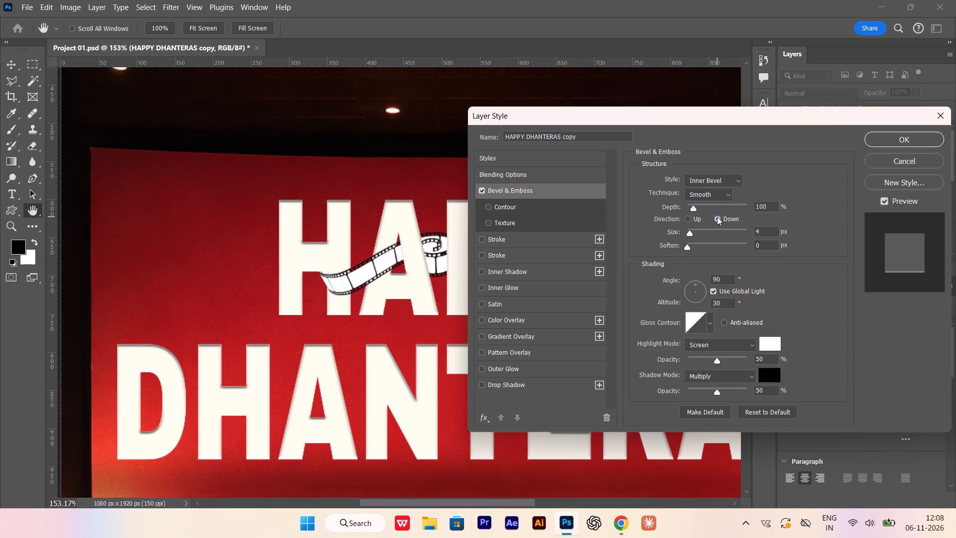
{"action": "left_click", "coordinate": [693, 206]}
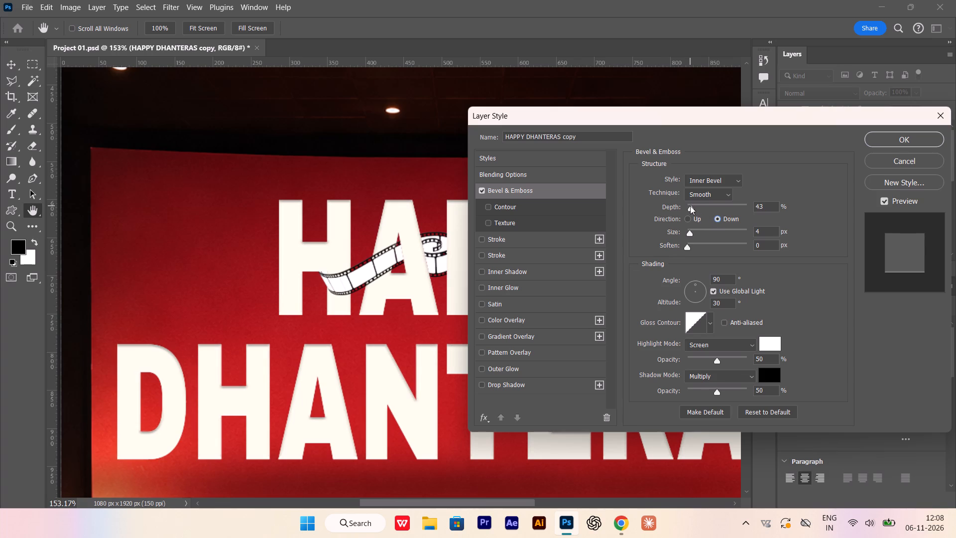
Adjust the text's Bevel & Emboss to size 3 px, soften 4 px and depth 136%.
{"action": "left_click", "coordinate": [689, 245]}
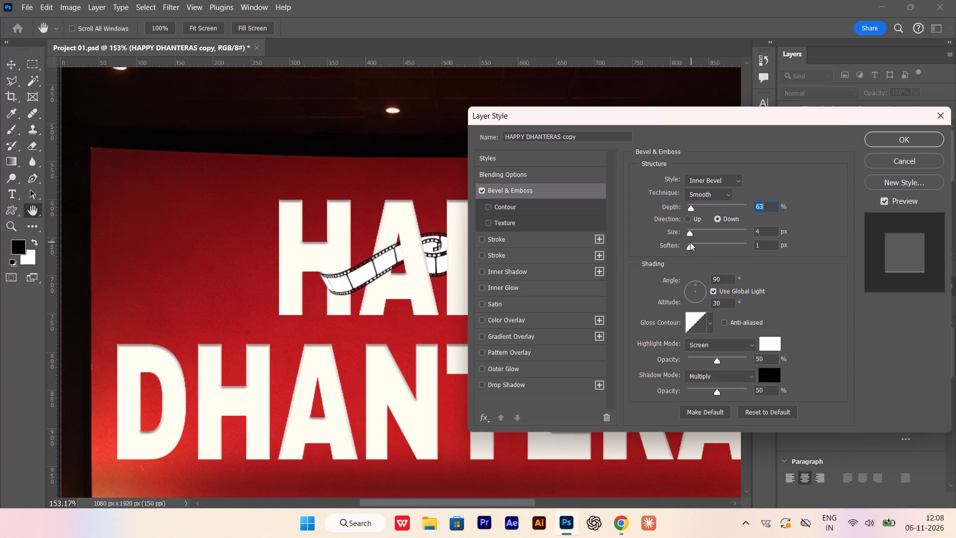
{"action": "left_click_drag", "start_coordinate": [685, 246], "coordinate": [709, 253]}
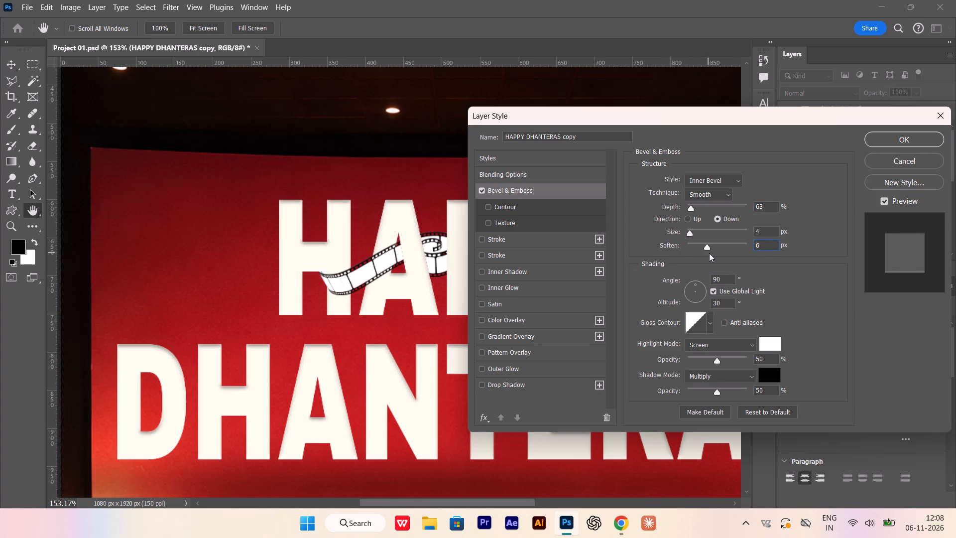
{"action": "left_click_drag", "start_coordinate": [709, 253], "coordinate": [678, 247]}
{"action": "left_click_drag", "start_coordinate": [688, 247], "coordinate": [689, 246]}
{"action": "left_click_drag", "start_coordinate": [689, 246], "coordinate": [716, 249]}
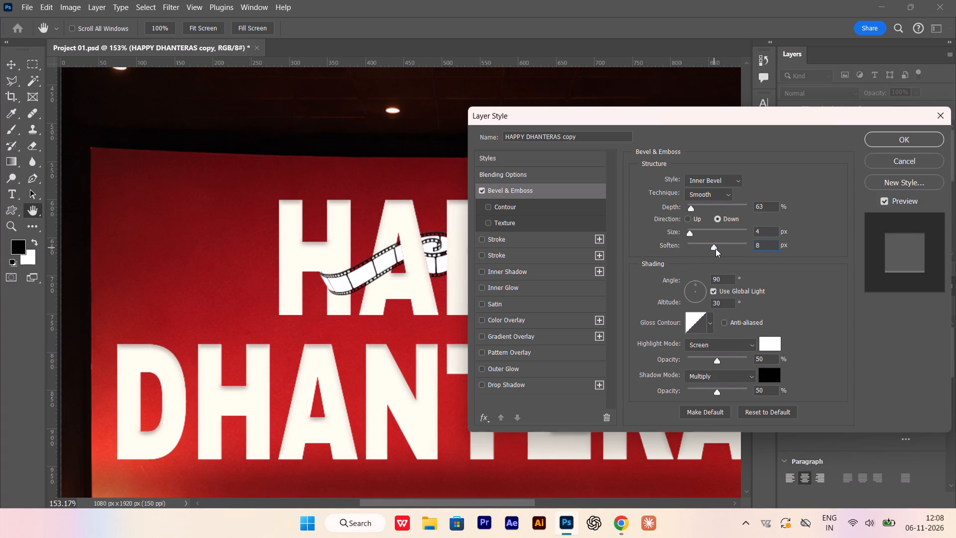
{"action": "left_click_drag", "start_coordinate": [716, 249], "coordinate": [706, 251]}
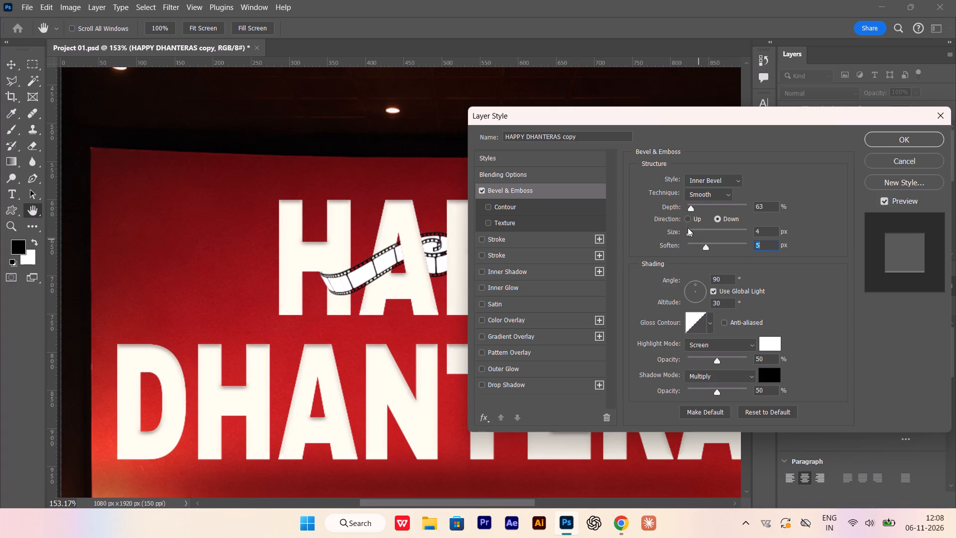
{"action": "left_click", "coordinate": [690, 233]}
{"action": "left_click_drag", "start_coordinate": [706, 245], "coordinate": [710, 245]}
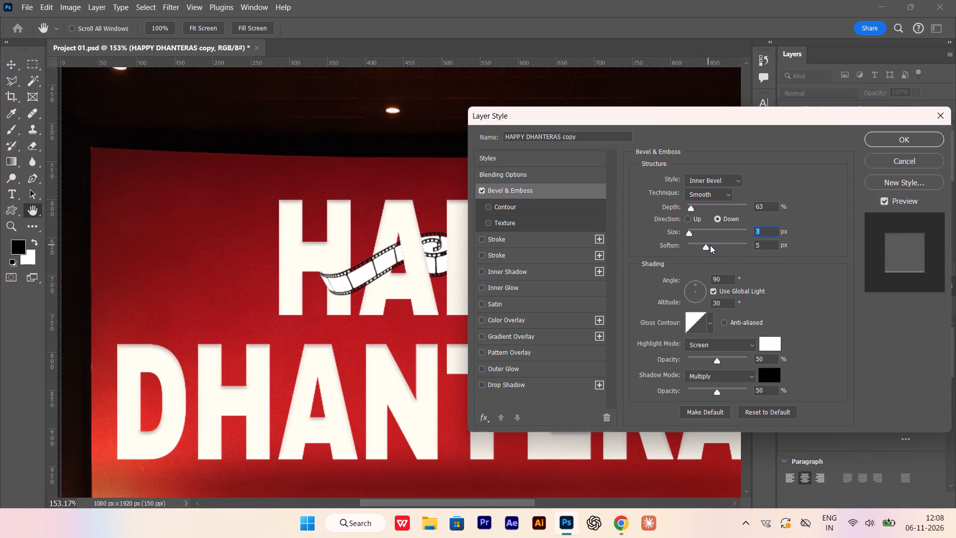
{"action": "left_click_drag", "start_coordinate": [710, 245], "coordinate": [701, 246]}
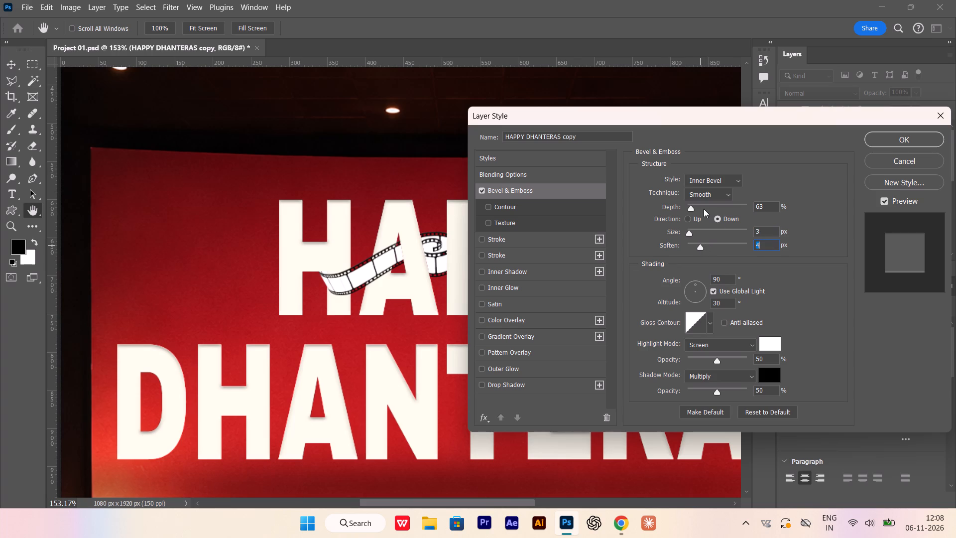
{"action": "left_click_drag", "start_coordinate": [689, 205], "coordinate": [705, 214]}
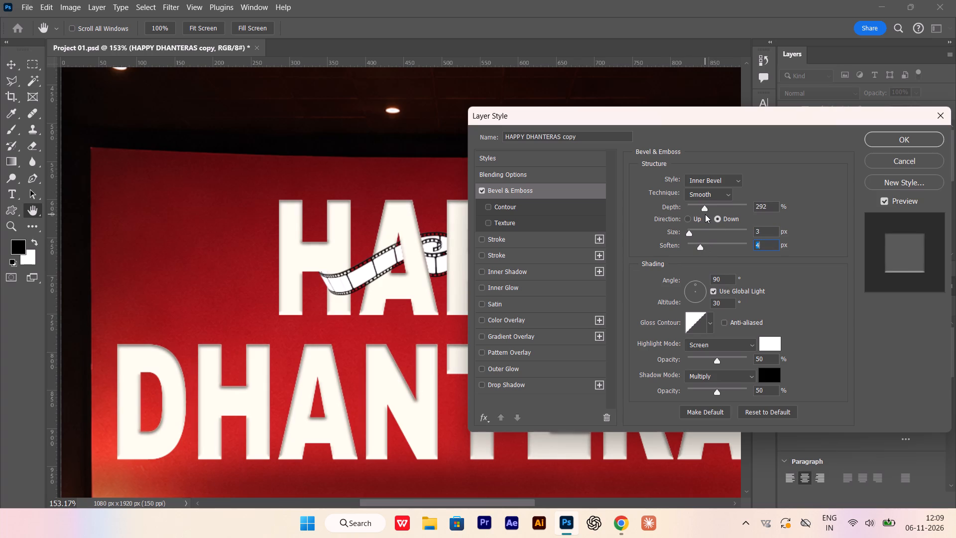
{"action": "left_click_drag", "start_coordinate": [705, 214], "coordinate": [696, 216]}
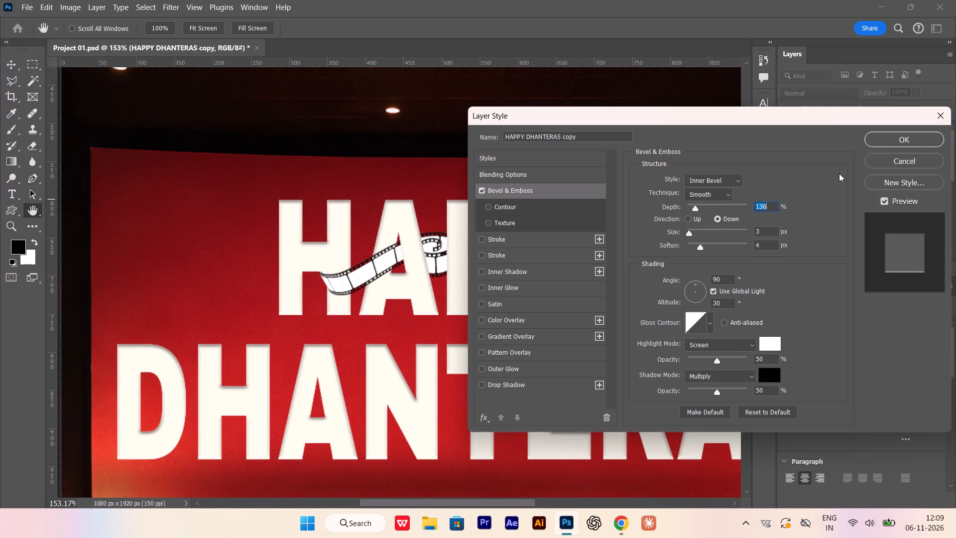
Apply the Bevel & Emboss settings to the HAPPY DHANTERAS copy layer and check the text on the poster.
{"action": "left_click", "coordinate": [889, 136]}
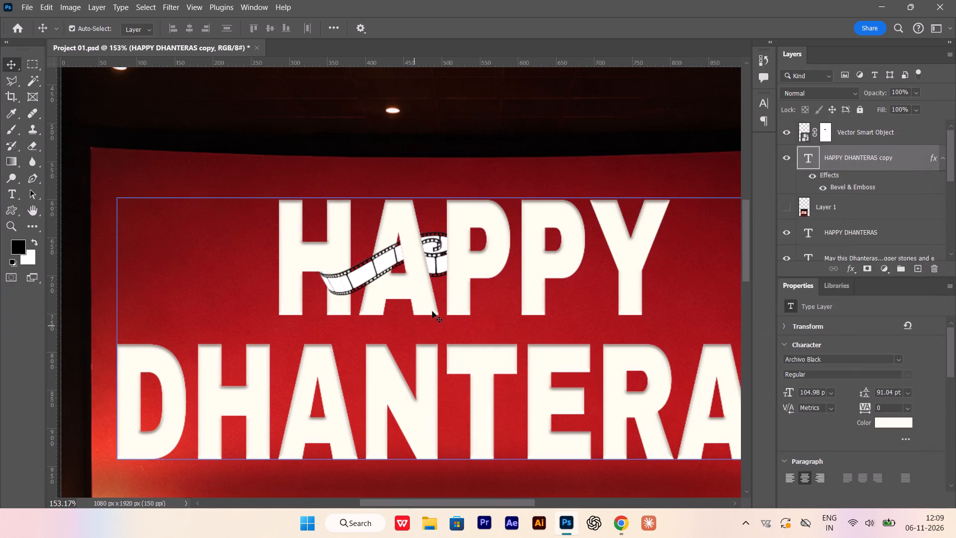
{"action": "scroll", "coordinate": [473, 279], "scroll_direction": "down", "scroll_amount": 11, "text": "alt"}
{"action": "scroll", "coordinate": [480, 334], "scroll_direction": "up", "scroll_amount": 3, "text": "alt"}
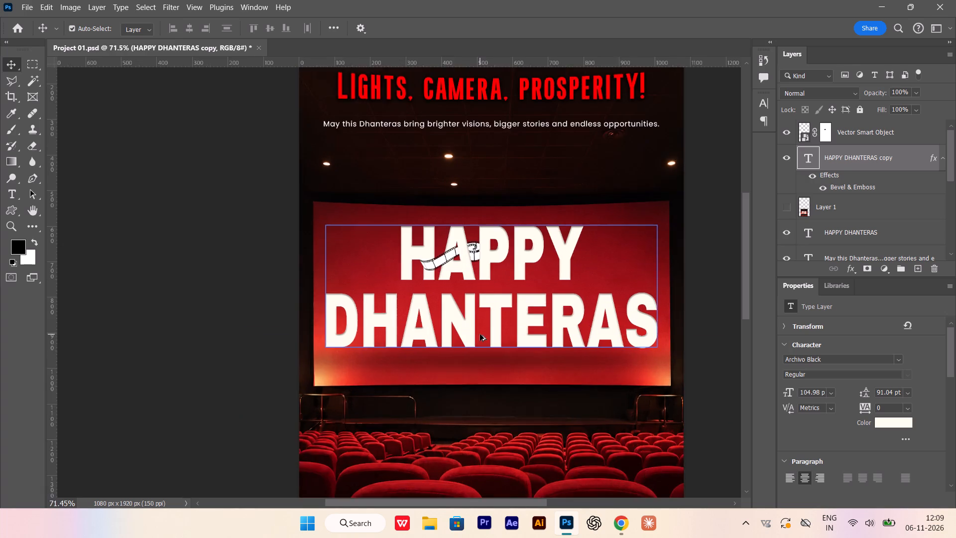
{"action": "scroll", "coordinate": [480, 334], "scroll_direction": "up", "scroll_amount": 4, "text": "alt"}
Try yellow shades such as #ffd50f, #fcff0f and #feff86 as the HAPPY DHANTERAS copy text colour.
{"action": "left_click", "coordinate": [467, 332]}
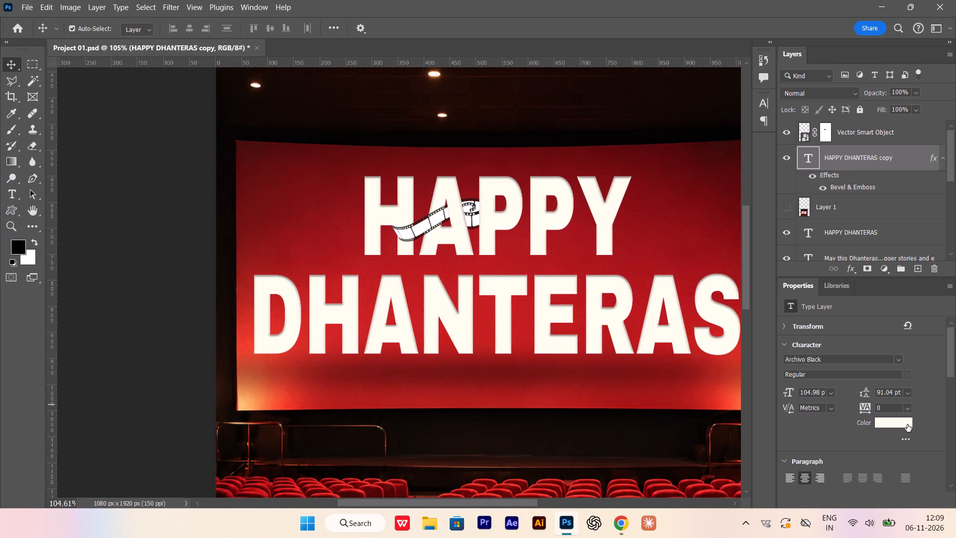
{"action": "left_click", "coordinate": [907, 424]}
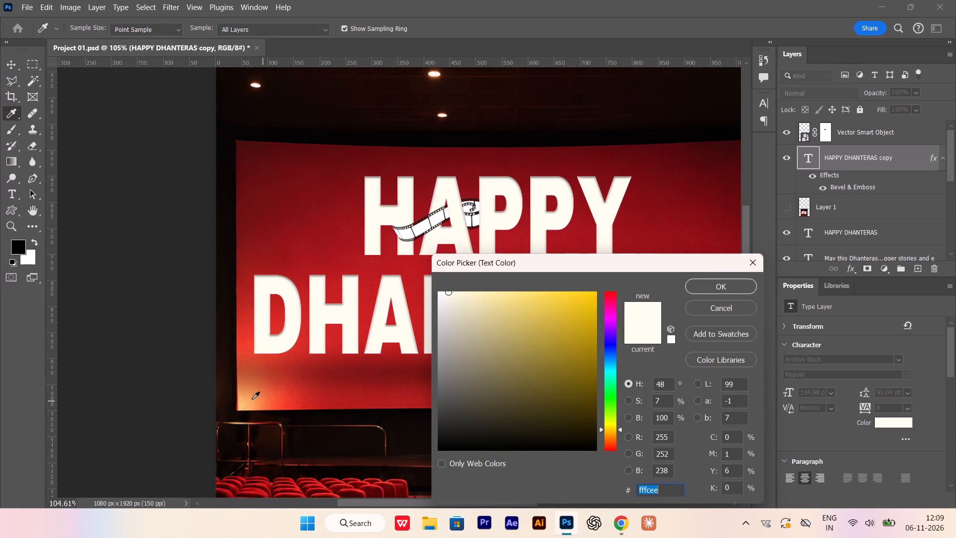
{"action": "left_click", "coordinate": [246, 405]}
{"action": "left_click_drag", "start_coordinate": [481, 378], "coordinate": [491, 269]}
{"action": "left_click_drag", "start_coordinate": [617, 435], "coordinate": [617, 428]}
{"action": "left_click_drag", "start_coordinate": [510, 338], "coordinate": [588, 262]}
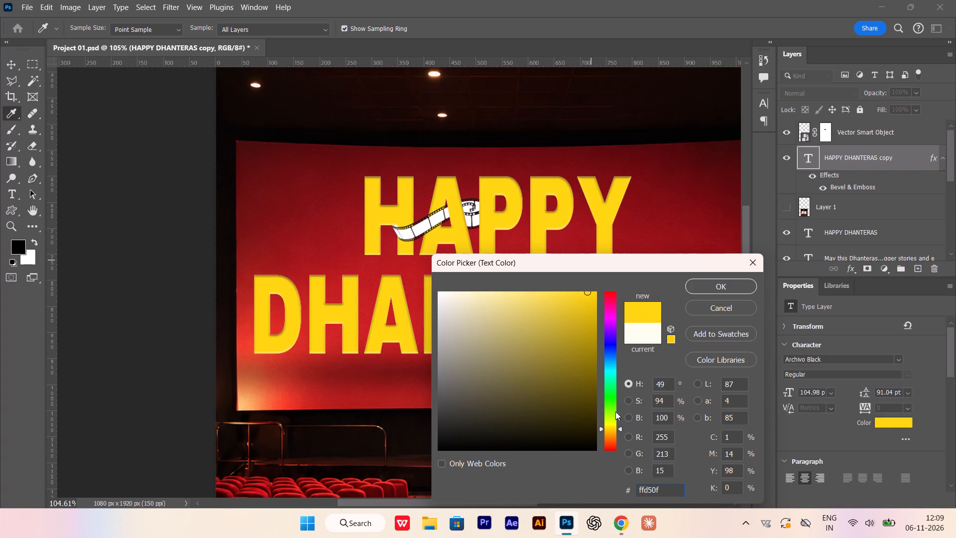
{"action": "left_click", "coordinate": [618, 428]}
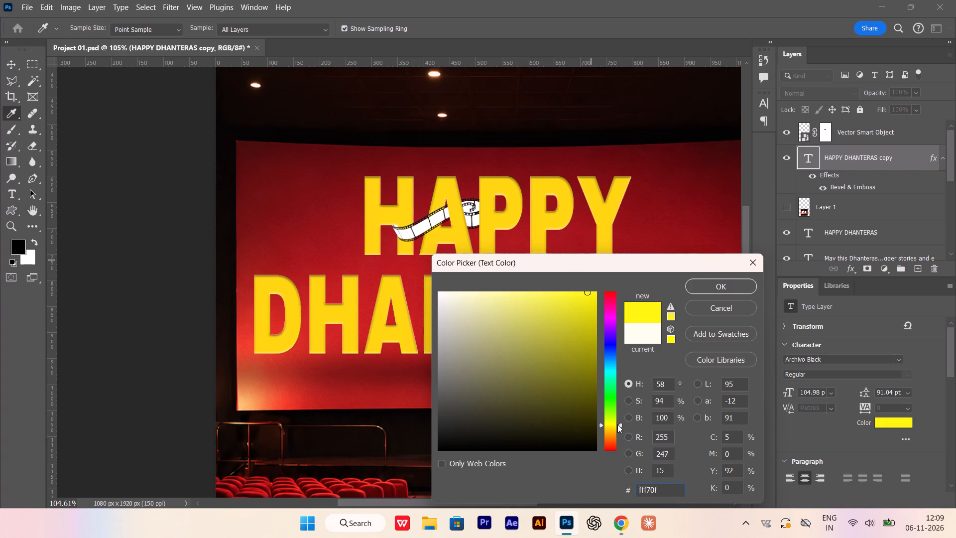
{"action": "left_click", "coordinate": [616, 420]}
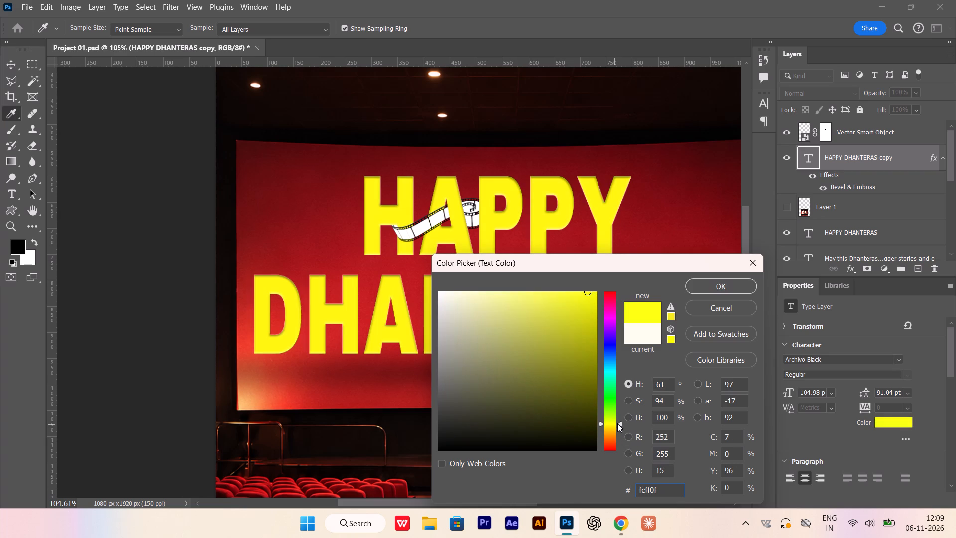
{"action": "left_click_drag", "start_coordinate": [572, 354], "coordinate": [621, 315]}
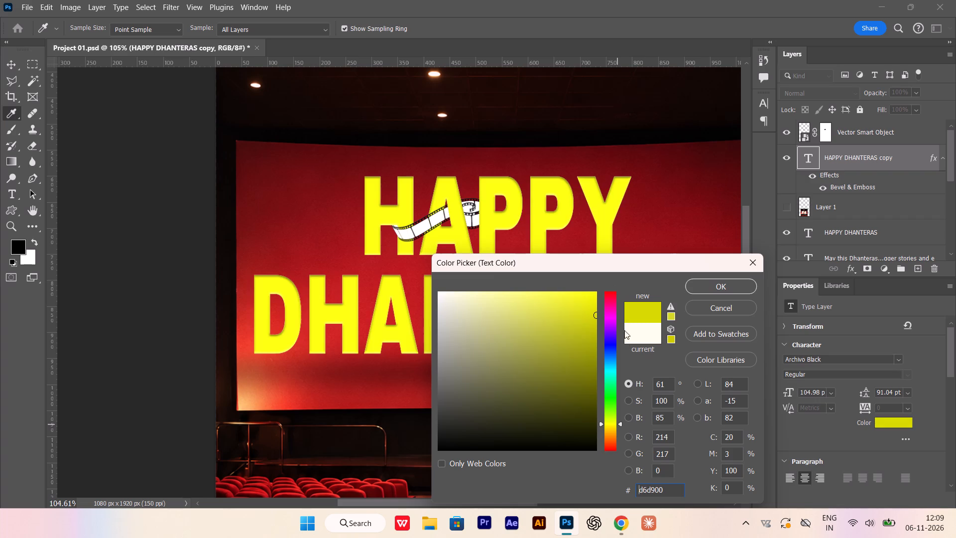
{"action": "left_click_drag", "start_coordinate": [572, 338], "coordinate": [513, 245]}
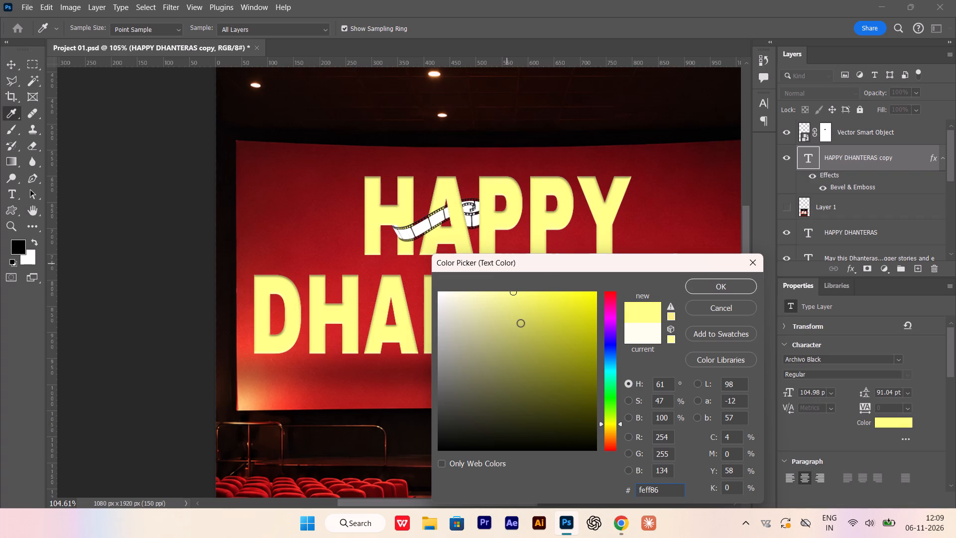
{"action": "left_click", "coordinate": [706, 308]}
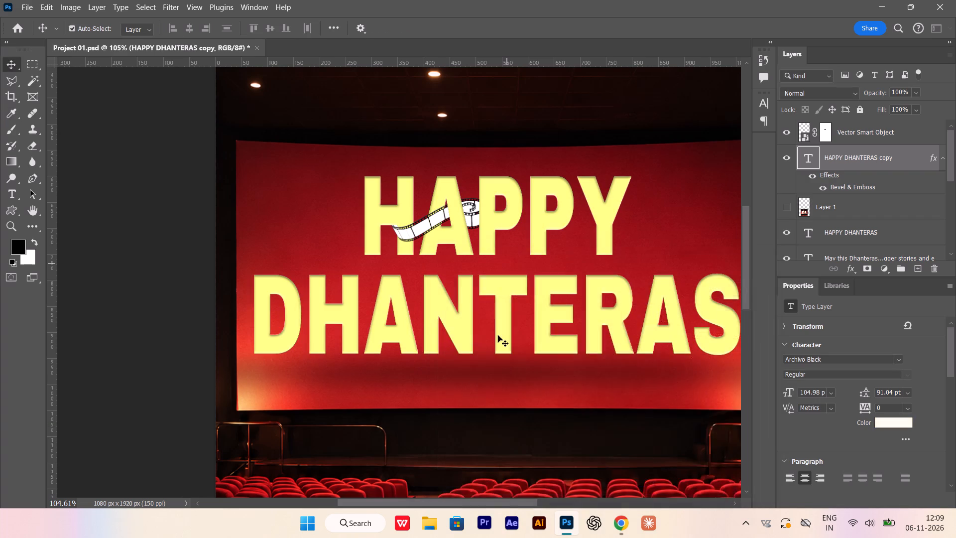
Examine the bevelled heading and film strip both on the whole poster and up close.
{"action": "scroll", "coordinate": [461, 336], "scroll_direction": "down", "scroll_amount": 4, "text": "alt"}
{"action": "scroll", "coordinate": [469, 336], "scroll_direction": "down", "scroll_amount": 4}
{"action": "scroll", "coordinate": [470, 336], "scroll_direction": "down", "scroll_amount": 3, "text": "alt"}
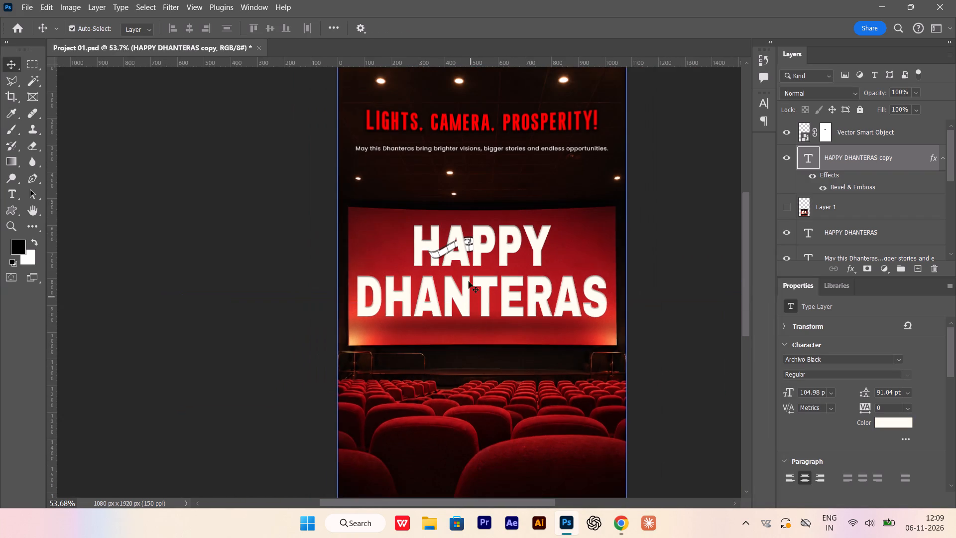
{"action": "scroll", "coordinate": [437, 210], "scroll_direction": "up", "scroll_amount": 4, "text": "alt"}
{"action": "scroll", "coordinate": [466, 254], "scroll_direction": "up", "scroll_amount": 6, "text": "alt"}
{"action": "scroll", "coordinate": [420, 265], "scroll_direction": "down", "scroll_amount": 7, "text": "alt"}
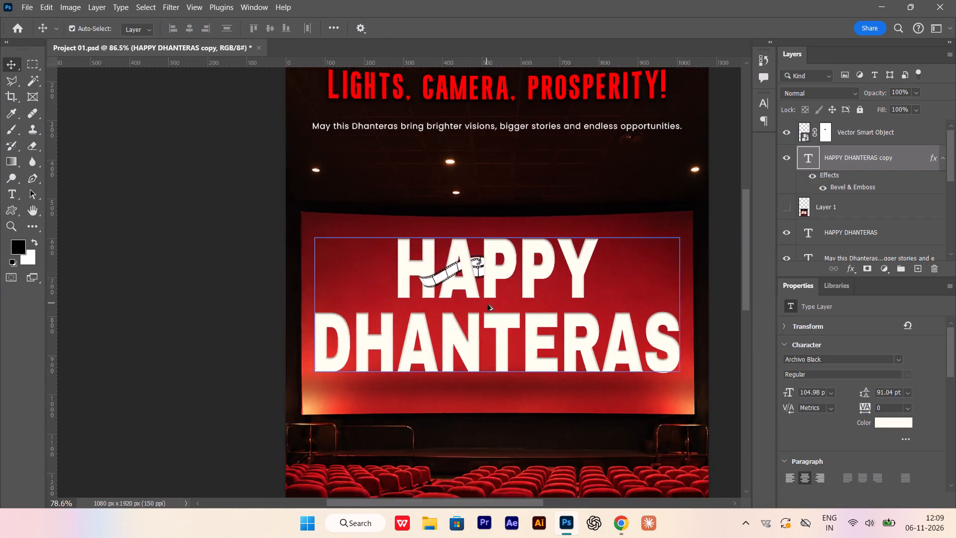
{"action": "scroll", "coordinate": [487, 304], "scroll_direction": "down", "scroll_amount": 2, "text": "alt"}
{"action": "scroll", "coordinate": [508, 336], "scroll_direction": "down", "scroll_amount": 4}
{"action": "scroll", "coordinate": [506, 300], "scroll_direction": "up", "scroll_amount": 11}
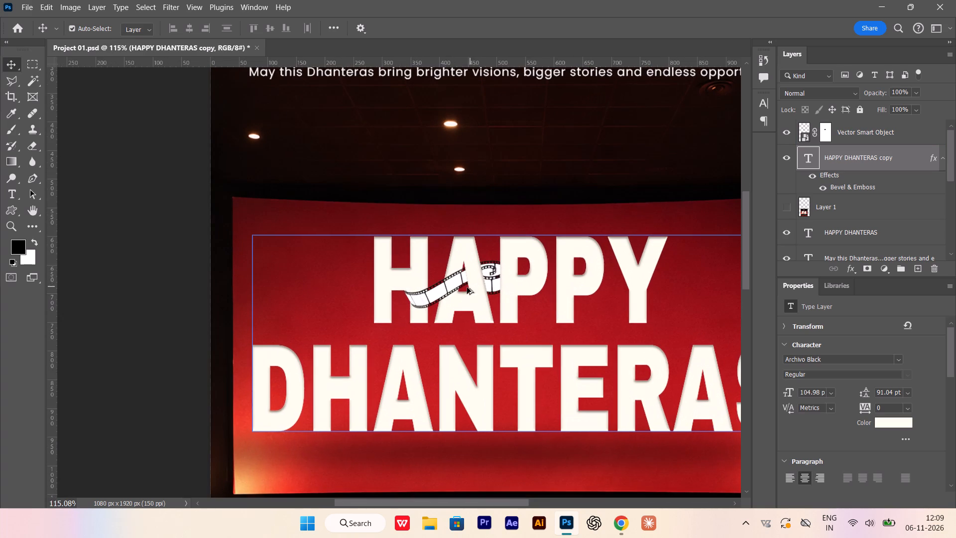
Hide the film strip's Vector Smart Object layer over the word HAPPY.
{"action": "left_click", "coordinate": [424, 295]}
{"action": "left_click", "coordinate": [793, 131]}
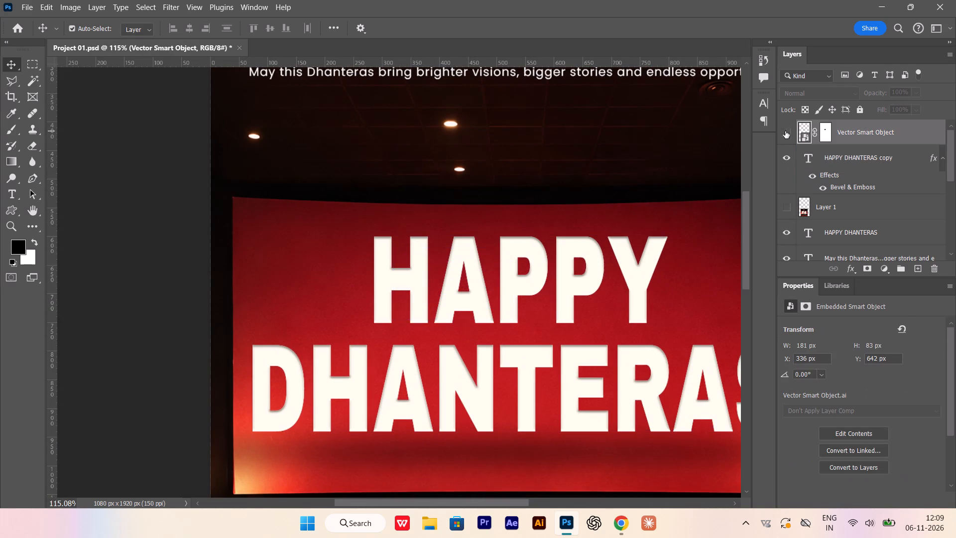
Move the "Lights, Camera, Prosperity!" headline slightly down and centre it horizontally on the canvas.
{"action": "scroll", "coordinate": [470, 258], "scroll_direction": "down", "scroll_amount": 7, "text": "alt"}
{"action": "scroll", "coordinate": [485, 312], "scroll_direction": "up", "scroll_amount": 4, "text": "alt"}
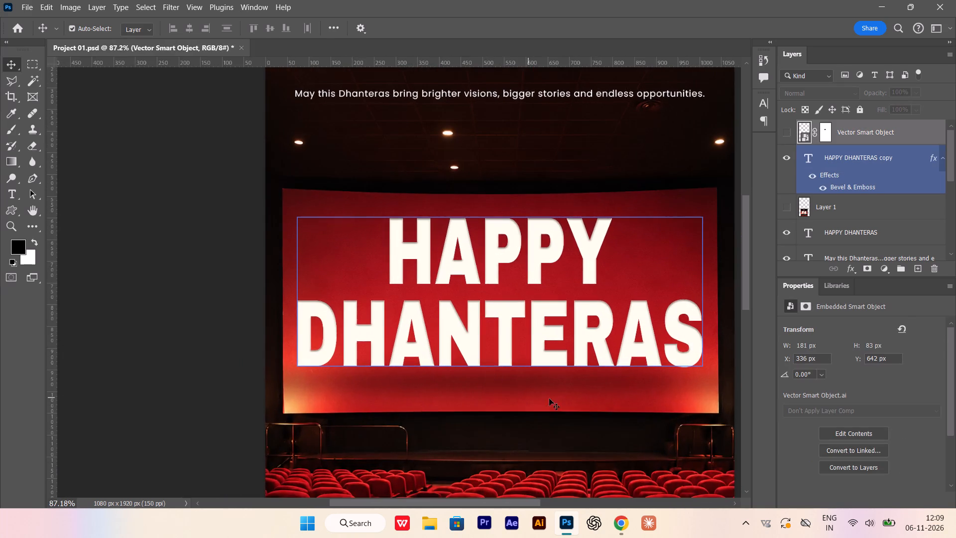
{"action": "scroll", "coordinate": [533, 378], "scroll_direction": "down", "scroll_amount": 5, "text": "alt"}
{"action": "scroll", "coordinate": [517, 367], "scroll_direction": "down", "scroll_amount": 11}
{"action": "scroll", "coordinate": [509, 150], "scroll_direction": "up", "scroll_amount": 12, "text": "alt"}
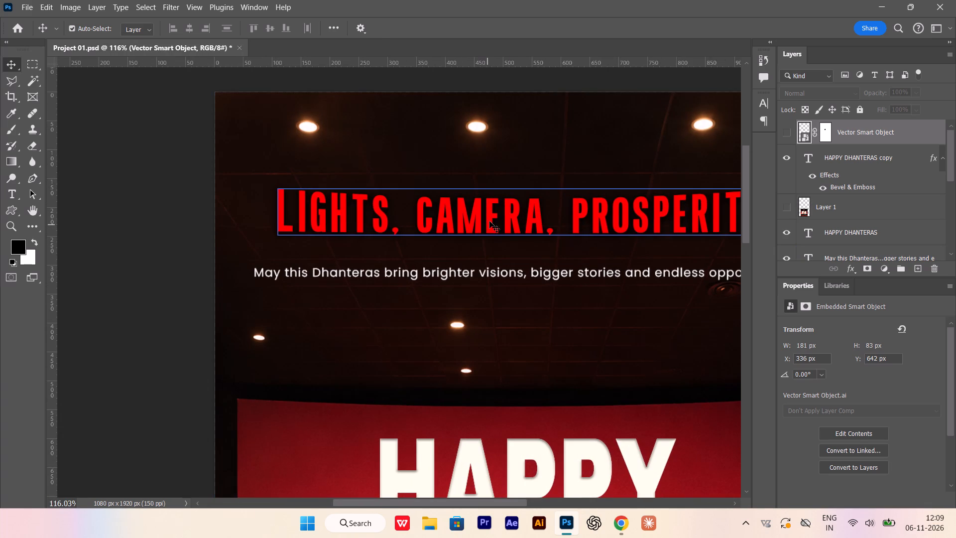
{"action": "left_click_drag", "start_coordinate": [489, 221], "coordinate": [491, 229]}
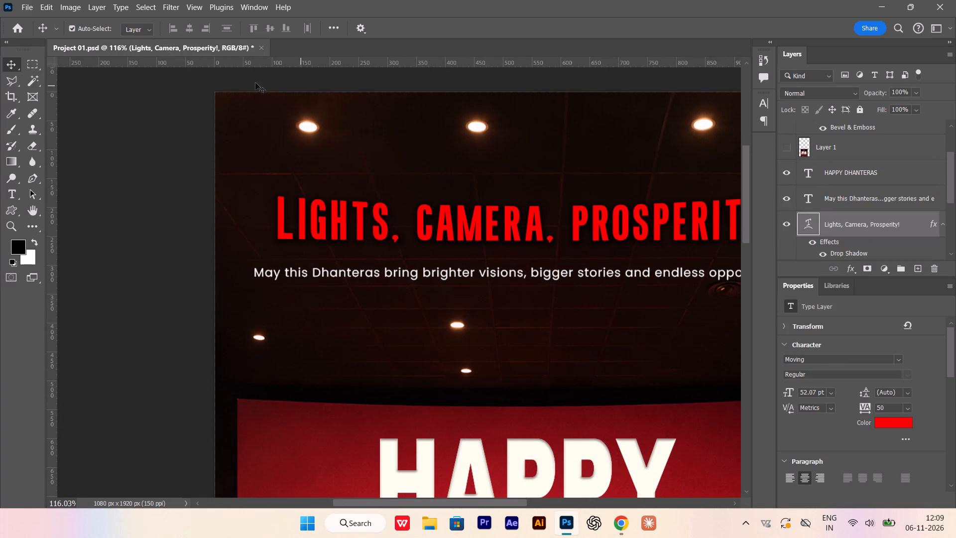
{"action": "key", "text": "ctrl+a"}
{"action": "left_click", "coordinate": [190, 22]}
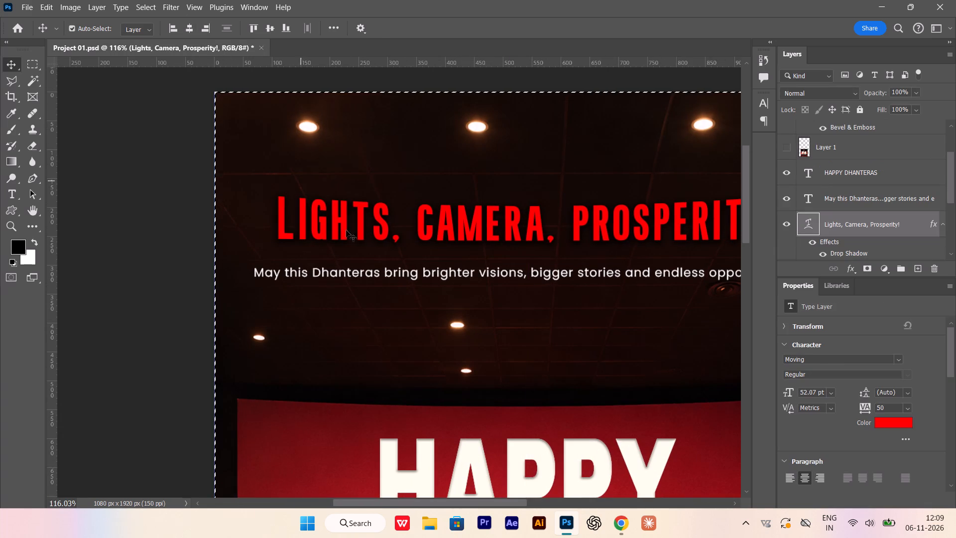
{"action": "key", "text": "ctrl+d"}
Stretch the "Lights, Camera, Prosperity!" headline to 132.22% height at unchanged width and nudge it upward.
{"action": "scroll", "coordinate": [421, 255], "scroll_direction": "down", "scroll_amount": 5, "text": "alt"}
{"action": "scroll", "coordinate": [517, 262], "scroll_direction": "up", "scroll_amount": 3, "text": "alt"}
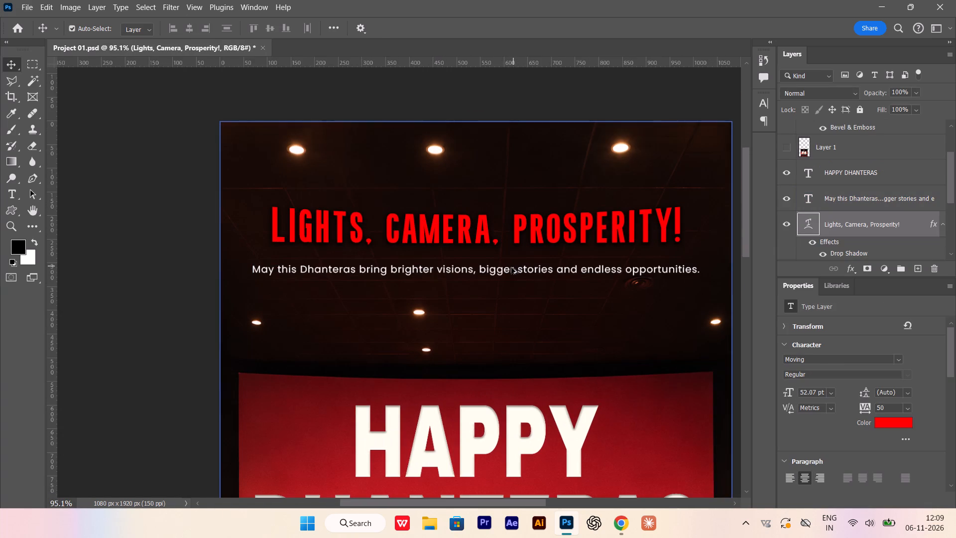
{"action": "left_click", "coordinate": [482, 237]}
{"action": "key", "text": "ctrl+t"}
{"action": "left_click", "coordinate": [475, 252]}
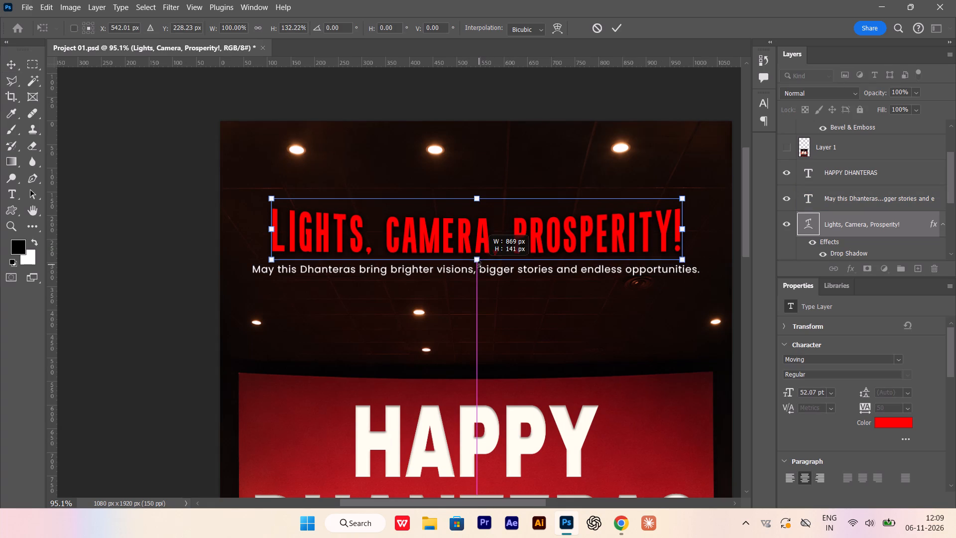
{"action": "left_click", "coordinate": [480, 267]}
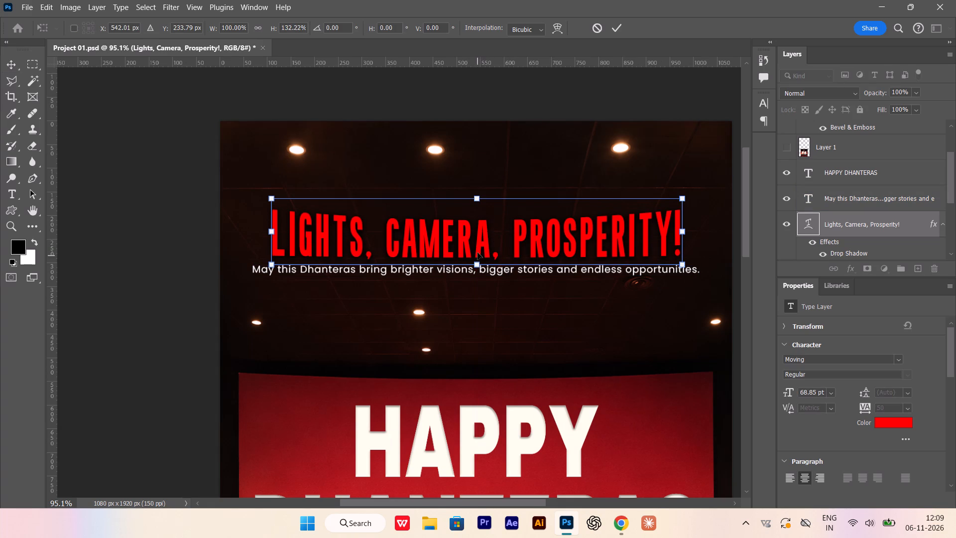
{"action": "key", "text": "Return"}
{"action": "key", "text": "shift+Up"}
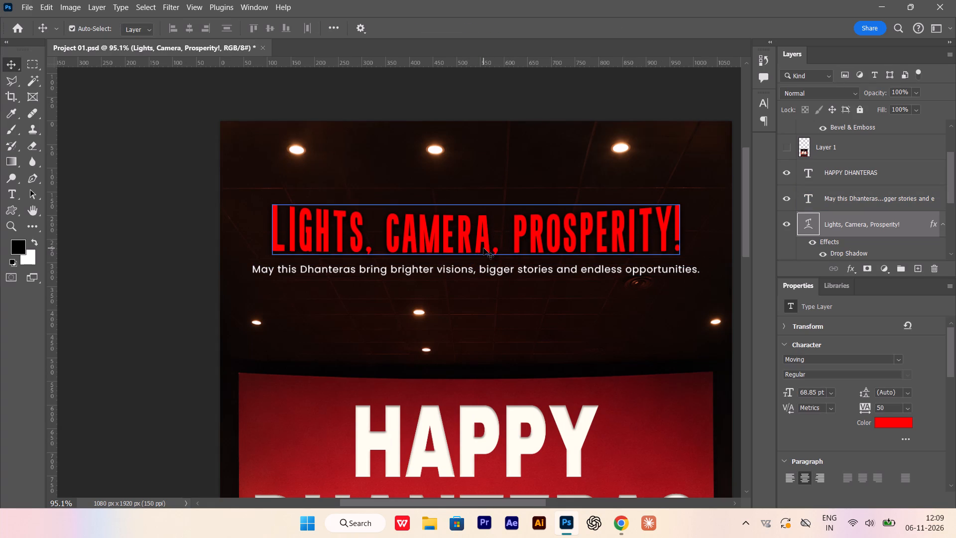
{"action": "key", "text": "shift+Up"}
{"action": "key", "text": "shift+Up"}
Break the "May this Dhanteras" tagline into two lines before the word "stories".
{"action": "scroll", "coordinate": [483, 248], "scroll_direction": "up", "scroll_amount": 1}
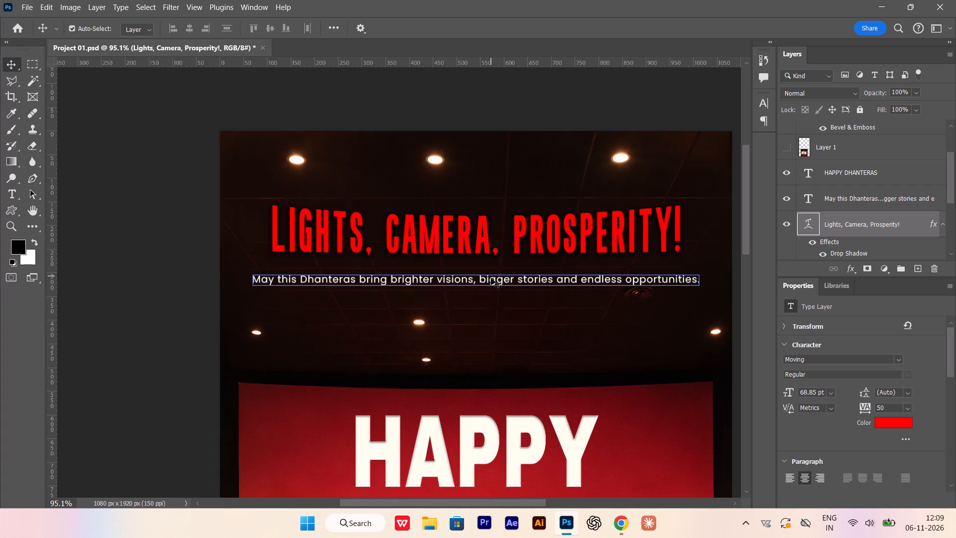
{"action": "left_click", "coordinate": [491, 278]}
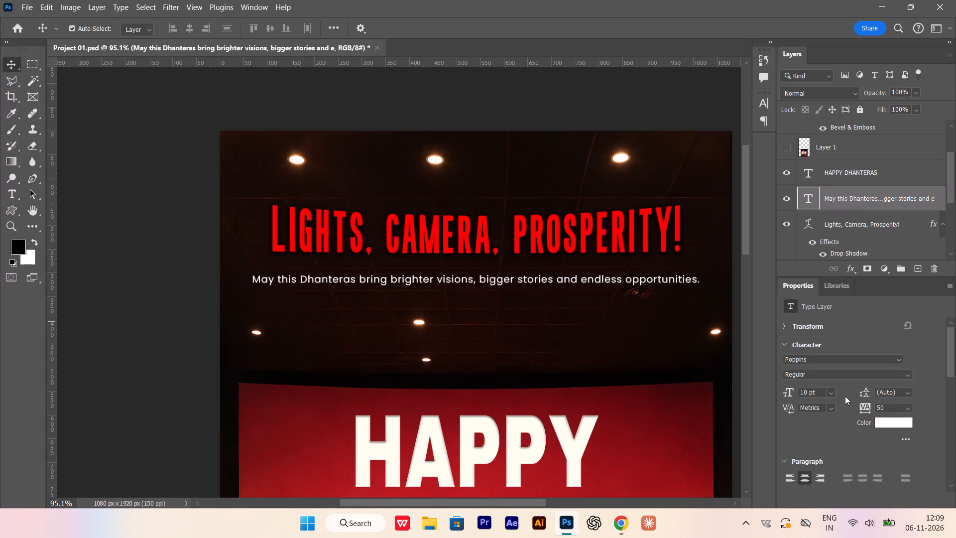
{"action": "left_click", "coordinate": [552, 283]}
{"action": "double_click", "coordinate": [523, 282]}
{"action": "left_click", "coordinate": [517, 282]}
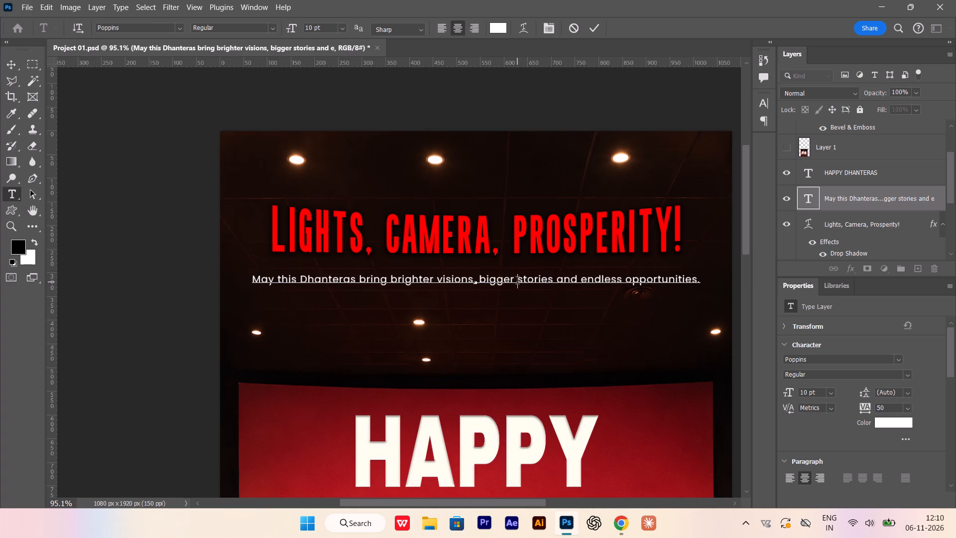
{"action": "key", "text": "BackSpace"}
{"action": "key", "text": "Return"}
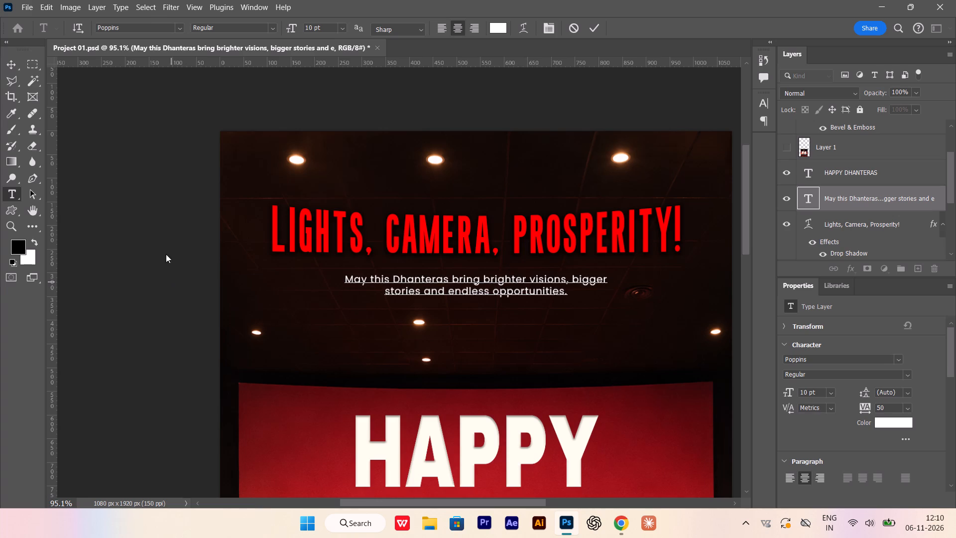
{"action": "left_click", "coordinate": [14, 64]}
Adjust the vertical position of the two-line tagline beneath the headline.
{"action": "left_click_drag", "start_coordinate": [443, 291], "coordinate": [444, 291]}
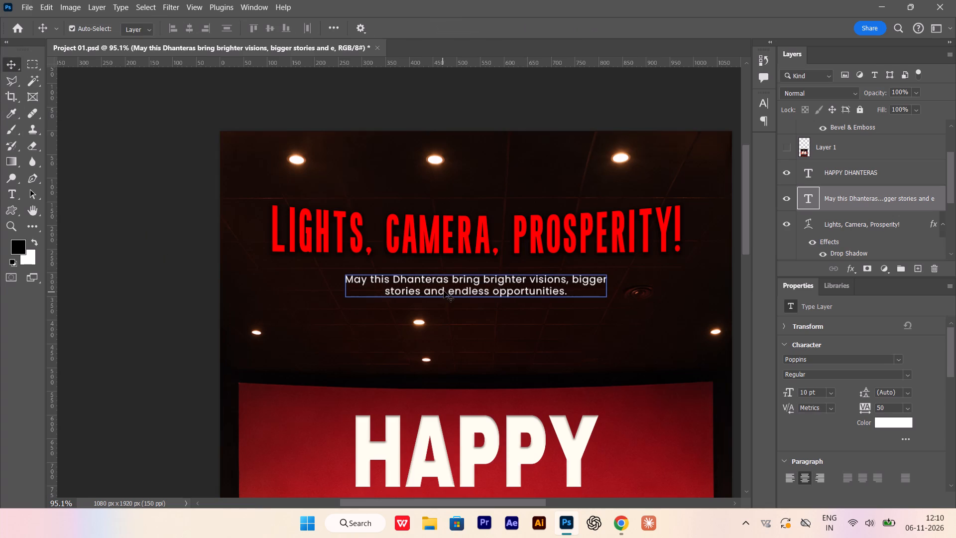
{"action": "left_click_drag", "start_coordinate": [444, 291], "coordinate": [444, 285]}
{"action": "double_click", "coordinate": [444, 286], "text": "shift"}
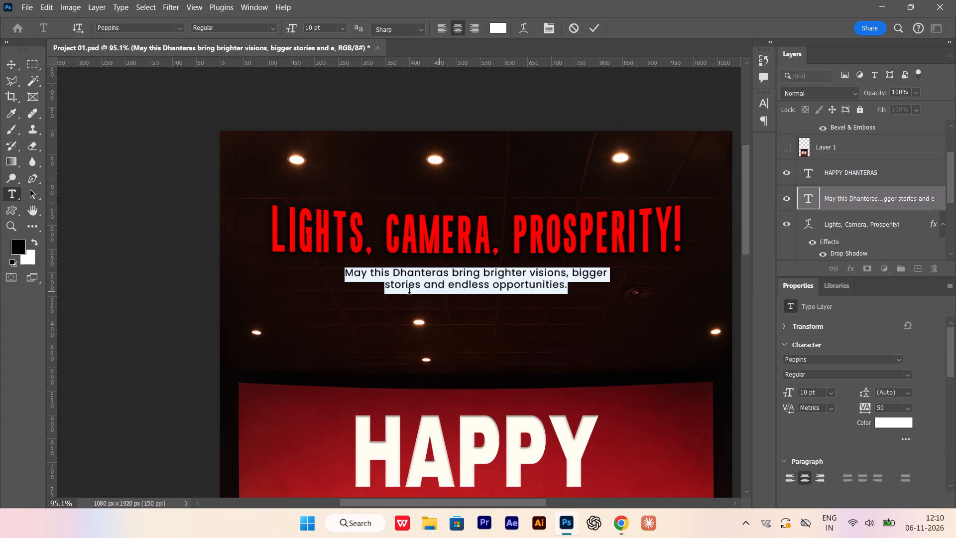
{"action": "left_click", "coordinate": [13, 67]}
{"action": "left_click_drag", "start_coordinate": [422, 285], "coordinate": [423, 291]}
Review the Bevel & Emboss settings of the HAPPY DHANTERAS copy layer without changing them.
{"action": "scroll", "coordinate": [427, 296], "scroll_direction": "down", "scroll_amount": 5, "text": "alt"}
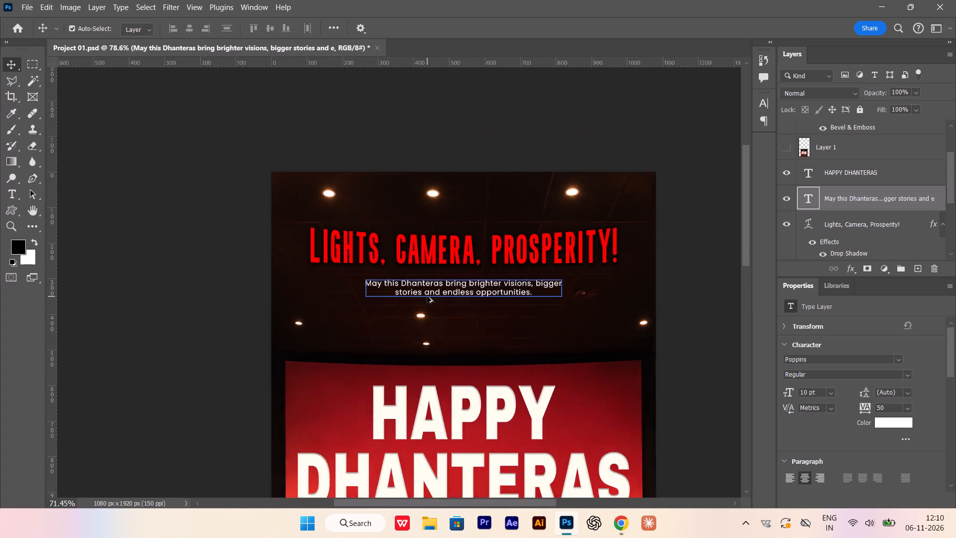
{"action": "scroll", "coordinate": [430, 306], "scroll_direction": "down", "scroll_amount": 8}
{"action": "scroll", "coordinate": [476, 333], "scroll_direction": "down", "scroll_amount": 9}
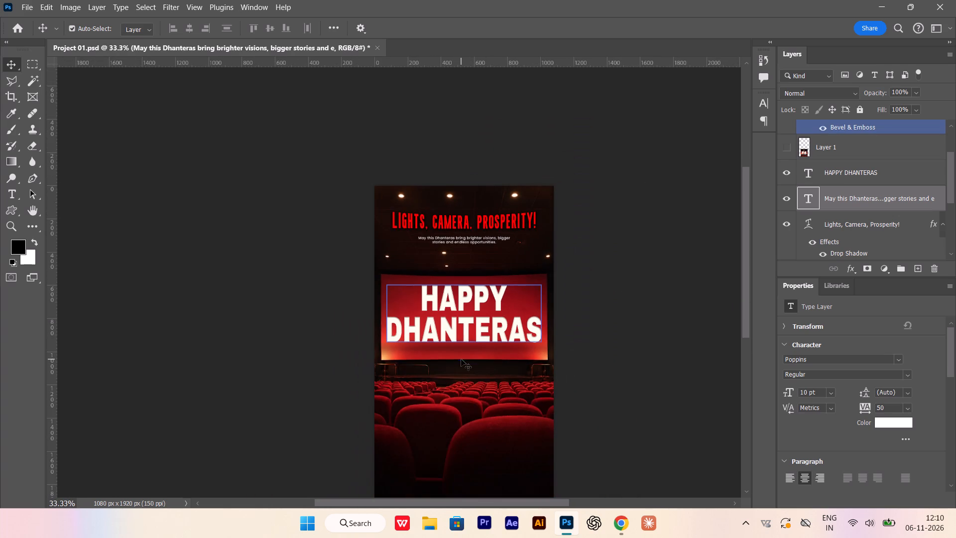
{"action": "scroll", "coordinate": [450, 328], "scroll_direction": "up", "scroll_amount": 11, "text": "alt"}
{"action": "left_click", "coordinate": [457, 331]}
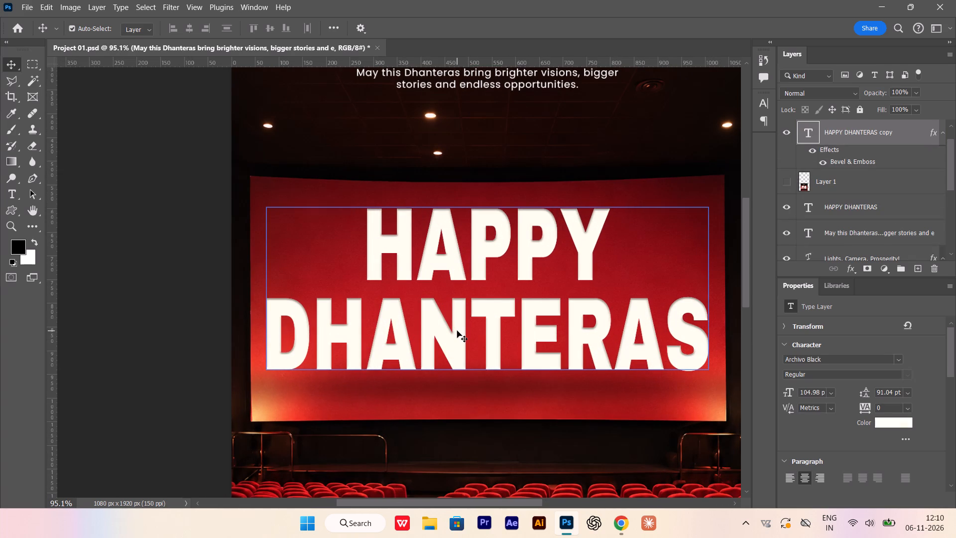
{"action": "right_click", "coordinate": [933, 133]}
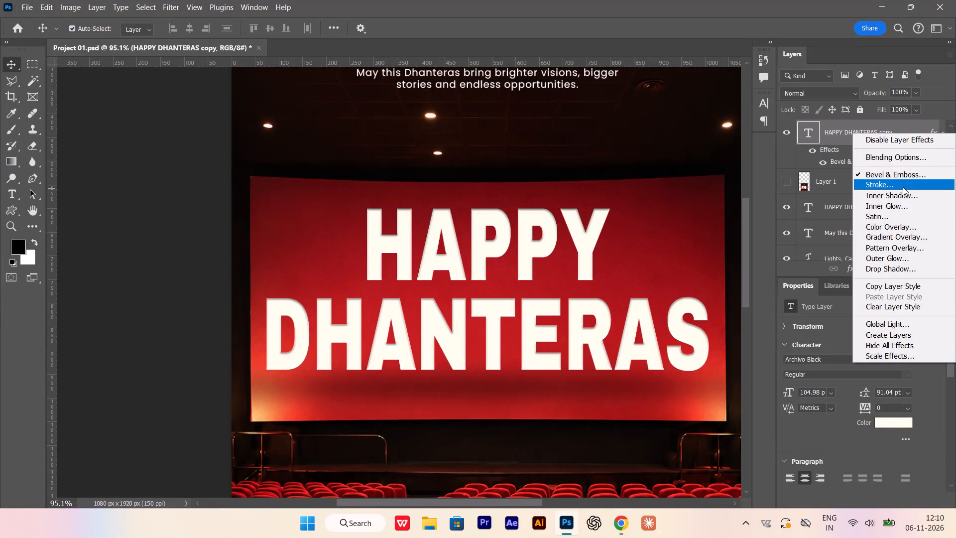
{"action": "left_click", "coordinate": [907, 176]}
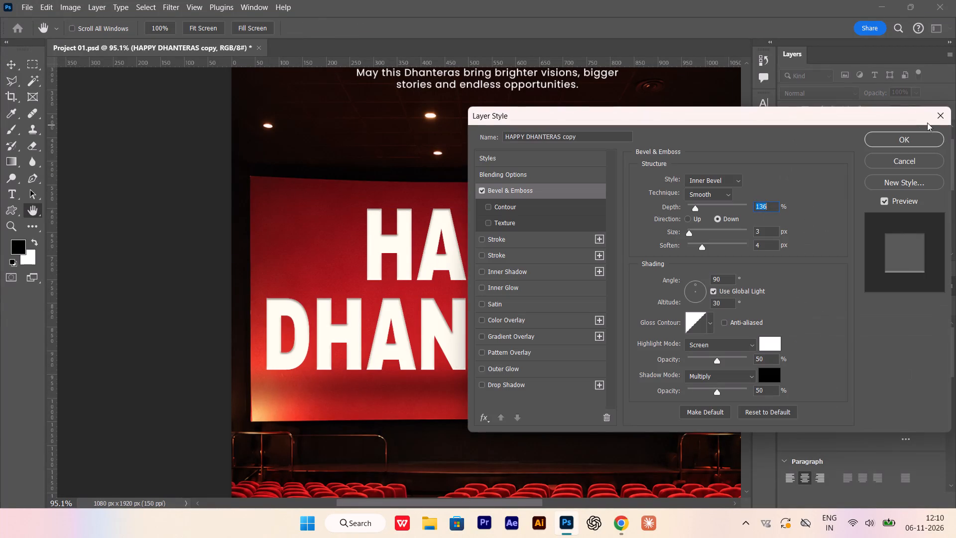
{"action": "left_click", "coordinate": [935, 111]}
Disable the effects of the HAPPY DHANTERAS copy layer and clear its layer style to remove the Bevel & Emboss.
{"action": "right_click", "coordinate": [926, 134]}
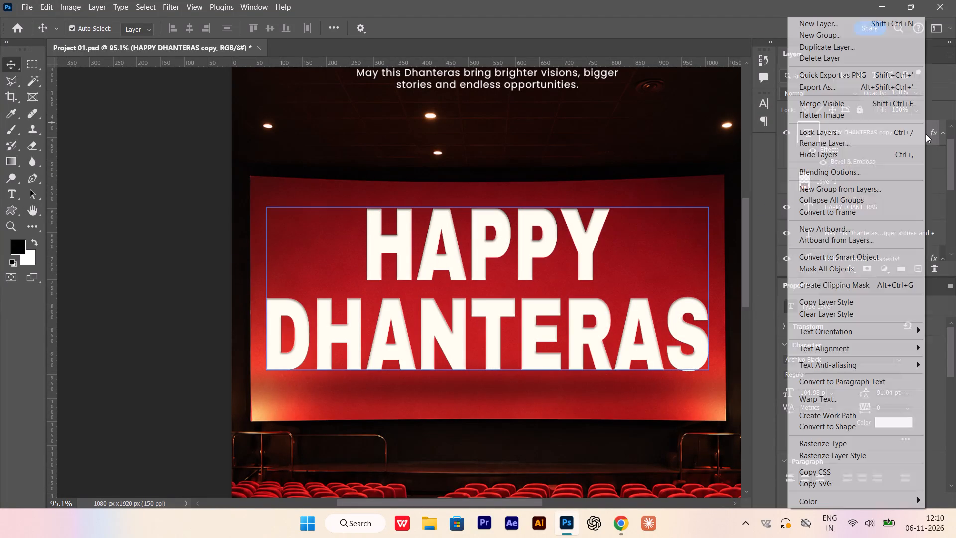
{"action": "left_click", "coordinate": [931, 135]}
{"action": "right_click", "coordinate": [930, 132]}
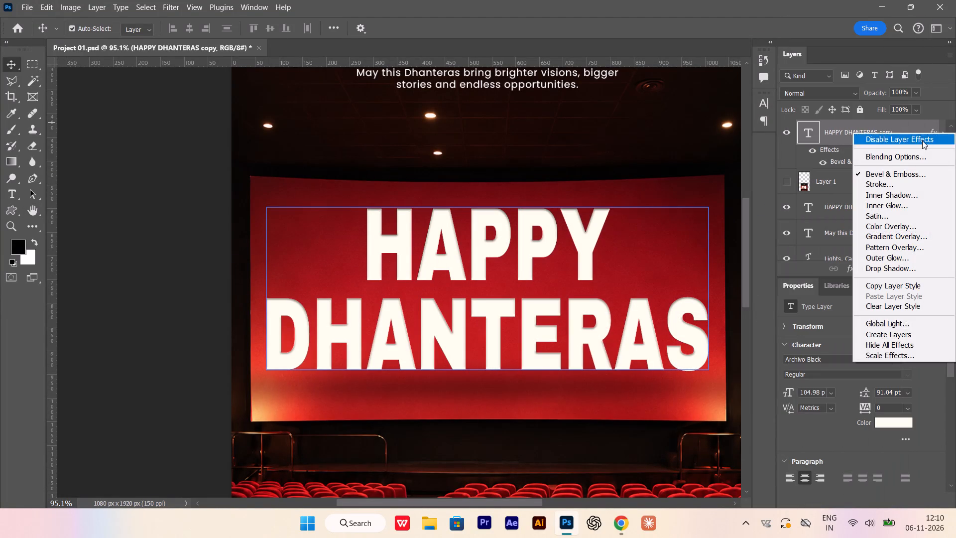
{"action": "left_click", "coordinate": [915, 141]}
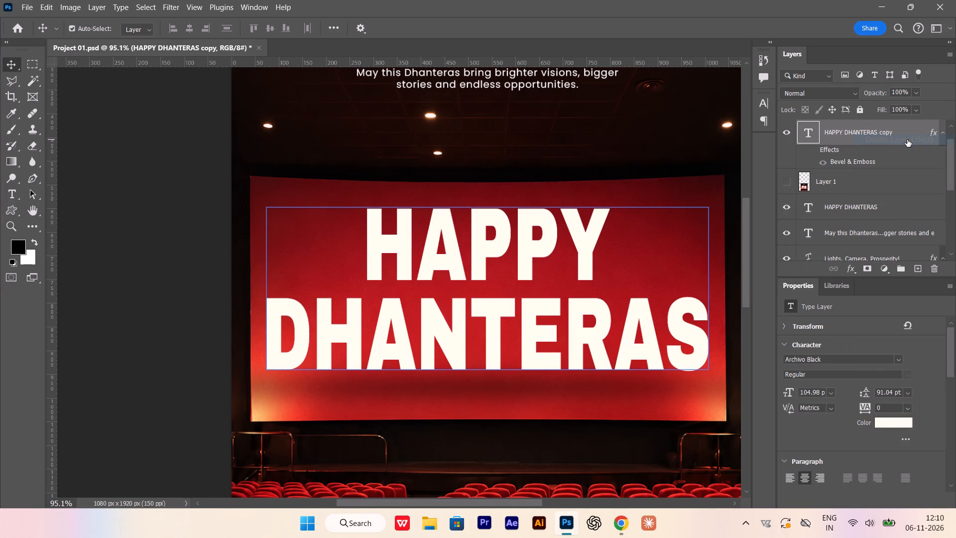
{"action": "right_click", "coordinate": [932, 134]}
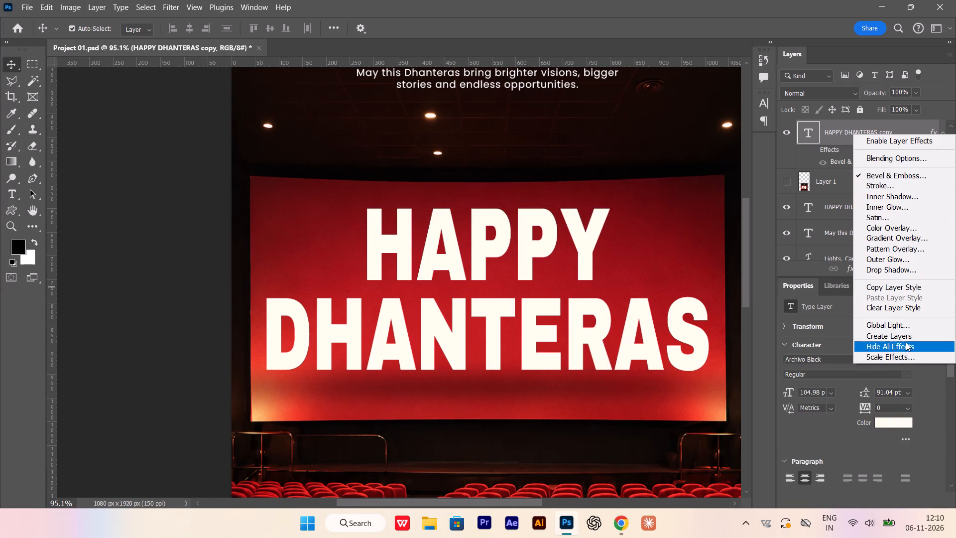
{"action": "left_click", "coordinate": [911, 306]}
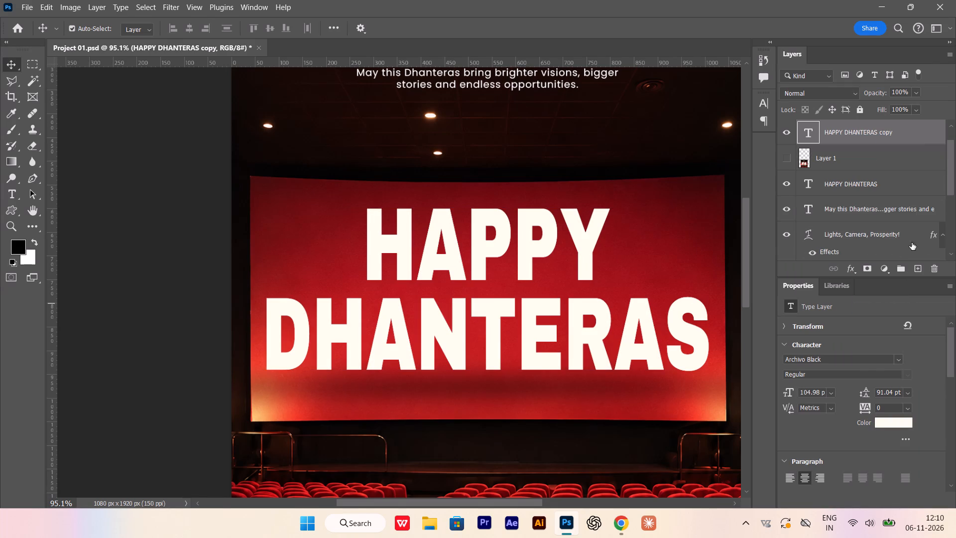
{"action": "double_click", "coordinate": [914, 139]}
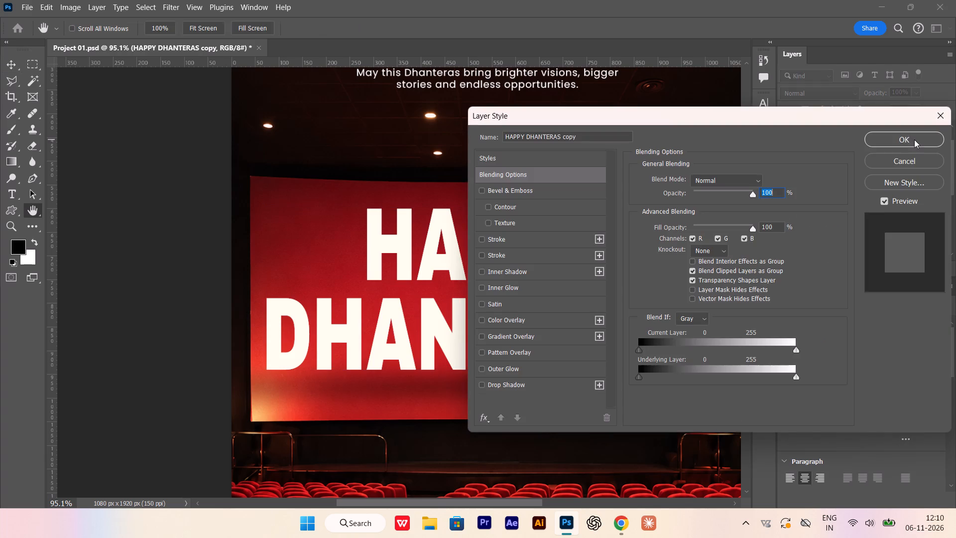
{"action": "left_click", "coordinate": [938, 115]}
Add a Drop Shadow to the HAPPY DHANTERAS copy layer and colour it dark red, sampled from the cinema screen and darkened.
{"action": "scroll", "coordinate": [457, 288], "scroll_direction": "up", "scroll_amount": 3, "text": "alt"}
{"action": "scroll", "coordinate": [457, 288], "scroll_direction": "down", "scroll_amount": 1, "text": "alt"}
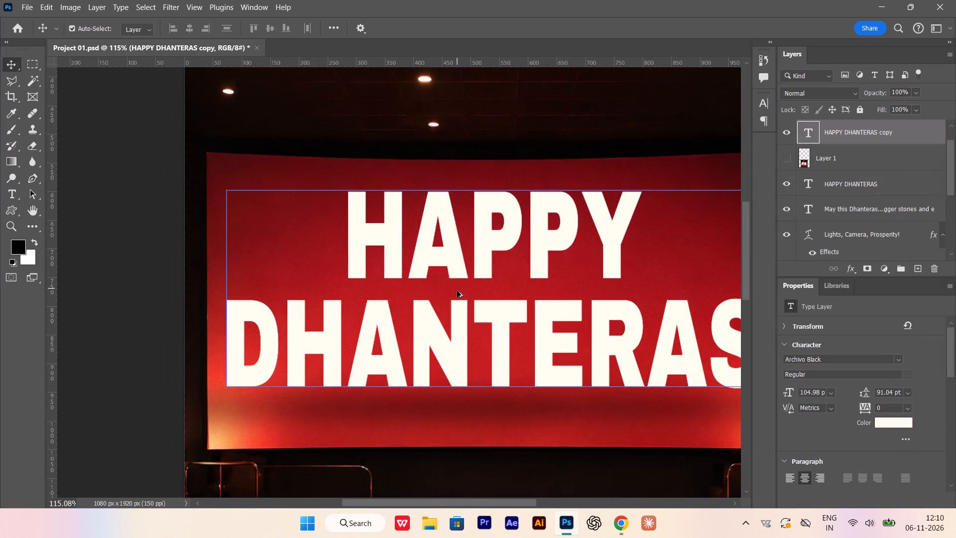
{"action": "scroll", "coordinate": [430, 342], "scroll_direction": "down", "scroll_amount": 1, "text": "alt"}
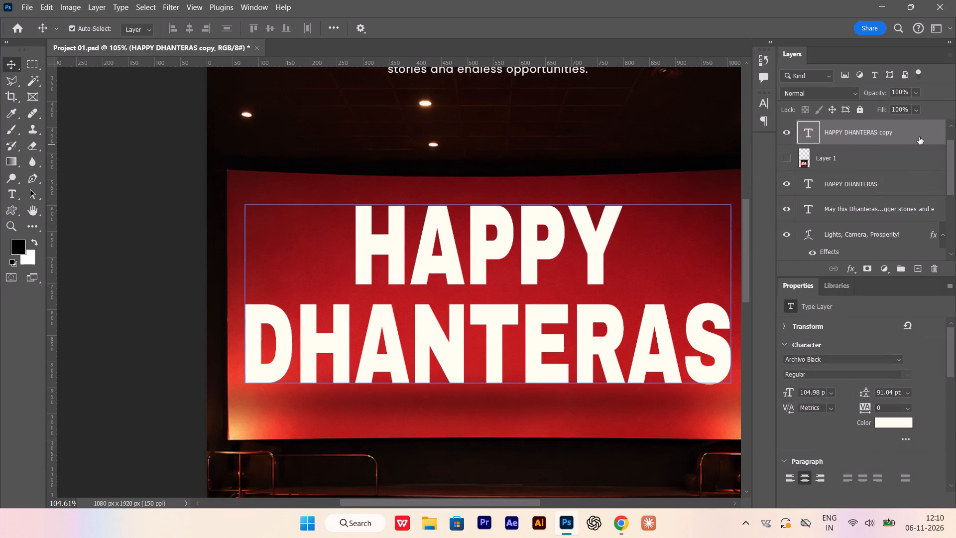
{"action": "double_click", "coordinate": [919, 137]}
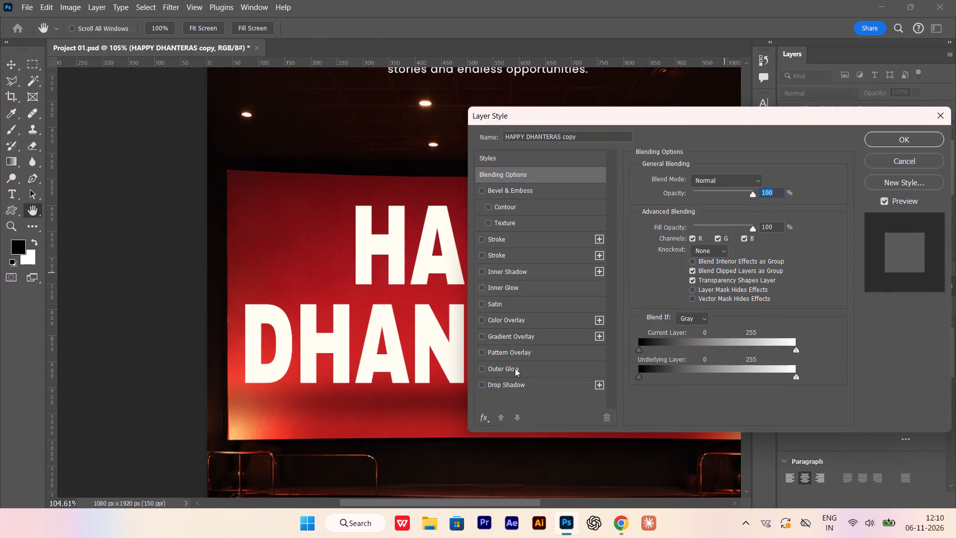
{"action": "left_click", "coordinate": [521, 386]}
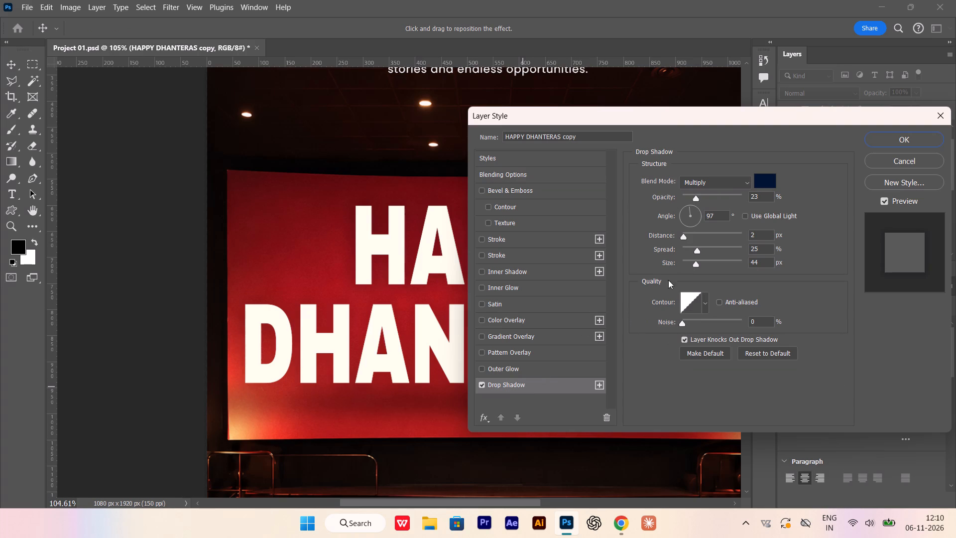
{"action": "double_click", "coordinate": [768, 179]}
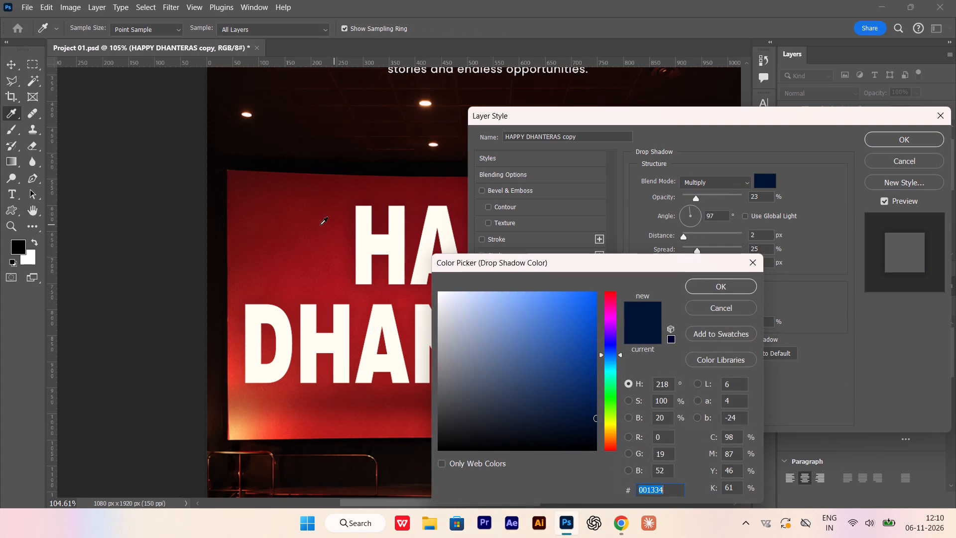
{"action": "left_click", "coordinate": [307, 199]}
{"action": "left_click_drag", "start_coordinate": [576, 380], "coordinate": [647, 406]}
{"action": "left_click", "coordinate": [726, 294]}
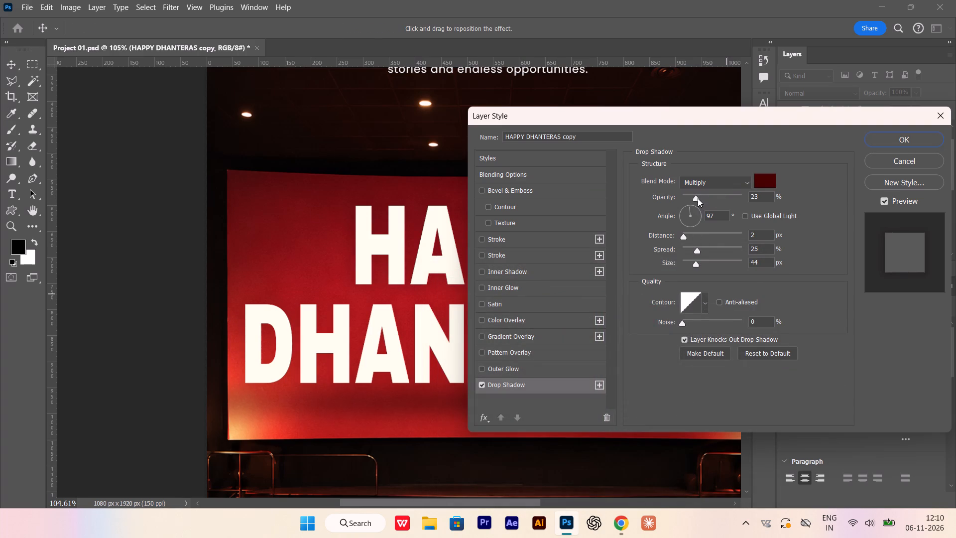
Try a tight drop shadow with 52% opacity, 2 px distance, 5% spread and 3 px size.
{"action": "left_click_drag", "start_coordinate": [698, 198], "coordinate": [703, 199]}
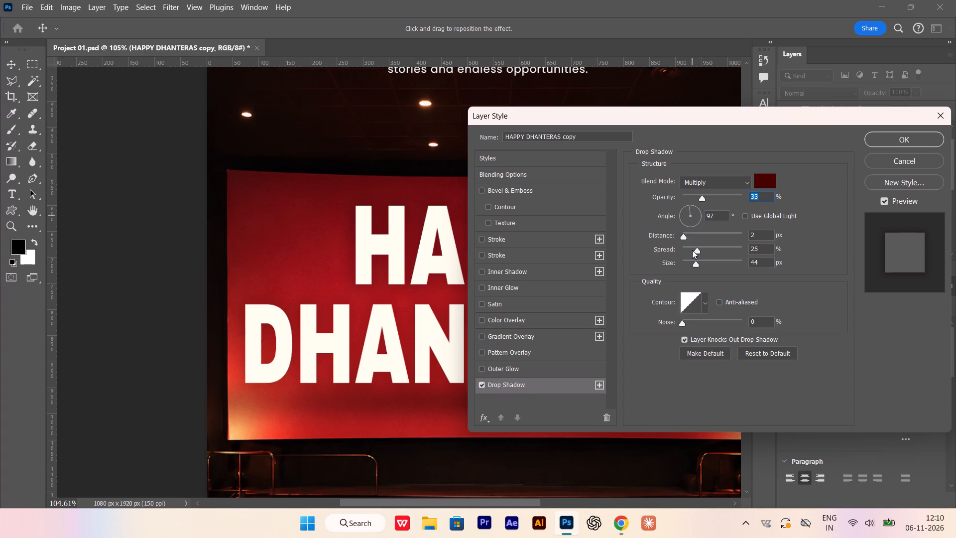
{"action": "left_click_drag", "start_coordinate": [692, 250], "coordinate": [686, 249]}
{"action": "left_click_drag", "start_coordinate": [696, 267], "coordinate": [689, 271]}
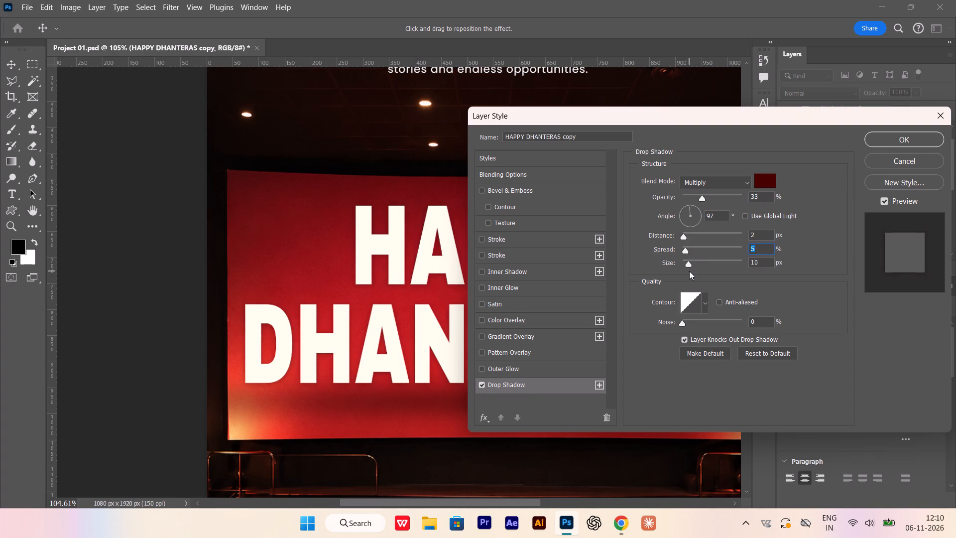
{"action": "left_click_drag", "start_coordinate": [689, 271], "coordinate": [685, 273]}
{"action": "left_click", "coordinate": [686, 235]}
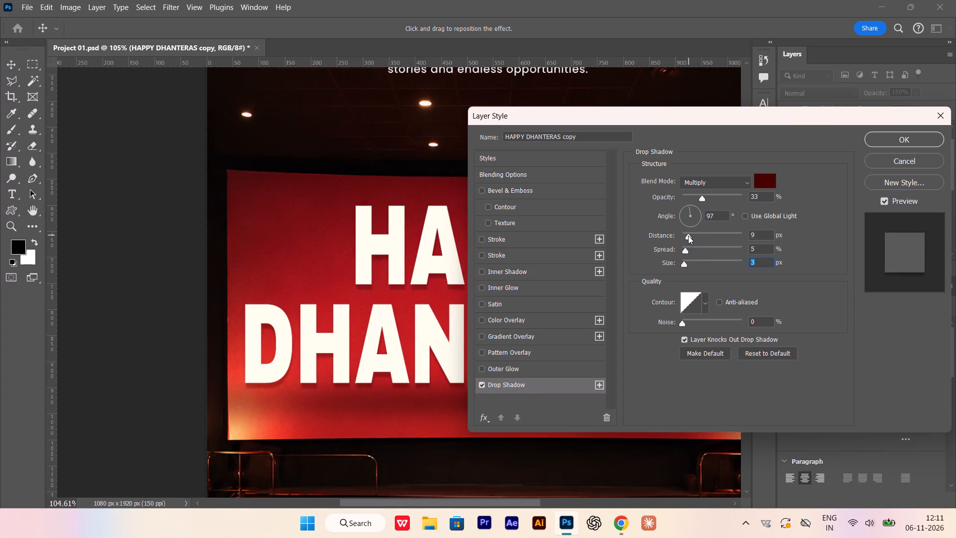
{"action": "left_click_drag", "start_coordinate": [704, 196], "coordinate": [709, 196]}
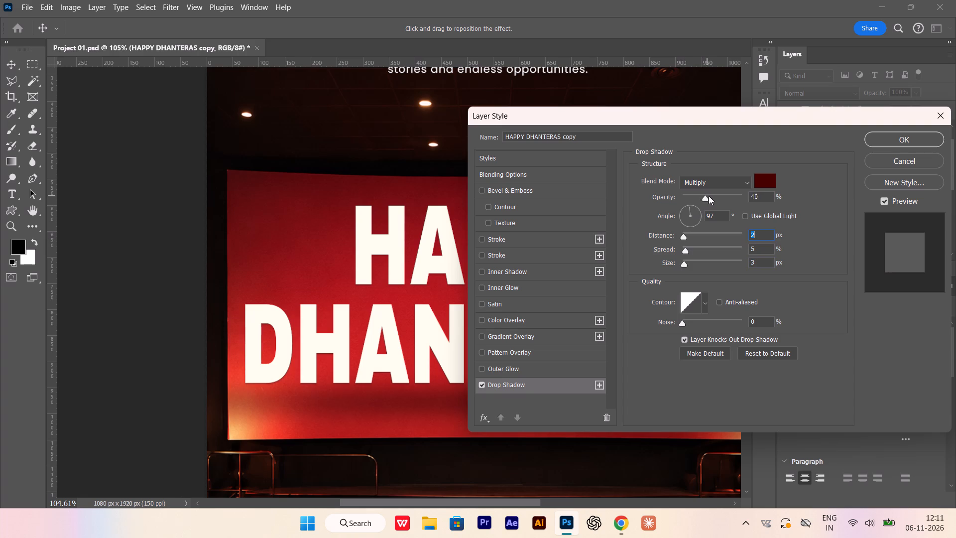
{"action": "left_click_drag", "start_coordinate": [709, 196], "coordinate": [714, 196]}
Set the drop shadow to 20% spread, 24 px size and 25% opacity, and apply the layer style.
{"action": "left_click_drag", "start_coordinate": [687, 248], "coordinate": [692, 249]}
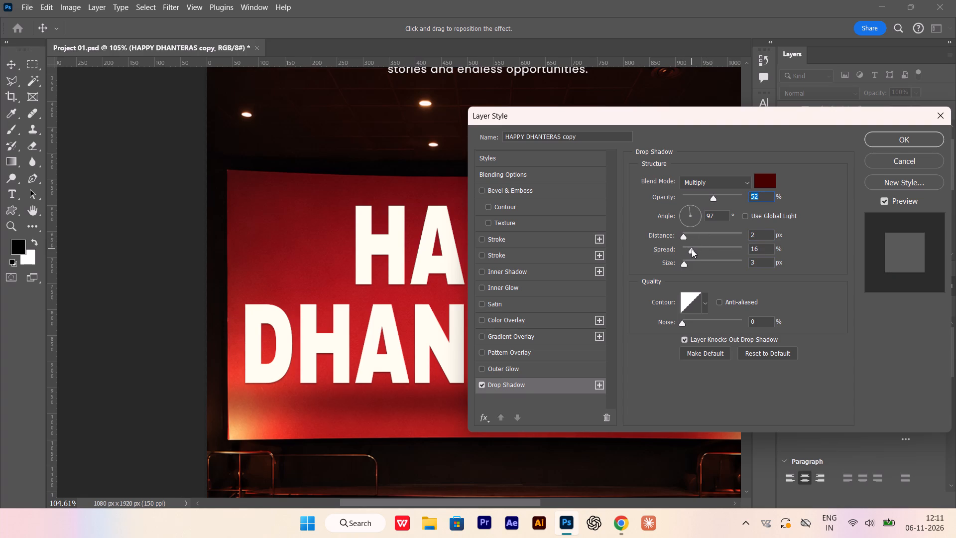
{"action": "left_click_drag", "start_coordinate": [692, 249], "coordinate": [695, 260]}
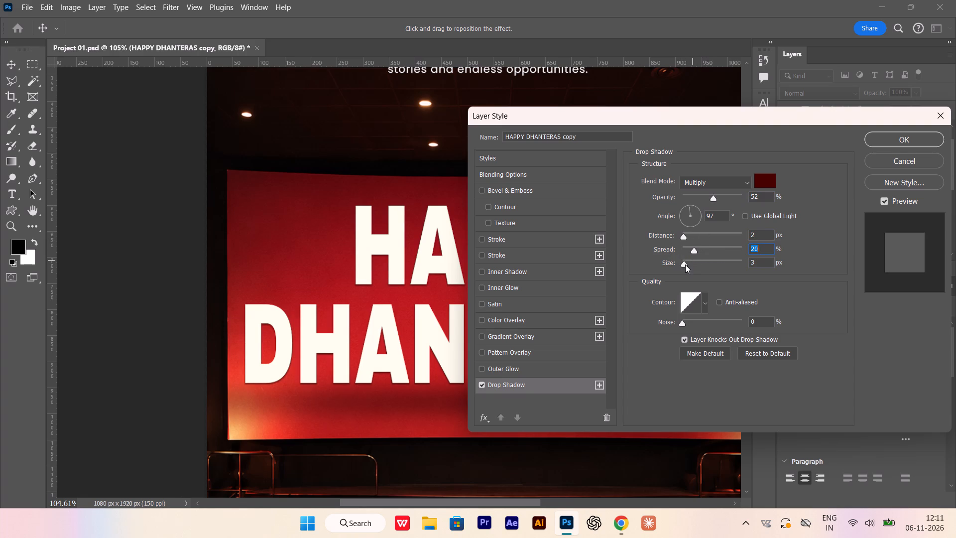
{"action": "left_click_drag", "start_coordinate": [685, 265], "coordinate": [692, 267]}
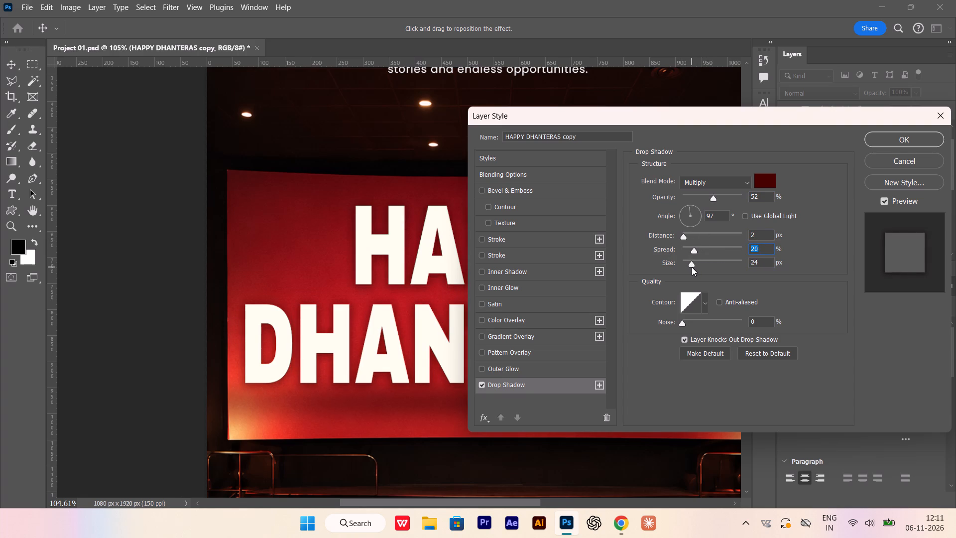
{"action": "left_click_drag", "start_coordinate": [692, 267], "coordinate": [692, 268]}
{"action": "left_click_drag", "start_coordinate": [712, 197], "coordinate": [706, 198]}
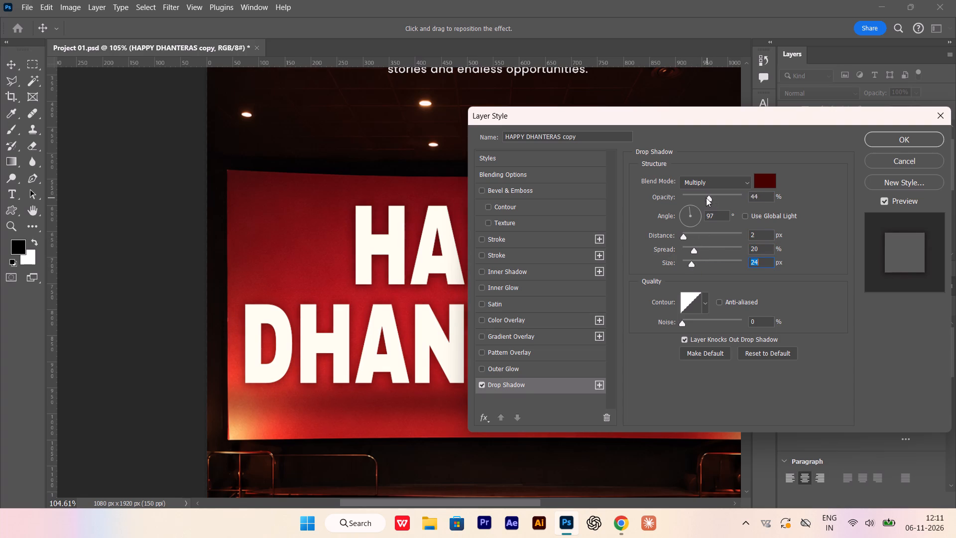
{"action": "left_click_drag", "start_coordinate": [706, 198], "coordinate": [698, 199]}
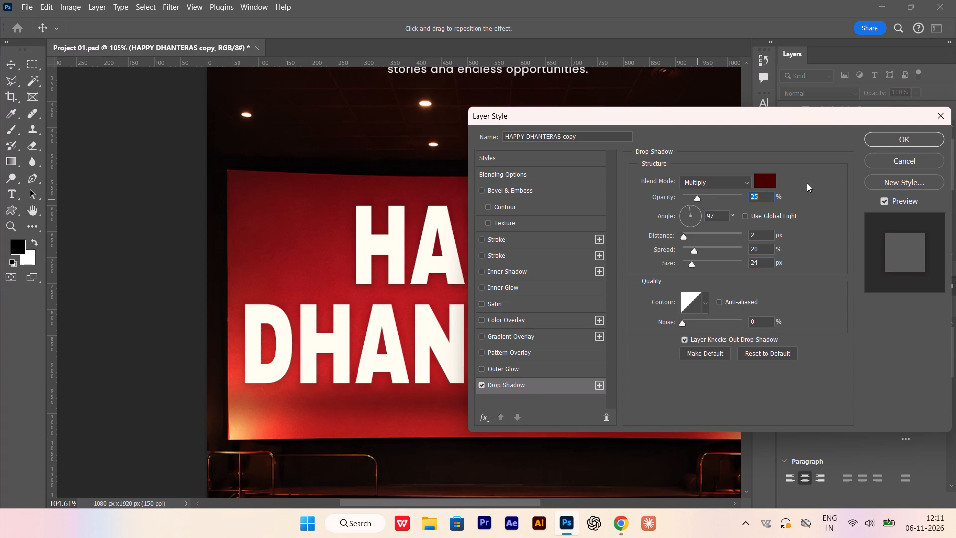
{"action": "left_click", "coordinate": [903, 145]}
Scale the HAPPY DHANTERAS copy heading together with Layer 2 proportionally down to about 87%.
{"action": "scroll", "coordinate": [547, 350], "scroll_direction": "down", "scroll_amount": 1}
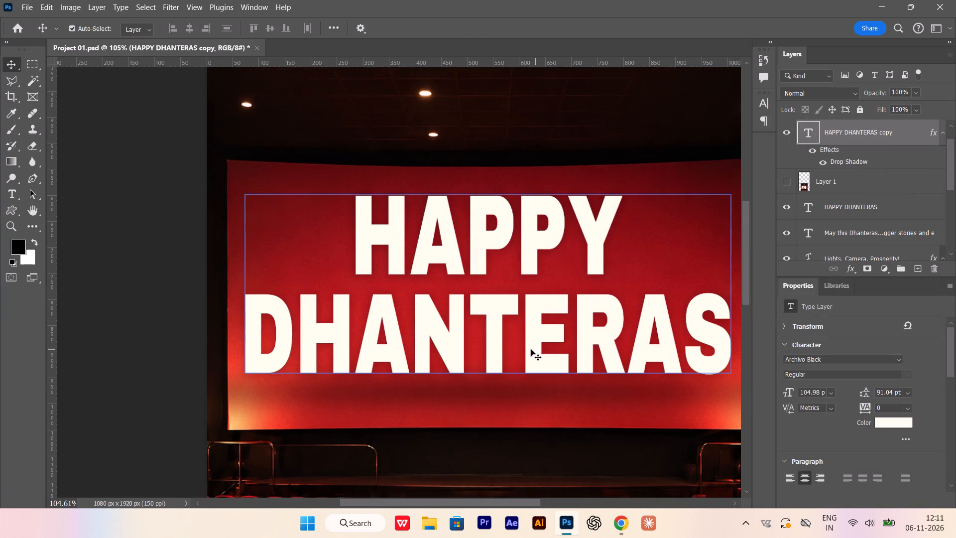
{"action": "scroll", "coordinate": [531, 349], "scroll_direction": "down", "scroll_amount": 1}
{"action": "scroll", "coordinate": [370, 402], "scroll_direction": "down", "scroll_amount": 6, "text": "alt"}
{"action": "scroll", "coordinate": [515, 382], "scroll_direction": "down", "scroll_amount": 5}
{"action": "scroll", "coordinate": [525, 392], "scroll_direction": "down", "scroll_amount": 3, "text": "alt"}
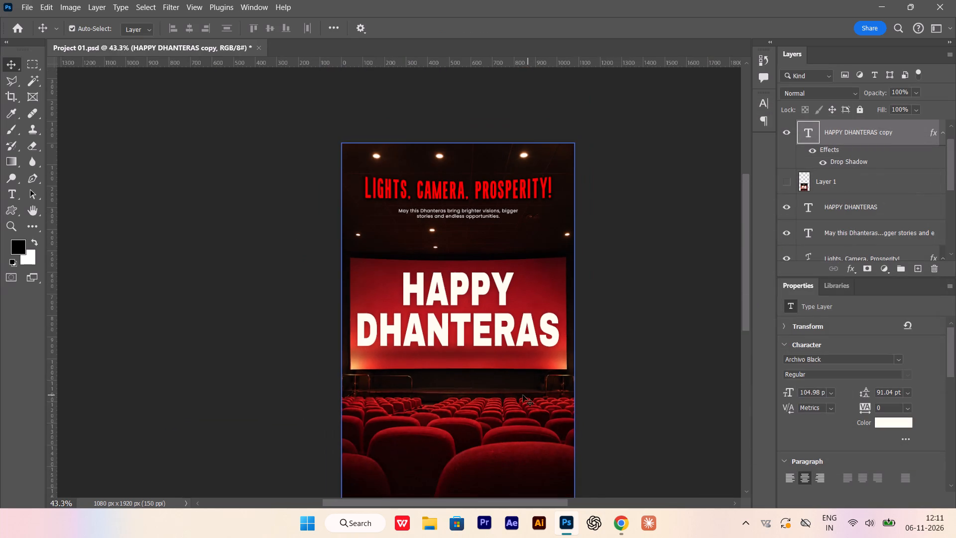
{"action": "scroll", "coordinate": [428, 330], "scroll_direction": "up", "scroll_amount": 5, "text": "alt"}
{"action": "left_click", "coordinate": [428, 332]}
{"action": "left_click", "coordinate": [448, 367], "text": "shift"}
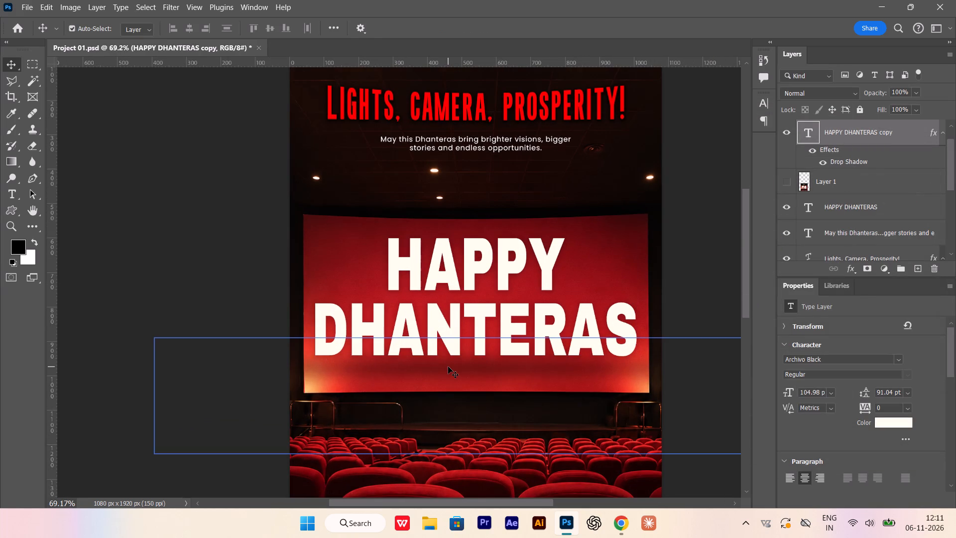
{"action": "key", "text": "ctrl+t"}
{"action": "left_click_drag", "start_coordinate": [474, 237], "coordinate": [477, 248], "text": "alt+shift"}
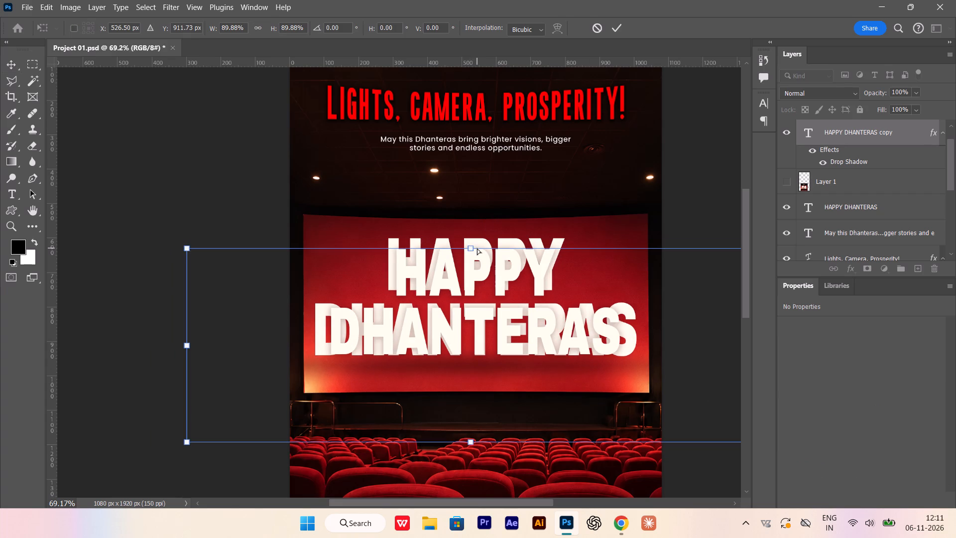
{"action": "key", "text": "ctrl+z"}
{"action": "left_click_drag", "start_coordinate": [474, 236], "coordinate": [476, 249], "text": "alt+shift"}
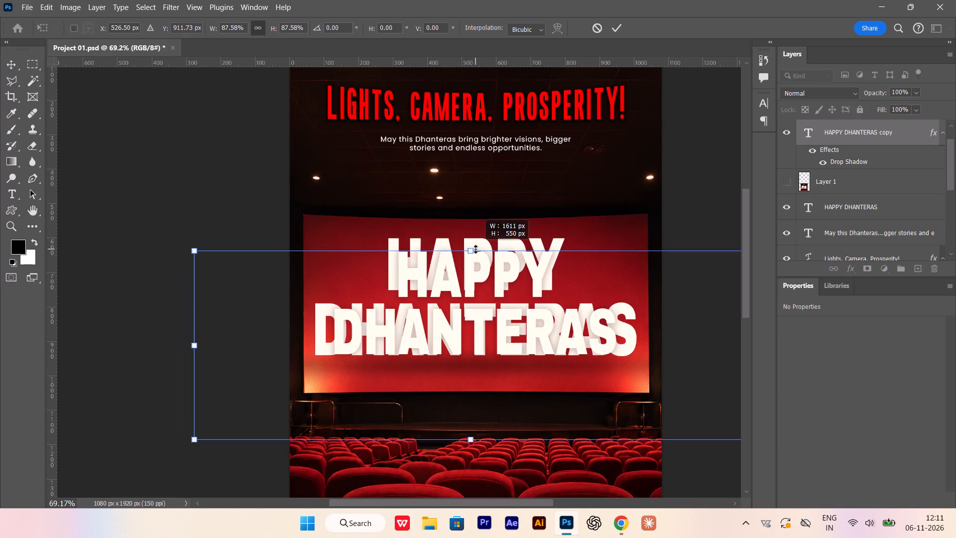
{"action": "left_click_drag", "start_coordinate": [476, 249], "coordinate": [476, 250], "text": "alt+shift"}
{"action": "key", "text": "Return"}
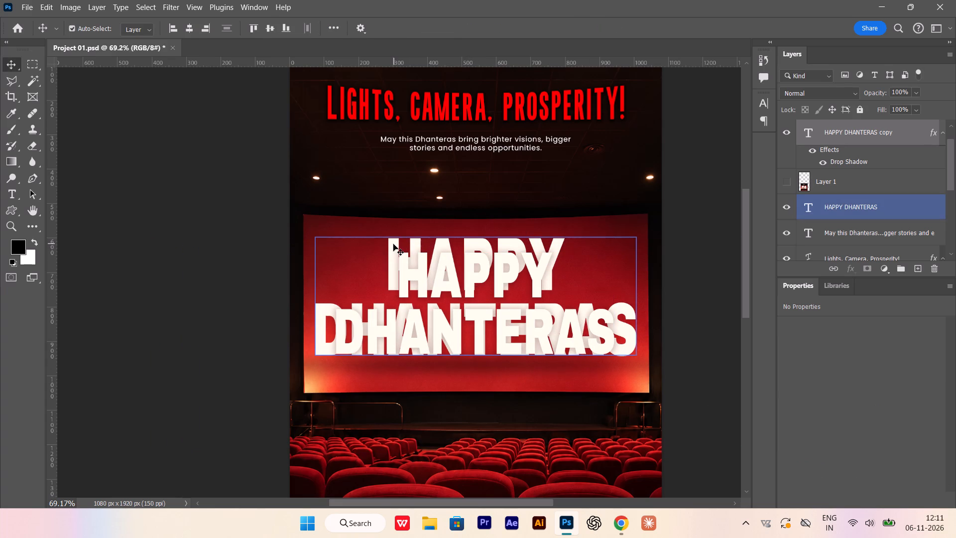
Delete the original full-size HAPPY DHANTERAS text layer behind the scaled copy.
{"action": "left_click", "coordinate": [393, 244]}
{"action": "key", "text": "Delete"}
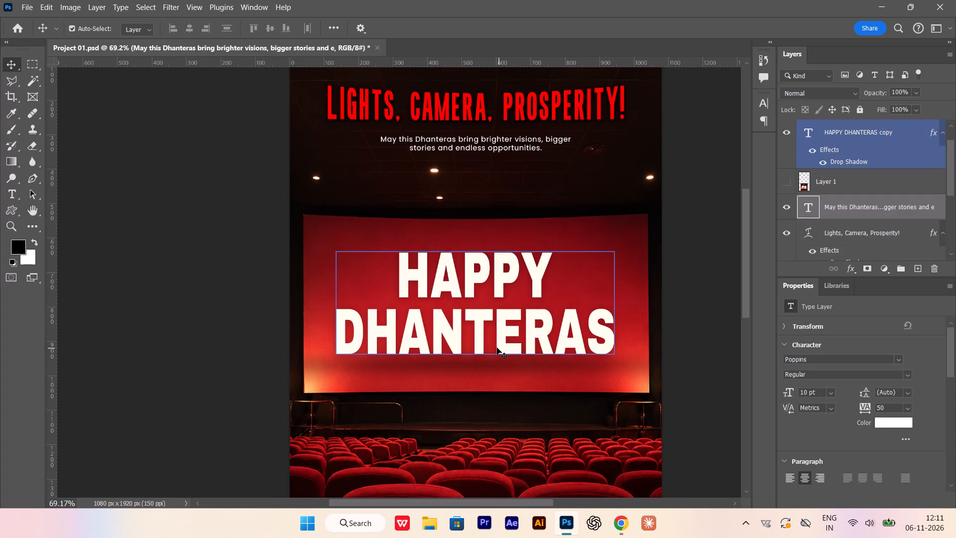
Nudge the Layer 2 shadow band slightly down, and shift it together with the HAPPY DHANTERAS heading slightly upward.
{"action": "scroll", "coordinate": [462, 366], "scroll_direction": "up", "scroll_amount": 7, "text": "alt"}
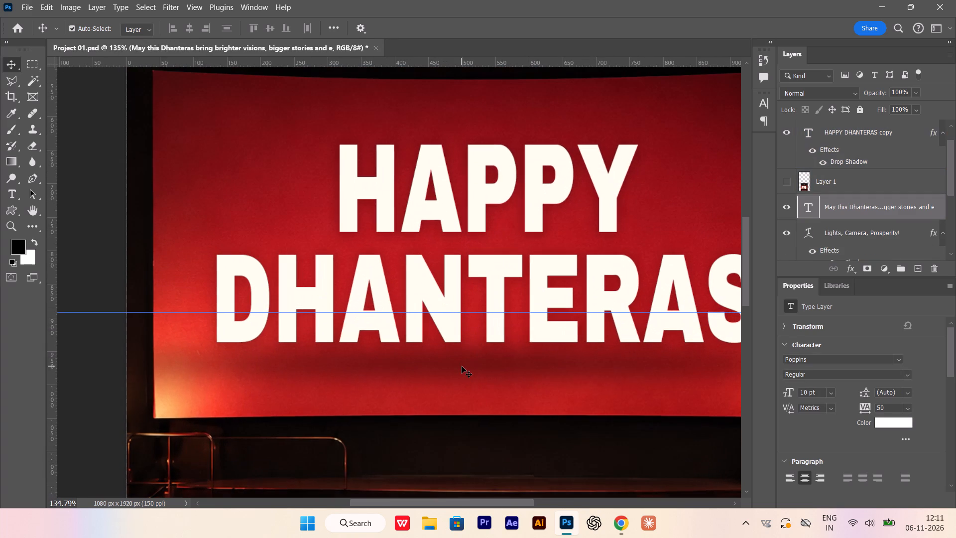
{"action": "left_click_drag", "start_coordinate": [462, 366], "coordinate": [462, 374]}
{"action": "left_click", "coordinate": [490, 312], "text": "shift"}
{"action": "scroll", "coordinate": [491, 312], "scroll_direction": "up", "scroll_amount": 2}
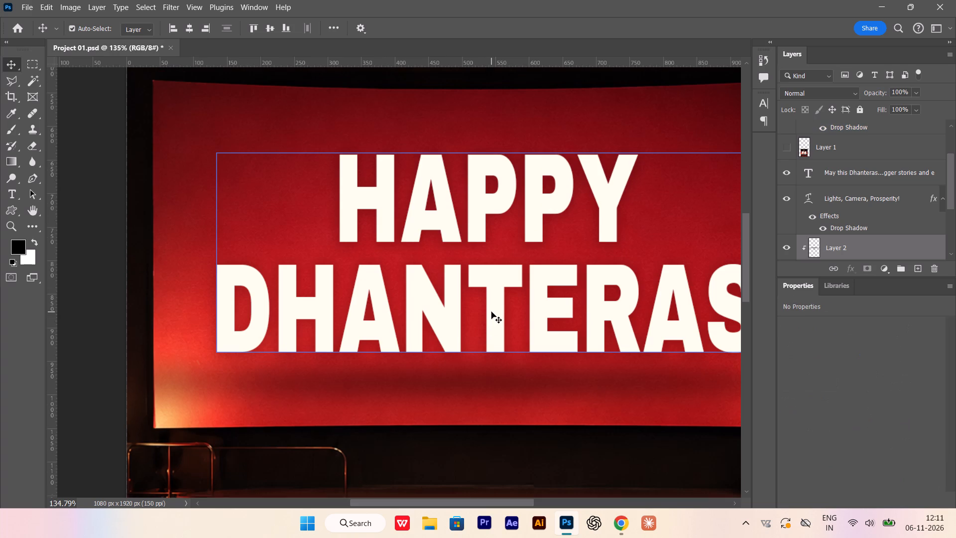
{"action": "left_click_drag", "start_coordinate": [492, 319], "coordinate": [493, 310]}
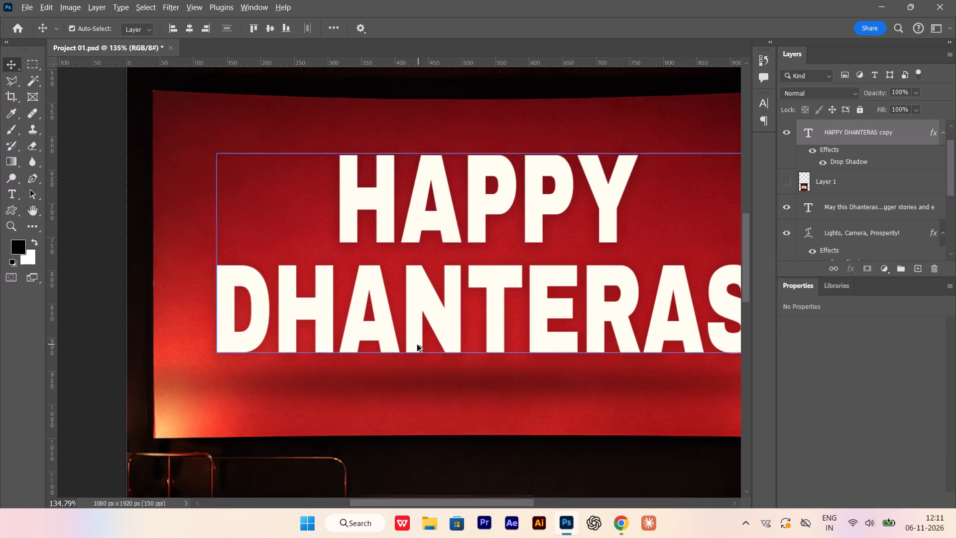
Deselect all layers and save the poster document Project 01.psd.
{"action": "scroll", "coordinate": [415, 352], "scroll_direction": "down", "scroll_amount": 7, "text": "alt"}
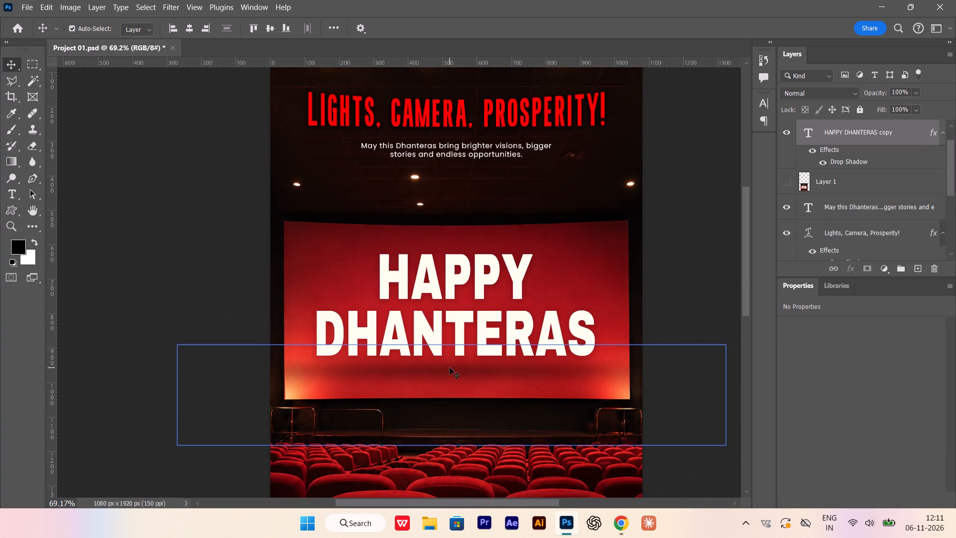
{"action": "scroll", "coordinate": [467, 361], "scroll_direction": "down", "scroll_amount": 4, "text": "alt"}
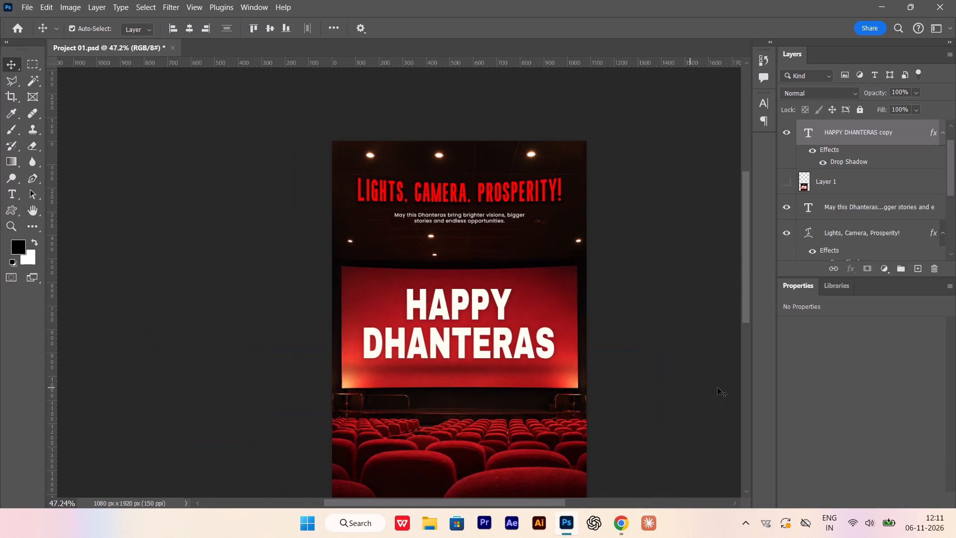
{"action": "left_click", "coordinate": [702, 383]}
{"action": "scroll", "coordinate": [620, 352], "scroll_direction": "down", "scroll_amount": 10}
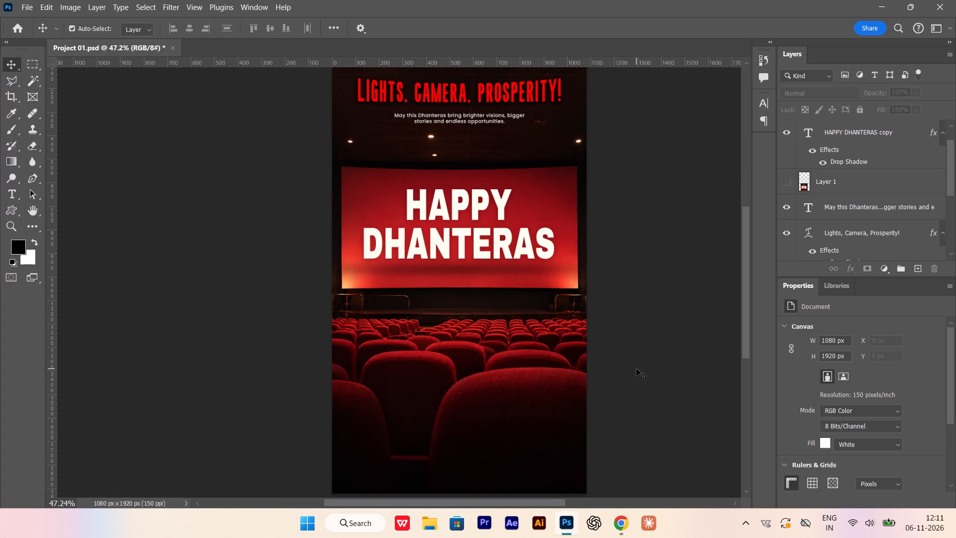
{"action": "key", "text": "ctrl+s"}
{"action": "scroll", "coordinate": [596, 374], "scroll_direction": "up", "scroll_amount": 4}
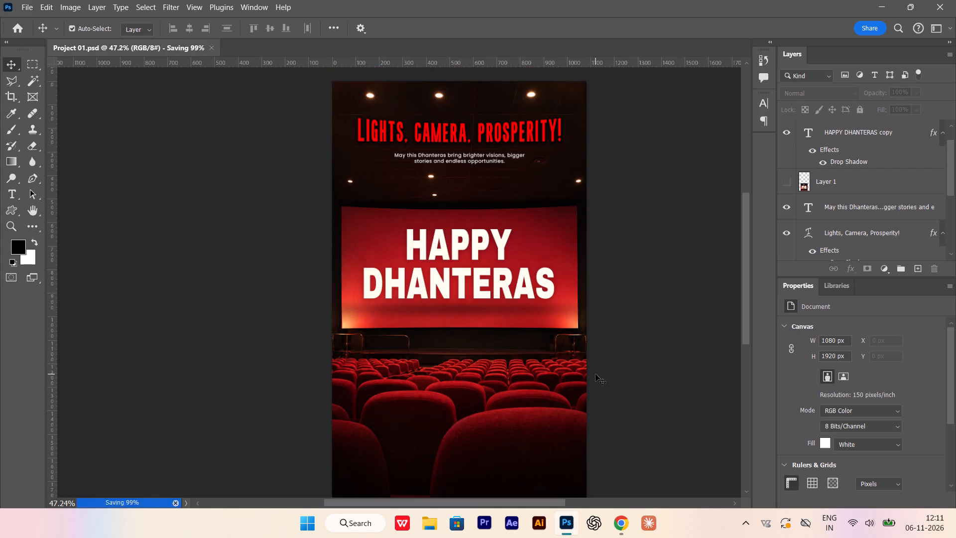
Examine how the HAPPY DHANTERAS heading sits on the cinema screen beneath the headline and tagline.
{"action": "scroll", "coordinate": [597, 373], "scroll_direction": "down", "scroll_amount": 2, "text": "alt"}
{"action": "scroll", "coordinate": [606, 287], "scroll_direction": "down", "scroll_amount": 2}
{"action": "scroll", "coordinate": [552, 221], "scroll_direction": "up", "scroll_amount": 3, "text": "alt"}
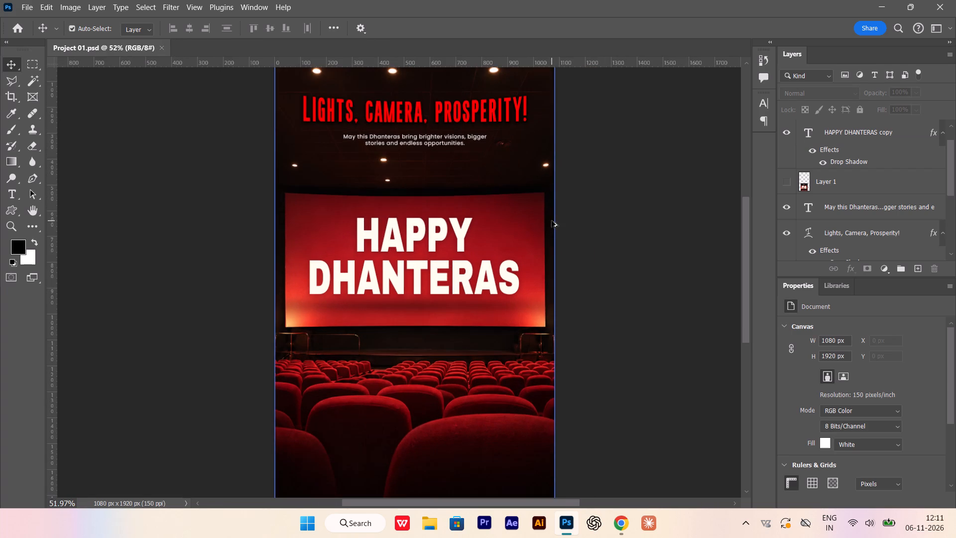
{"action": "scroll", "coordinate": [642, 253], "scroll_direction": "up", "scroll_amount": 1, "text": "alt"}
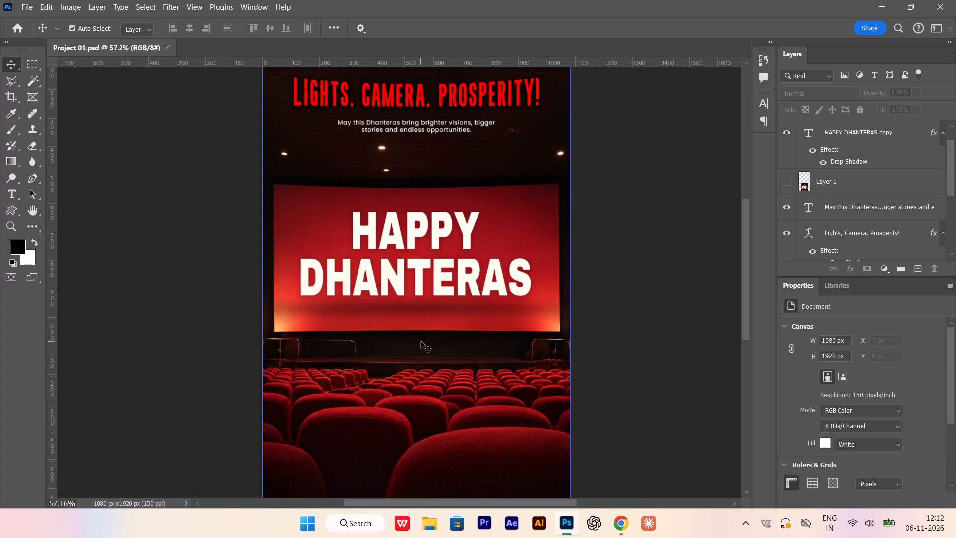
{"action": "scroll", "coordinate": [448, 354], "scroll_direction": "down", "scroll_amount": 3}
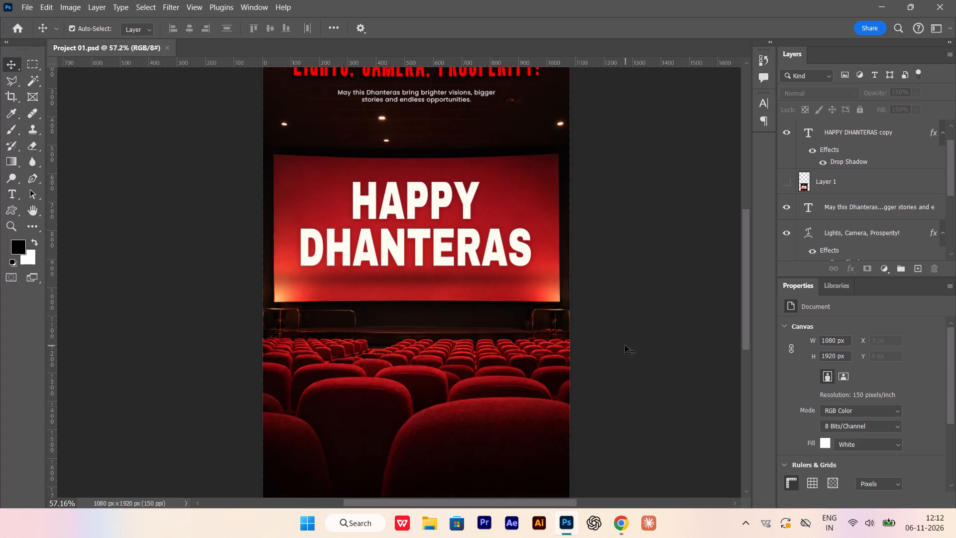
{"action": "scroll", "coordinate": [374, 213], "scroll_direction": "up", "scroll_amount": 2, "text": "alt"}
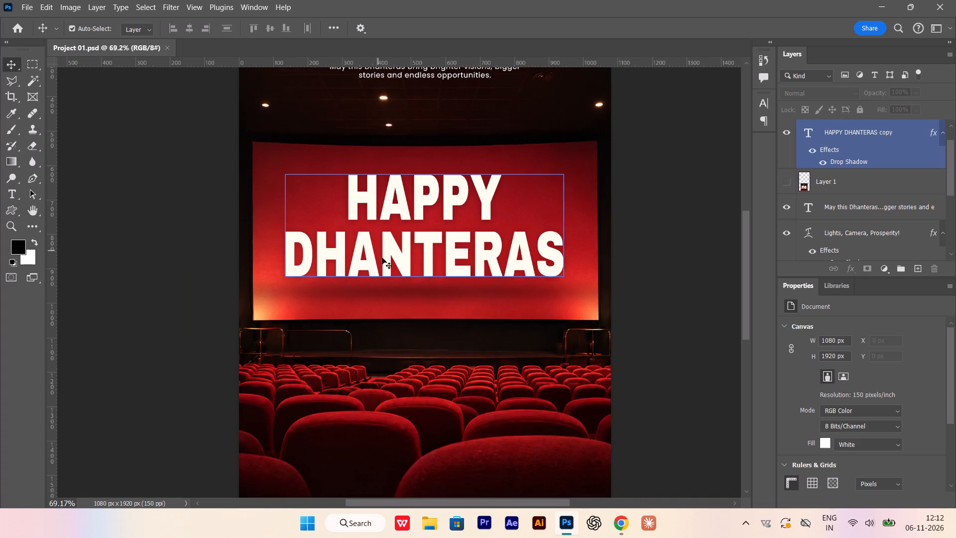
{"action": "scroll", "coordinate": [410, 253], "scroll_direction": "down", "scroll_amount": 5, "text": "alt"}
{"action": "scroll", "coordinate": [386, 202], "scroll_direction": "up", "scroll_amount": 3, "text": "alt"}
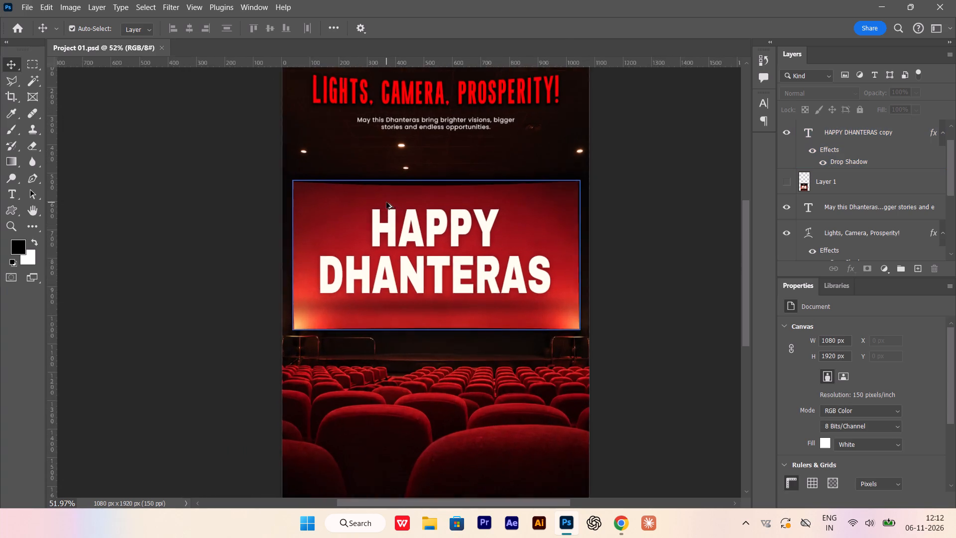
Open the Warp Text settings for the HAPPY DHANTERAS copy heading.
{"action": "scroll", "coordinate": [386, 202], "scroll_direction": "up", "scroll_amount": 3, "text": "alt"}
{"action": "double_click", "coordinate": [445, 242]}
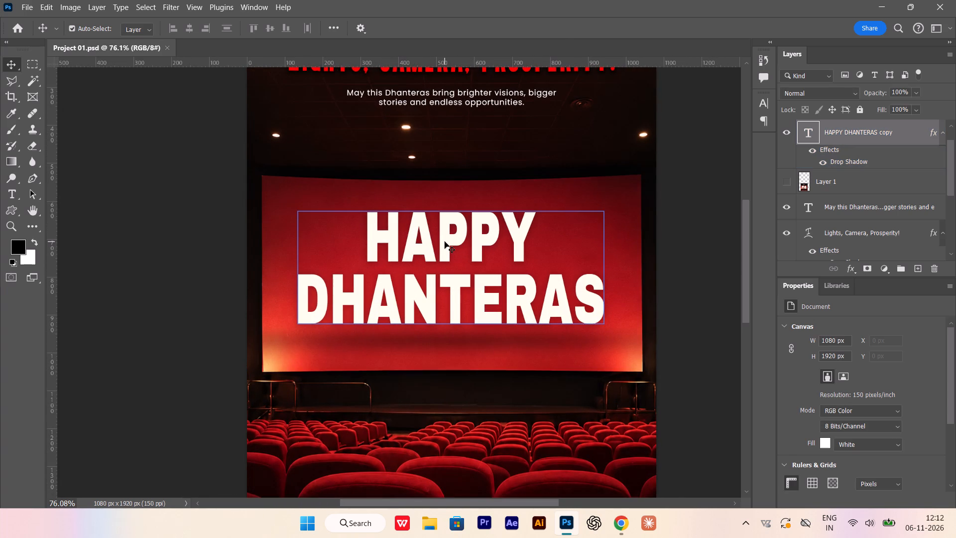
{"action": "left_click", "coordinate": [525, 31]}
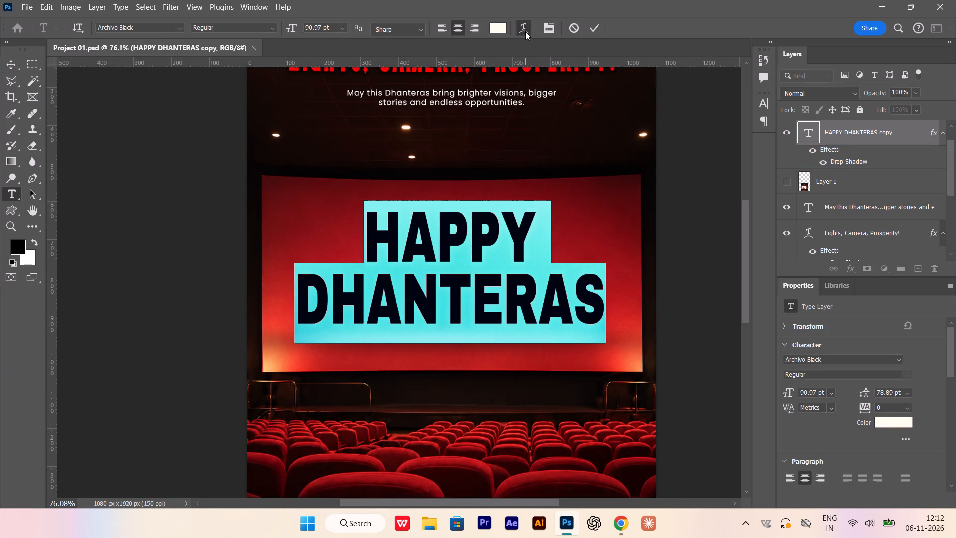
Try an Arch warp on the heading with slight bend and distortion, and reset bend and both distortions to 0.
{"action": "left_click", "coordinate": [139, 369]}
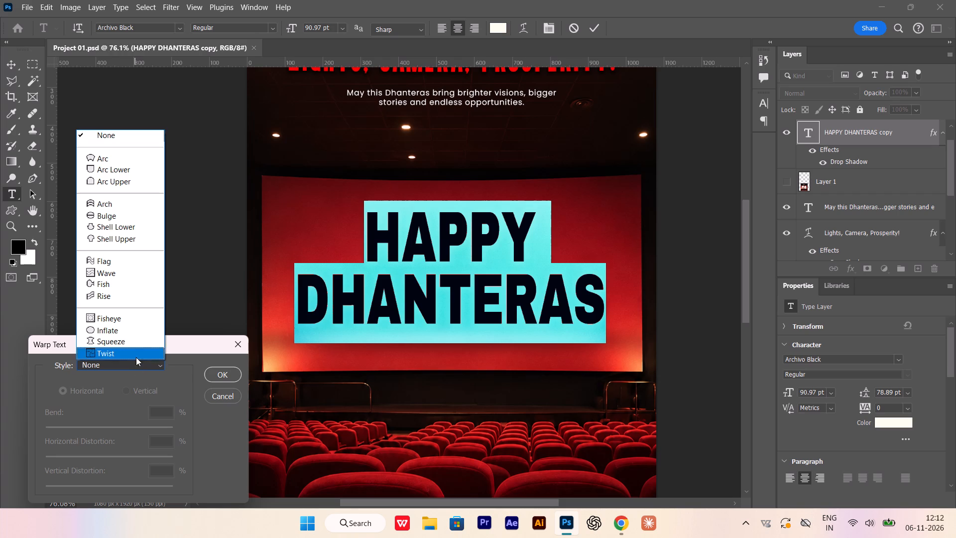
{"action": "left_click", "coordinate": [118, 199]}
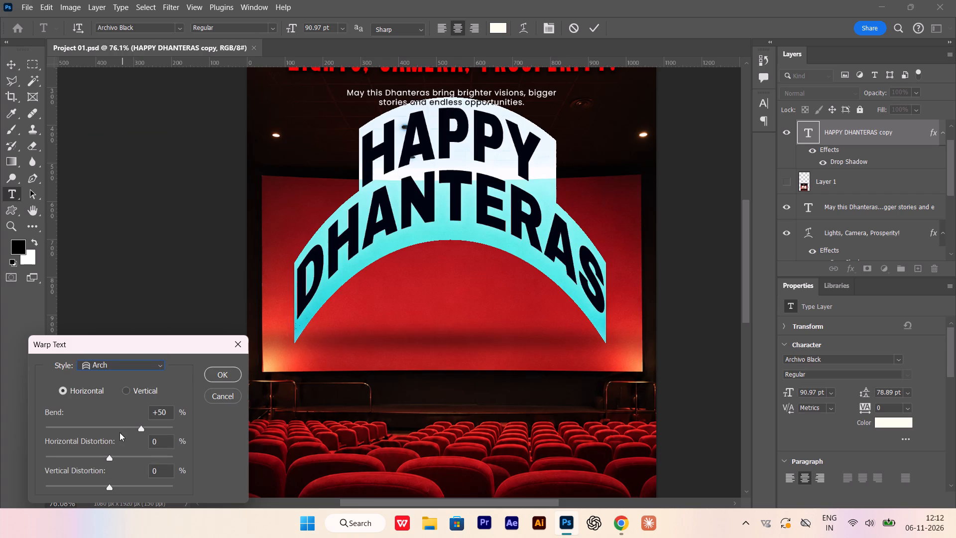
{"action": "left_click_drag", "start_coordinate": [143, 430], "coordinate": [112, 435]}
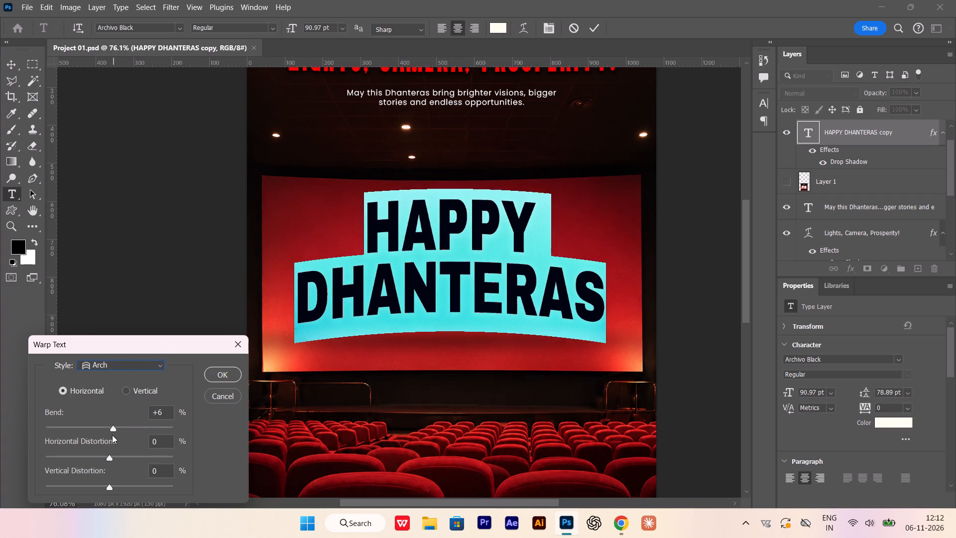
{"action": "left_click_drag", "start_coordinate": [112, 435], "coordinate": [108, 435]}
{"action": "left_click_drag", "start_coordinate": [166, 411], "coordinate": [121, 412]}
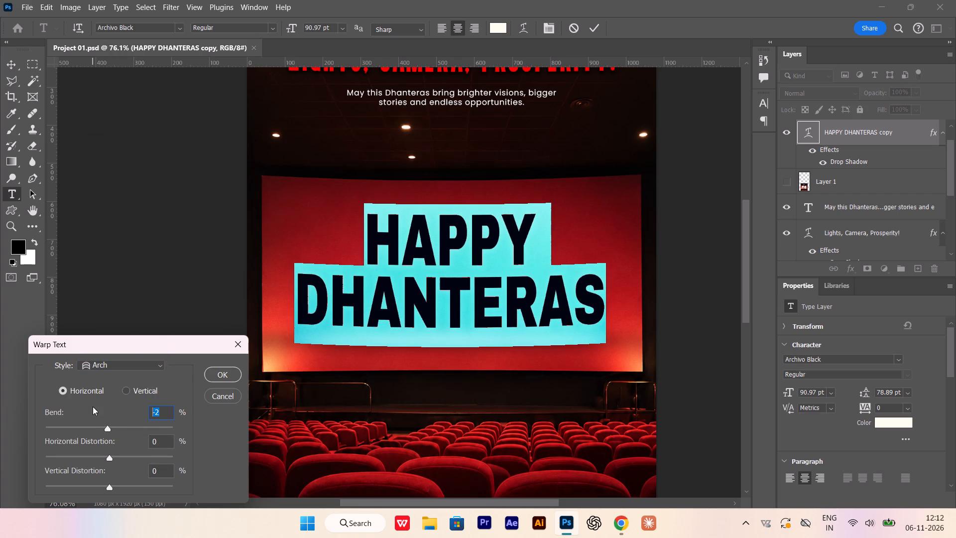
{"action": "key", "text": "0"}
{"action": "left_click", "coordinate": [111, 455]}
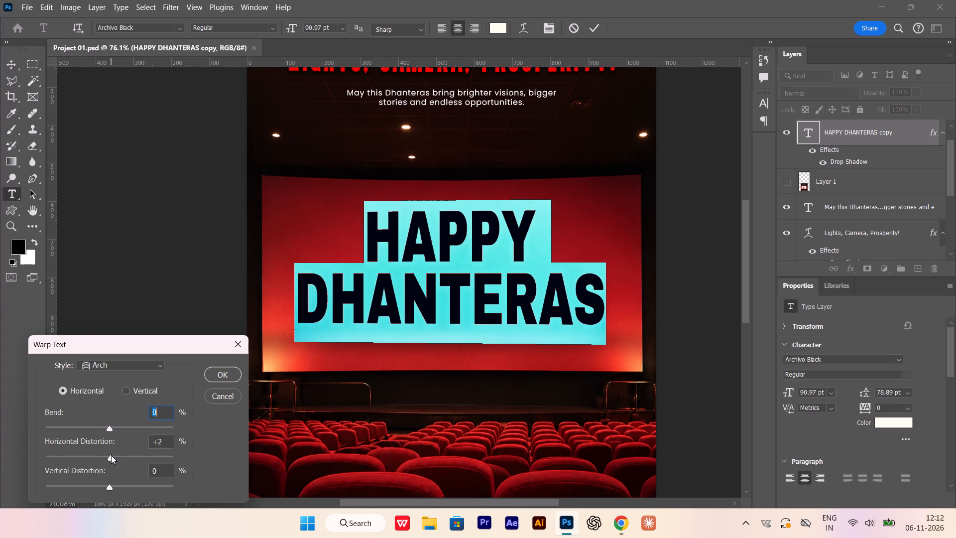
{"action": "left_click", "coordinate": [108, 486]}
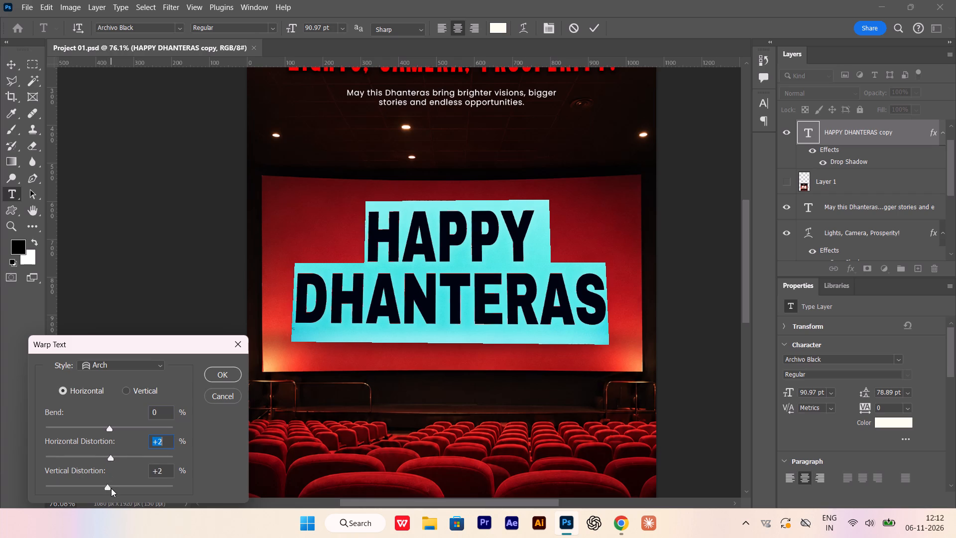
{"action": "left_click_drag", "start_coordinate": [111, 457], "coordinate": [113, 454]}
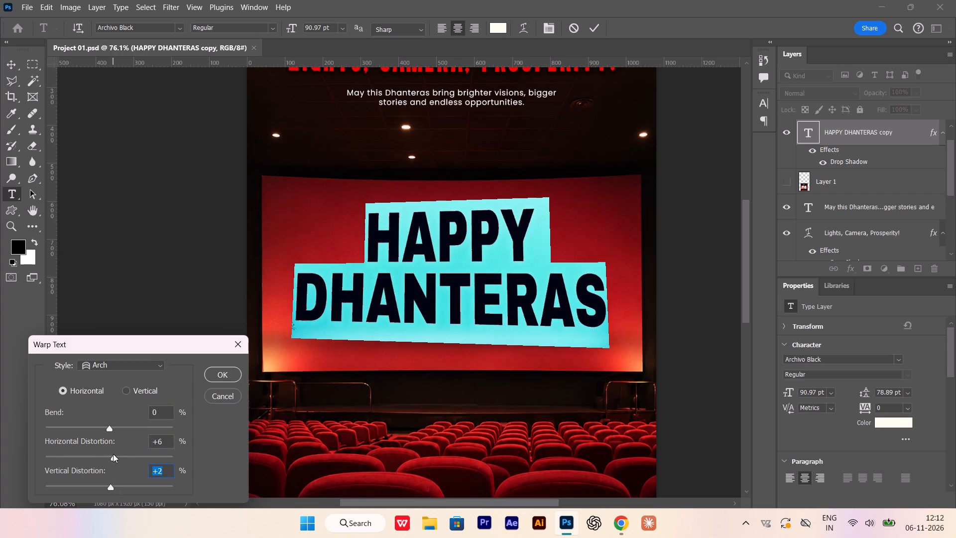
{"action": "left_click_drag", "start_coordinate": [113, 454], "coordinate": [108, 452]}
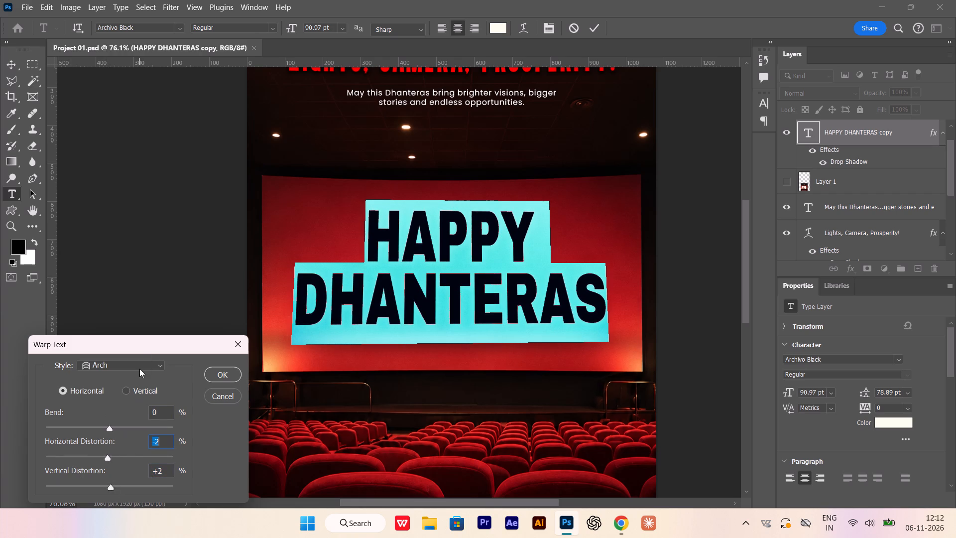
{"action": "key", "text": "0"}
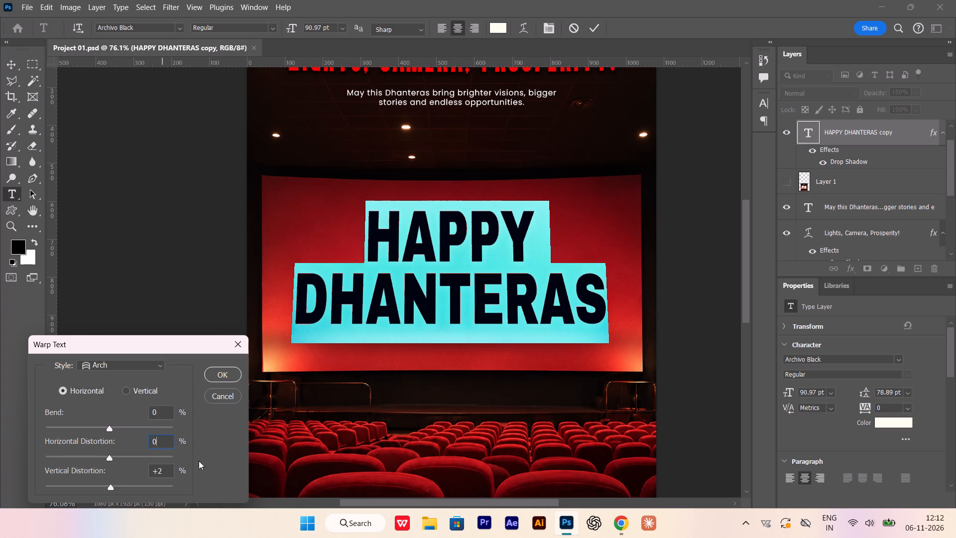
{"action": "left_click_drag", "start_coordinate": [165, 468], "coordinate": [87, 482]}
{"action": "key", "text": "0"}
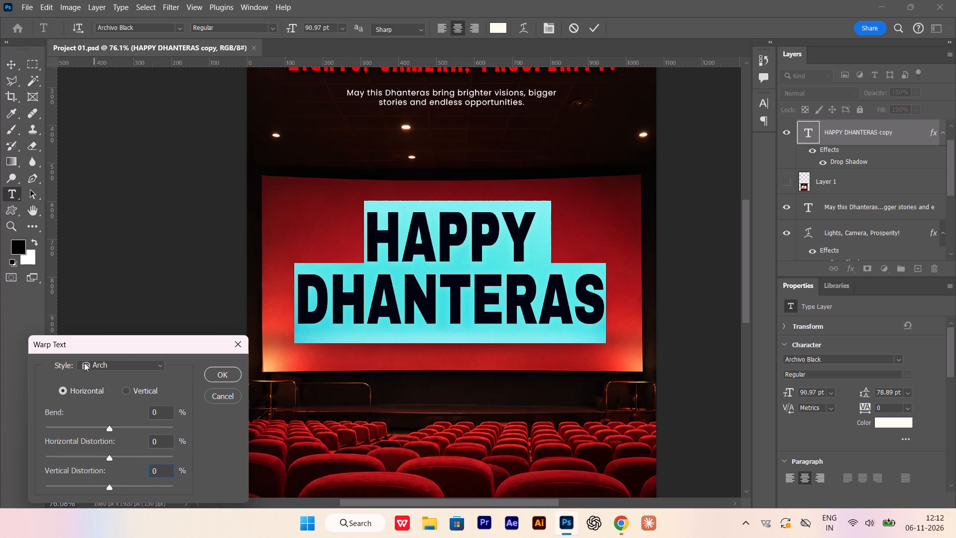
Apply a horizontal Bulge warp with a -3% bend to the HAPPY DHANTERAS heading.
{"action": "left_click", "coordinate": [115, 364]}
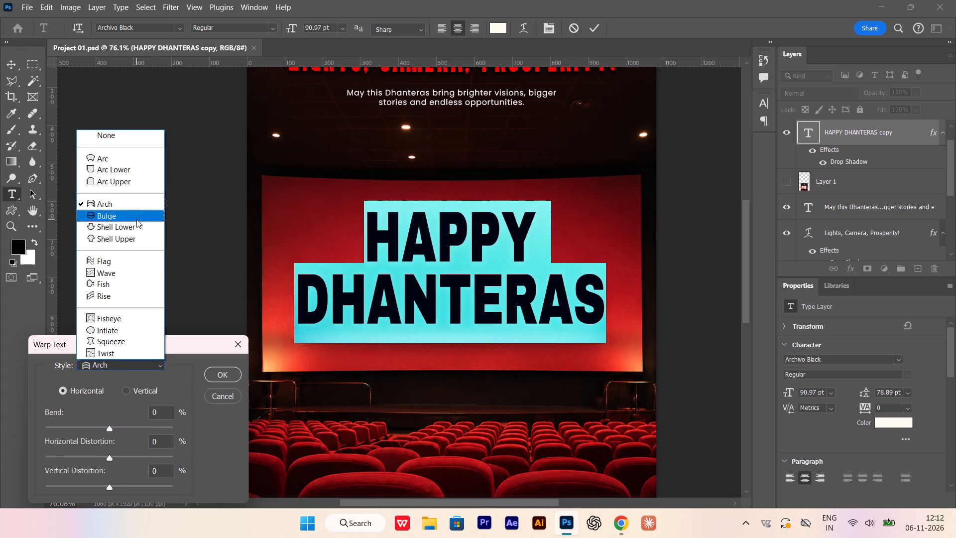
{"action": "double_click", "coordinate": [136, 219]}
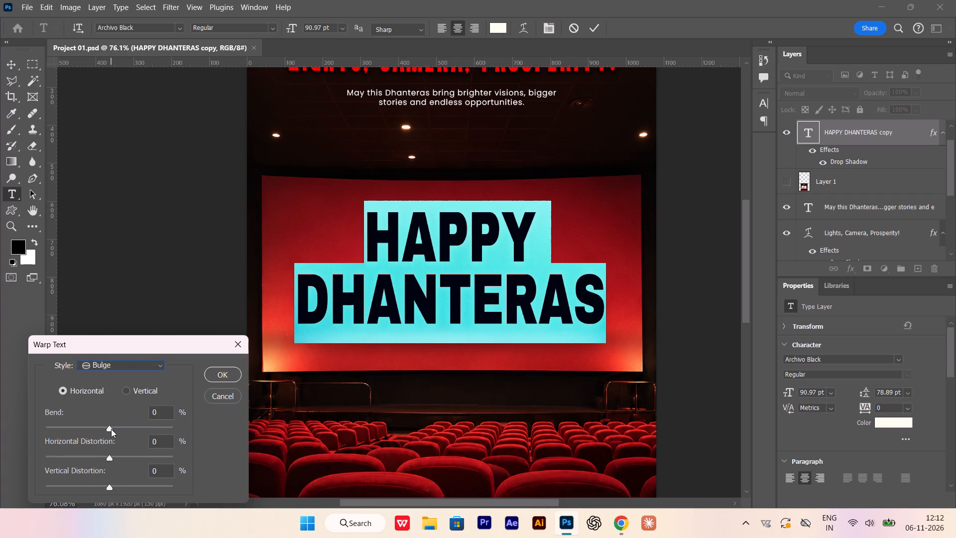
{"action": "left_click", "coordinate": [111, 429]}
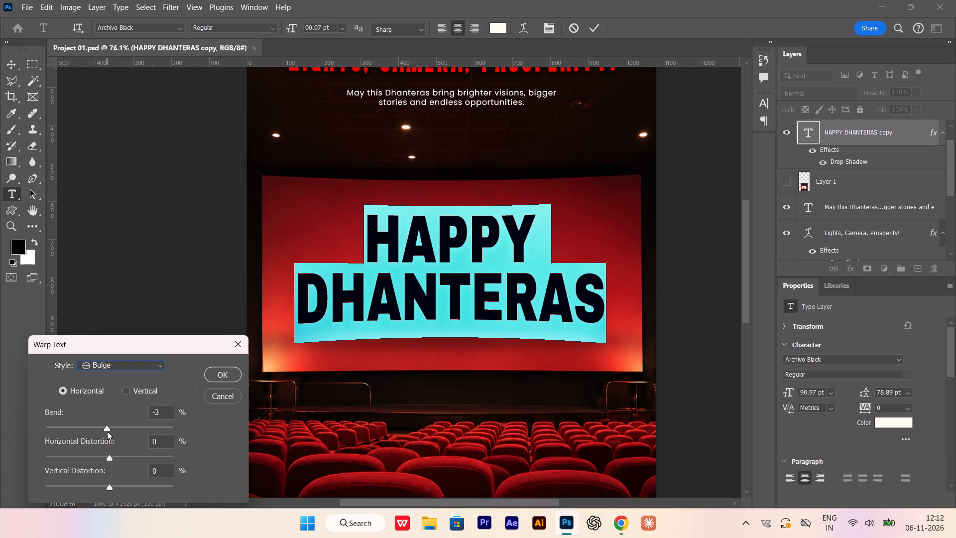
{"action": "left_click", "coordinate": [218, 373]}
{"action": "left_click", "coordinate": [11, 63]}
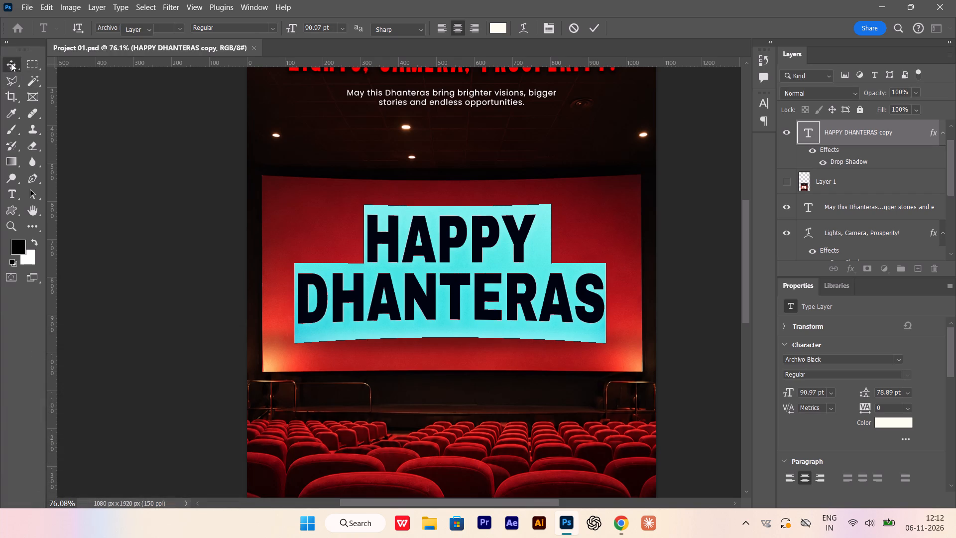
Scale the warped HAPPY DHANTERAS heading and the shadow band below it together, slightly larger and in proportion.
{"action": "left_click", "coordinate": [455, 310]}
{"action": "left_click", "coordinate": [468, 336], "text": "shift"}
{"action": "key", "text": "ctrl+t"}
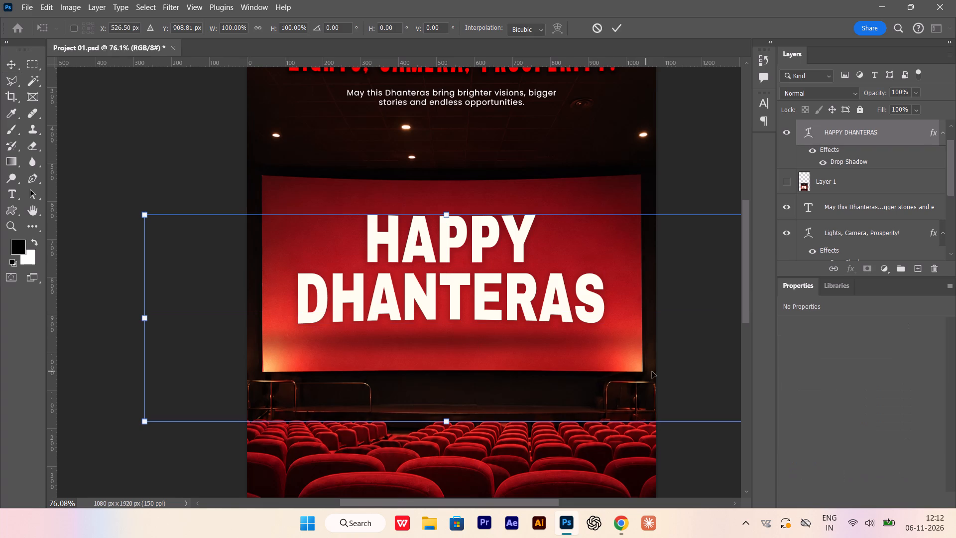
{"action": "left_click_drag", "start_coordinate": [449, 212], "coordinate": [449, 204], "text": "alt+shift"}
{"action": "key", "text": "Return"}
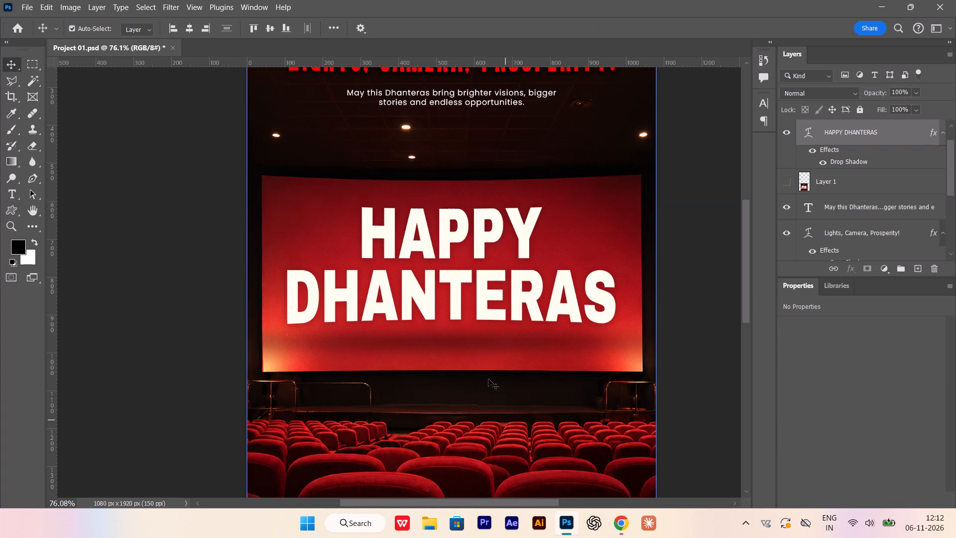
Examine the enlarged, warped HAPPY DHANTERAS heading against the curved edges of the cinema screen.
{"action": "scroll", "coordinate": [472, 345], "scroll_direction": "down", "scroll_amount": 9, "text": "alt"}
{"action": "scroll", "coordinate": [469, 374], "scroll_direction": "down", "scroll_amount": 4}
{"action": "scroll", "coordinate": [474, 274], "scroll_direction": "up", "scroll_amount": 8, "text": "alt"}
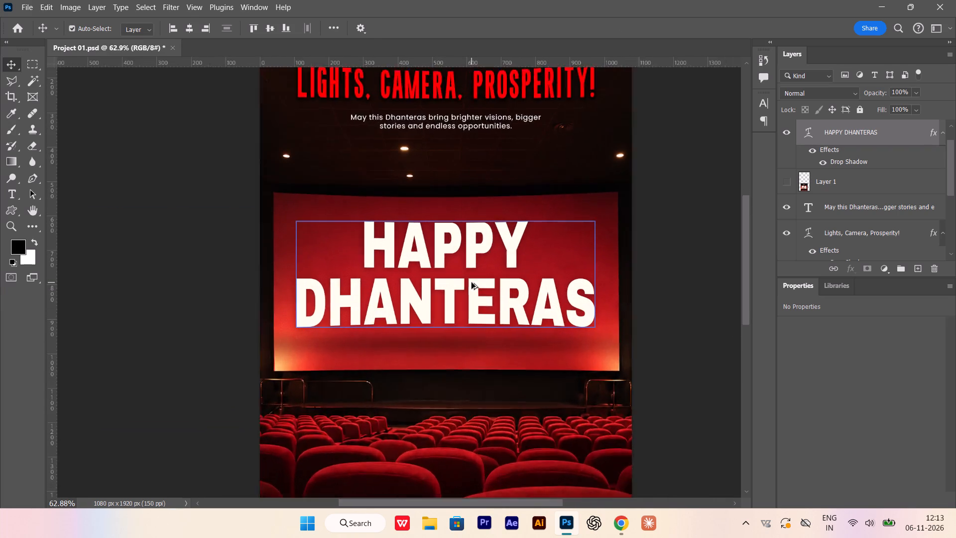
{"action": "scroll", "coordinate": [472, 282], "scroll_direction": "up", "scroll_amount": 2, "text": "alt"}
{"action": "left_click", "coordinate": [158, 266]}
{"action": "scroll", "coordinate": [381, 291], "scroll_direction": "up", "scroll_amount": 2, "text": "alt"}
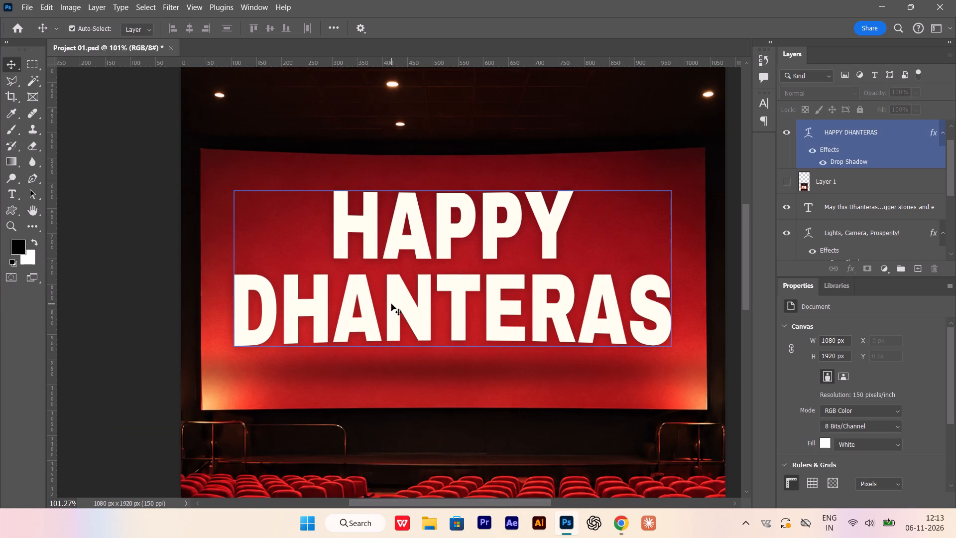
{"action": "left_click", "coordinate": [391, 304]}
{"action": "scroll", "coordinate": [323, 283], "scroll_direction": "down", "scroll_amount": 5, "text": "alt"}
{"action": "scroll", "coordinate": [537, 289], "scroll_direction": "down", "scroll_amount": 2}
Deselect all layers and save the poster document Project 01.psd.
{"action": "left_click", "coordinate": [677, 384]}
{"action": "scroll", "coordinate": [433, 310], "scroll_direction": "down", "scroll_amount": 6}
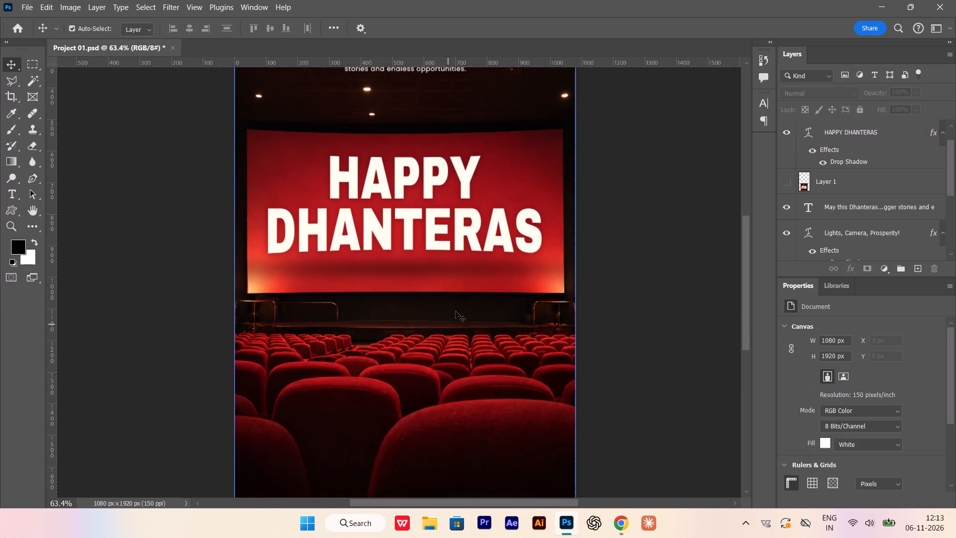
{"action": "scroll", "coordinate": [456, 311], "scroll_direction": "down", "scroll_amount": 4}
{"action": "key", "text": "ctrl+s"}
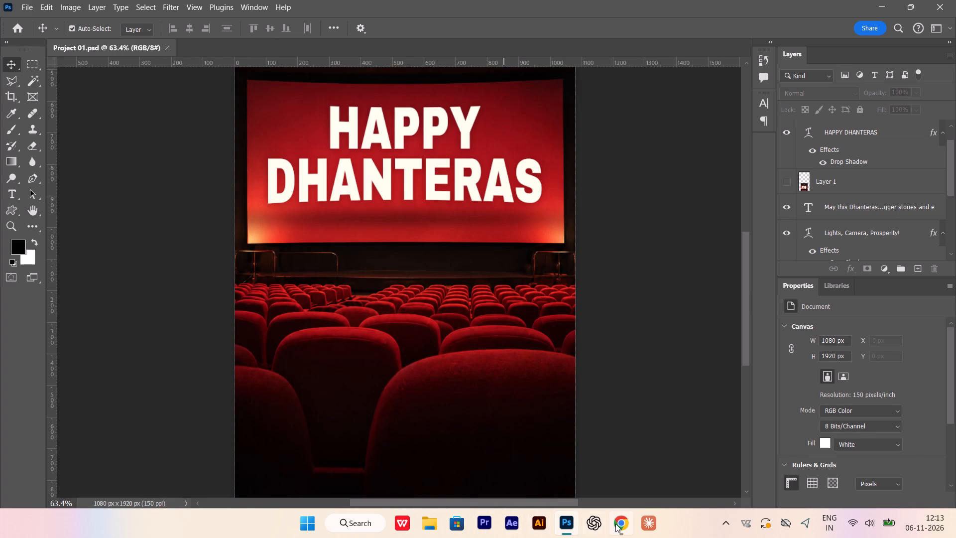
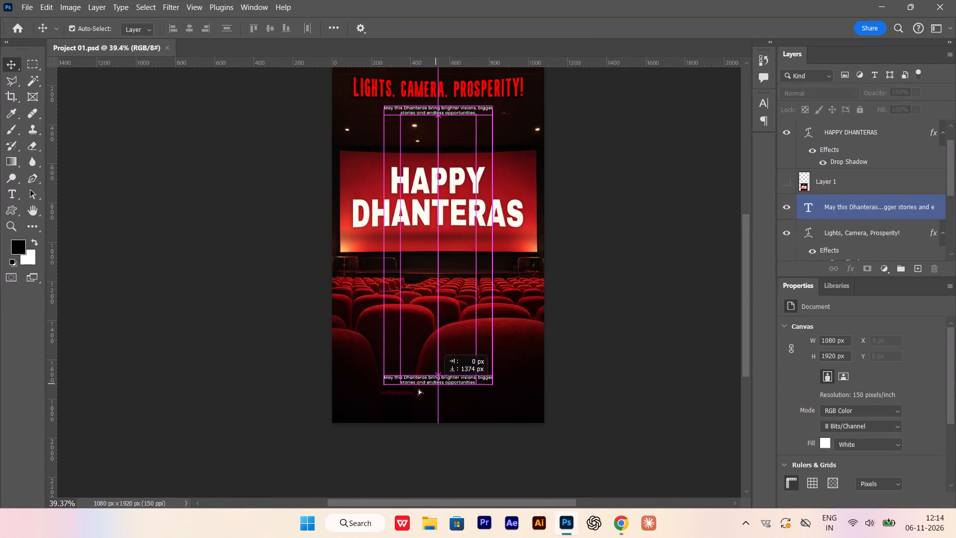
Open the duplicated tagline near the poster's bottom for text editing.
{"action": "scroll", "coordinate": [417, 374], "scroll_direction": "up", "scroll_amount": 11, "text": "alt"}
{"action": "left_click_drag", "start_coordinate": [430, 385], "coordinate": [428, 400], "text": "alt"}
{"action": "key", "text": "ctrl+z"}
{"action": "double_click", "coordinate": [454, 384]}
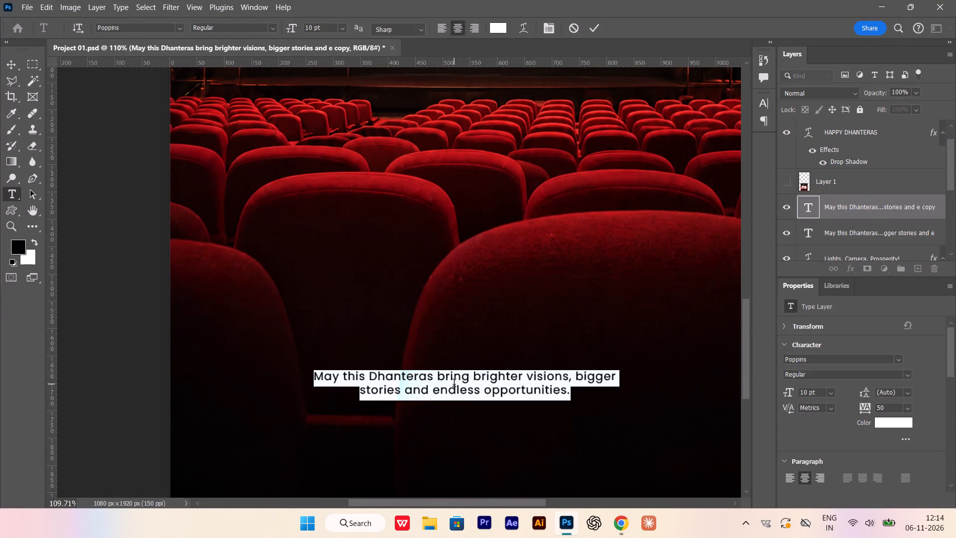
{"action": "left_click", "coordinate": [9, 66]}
Delete the Empty Theater in Red Glow layer.
{"action": "scroll", "coordinate": [385, 148], "scroll_direction": "down", "scroll_amount": 4, "text": "alt"}
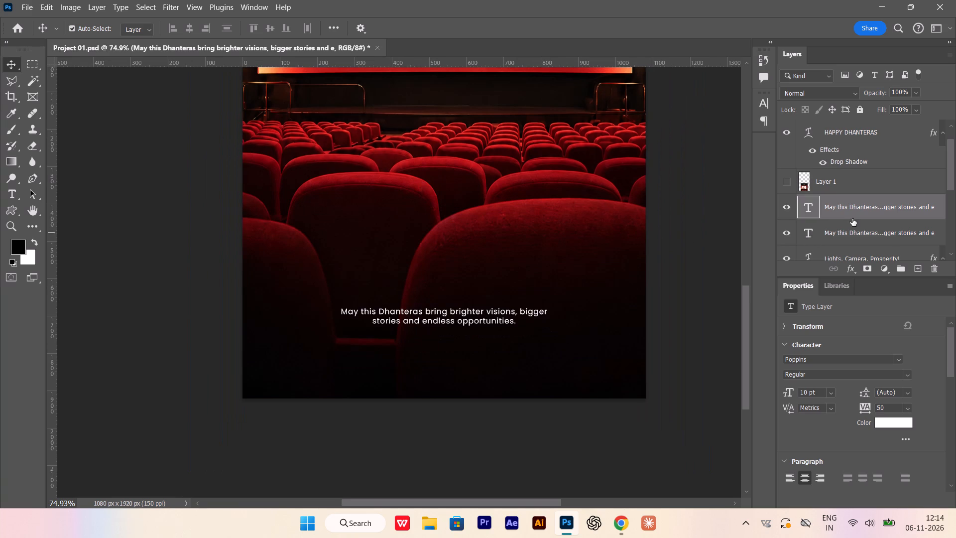
{"action": "scroll", "coordinate": [852, 219], "scroll_direction": "down", "scroll_amount": 7}
{"action": "left_click", "coordinate": [867, 199]}
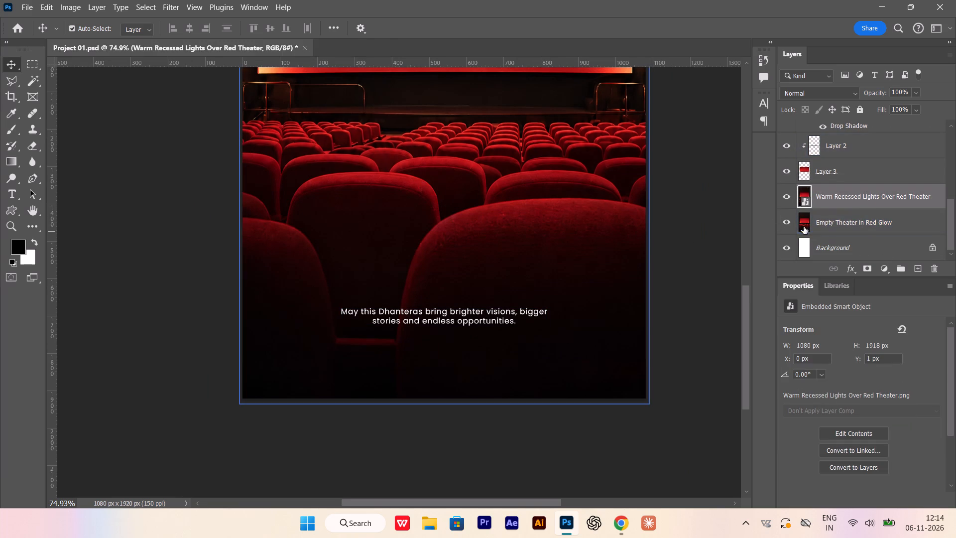
{"action": "left_click", "coordinate": [820, 226]}
{"action": "key", "text": "Delete"}
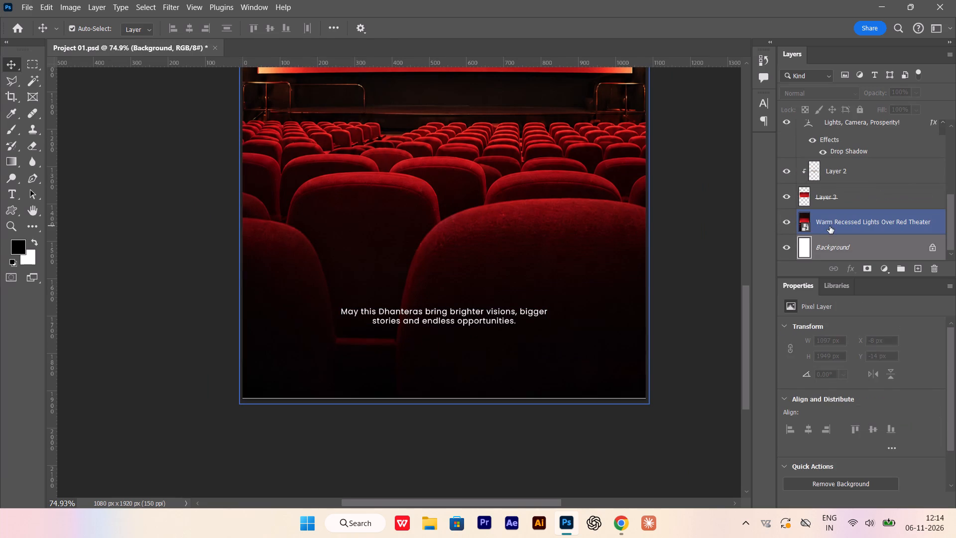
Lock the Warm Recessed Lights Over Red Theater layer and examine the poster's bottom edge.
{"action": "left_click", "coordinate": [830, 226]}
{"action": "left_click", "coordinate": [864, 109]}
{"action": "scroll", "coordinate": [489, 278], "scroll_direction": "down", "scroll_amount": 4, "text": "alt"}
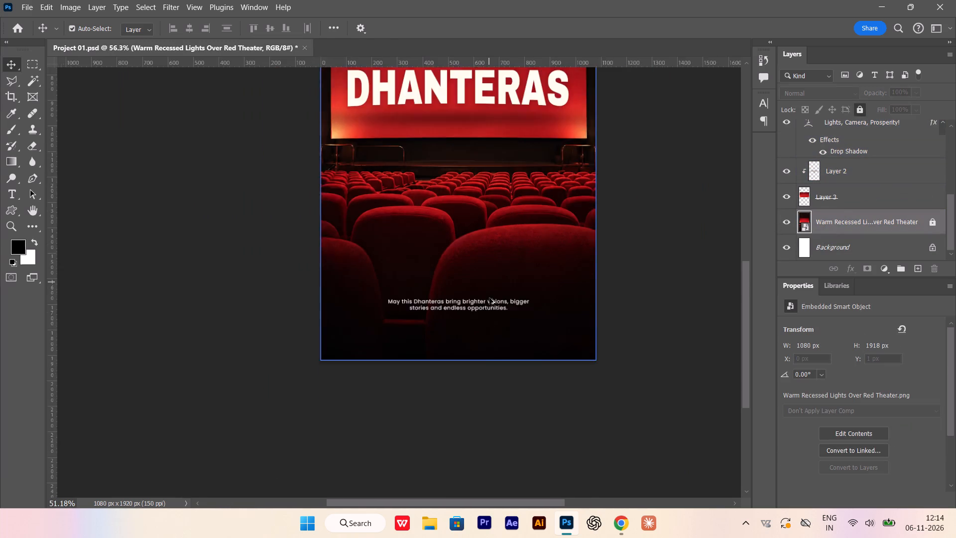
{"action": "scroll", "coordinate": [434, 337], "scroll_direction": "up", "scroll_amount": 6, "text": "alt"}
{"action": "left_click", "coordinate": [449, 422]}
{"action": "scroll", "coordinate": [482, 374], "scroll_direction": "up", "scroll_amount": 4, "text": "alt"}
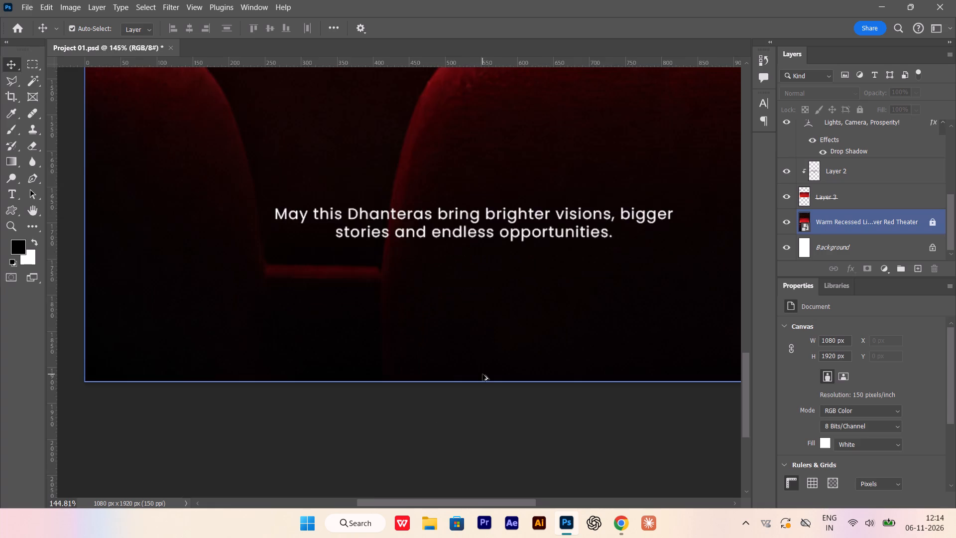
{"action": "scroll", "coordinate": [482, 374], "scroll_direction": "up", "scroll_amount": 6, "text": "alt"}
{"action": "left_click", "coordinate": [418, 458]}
Unlock the Warm Recessed Lights Over Red Theater layer and stretch its bottom edge to the canvas edge, making it 1919 px high.
{"action": "left_click", "coordinate": [860, 231]}
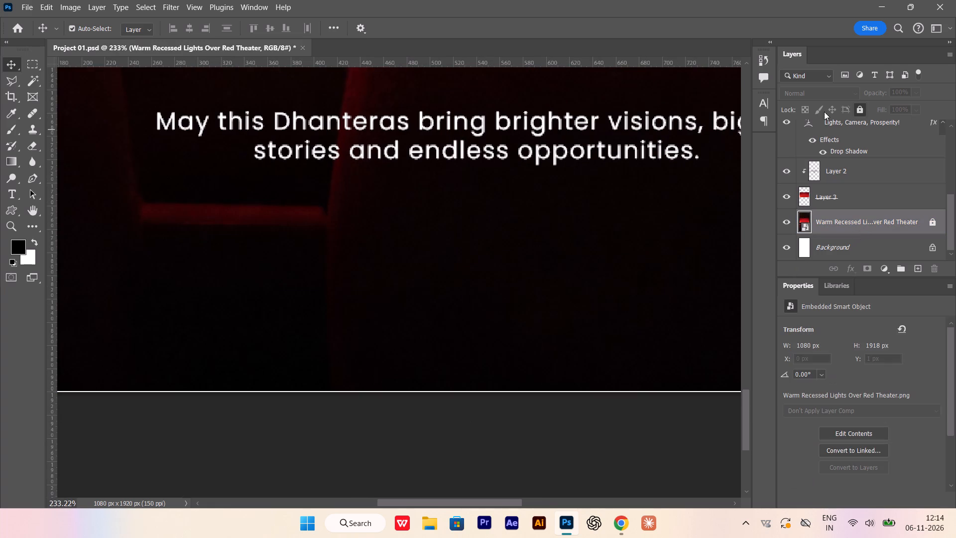
{"action": "left_click", "coordinate": [861, 105]}
{"action": "scroll", "coordinate": [628, 288], "scroll_direction": "down", "scroll_amount": 12, "text": "alt"}
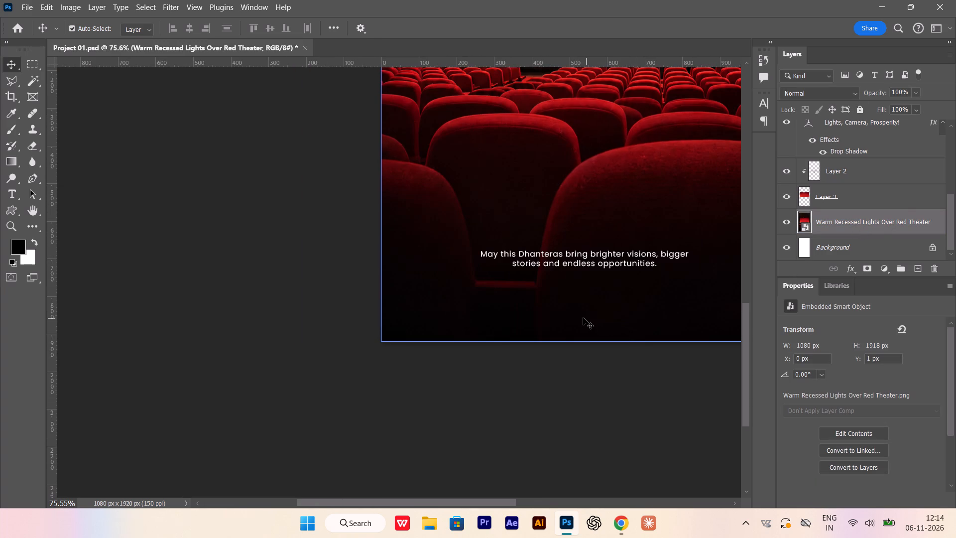
{"action": "left_click", "coordinate": [583, 318]}
{"action": "key", "text": "ctrl+t"}
{"action": "left_click", "coordinate": [583, 340]}
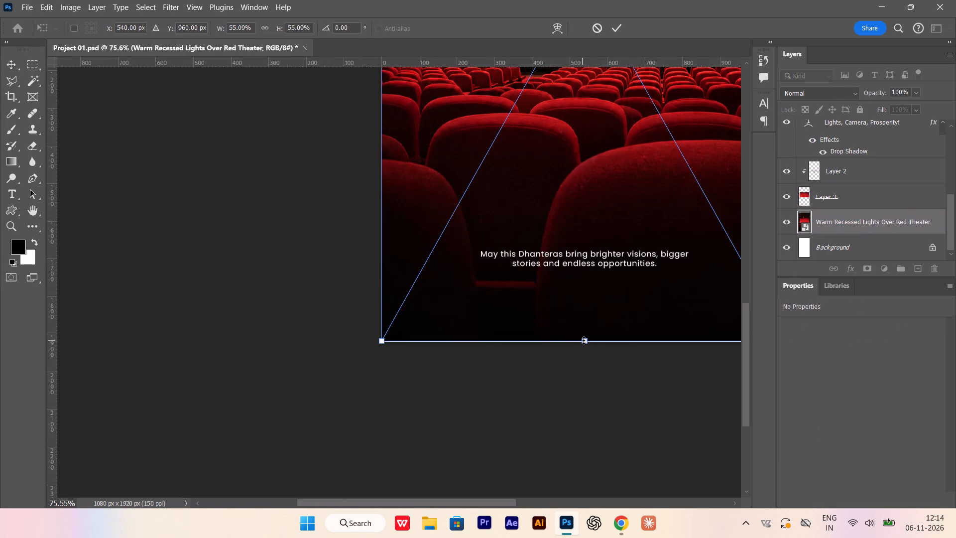
{"action": "key", "text": "Return"}
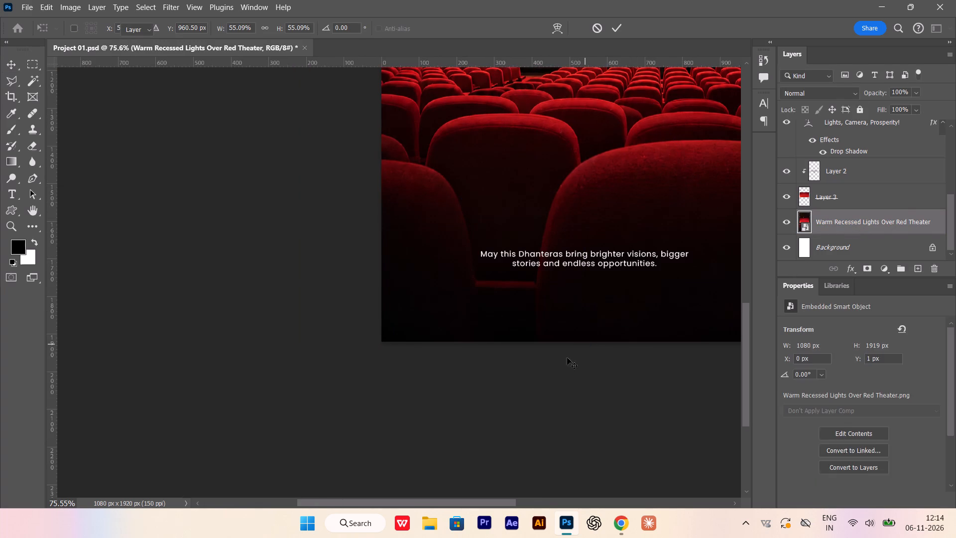
{"action": "left_click", "coordinate": [547, 386]}
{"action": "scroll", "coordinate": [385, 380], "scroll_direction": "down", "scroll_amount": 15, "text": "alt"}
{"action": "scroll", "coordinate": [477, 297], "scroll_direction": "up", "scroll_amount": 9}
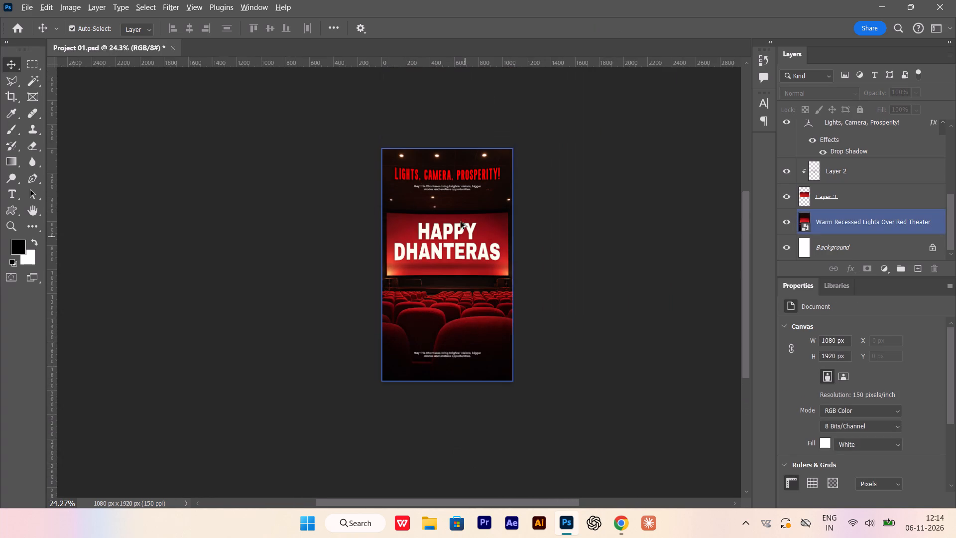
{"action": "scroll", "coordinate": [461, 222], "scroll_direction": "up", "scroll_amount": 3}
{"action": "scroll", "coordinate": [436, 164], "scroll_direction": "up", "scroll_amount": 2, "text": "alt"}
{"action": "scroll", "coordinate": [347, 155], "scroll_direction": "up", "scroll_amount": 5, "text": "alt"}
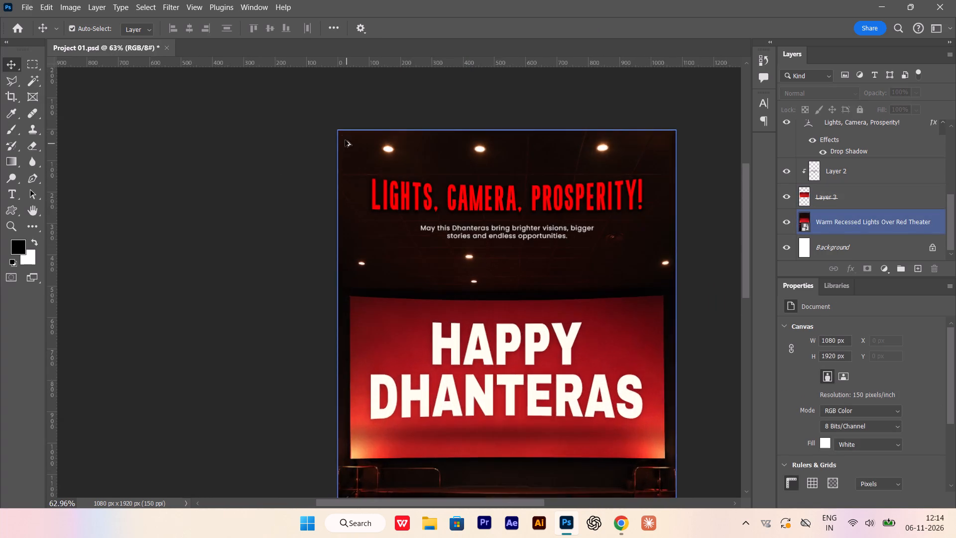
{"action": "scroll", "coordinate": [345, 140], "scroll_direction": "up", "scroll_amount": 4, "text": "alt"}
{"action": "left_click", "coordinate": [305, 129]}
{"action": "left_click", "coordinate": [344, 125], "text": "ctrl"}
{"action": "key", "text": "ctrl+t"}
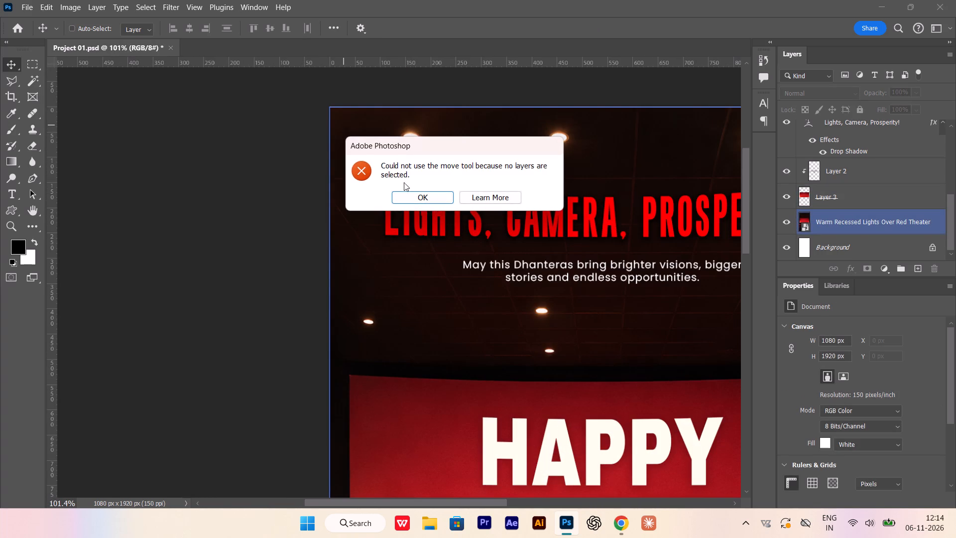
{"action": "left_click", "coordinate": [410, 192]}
Stretch the theater image's top edge up to the canvas edge, making it 1080 × 1920 px.
{"action": "left_click", "coordinate": [832, 220]}
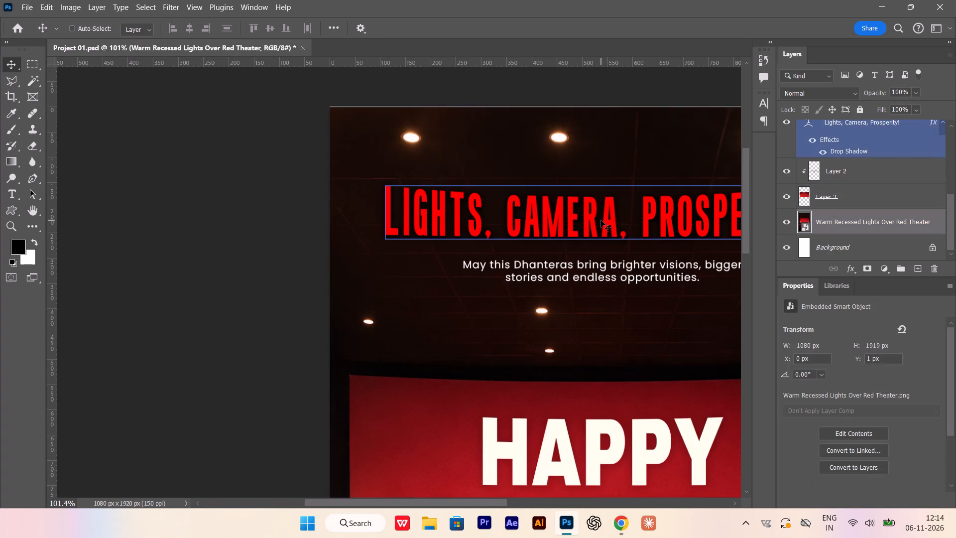
{"action": "key", "text": "ctrl+t"}
{"action": "left_click", "coordinate": [603, 106]}
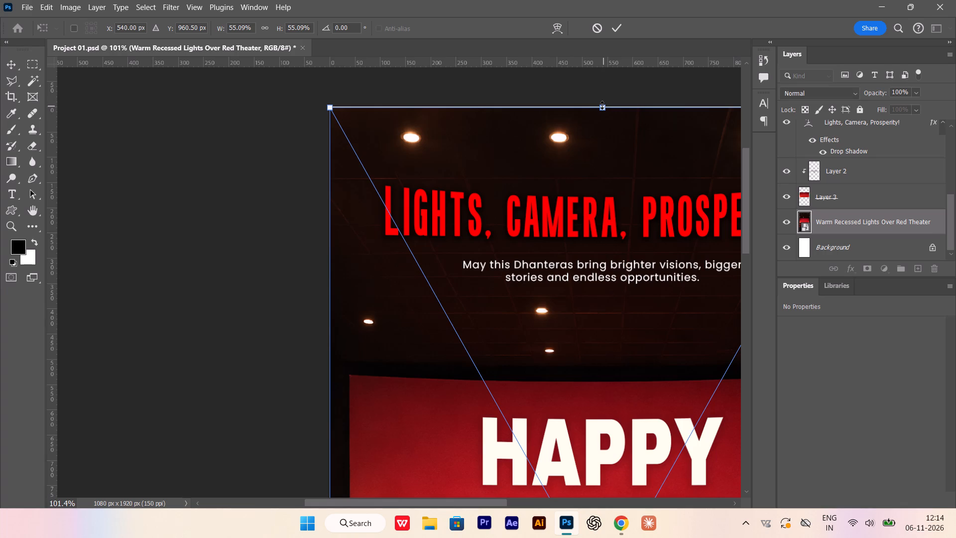
{"action": "left_click", "coordinate": [601, 104]}
{"action": "double_click", "coordinate": [600, 102]}
{"action": "left_click", "coordinate": [602, 108]}
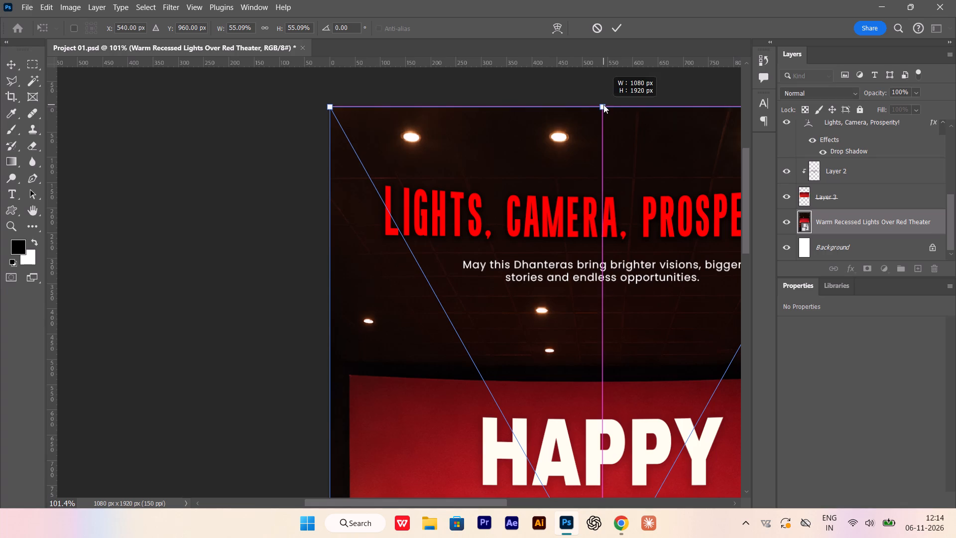
{"action": "key", "text": "Return"}
{"action": "scroll", "coordinate": [166, 262], "scroll_direction": "down", "scroll_amount": 2, "text": "alt"}
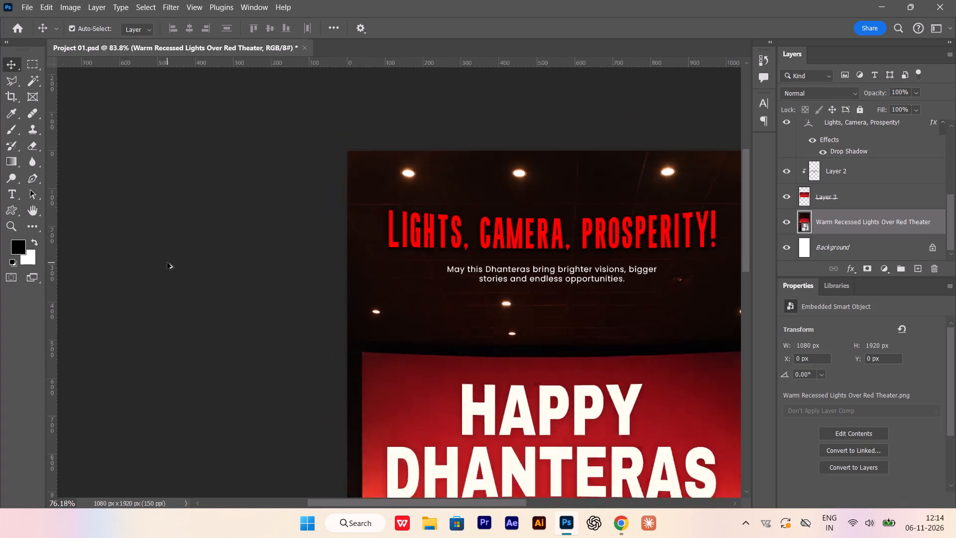
{"action": "scroll", "coordinate": [167, 263], "scroll_direction": "down", "scroll_amount": 9, "text": "alt"}
{"action": "scroll", "coordinate": [230, 293], "scroll_direction": "down", "scroll_amount": 5, "text": "alt"}
{"action": "left_click", "coordinate": [230, 291]}
{"action": "scroll", "coordinate": [232, 302], "scroll_direction": "up", "scroll_amount": 2}
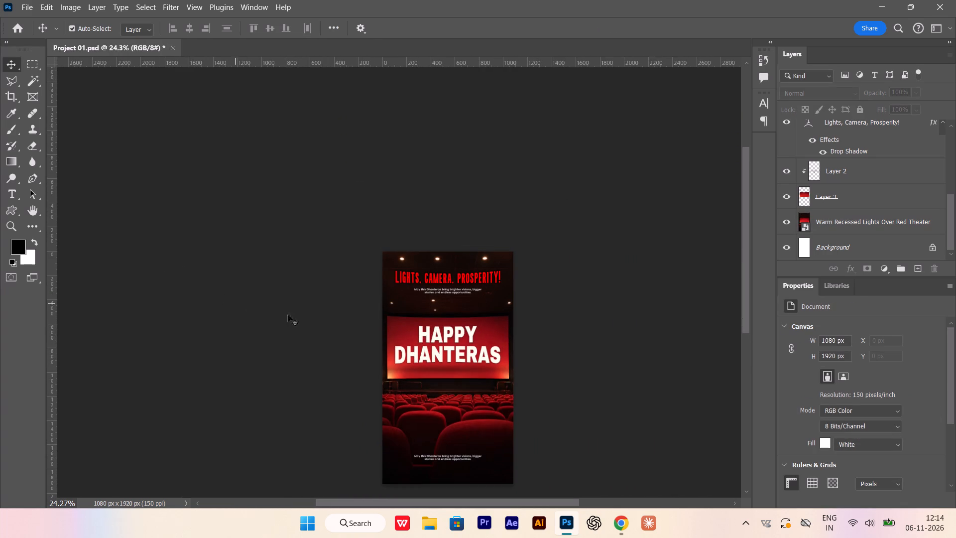
Lock the Warm Recessed Lights Over Red Theater layer against editing.
{"action": "left_click", "coordinate": [914, 234]}
{"action": "left_click", "coordinate": [863, 111]}
{"action": "scroll", "coordinate": [592, 199], "scroll_direction": "down", "scroll_amount": 9}
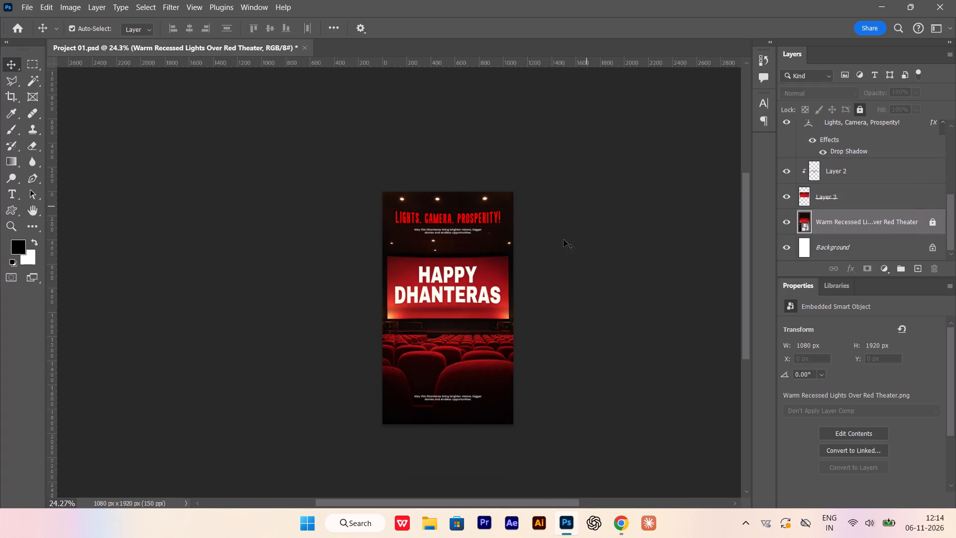
{"action": "scroll", "coordinate": [564, 240], "scroll_direction": "down", "scroll_amount": 2}
{"action": "left_click", "coordinate": [590, 296]}
Add a layer above the theater image and draw a vertical black-to-white linear gradient from the poster's bottom edge to above the lower tagline.
{"action": "scroll", "coordinate": [483, 352], "scroll_direction": "up", "scroll_amount": 12, "text": "alt"}
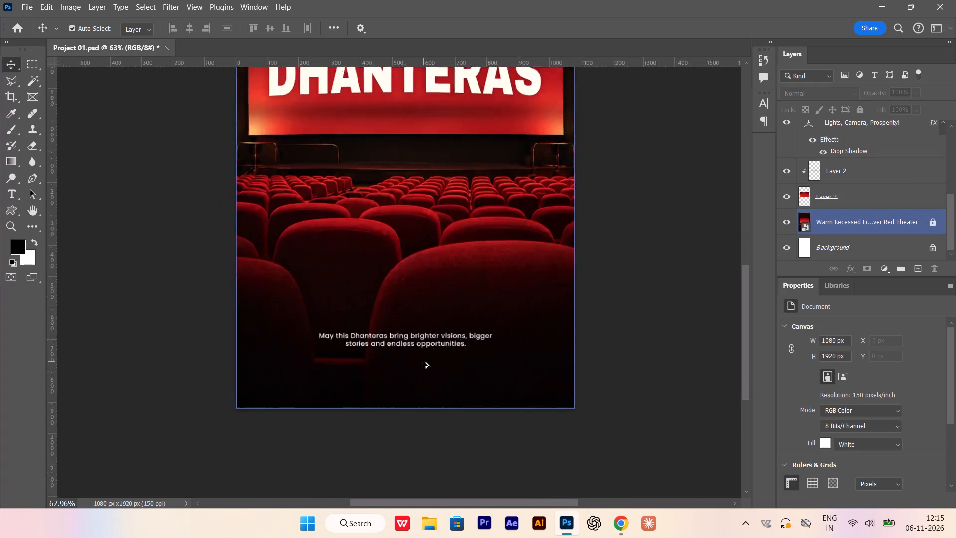
{"action": "scroll", "coordinate": [423, 361], "scroll_direction": "up", "scroll_amount": 4, "text": "alt"}
{"action": "scroll", "coordinate": [470, 353], "scroll_direction": "down", "scroll_amount": 2, "text": "alt"}
{"action": "scroll", "coordinate": [393, 365], "scroll_direction": "up", "scroll_amount": 1, "text": "alt"}
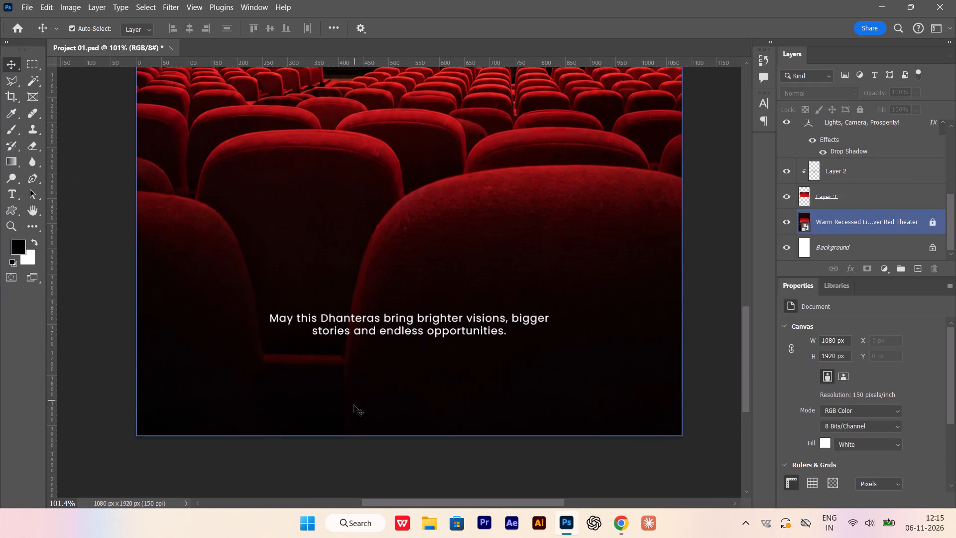
{"action": "left_click", "coordinate": [820, 232]}
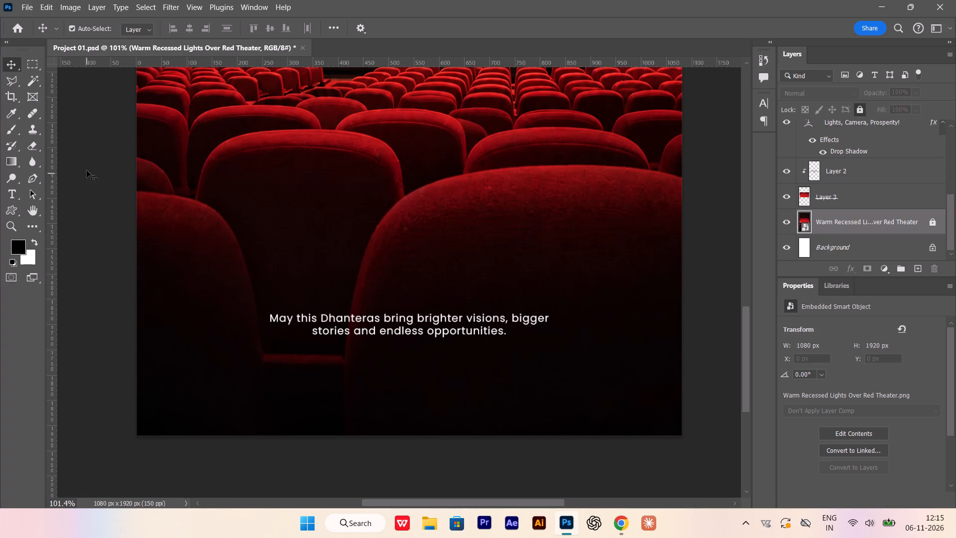
{"action": "left_click", "coordinate": [14, 165]}
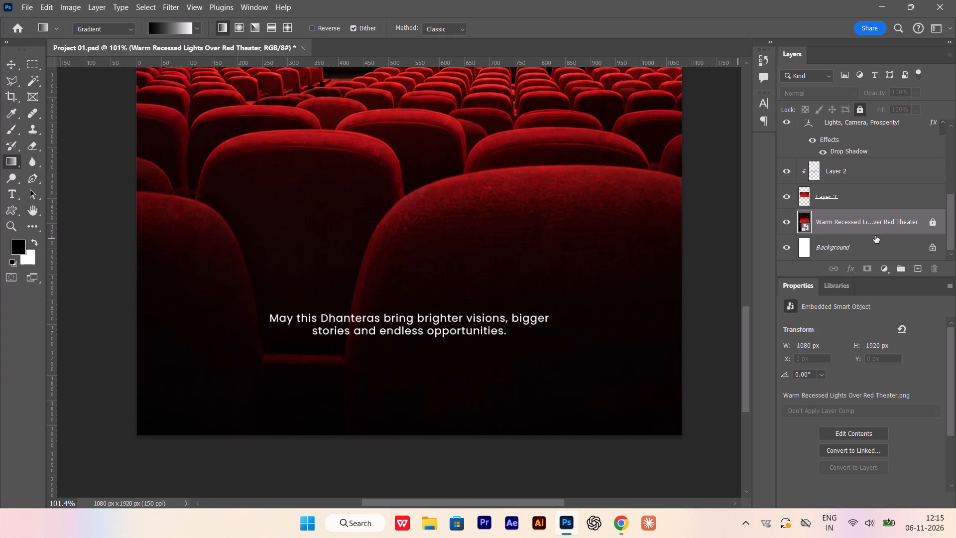
{"action": "key", "text": "ctrl+shift+n"}
{"action": "key", "text": "Return"}
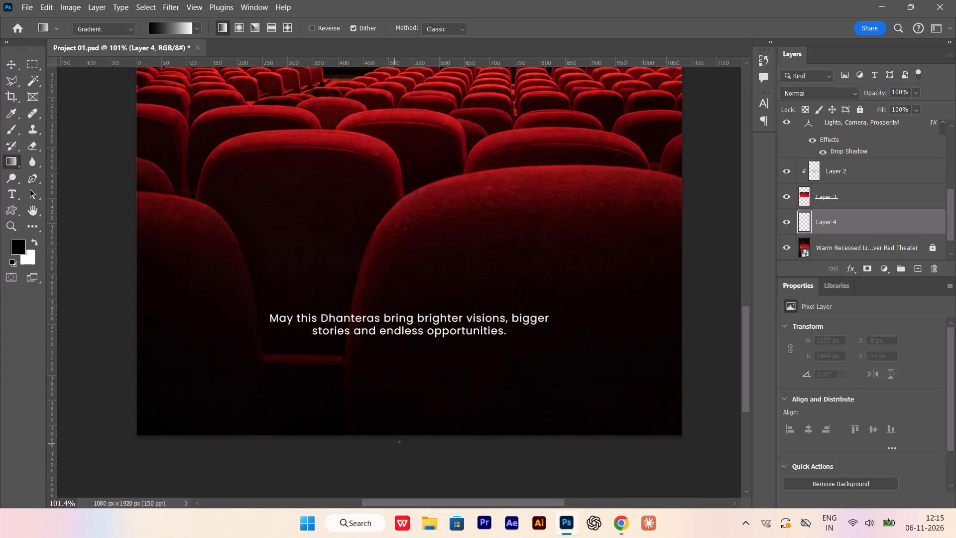
{"action": "left_click_drag", "start_coordinate": [405, 435], "coordinate": [398, 331]}
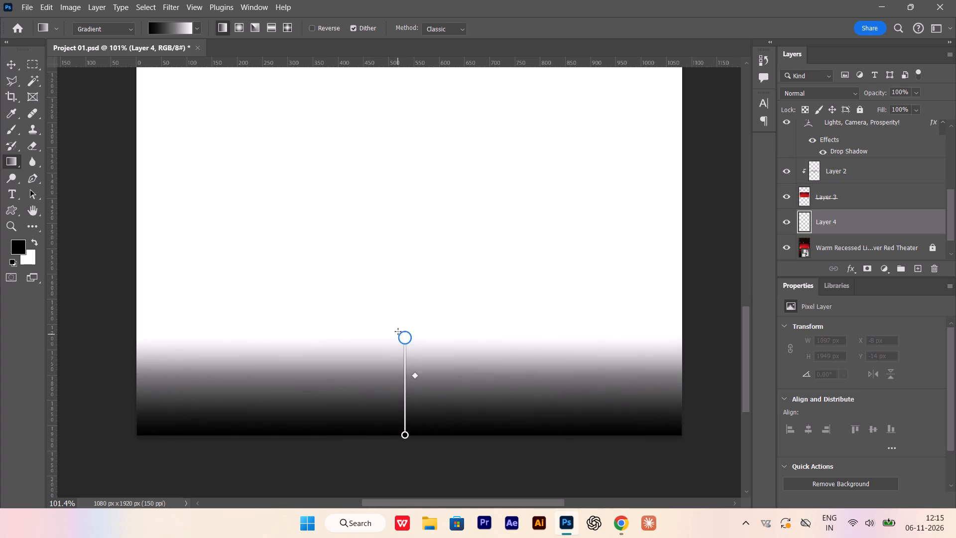
{"action": "left_click_drag", "start_coordinate": [398, 331], "coordinate": [380, 249]}
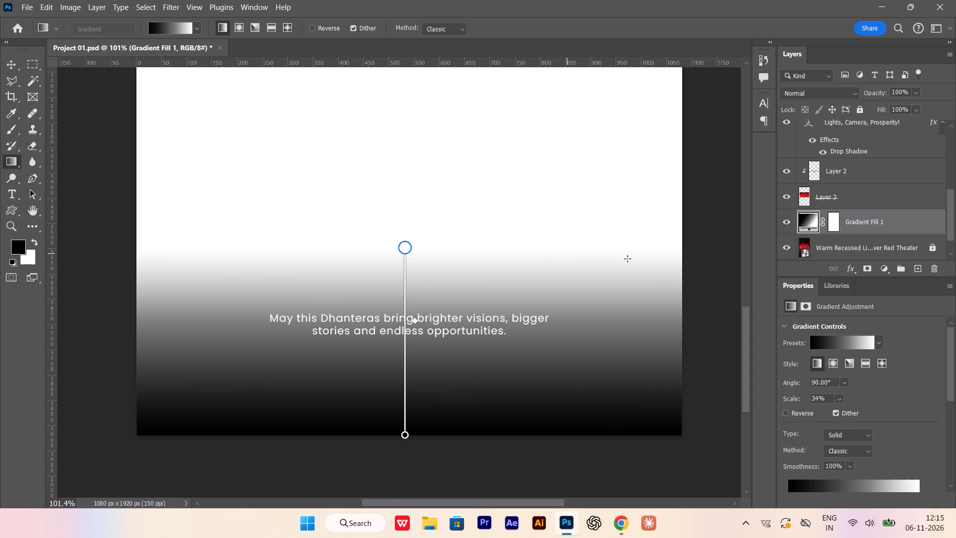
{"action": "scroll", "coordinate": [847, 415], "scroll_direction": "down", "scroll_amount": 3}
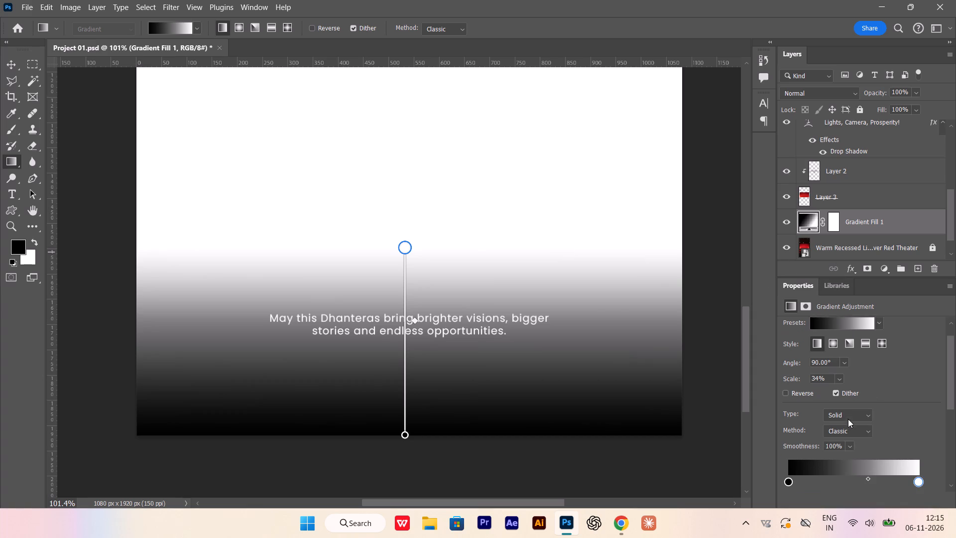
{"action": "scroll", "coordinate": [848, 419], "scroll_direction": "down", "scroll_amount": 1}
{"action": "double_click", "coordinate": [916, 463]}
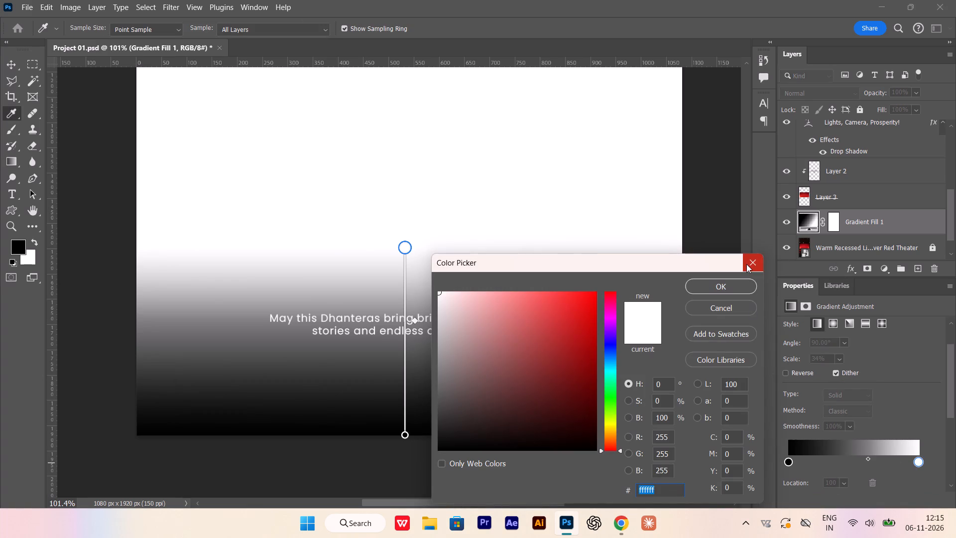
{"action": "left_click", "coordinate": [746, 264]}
Set the opacity of the gradient's white end to 0%.
{"action": "scroll", "coordinate": [874, 350], "scroll_direction": "down", "scroll_amount": 6}
{"action": "scroll", "coordinate": [844, 424], "scroll_direction": "down", "scroll_amount": 3}
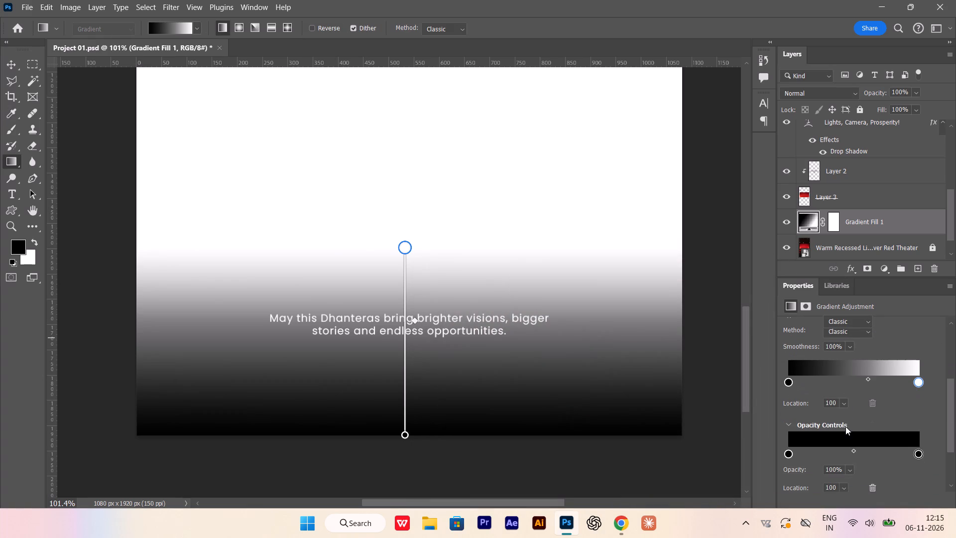
{"action": "left_click", "coordinate": [847, 462]}
{"action": "left_click_drag", "start_coordinate": [853, 474], "coordinate": [811, 474]}
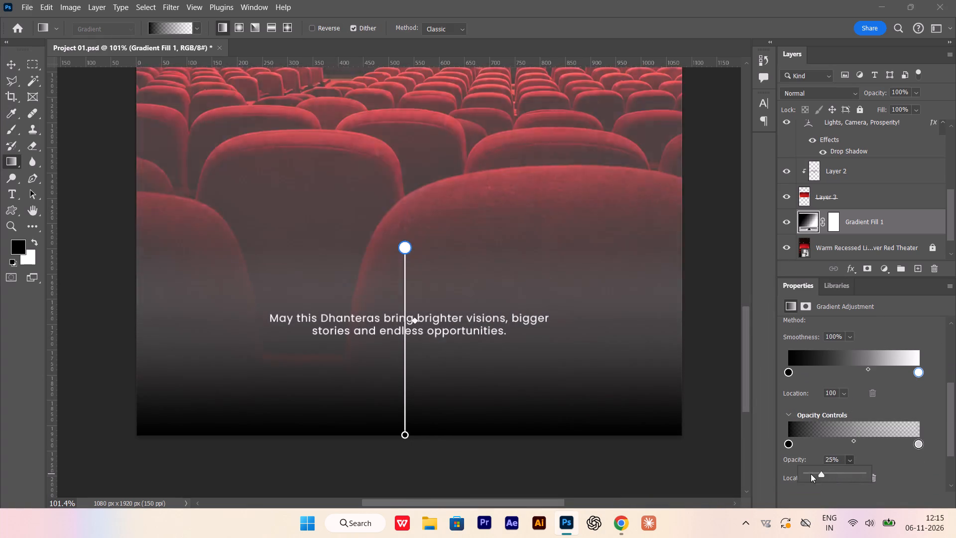
{"action": "left_click_drag", "start_coordinate": [811, 474], "coordinate": [748, 484]}
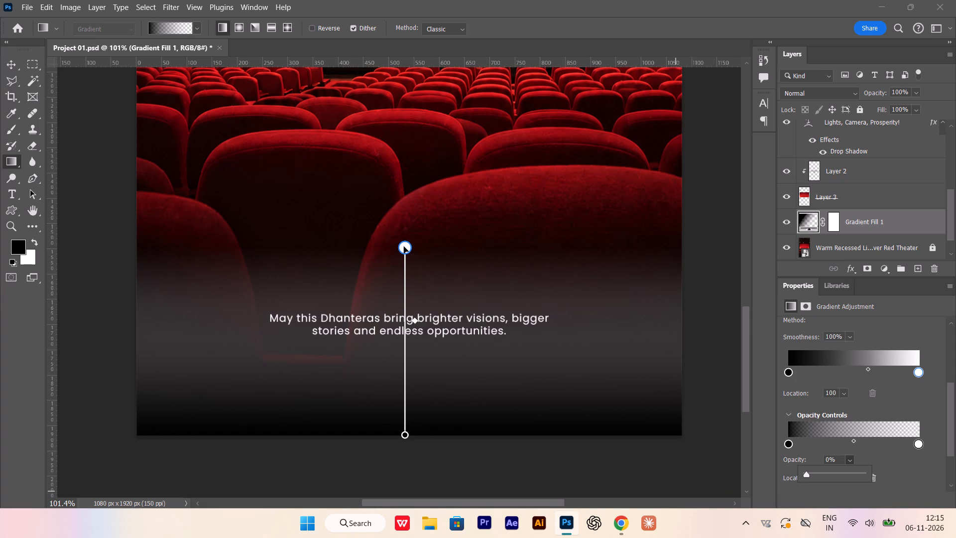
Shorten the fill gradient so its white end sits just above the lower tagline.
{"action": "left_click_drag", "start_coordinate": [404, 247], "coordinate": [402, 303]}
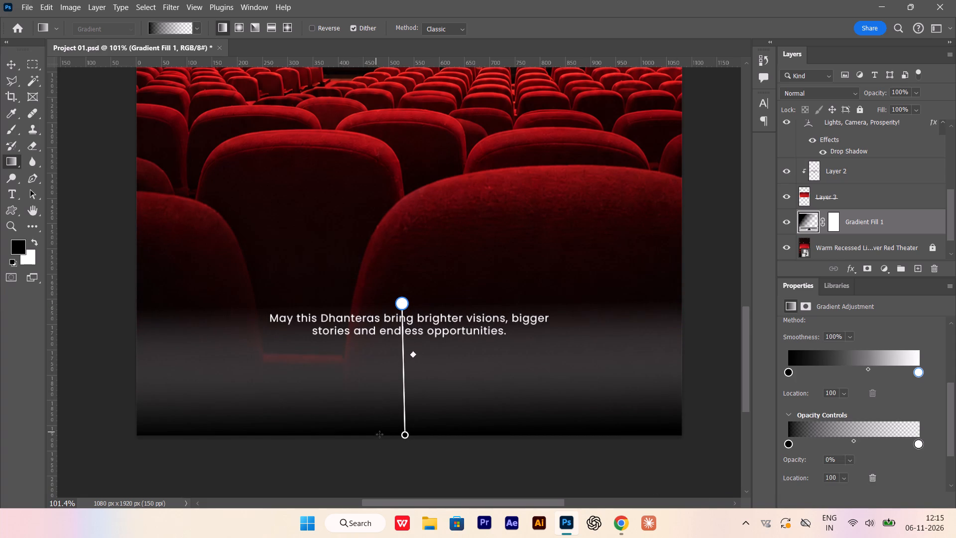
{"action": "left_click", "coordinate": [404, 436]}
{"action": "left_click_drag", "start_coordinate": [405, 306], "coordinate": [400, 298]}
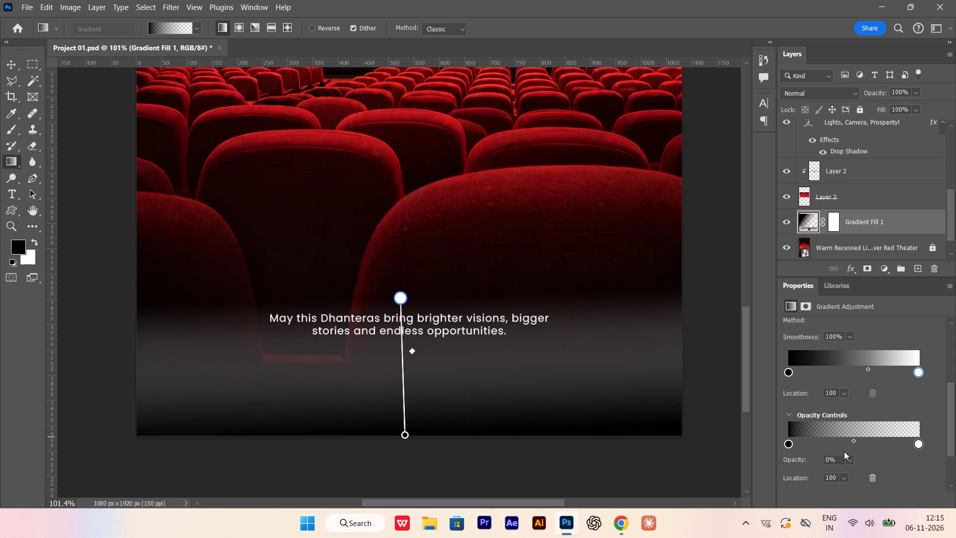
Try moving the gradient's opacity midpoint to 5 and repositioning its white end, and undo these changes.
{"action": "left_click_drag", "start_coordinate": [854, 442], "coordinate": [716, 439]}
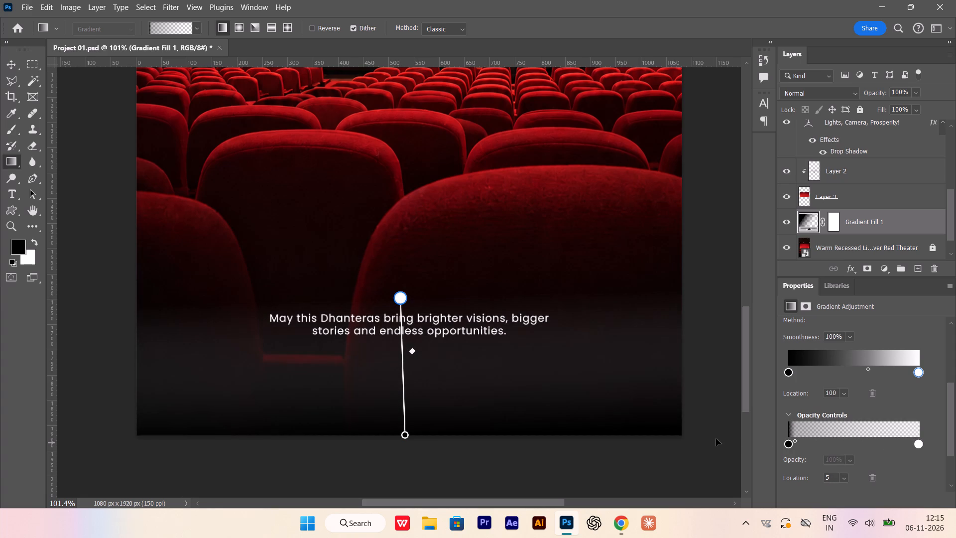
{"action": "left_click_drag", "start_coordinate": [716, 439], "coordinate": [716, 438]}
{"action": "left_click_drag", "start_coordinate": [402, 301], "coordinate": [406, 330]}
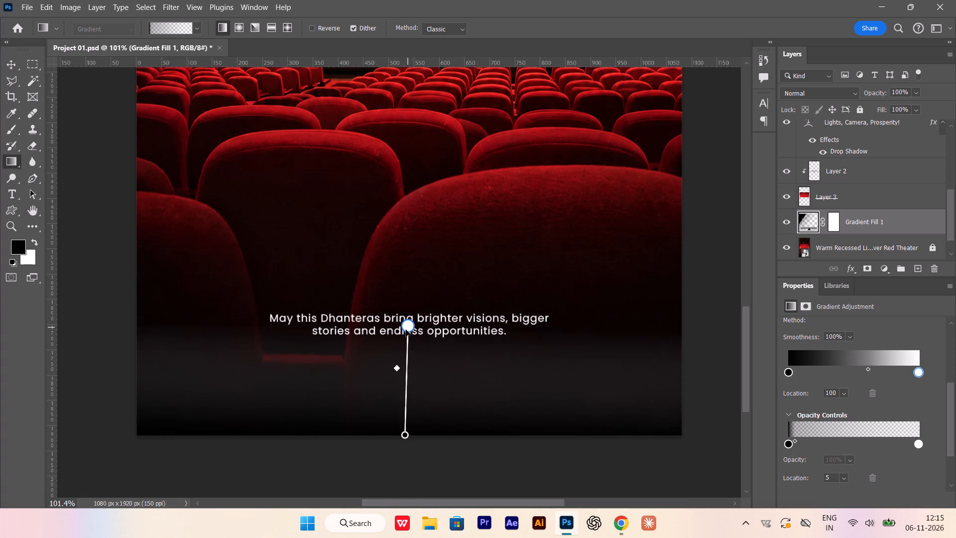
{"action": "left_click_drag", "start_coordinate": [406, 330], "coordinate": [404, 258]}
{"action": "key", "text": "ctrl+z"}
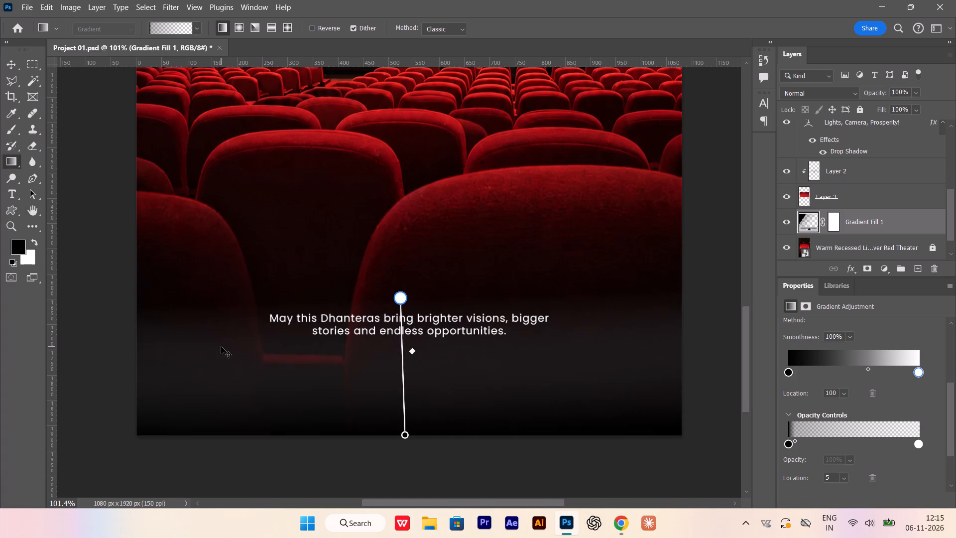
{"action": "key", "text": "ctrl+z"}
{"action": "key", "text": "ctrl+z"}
Delete the Gradient Fill 1 layer.
{"action": "left_click", "coordinate": [10, 62]}
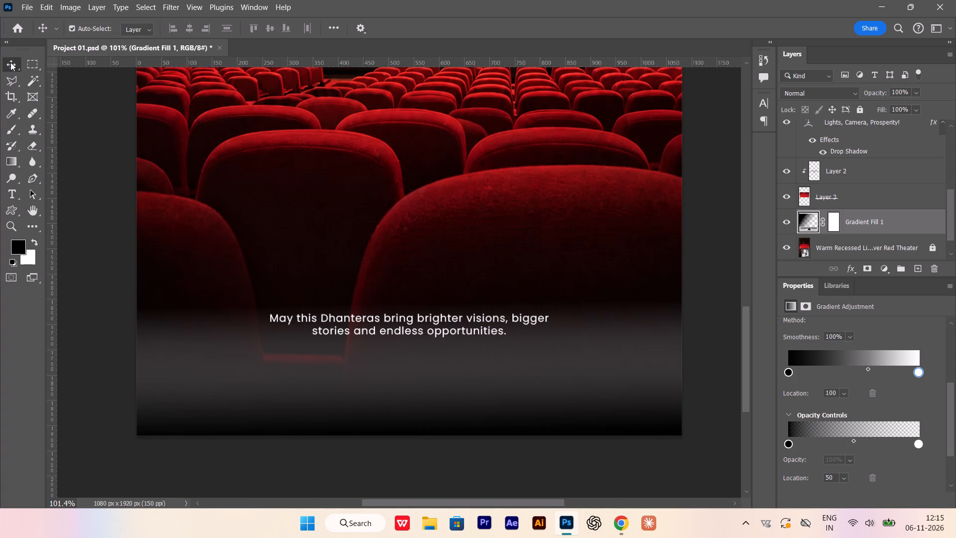
{"action": "key", "text": "Delete"}
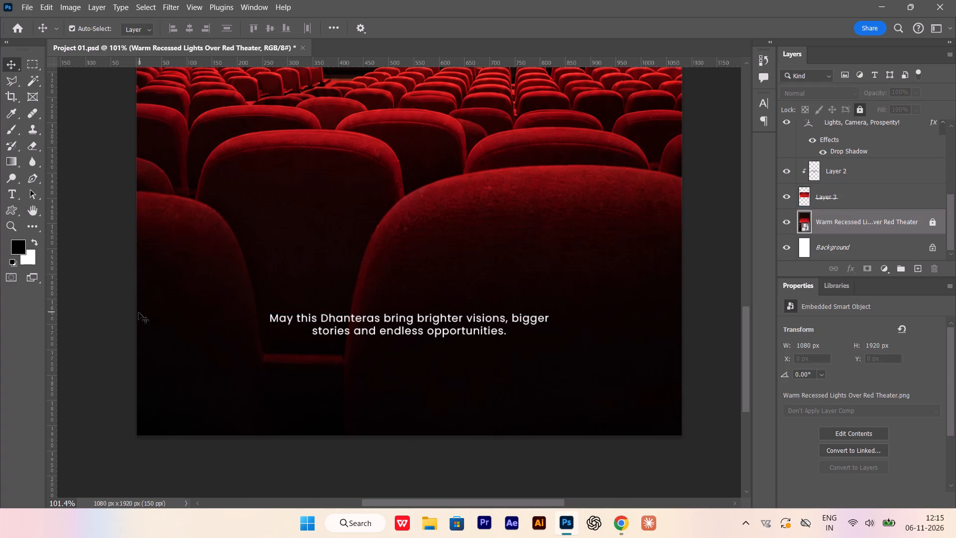
Draw a black rectangle behind the lower tagline across the poster's bottom, fitted to the canvas sides at about 1082 × 324 px.
{"action": "right_click", "coordinate": [9, 212]}
{"action": "left_click", "coordinate": [72, 210]}
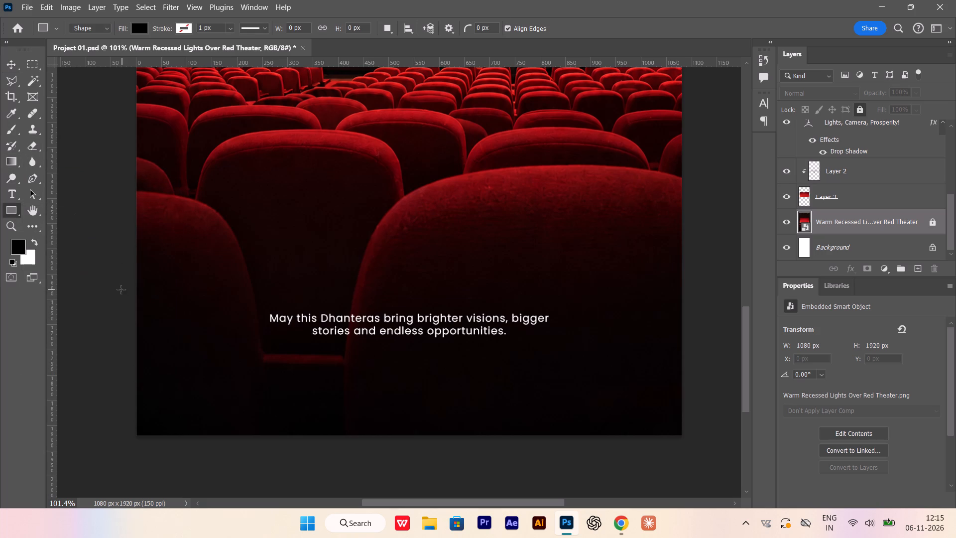
{"action": "left_click_drag", "start_coordinate": [120, 289], "coordinate": [682, 436]}
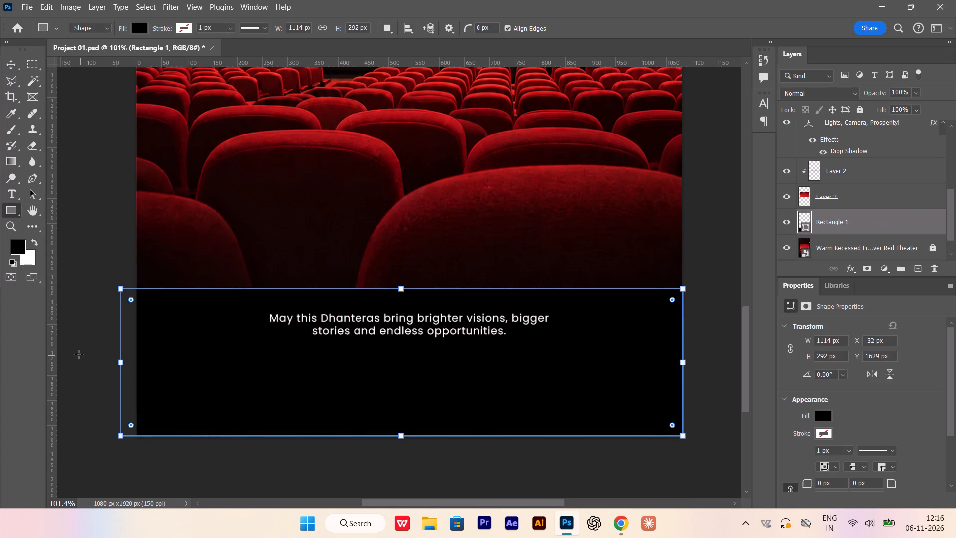
{"action": "left_click_drag", "start_coordinate": [117, 364], "coordinate": [130, 364]}
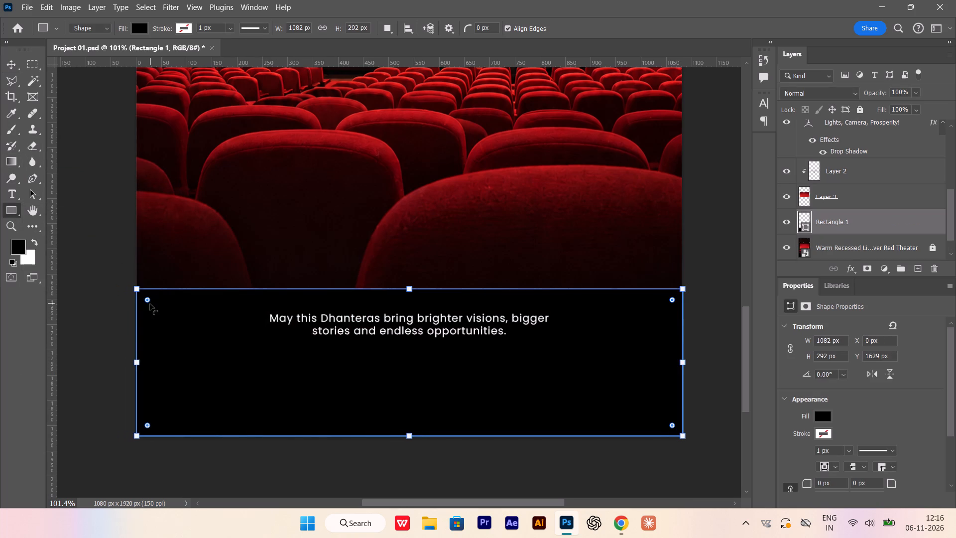
{"action": "left_click_drag", "start_coordinate": [148, 299], "coordinate": [45, 239]}
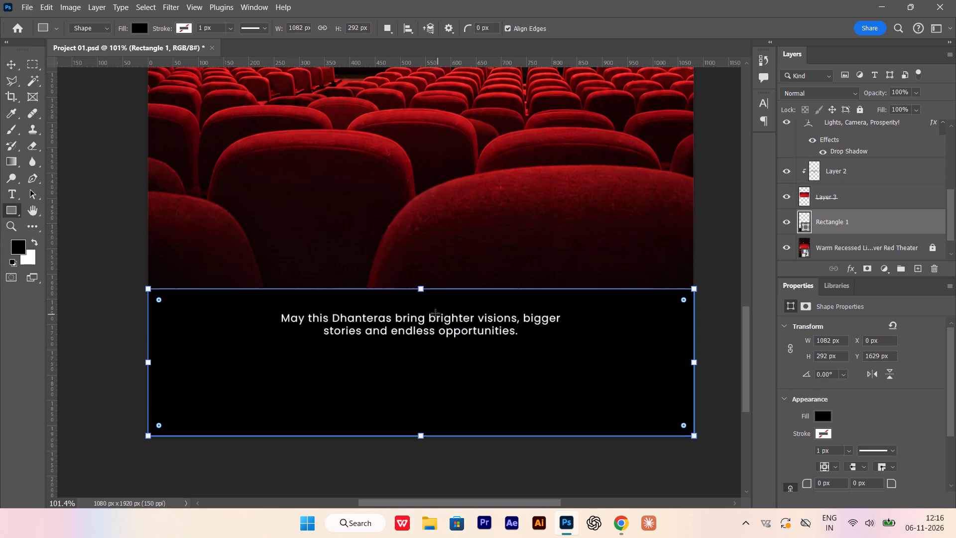
{"action": "left_click_drag", "start_coordinate": [420, 288], "coordinate": [420, 272]}
{"action": "left_click_drag", "start_coordinate": [681, 285], "coordinate": [752, 223]}
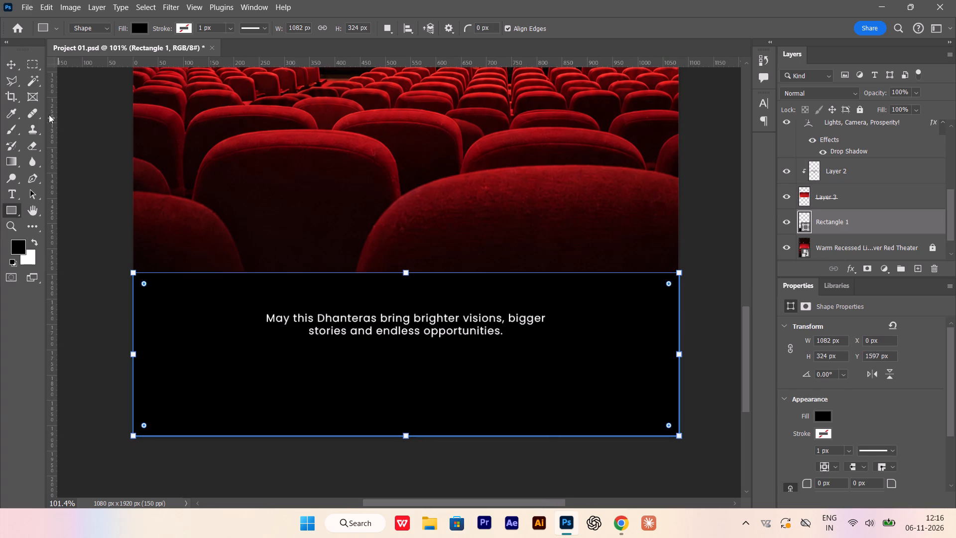
{"action": "left_click", "coordinate": [16, 66]}
{"action": "left_click", "coordinate": [66, 172]}
Add a layer mask to the black rectangle and fade it with a vertical gradient from its top edge down to the poster's bottom.
{"action": "scroll", "coordinate": [619, 385], "scroll_direction": "up", "scroll_amount": 2}
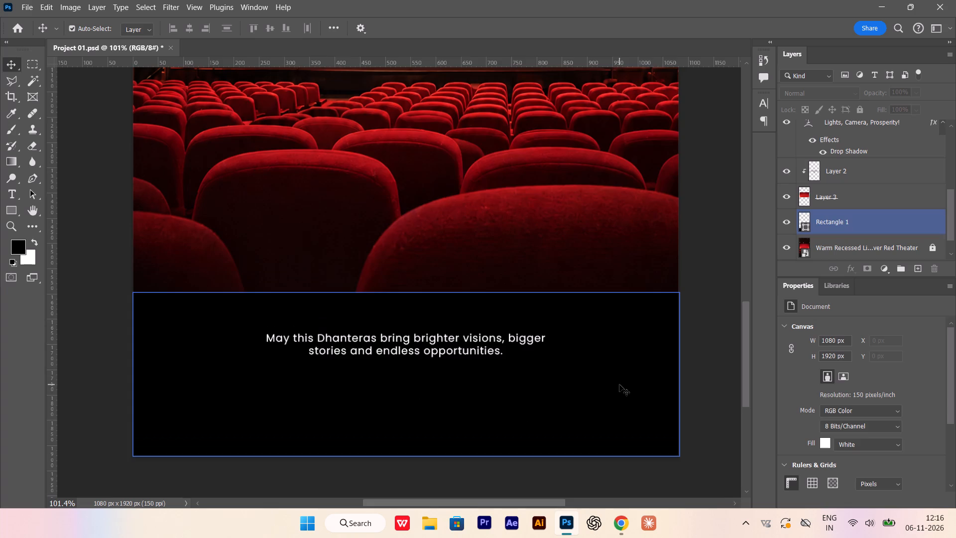
{"action": "left_click", "coordinate": [594, 403]}
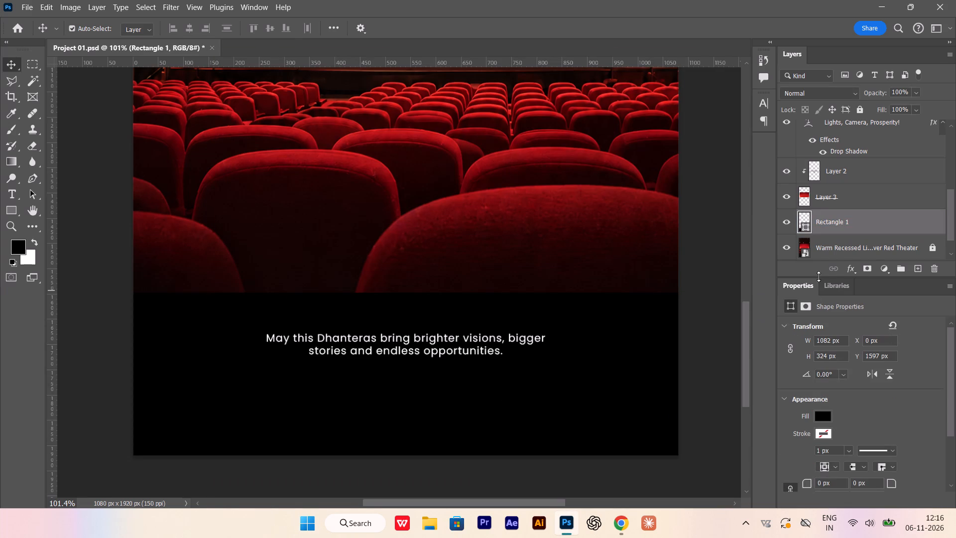
{"action": "left_click", "coordinate": [868, 269]}
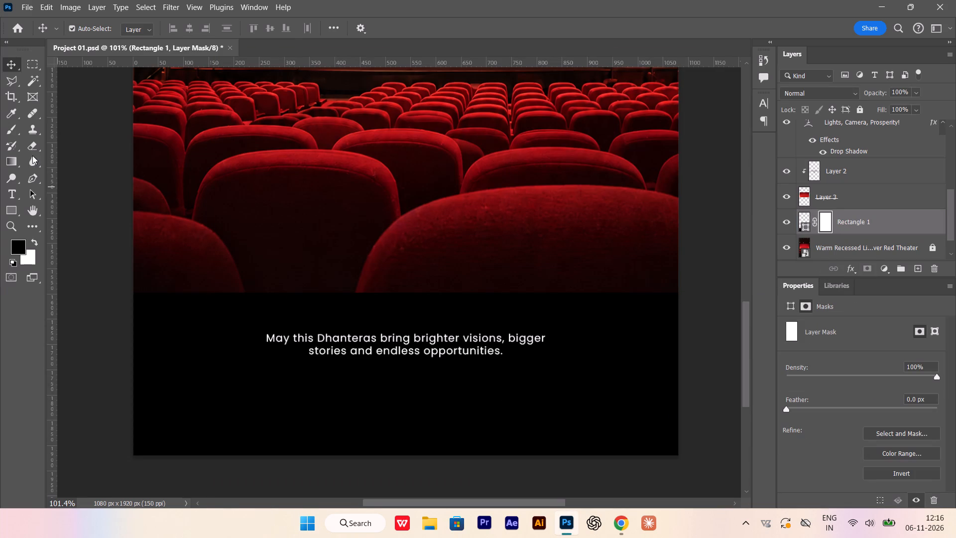
{"action": "left_click", "coordinate": [15, 166]}
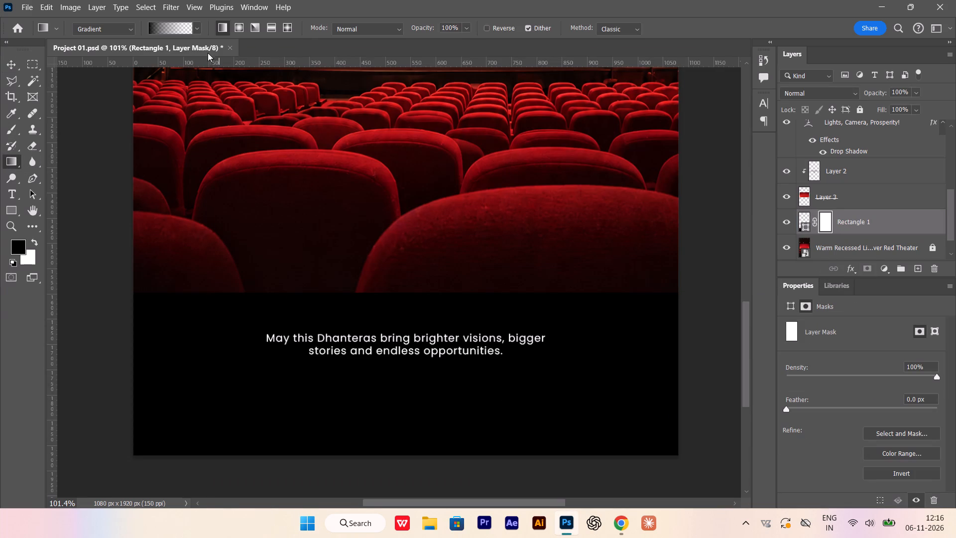
{"action": "left_click_drag", "start_coordinate": [389, 289], "coordinate": [391, 305]}
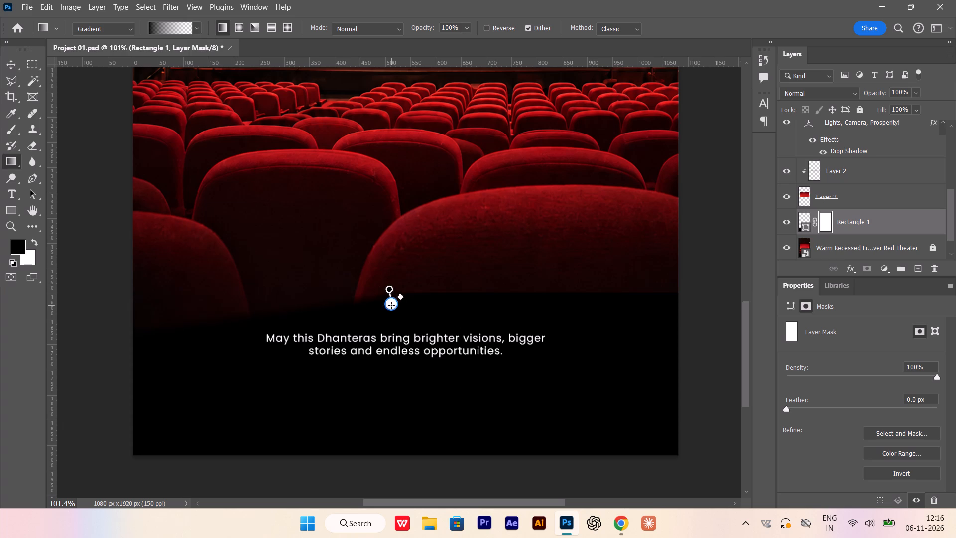
{"action": "left_click_drag", "start_coordinate": [391, 305], "coordinate": [392, 425]}
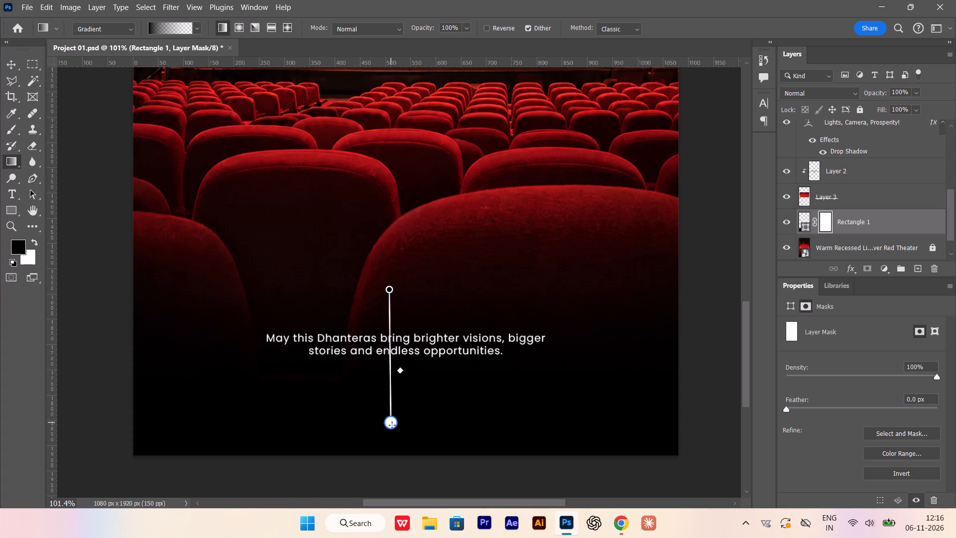
{"action": "left_click_drag", "start_coordinate": [392, 425], "coordinate": [389, 452]}
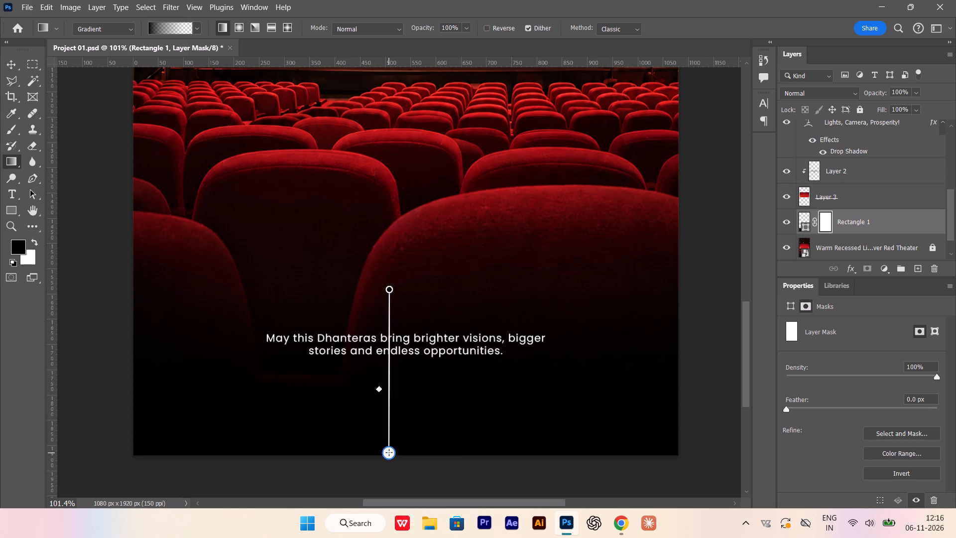
{"action": "left_click_drag", "start_coordinate": [389, 452], "coordinate": [388, 450]}
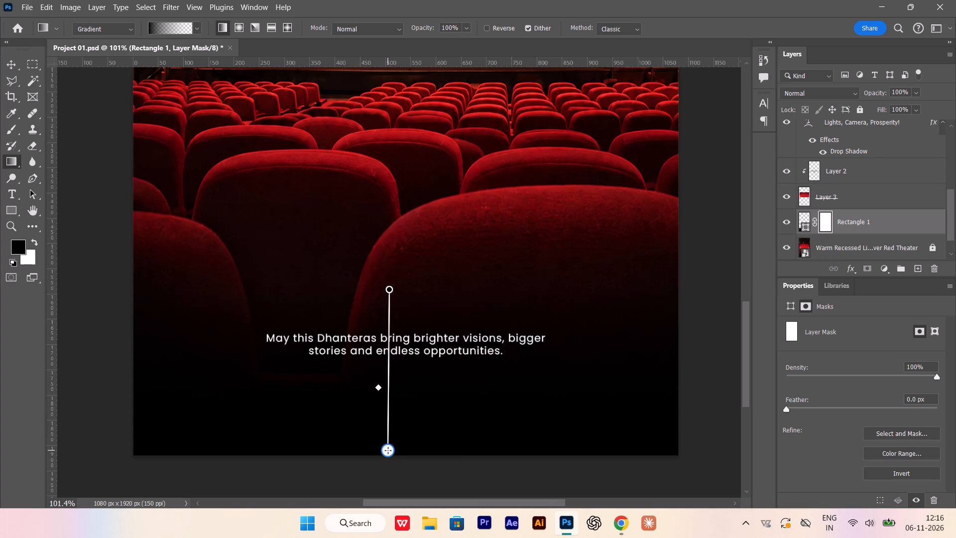
{"action": "left_click_drag", "start_coordinate": [388, 450], "coordinate": [389, 450]}
{"action": "left_click", "coordinate": [14, 61]}
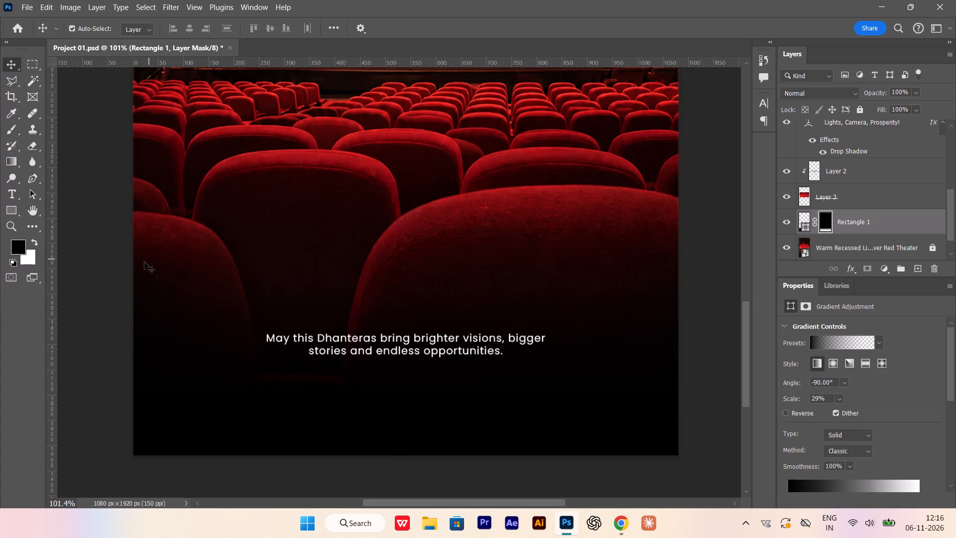
Move the lower tagline further down, centered on the poster, and scale it to about 120%.
{"action": "scroll", "coordinate": [442, 222], "scroll_direction": "down", "scroll_amount": 5, "text": "alt"}
{"action": "scroll", "coordinate": [471, 312], "scroll_direction": "down", "scroll_amount": 3}
{"action": "scroll", "coordinate": [445, 284], "scroll_direction": "up", "scroll_amount": 3, "text": "alt"}
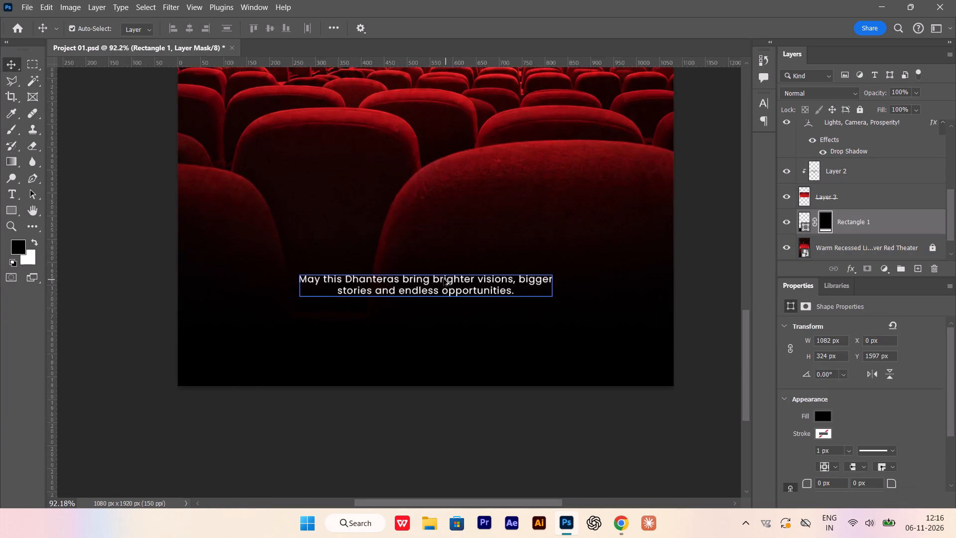
{"action": "scroll", "coordinate": [444, 279], "scroll_direction": "up", "scroll_amount": 3, "text": "alt"}
{"action": "left_click_drag", "start_coordinate": [443, 279], "coordinate": [444, 313]}
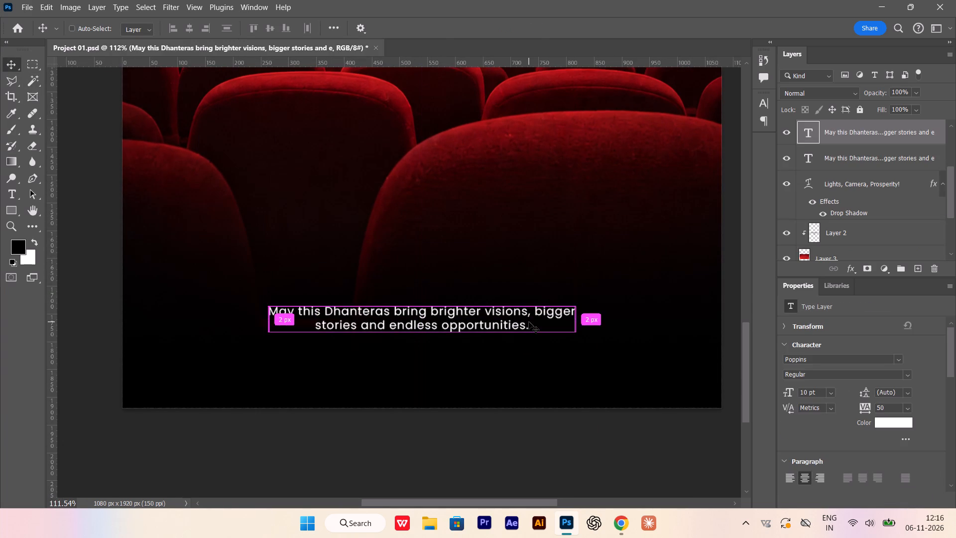
{"action": "key", "text": "ctrl+t"}
{"action": "left_click_drag", "start_coordinate": [579, 338], "coordinate": [608, 353], "text": "alt+shift"}
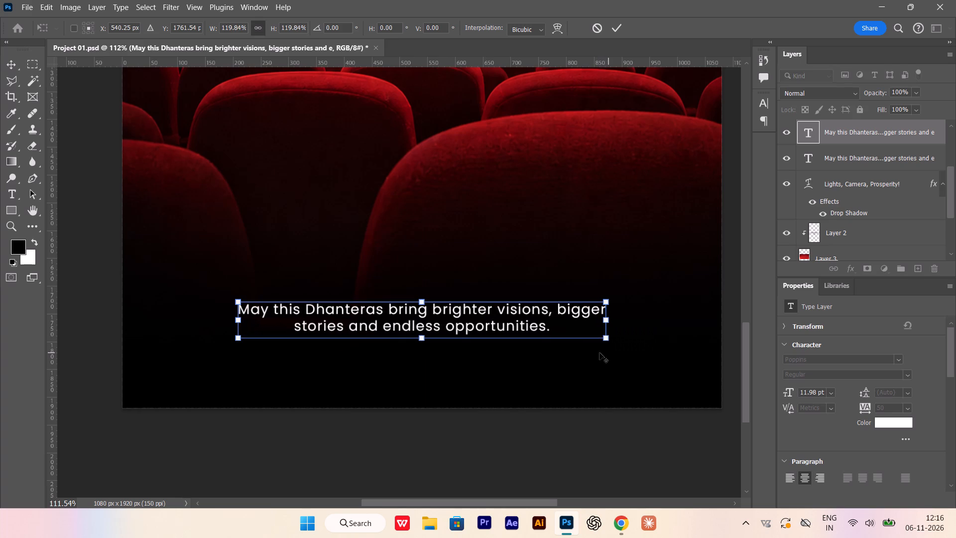
{"action": "key", "text": "Return"}
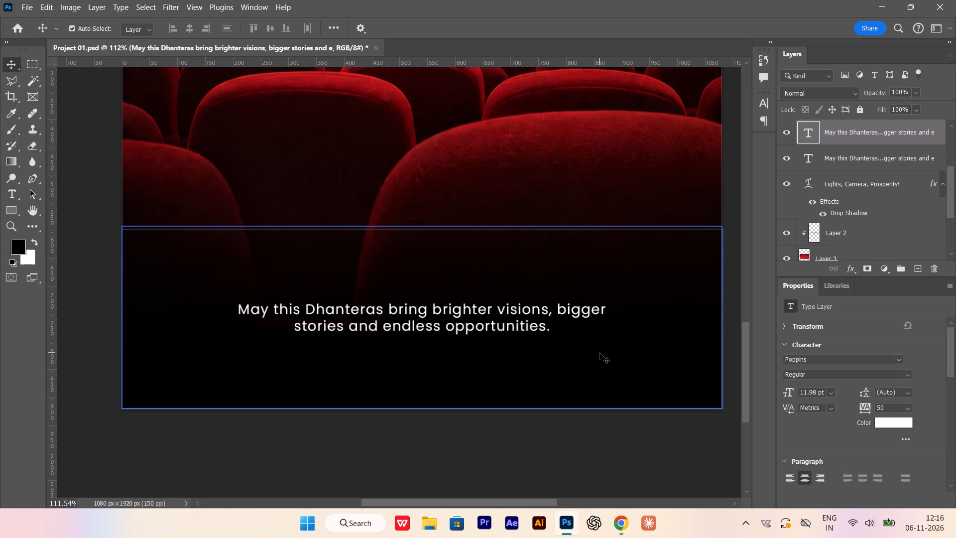
Replace the lower tagline's text with THE CREW RAJASTHAN.
{"action": "scroll", "coordinate": [485, 310], "scroll_direction": "up", "scroll_amount": 2, "text": "alt"}
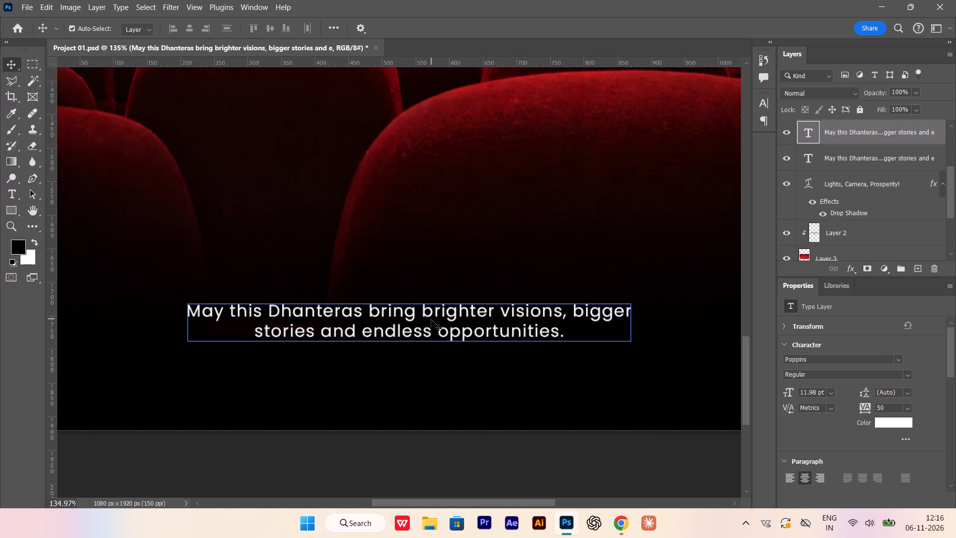
{"action": "double_click", "coordinate": [431, 320]}
{"action": "key", "text": "ctrl+v"}
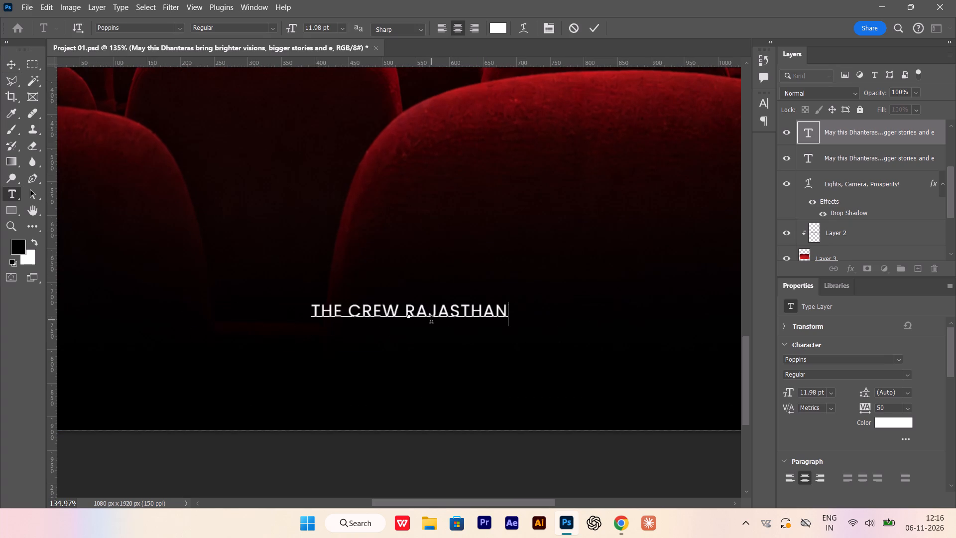
{"action": "left_click", "coordinate": [16, 65]}
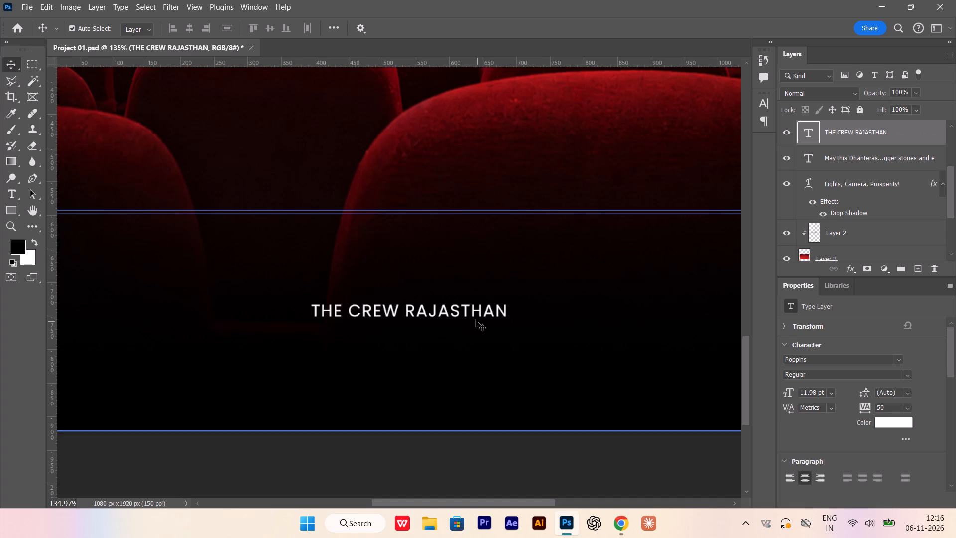
Set the THE CREW RAJASTHAN text's font style to Poppins ExtraLight.
{"action": "left_click", "coordinate": [474, 315]}
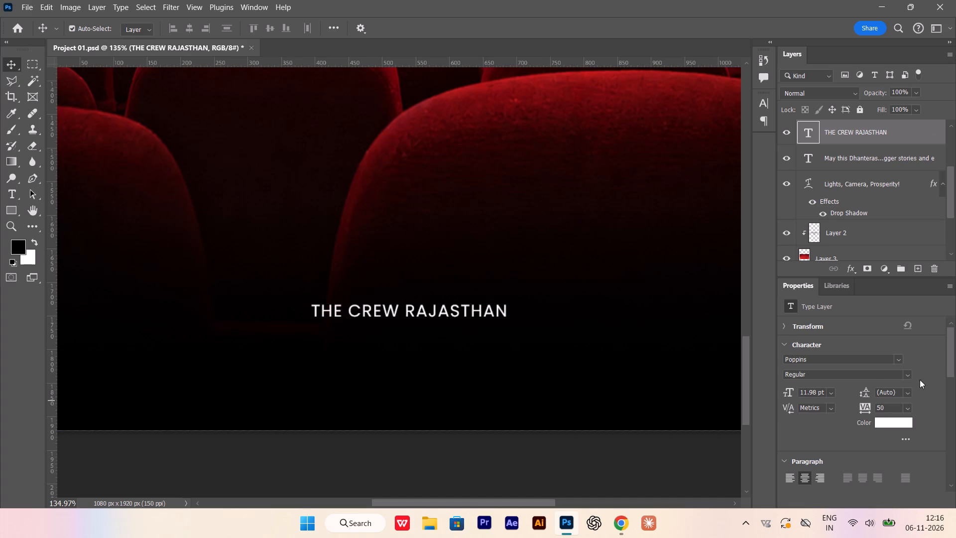
{"action": "left_click", "coordinate": [907, 371]}
{"action": "left_click", "coordinate": [861, 129]}
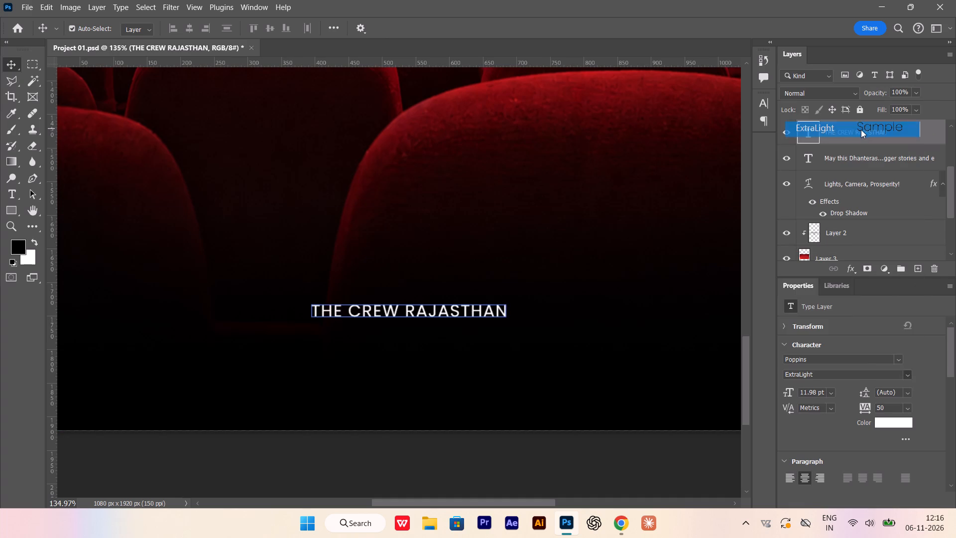
Enlarge the THE CREW RAJASTHAN text about its center to about 143%.
{"action": "left_click", "coordinate": [465, 312]}
{"action": "key", "text": "ctrl+t"}
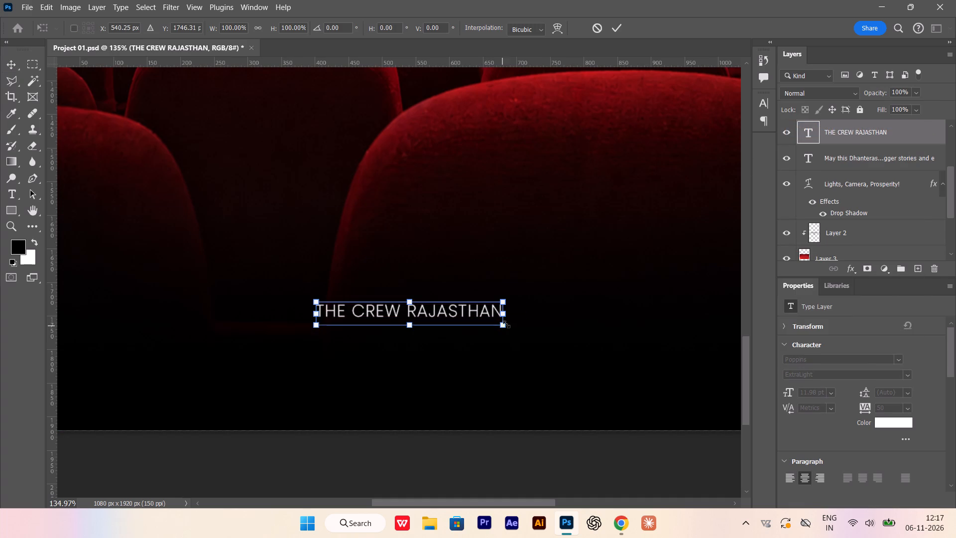
{"action": "left_click_drag", "start_coordinate": [502, 328], "coordinate": [541, 350], "text": "alt+shift"}
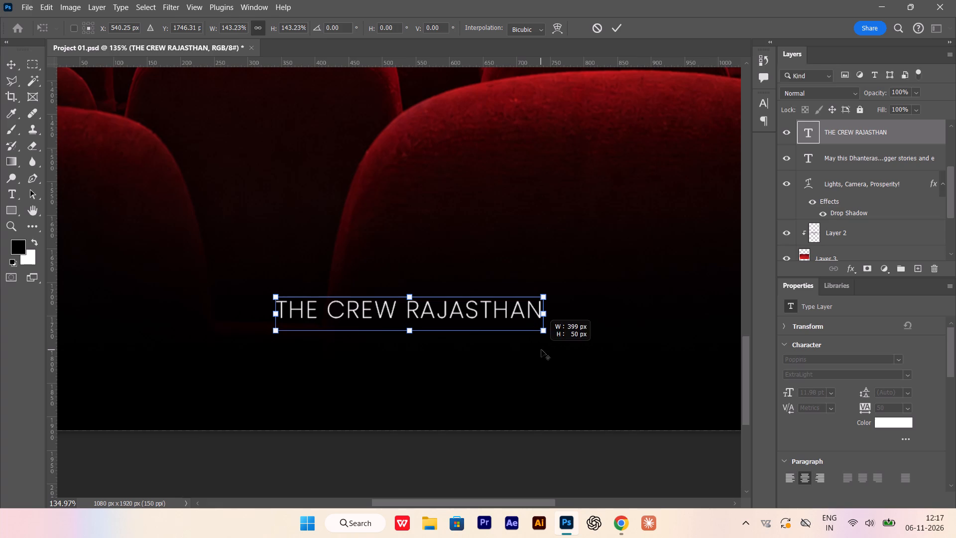
{"action": "key", "text": "Return"}
{"action": "scroll", "coordinate": [467, 332], "scroll_direction": "down", "scroll_amount": 13, "text": "alt"}
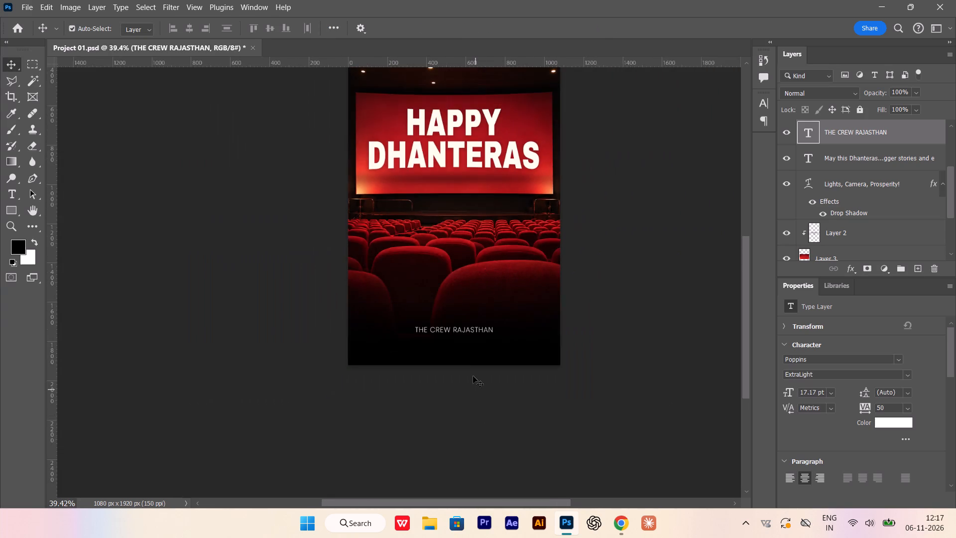
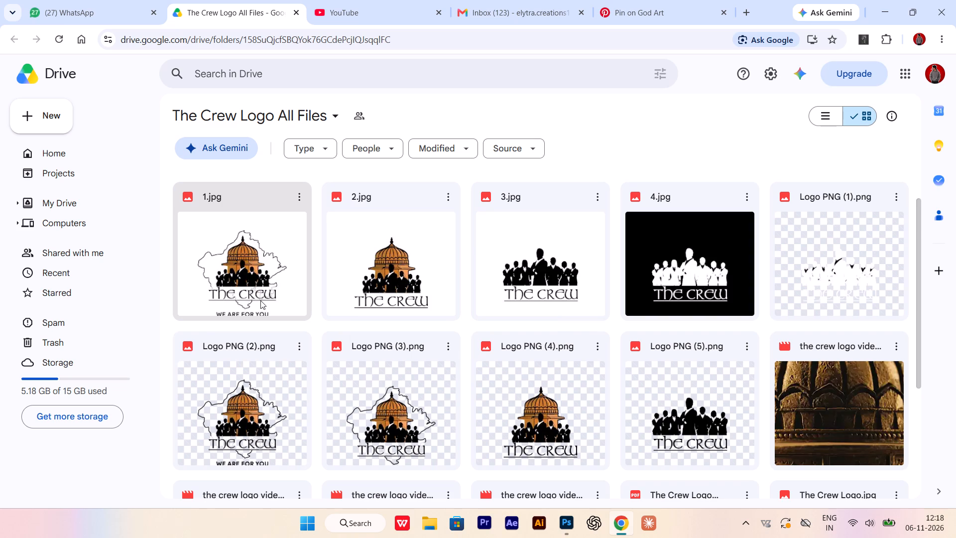
Find 1.jpg, the THE CREW logo with the WE ARE FOR YOU tagline, in the Drive folder and download it.
{"action": "scroll", "coordinate": [260, 300], "scroll_direction": "up", "scroll_amount": 1}
{"action": "left_click", "coordinate": [268, 300]}
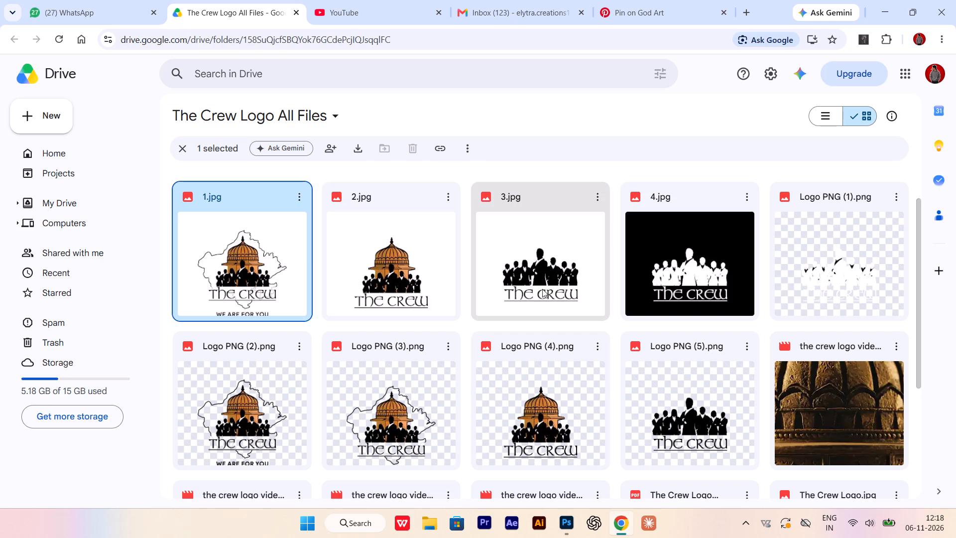
{"action": "left_click", "coordinate": [270, 256]}
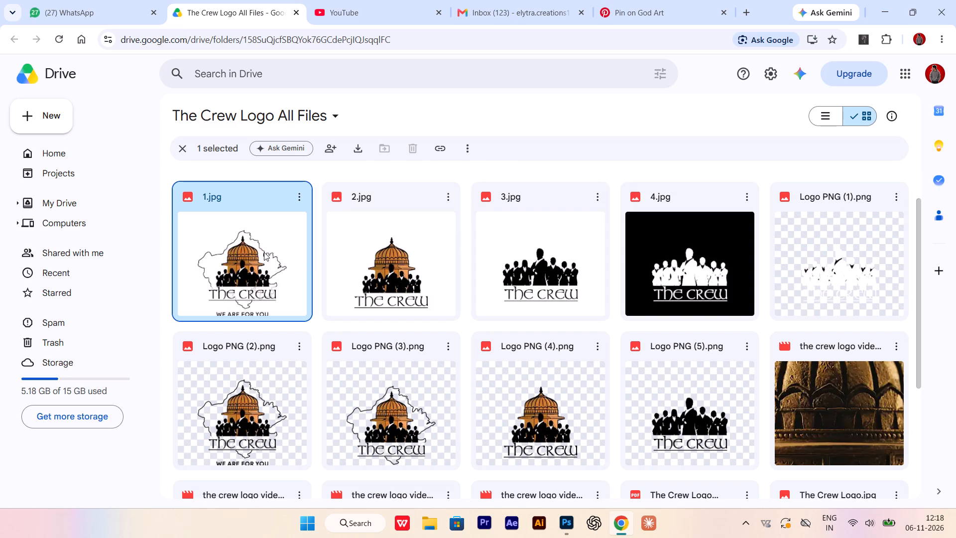
{"action": "left_click", "coordinate": [264, 252]}
{"action": "scroll", "coordinate": [273, 261], "scroll_direction": "down", "scroll_amount": 2}
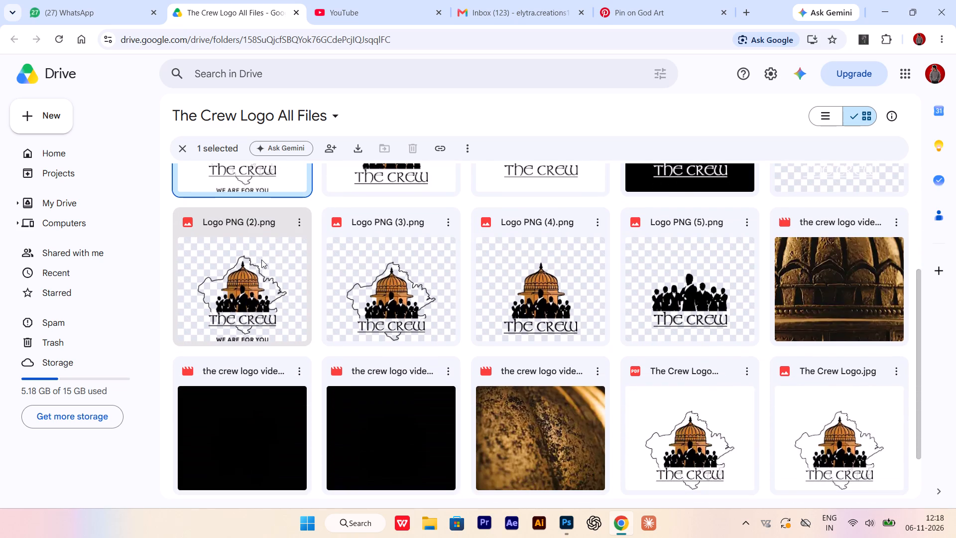
{"action": "scroll", "coordinate": [253, 273], "scroll_direction": "up", "scroll_amount": 2}
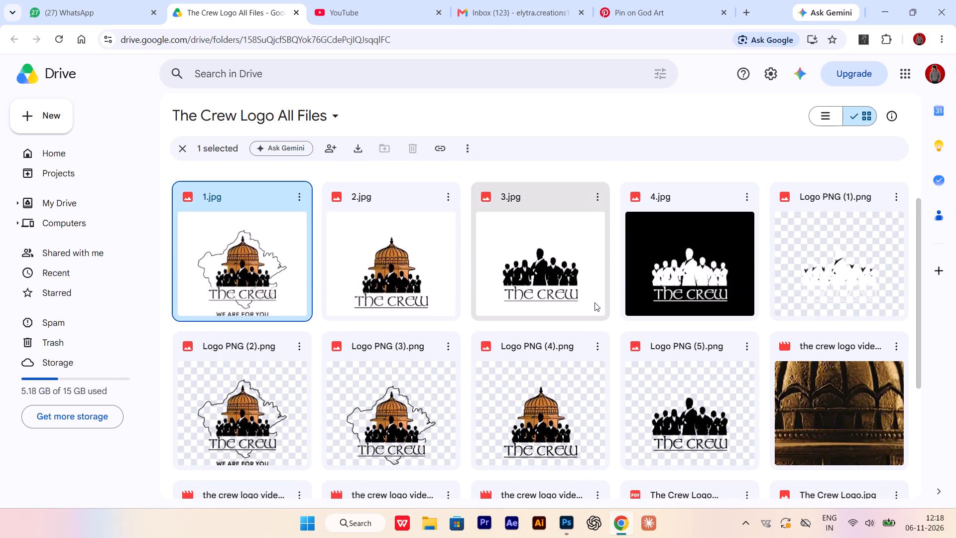
{"action": "scroll", "coordinate": [561, 290], "scroll_direction": "down", "scroll_amount": 5}
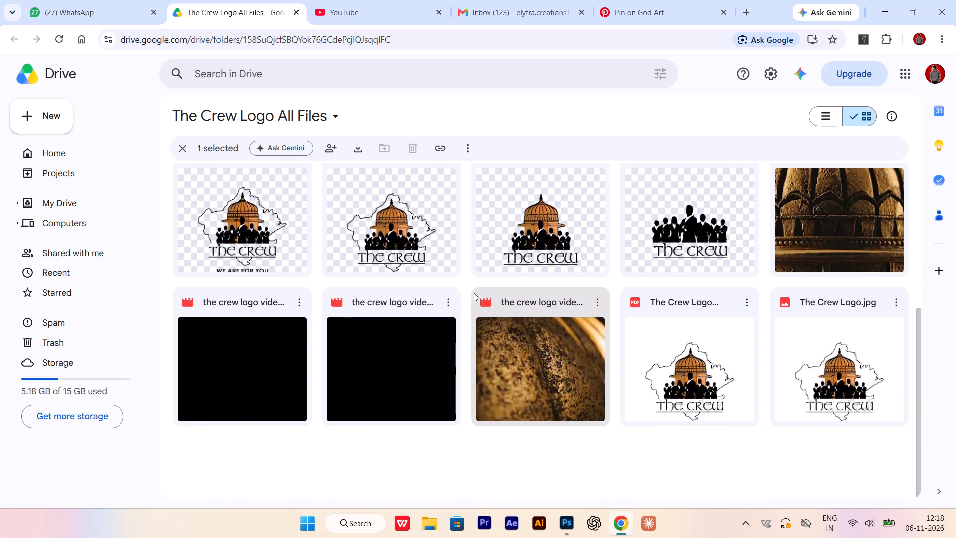
{"action": "scroll", "coordinate": [418, 321], "scroll_direction": "up", "scroll_amount": 2}
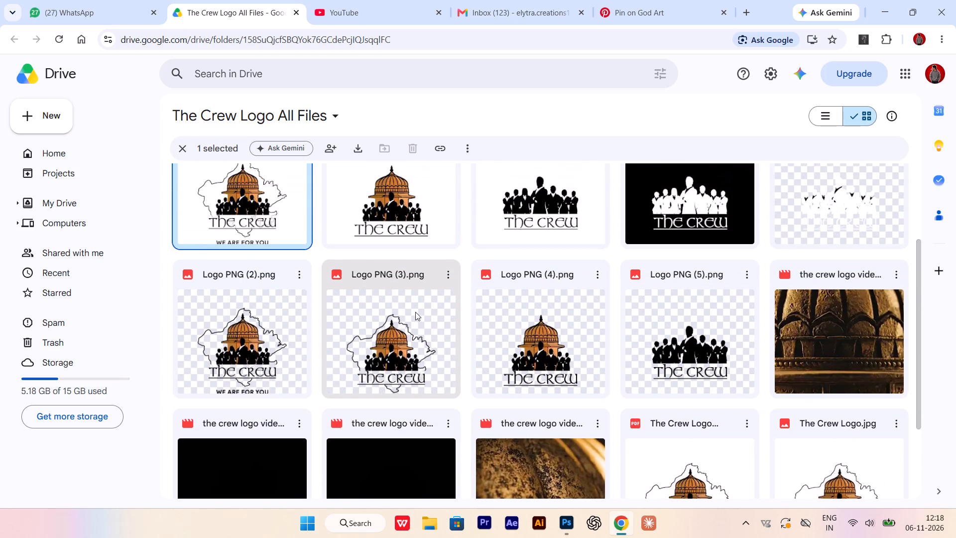
{"action": "double_click", "coordinate": [261, 233]}
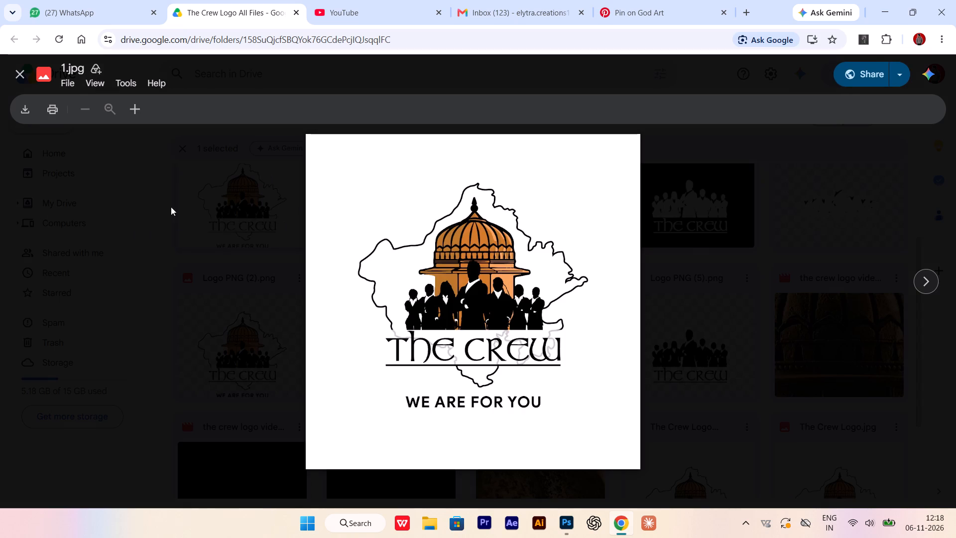
{"action": "left_click", "coordinate": [28, 114]}
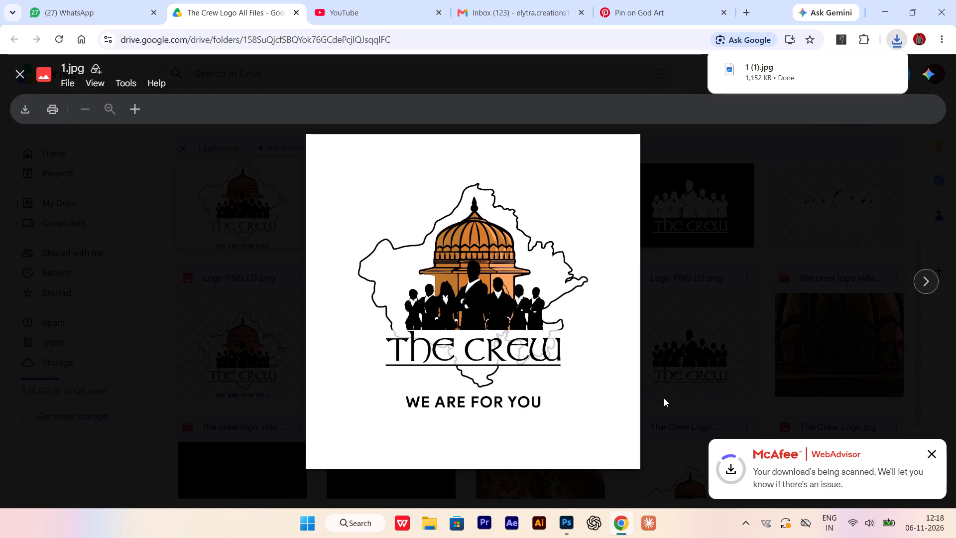
Switch to Photoshop and place the downloaded logo image 1 (1) from Downloads as an embedded object in the poster.
{"action": "left_click", "coordinate": [567, 482]}
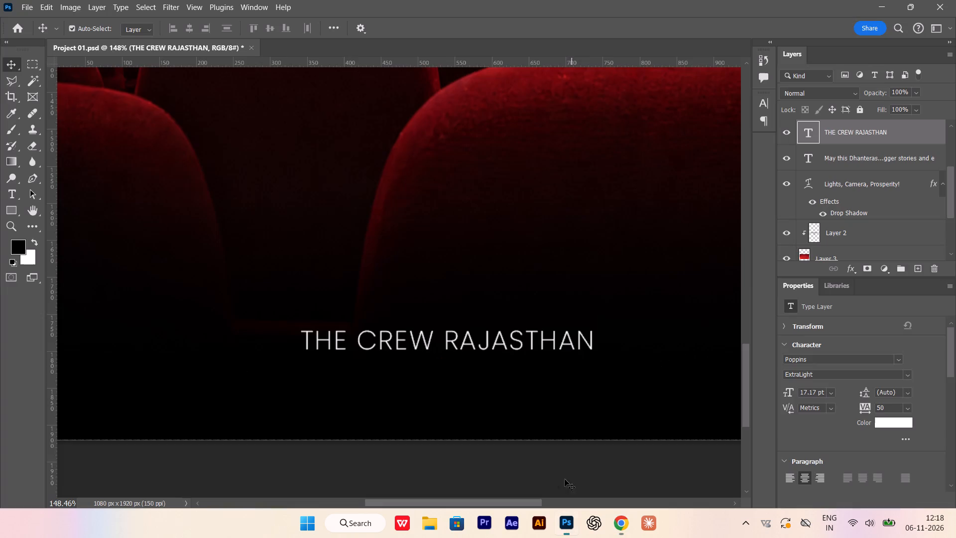
{"action": "left_click", "coordinate": [28, 0]}
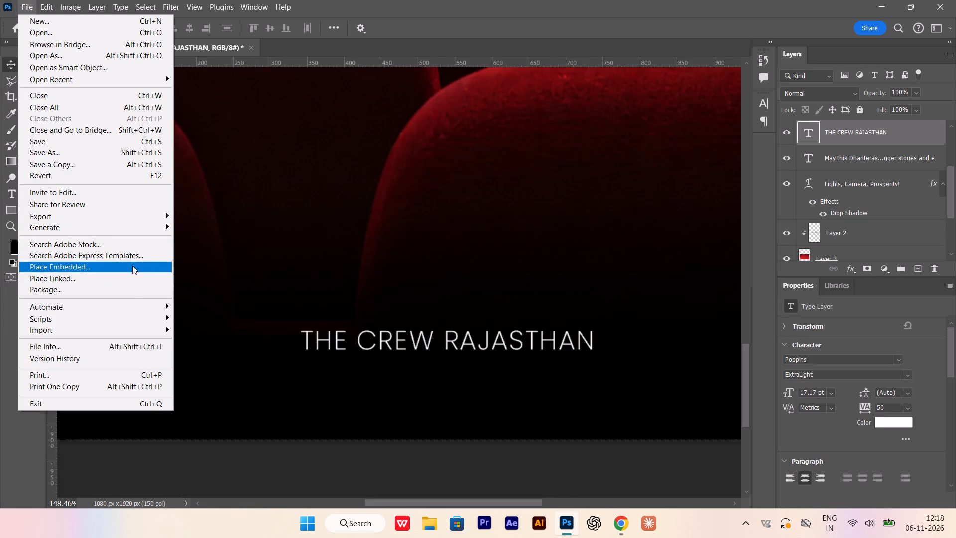
{"action": "left_click", "coordinate": [131, 271]}
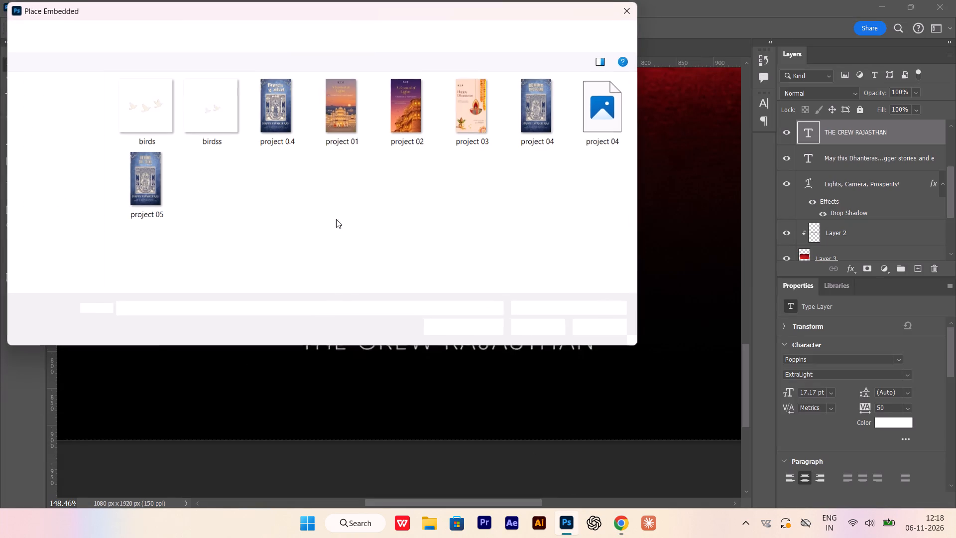
{"action": "scroll", "coordinate": [77, 134], "scroll_direction": "up", "scroll_amount": 1}
{"action": "left_click", "coordinate": [63, 116]}
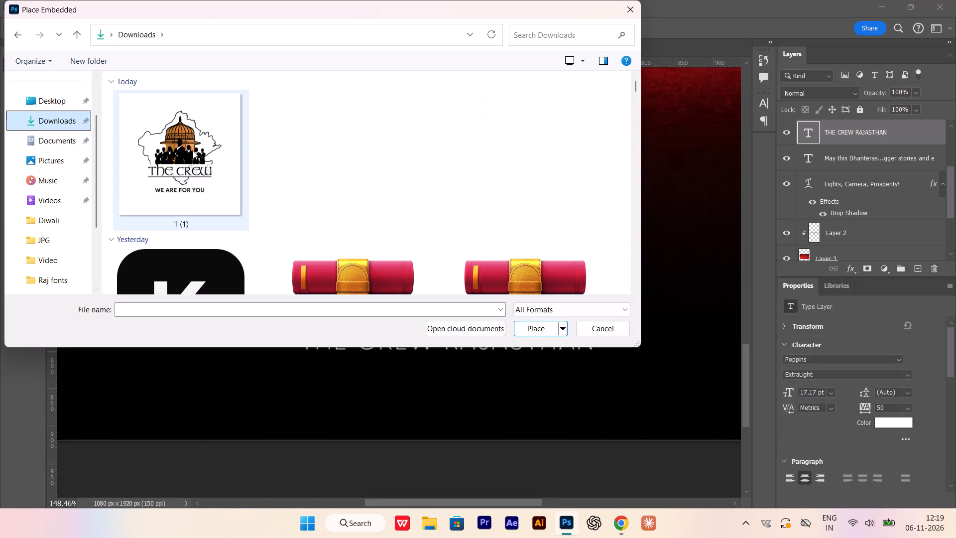
{"action": "left_click", "coordinate": [193, 150]}
{"action": "left_click", "coordinate": [543, 328]}
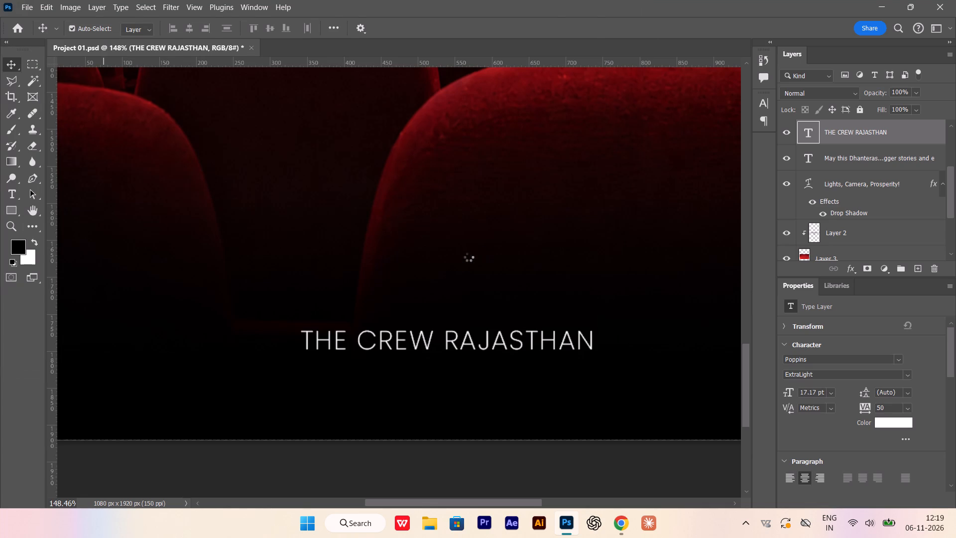
Scale the placed logo down proportionally about its center to 7% and commit it above the THE CREW RAJASTHAN text.
{"action": "scroll", "coordinate": [465, 274], "scroll_direction": "down", "scroll_amount": 9, "text": "alt"}
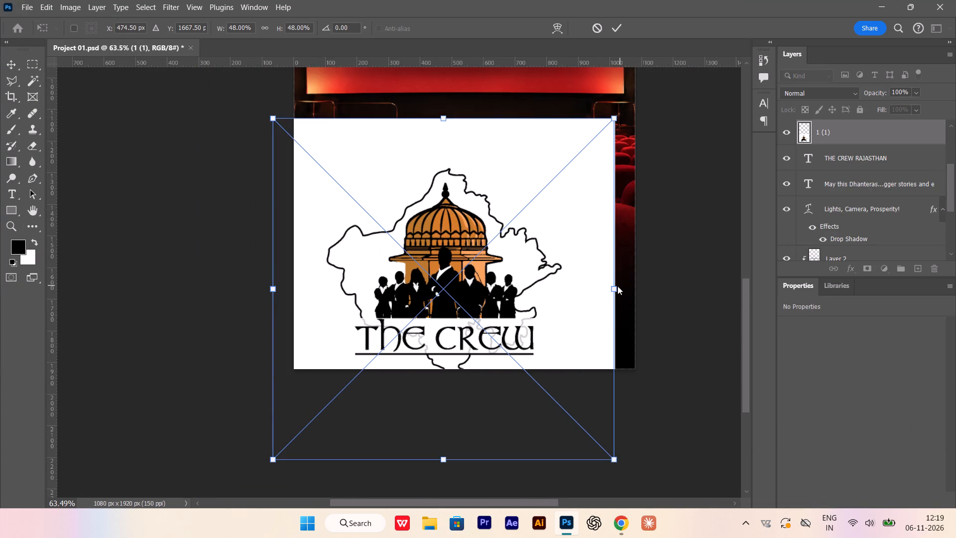
{"action": "left_click", "coordinate": [617, 286]}
{"action": "left_click_drag", "start_coordinate": [614, 288], "coordinate": [495, 289], "text": "alt+shift"}
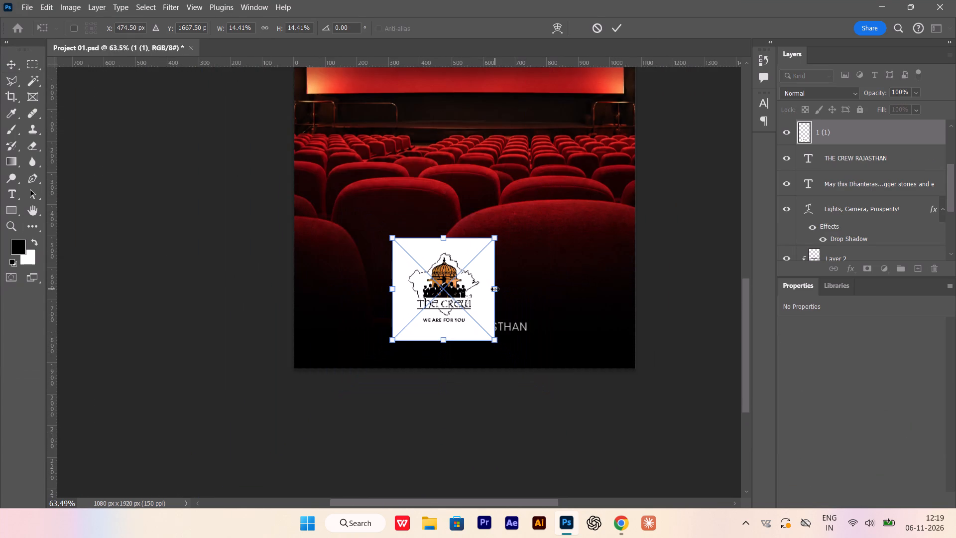
{"action": "scroll", "coordinate": [522, 250], "scroll_direction": "up", "scroll_amount": 6, "text": "alt"}
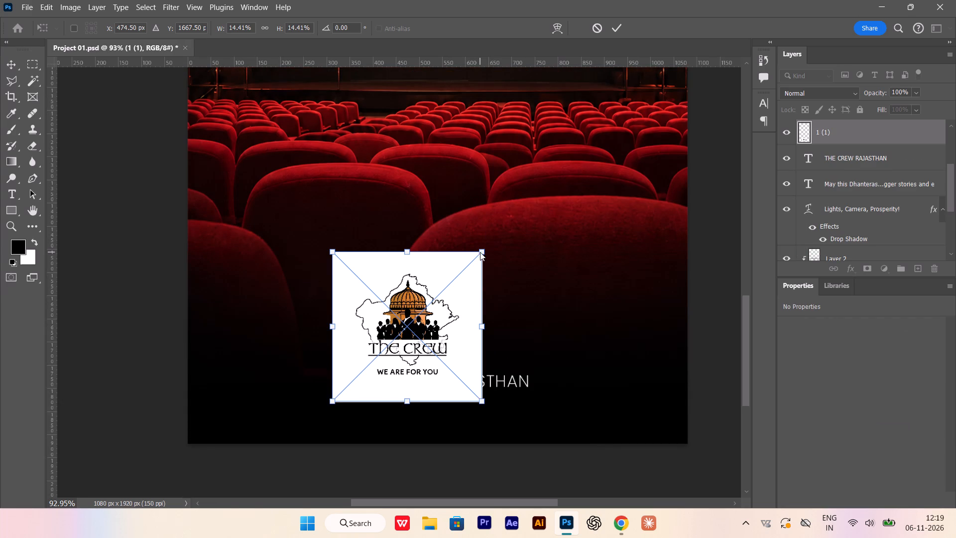
{"action": "left_click", "coordinate": [480, 252]}
{"action": "left_click_drag", "start_coordinate": [480, 252], "coordinate": [457, 306], "text": "alt+shift"}
{"action": "key", "text": "Return"}
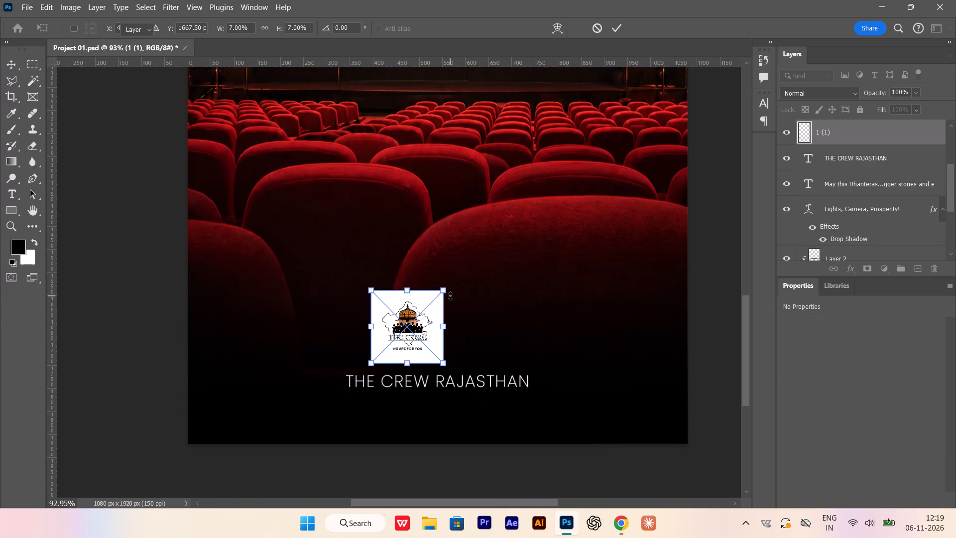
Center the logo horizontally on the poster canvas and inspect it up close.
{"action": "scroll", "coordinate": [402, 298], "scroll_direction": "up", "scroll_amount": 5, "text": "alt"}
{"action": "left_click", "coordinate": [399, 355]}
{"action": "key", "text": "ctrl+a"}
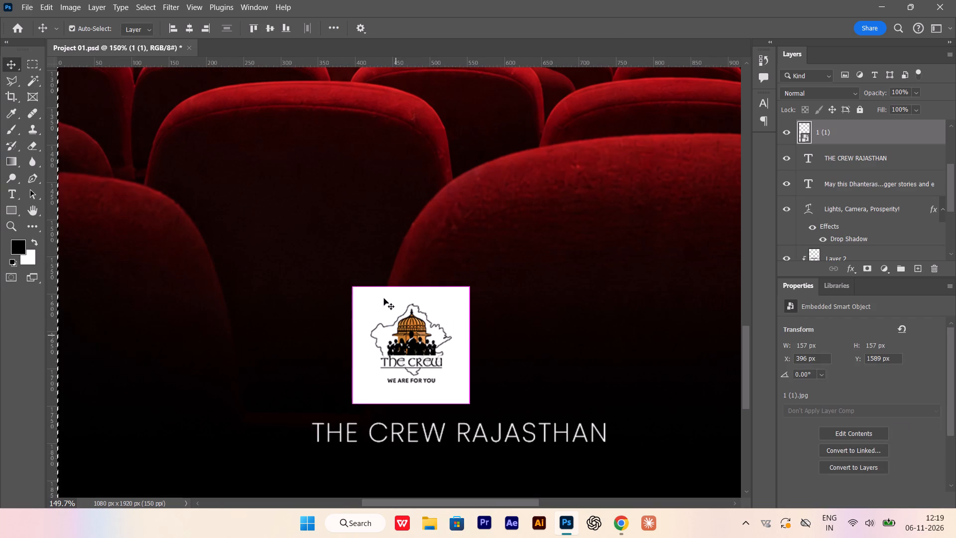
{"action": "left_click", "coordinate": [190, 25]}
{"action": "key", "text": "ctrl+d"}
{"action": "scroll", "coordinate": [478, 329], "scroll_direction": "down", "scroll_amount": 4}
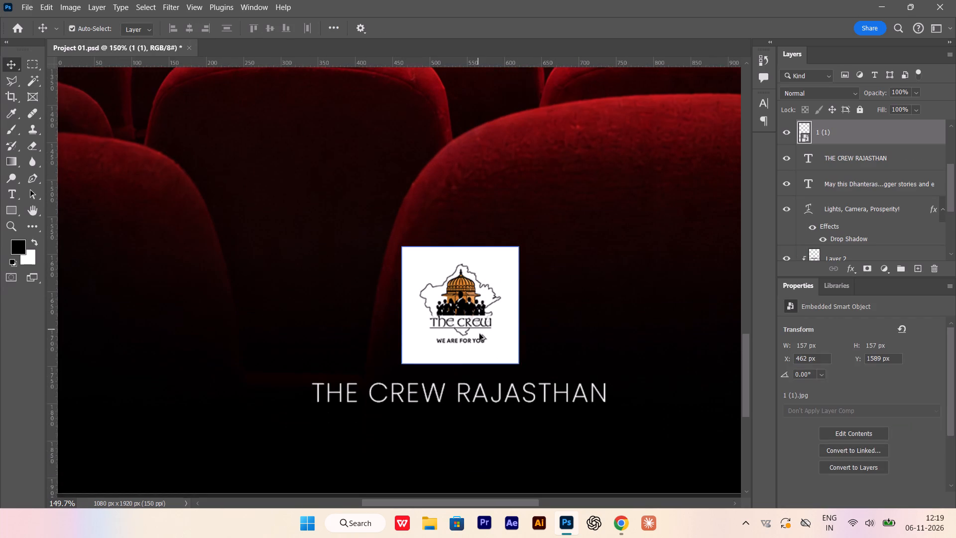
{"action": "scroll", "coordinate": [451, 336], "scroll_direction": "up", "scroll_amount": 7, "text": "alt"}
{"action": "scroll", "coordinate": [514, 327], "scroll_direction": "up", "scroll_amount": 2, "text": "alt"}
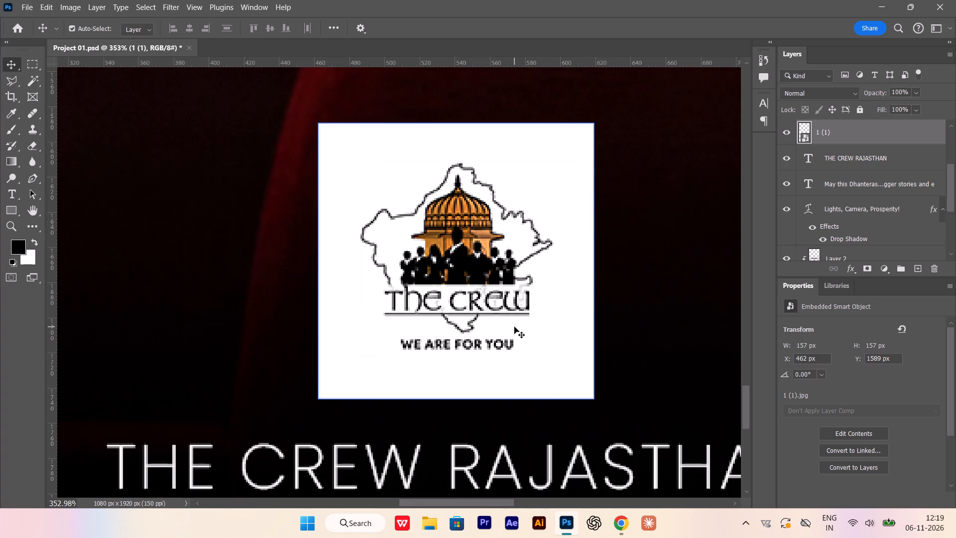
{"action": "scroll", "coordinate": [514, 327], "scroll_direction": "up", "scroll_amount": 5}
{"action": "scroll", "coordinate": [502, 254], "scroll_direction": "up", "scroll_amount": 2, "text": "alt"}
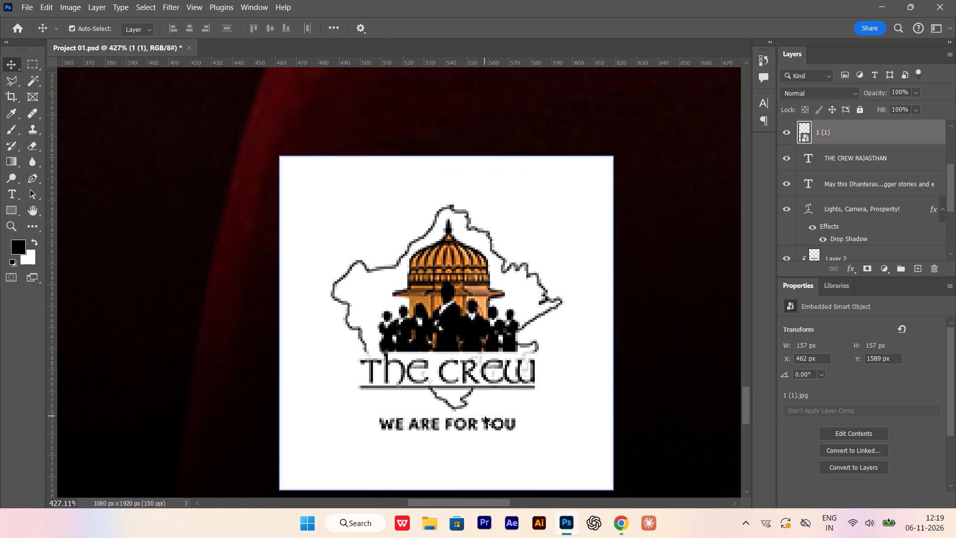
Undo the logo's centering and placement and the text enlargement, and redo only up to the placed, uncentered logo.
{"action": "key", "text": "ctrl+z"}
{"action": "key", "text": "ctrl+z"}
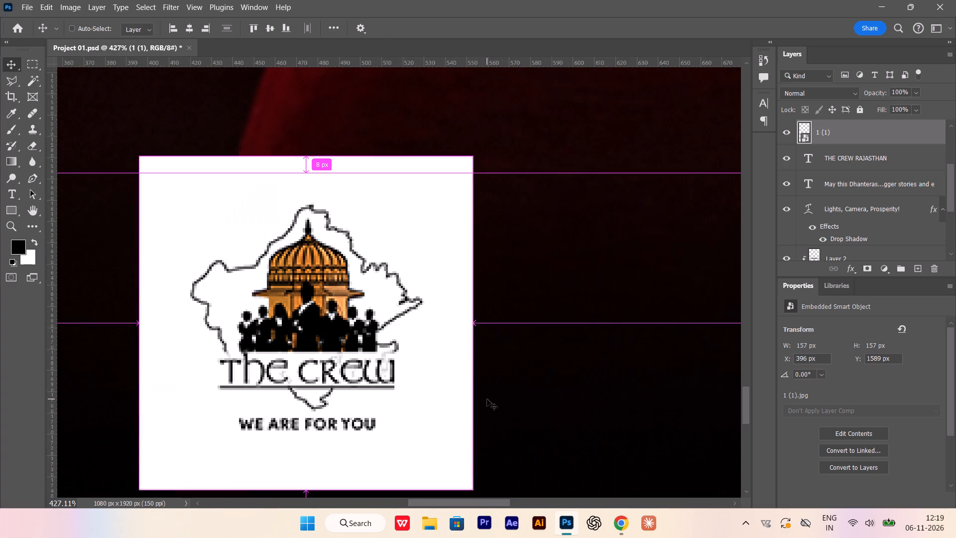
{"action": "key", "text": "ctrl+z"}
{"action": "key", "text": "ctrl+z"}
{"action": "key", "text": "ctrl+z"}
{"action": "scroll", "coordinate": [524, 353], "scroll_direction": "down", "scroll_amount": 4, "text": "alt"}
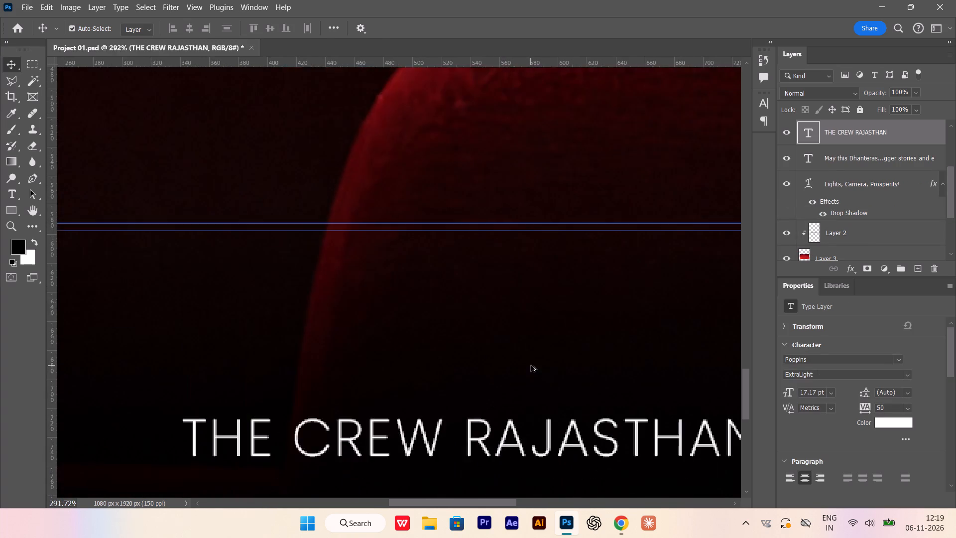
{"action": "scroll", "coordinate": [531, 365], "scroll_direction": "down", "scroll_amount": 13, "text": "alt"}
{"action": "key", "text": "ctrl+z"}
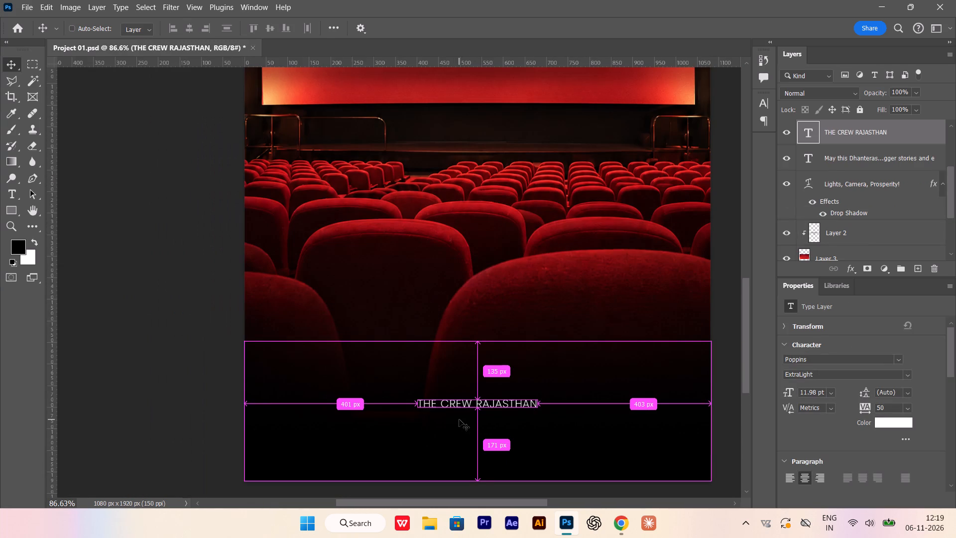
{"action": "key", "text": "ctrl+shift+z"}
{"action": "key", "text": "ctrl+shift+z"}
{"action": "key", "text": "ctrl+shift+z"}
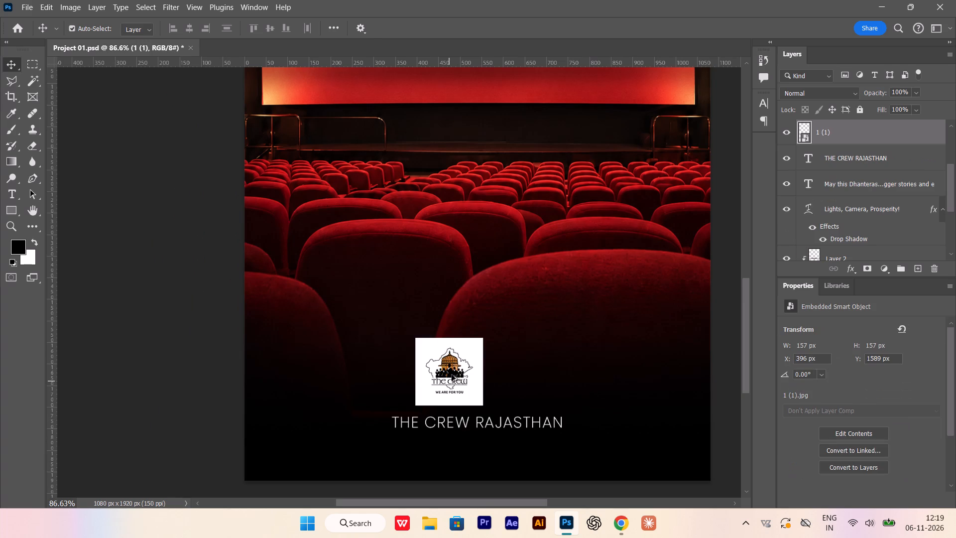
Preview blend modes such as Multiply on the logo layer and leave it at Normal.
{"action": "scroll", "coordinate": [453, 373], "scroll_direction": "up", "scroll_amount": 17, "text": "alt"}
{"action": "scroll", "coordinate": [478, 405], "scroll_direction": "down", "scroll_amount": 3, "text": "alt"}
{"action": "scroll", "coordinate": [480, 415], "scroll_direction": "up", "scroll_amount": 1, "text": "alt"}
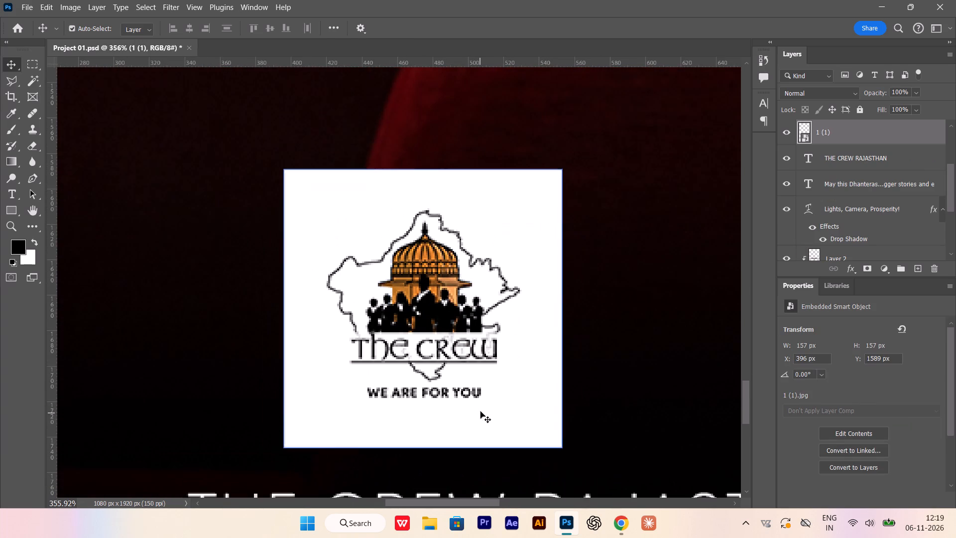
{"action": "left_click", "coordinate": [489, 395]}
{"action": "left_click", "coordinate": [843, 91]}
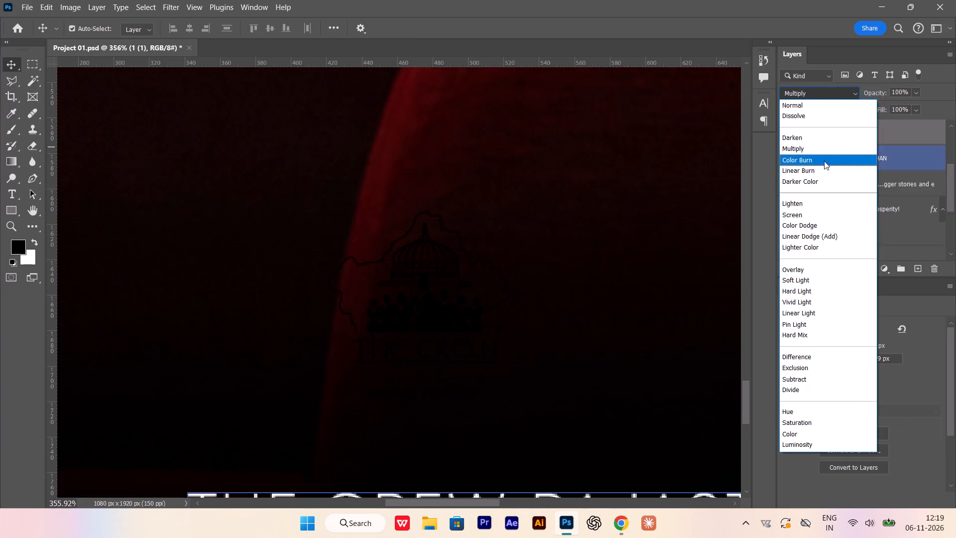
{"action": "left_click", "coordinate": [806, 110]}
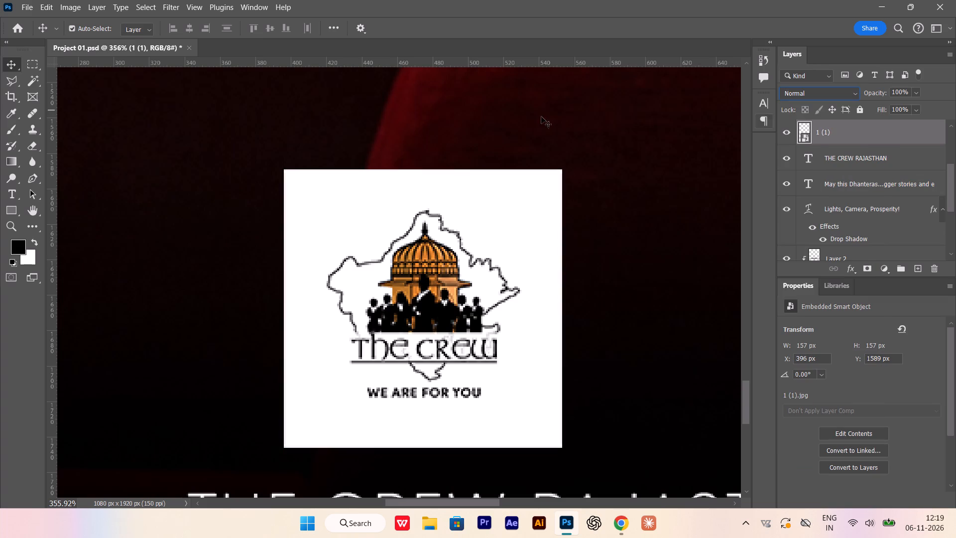
Select the logo's white background with the Magic Wand at tolerance 32, contiguous.
{"action": "left_click", "coordinate": [27, 80]}
{"action": "left_click", "coordinate": [346, 191]}
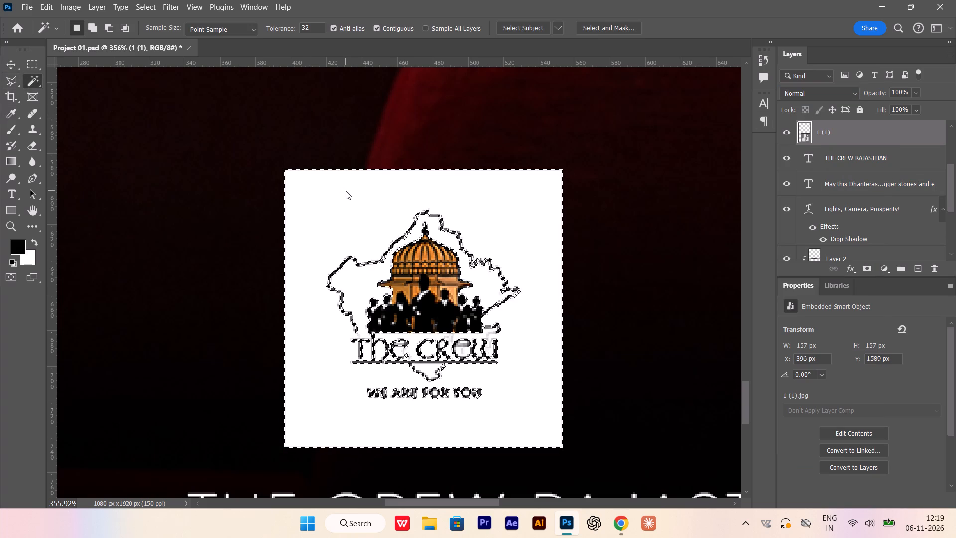
Start a subtractive Polygonal Lasso outline at the map line's lower-left end and trace it down the left side of the logo's THE CREW lettering.
{"action": "scroll", "coordinate": [340, 332], "scroll_direction": "up", "scroll_amount": 8, "text": "alt"}
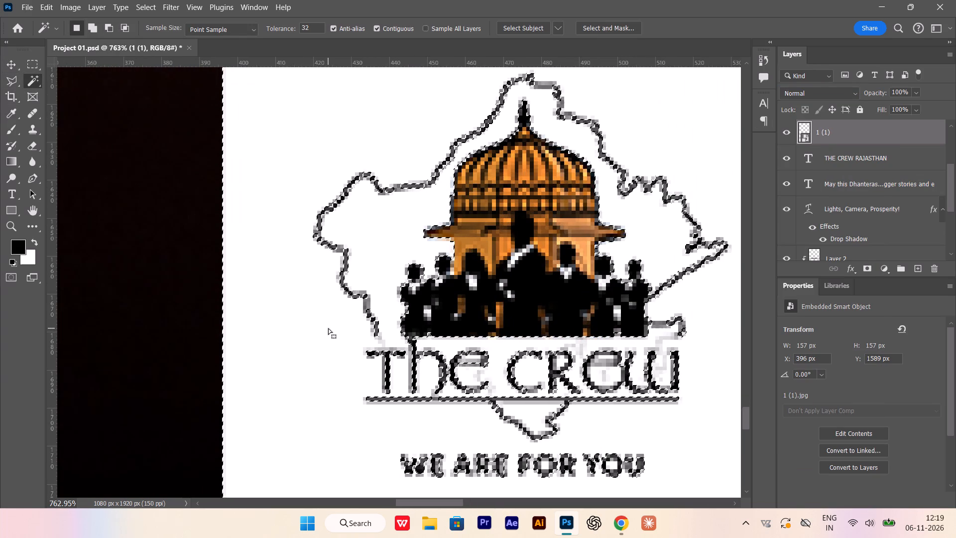
{"action": "scroll", "coordinate": [349, 336], "scroll_direction": "up", "scroll_amount": 3, "text": "alt"}
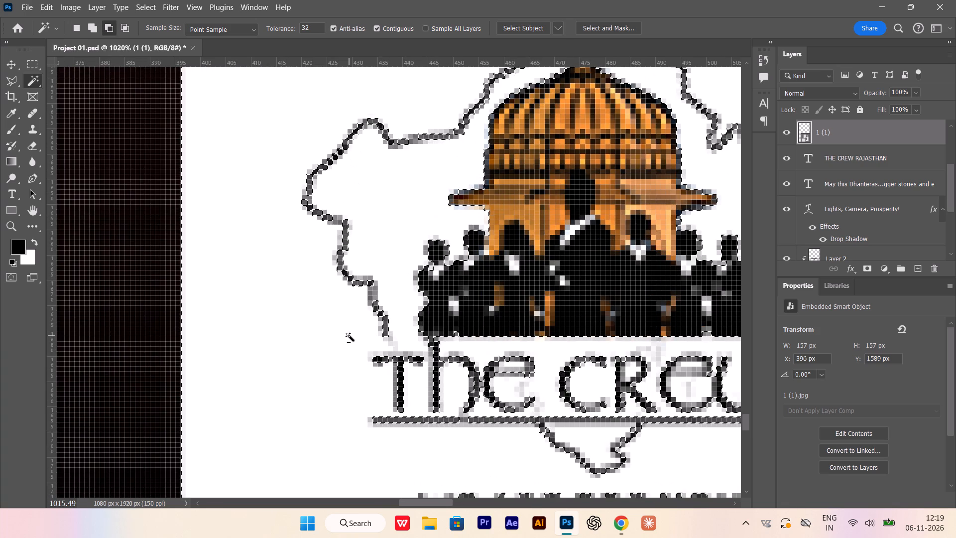
{"action": "left_click", "coordinate": [15, 81]}
{"action": "scroll", "coordinate": [270, 284], "scroll_direction": "up", "scroll_amount": 7, "text": "alt"}
{"action": "scroll", "coordinate": [442, 355], "scroll_direction": "down", "scroll_amount": 3}
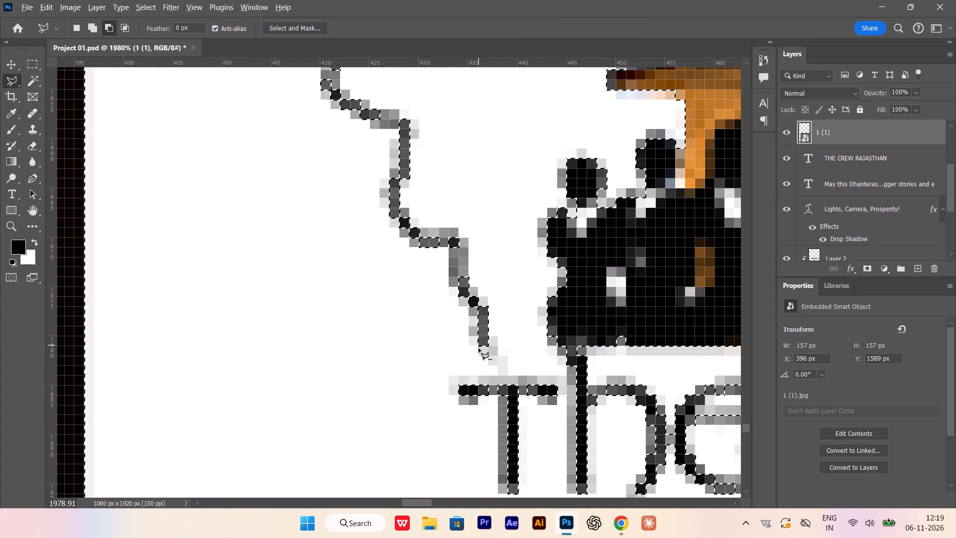
{"action": "left_click", "coordinate": [478, 345], "text": "alt"}
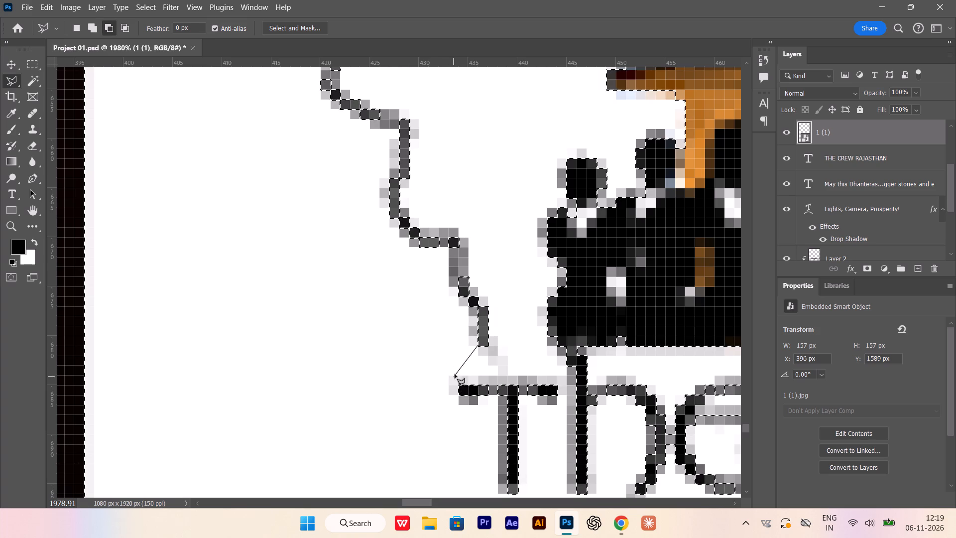
{"action": "left_click", "coordinate": [470, 361], "text": "alt"}
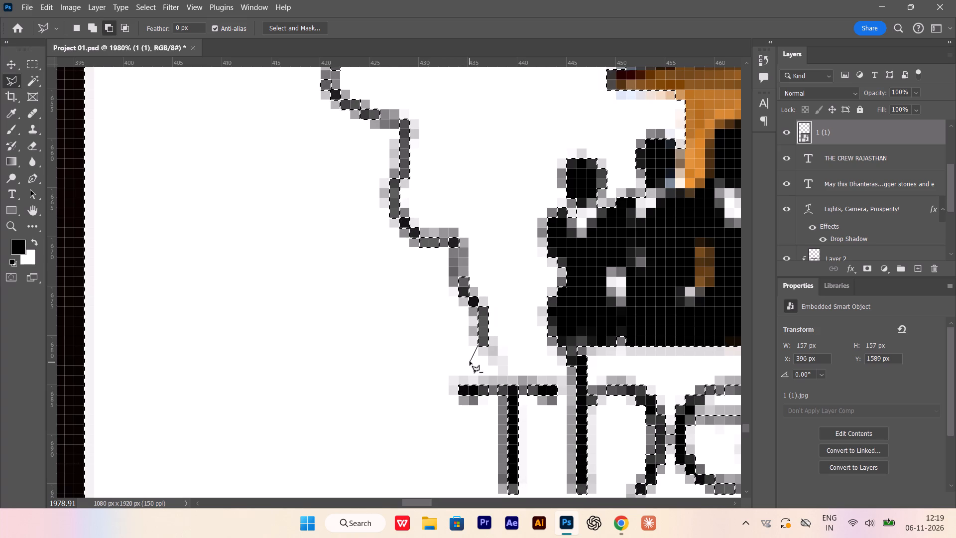
{"action": "left_click", "coordinate": [451, 369], "text": "alt"}
{"action": "left_click", "coordinate": [443, 375], "text": "alt"}
{"action": "left_click", "coordinate": [443, 386], "text": "alt"}
{"action": "left_click", "coordinate": [443, 402], "text": "alt"}
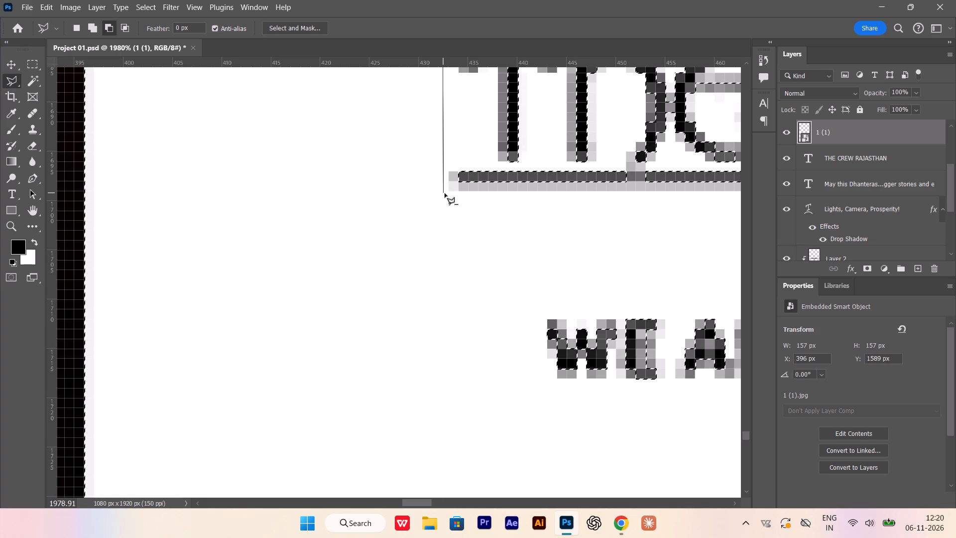
{"action": "left_click", "coordinate": [444, 191], "text": "alt+shift"}
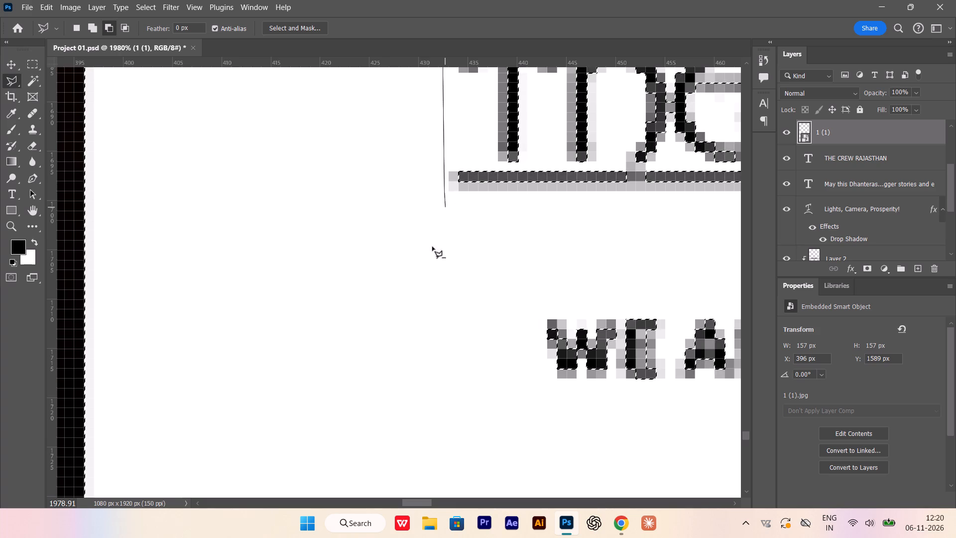
Continue the lasso outline just beneath the underline of THE CREW to its right end.
{"action": "scroll", "coordinate": [428, 317], "scroll_direction": "down", "scroll_amount": 6, "text": "alt"}
{"action": "scroll", "coordinate": [382, 297], "scroll_direction": "down", "scroll_amount": 4, "text": "alt"}
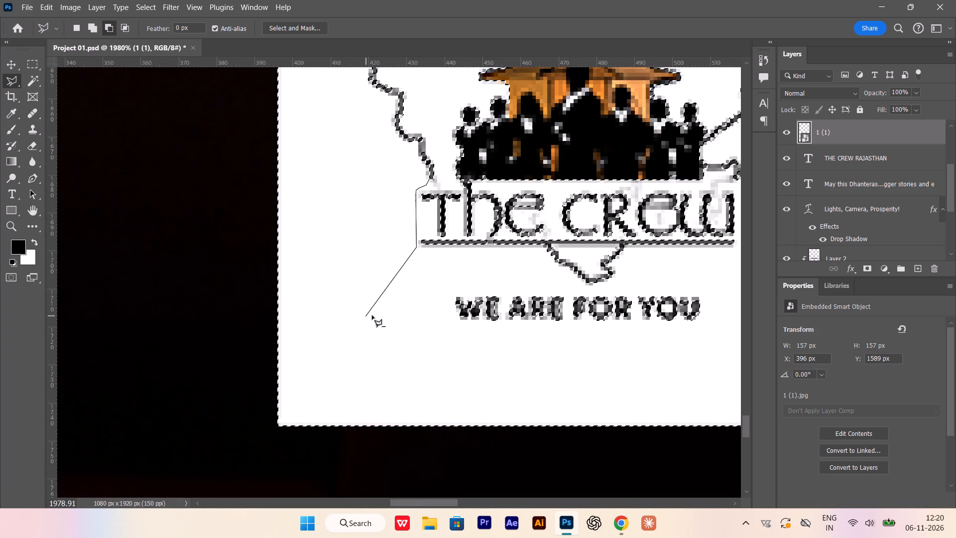
{"action": "scroll", "coordinate": [541, 260], "scroll_direction": "up", "scroll_amount": 3, "text": "alt"}
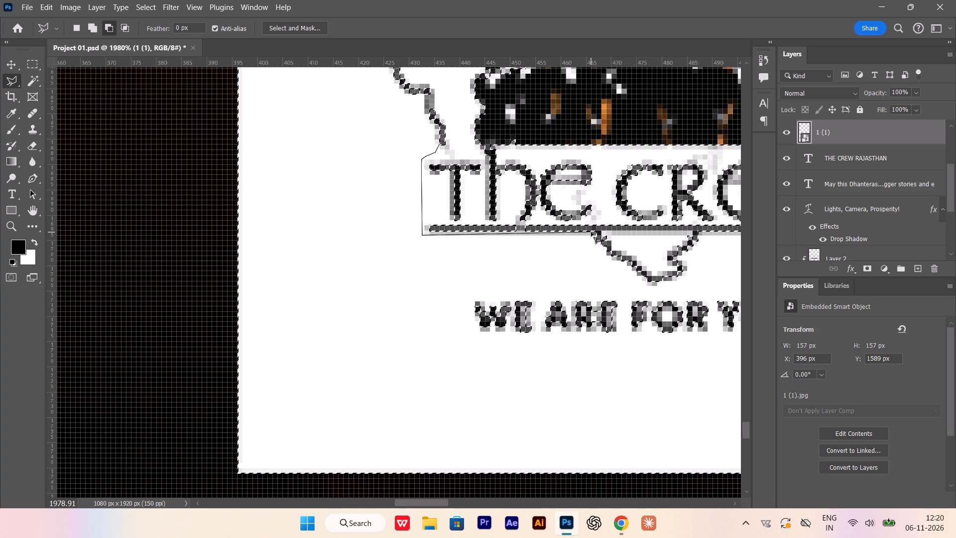
{"action": "left_click", "coordinate": [591, 232], "text": "alt+shift"}
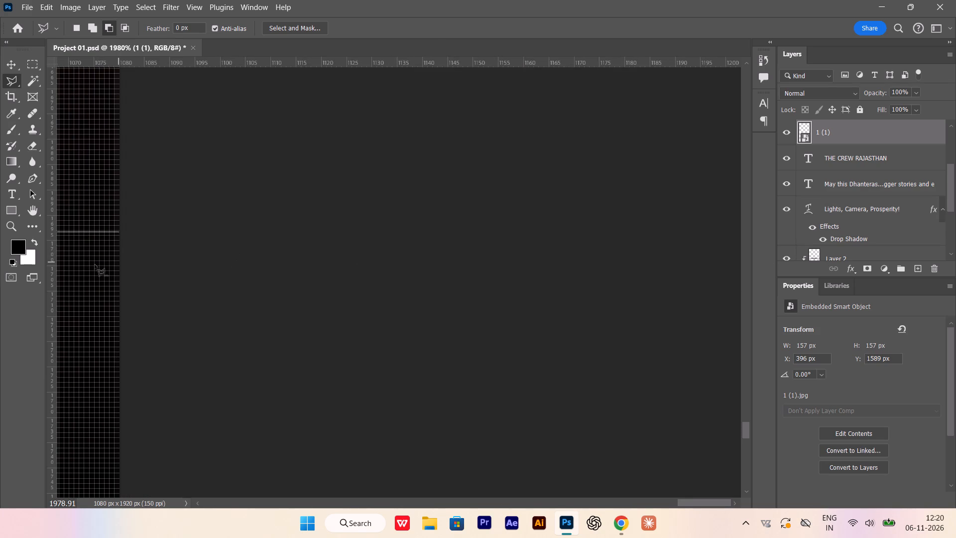
{"action": "scroll", "coordinate": [366, 335], "scroll_direction": "down", "scroll_amount": 17, "text": "alt"}
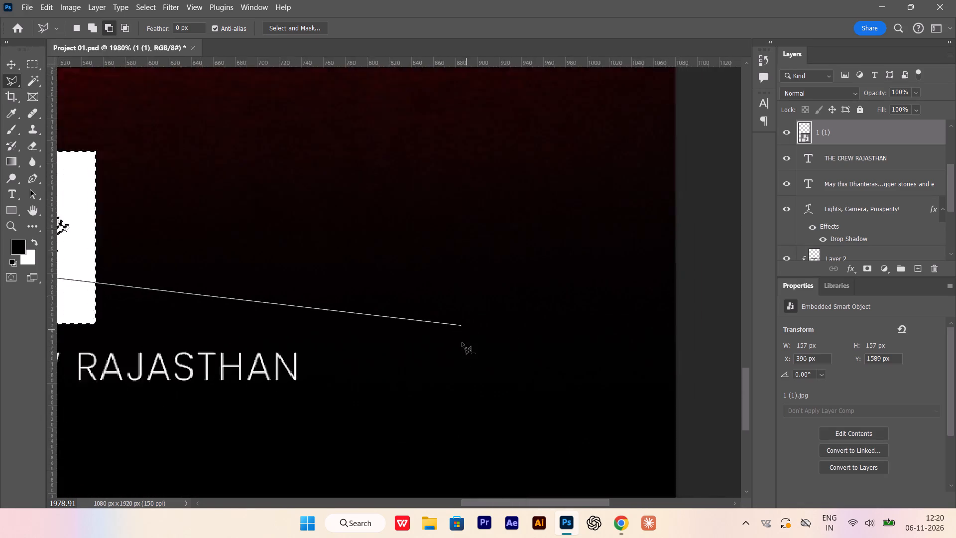
{"action": "scroll", "coordinate": [462, 342], "scroll_direction": "down", "scroll_amount": 7, "text": "alt"}
{"action": "scroll", "coordinate": [274, 266], "scroll_direction": "up", "scroll_amount": 4, "text": "alt"}
{"action": "scroll", "coordinate": [103, 278], "scroll_direction": "up", "scroll_amount": 8, "text": "alt"}
{"action": "key", "text": "space"}
{"action": "key", "text": "space"}
{"action": "key", "text": "space"}
{"action": "key", "text": "space"}
{"action": "key", "text": "space"}
{"action": "key", "text": "space"}
{"action": "key", "text": "space"}
{"action": "key", "text": "space"}
{"action": "key", "text": "space"}
{"action": "key", "text": "space"}
{"action": "key", "text": "space"}
{"action": "left_click_drag", "start_coordinate": [132, 273], "coordinate": [415, 282]}
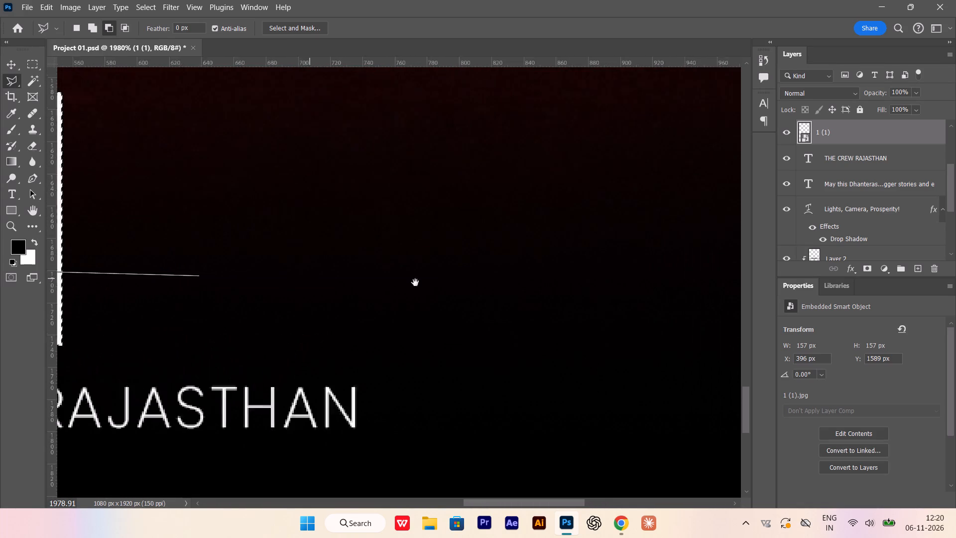
{"action": "left_click_drag", "start_coordinate": [415, 282], "coordinate": [747, 288]}
{"action": "scroll", "coordinate": [438, 286], "scroll_direction": "up", "scroll_amount": 11, "text": "alt"}
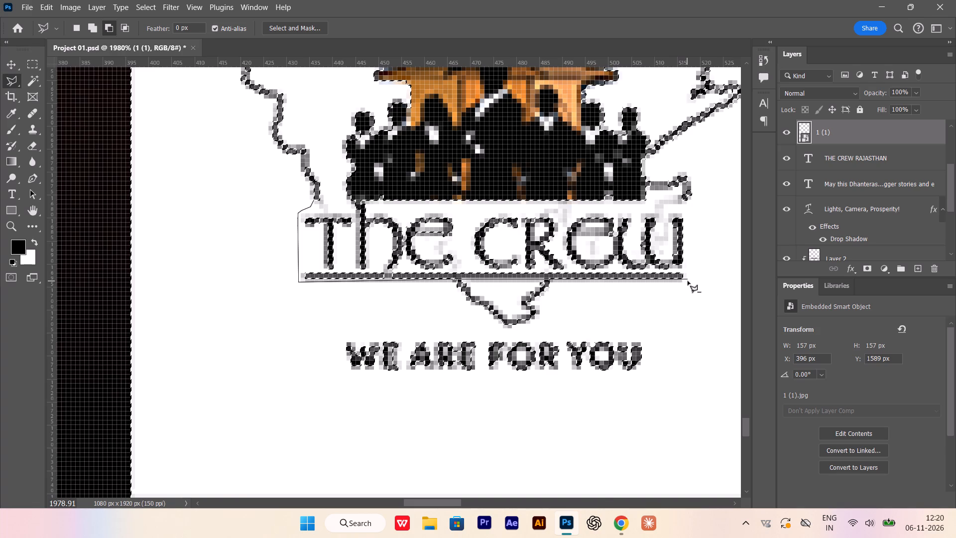
{"action": "left_click", "coordinate": [688, 281], "text": "shift"}
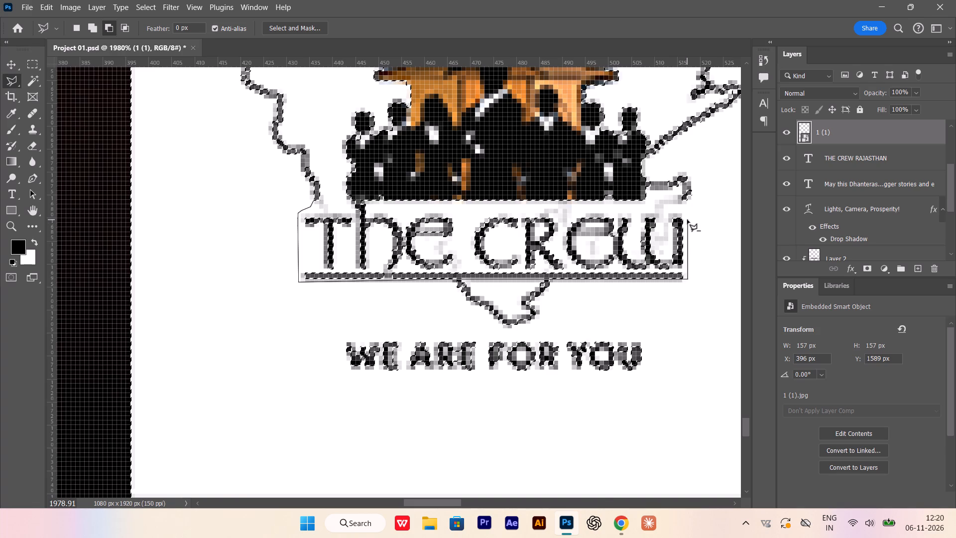
Trace the outline up the lettering's right side and close it above the text, subtracting THE CREW from the background selection.
{"action": "left_click", "coordinate": [687, 220], "text": "shift"}
{"action": "left_click", "coordinate": [688, 195], "text": "shift"}
{"action": "scroll", "coordinate": [688, 195], "scroll_direction": "up", "scroll_amount": 7}
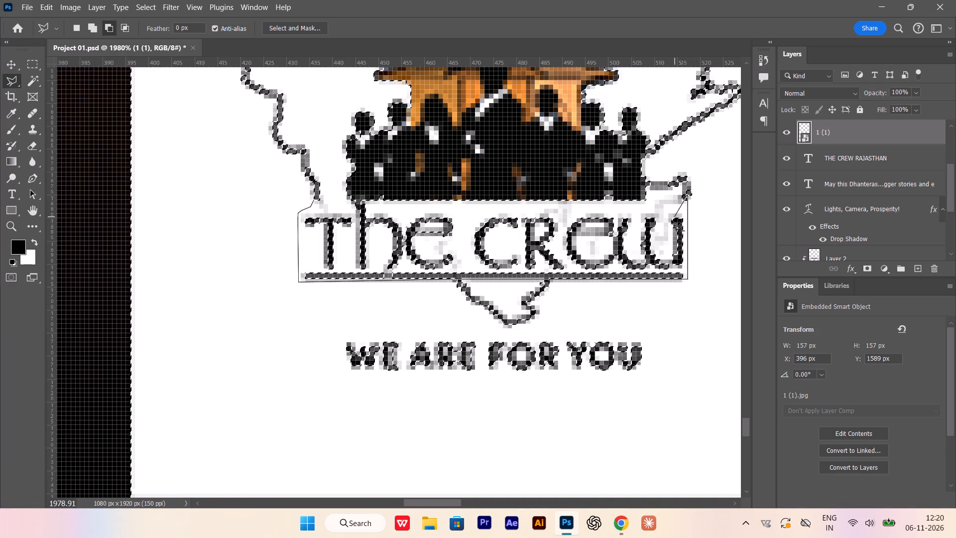
{"action": "scroll", "coordinate": [671, 220], "scroll_direction": "down", "scroll_amount": 4, "text": "alt"}
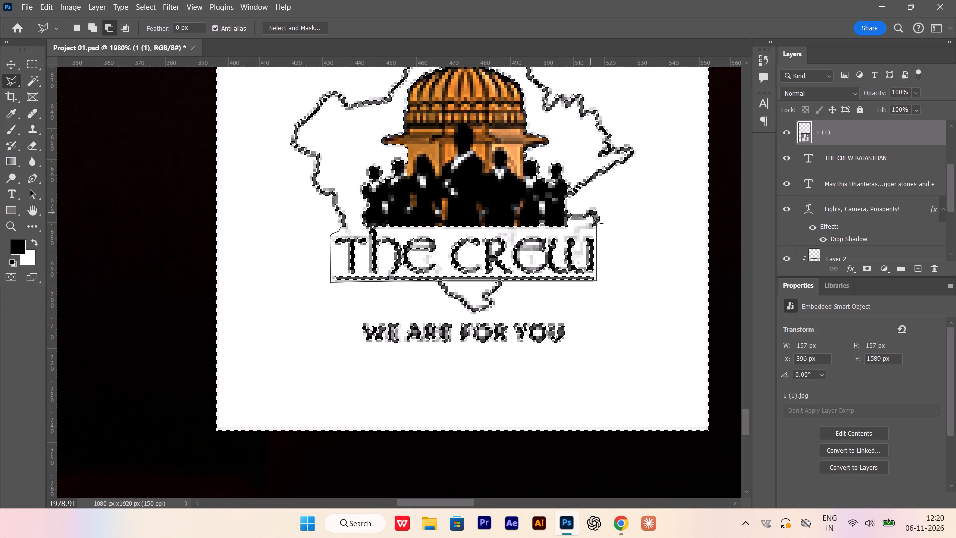
{"action": "left_click", "coordinate": [590, 212]}
{"action": "double_click", "coordinate": [341, 223]}
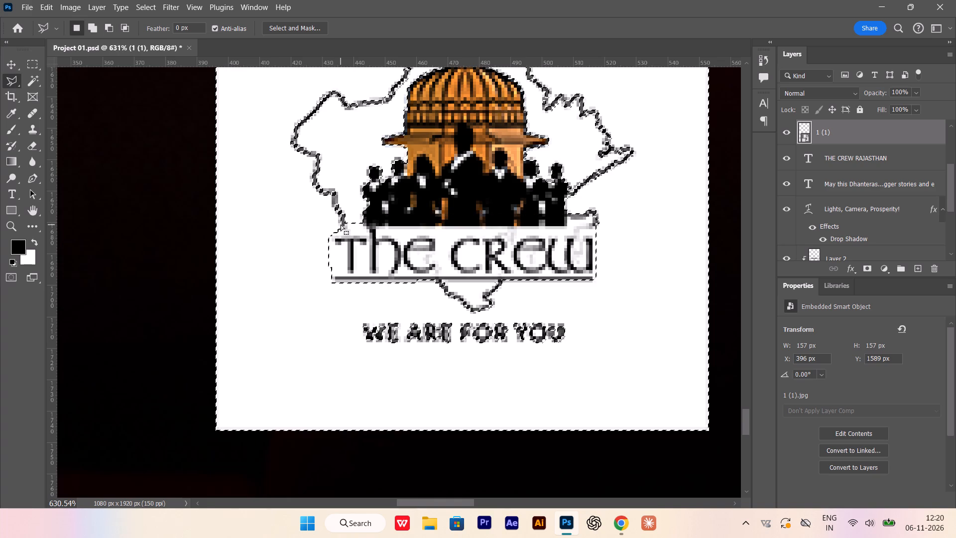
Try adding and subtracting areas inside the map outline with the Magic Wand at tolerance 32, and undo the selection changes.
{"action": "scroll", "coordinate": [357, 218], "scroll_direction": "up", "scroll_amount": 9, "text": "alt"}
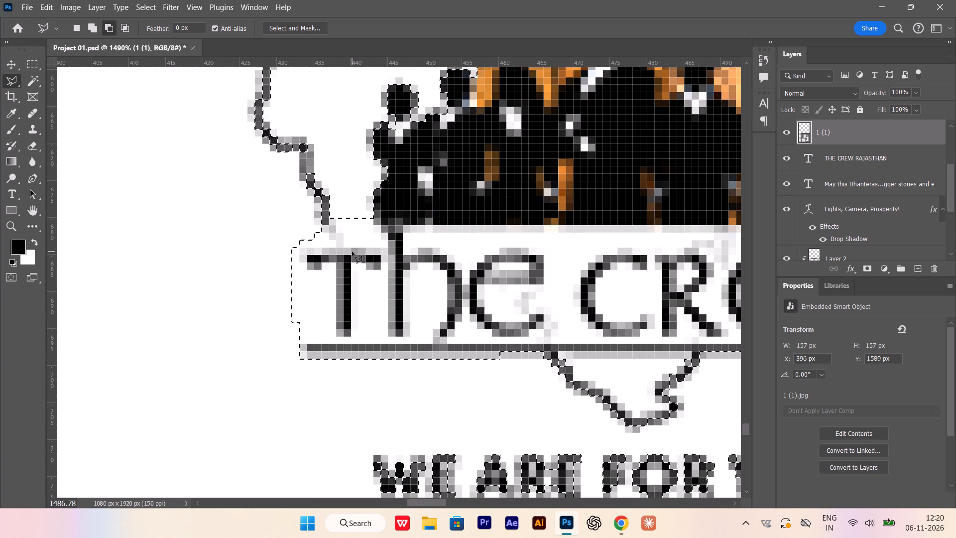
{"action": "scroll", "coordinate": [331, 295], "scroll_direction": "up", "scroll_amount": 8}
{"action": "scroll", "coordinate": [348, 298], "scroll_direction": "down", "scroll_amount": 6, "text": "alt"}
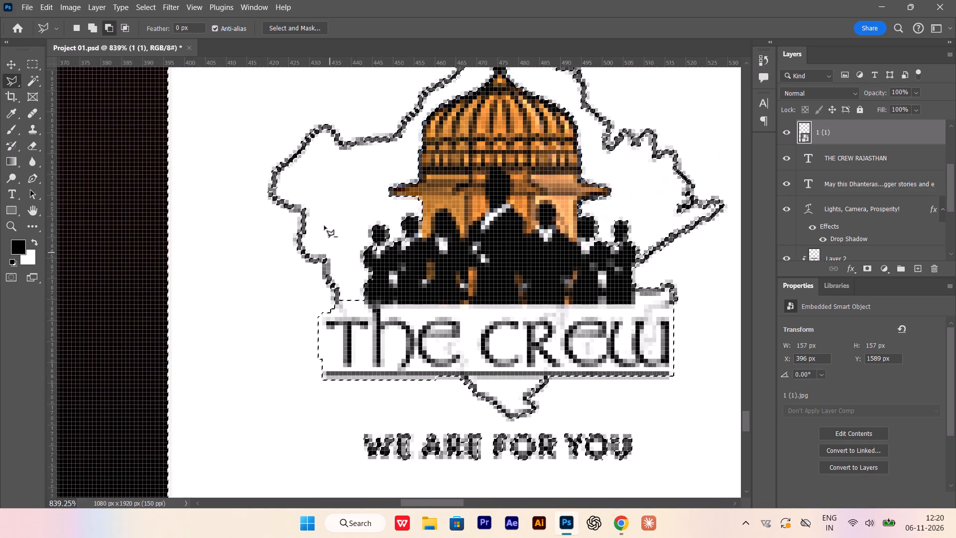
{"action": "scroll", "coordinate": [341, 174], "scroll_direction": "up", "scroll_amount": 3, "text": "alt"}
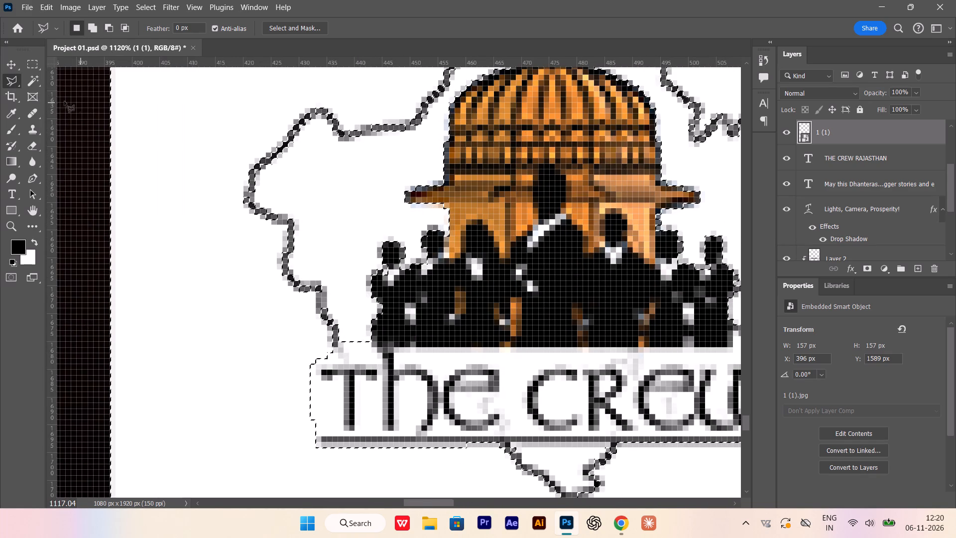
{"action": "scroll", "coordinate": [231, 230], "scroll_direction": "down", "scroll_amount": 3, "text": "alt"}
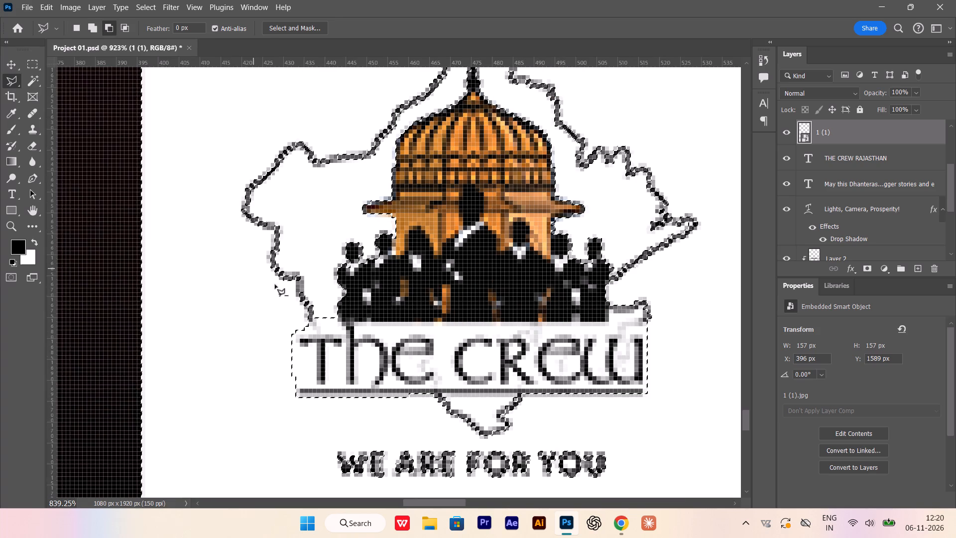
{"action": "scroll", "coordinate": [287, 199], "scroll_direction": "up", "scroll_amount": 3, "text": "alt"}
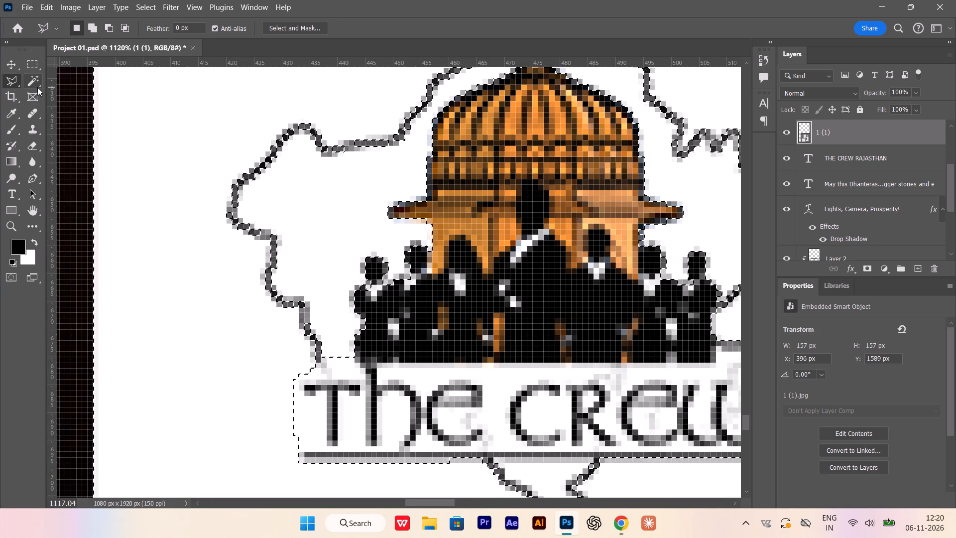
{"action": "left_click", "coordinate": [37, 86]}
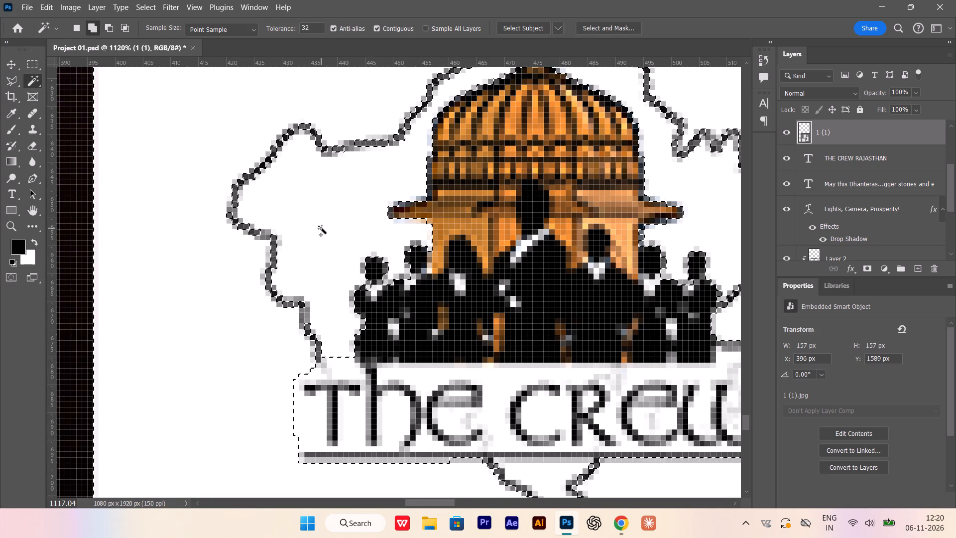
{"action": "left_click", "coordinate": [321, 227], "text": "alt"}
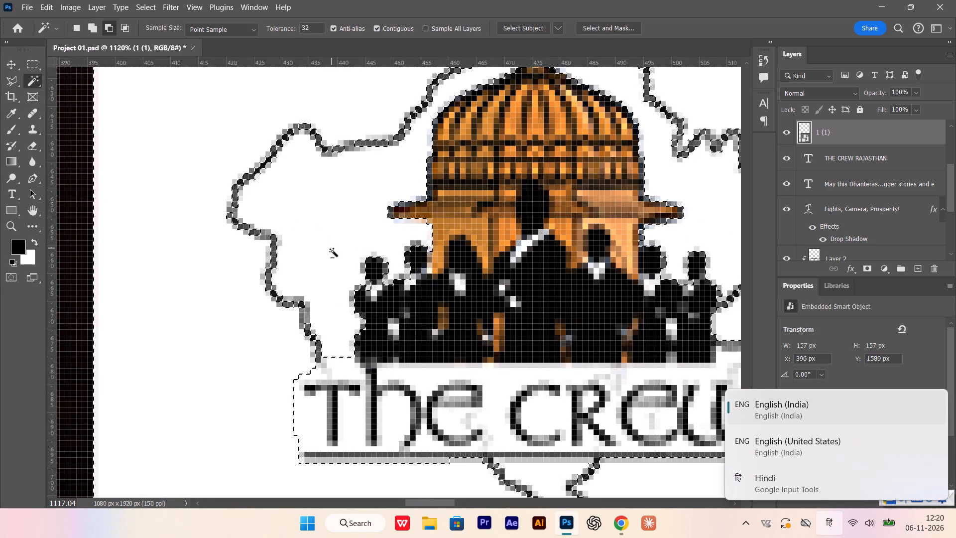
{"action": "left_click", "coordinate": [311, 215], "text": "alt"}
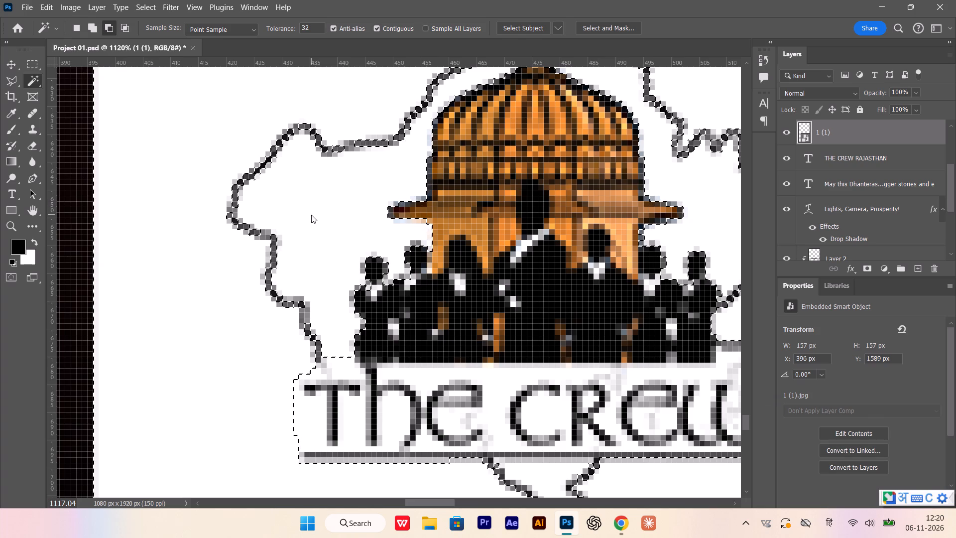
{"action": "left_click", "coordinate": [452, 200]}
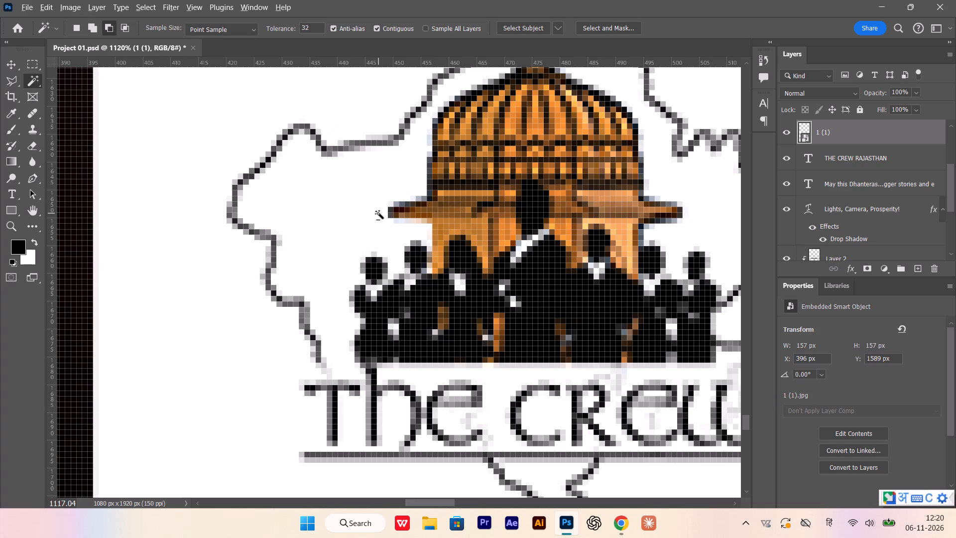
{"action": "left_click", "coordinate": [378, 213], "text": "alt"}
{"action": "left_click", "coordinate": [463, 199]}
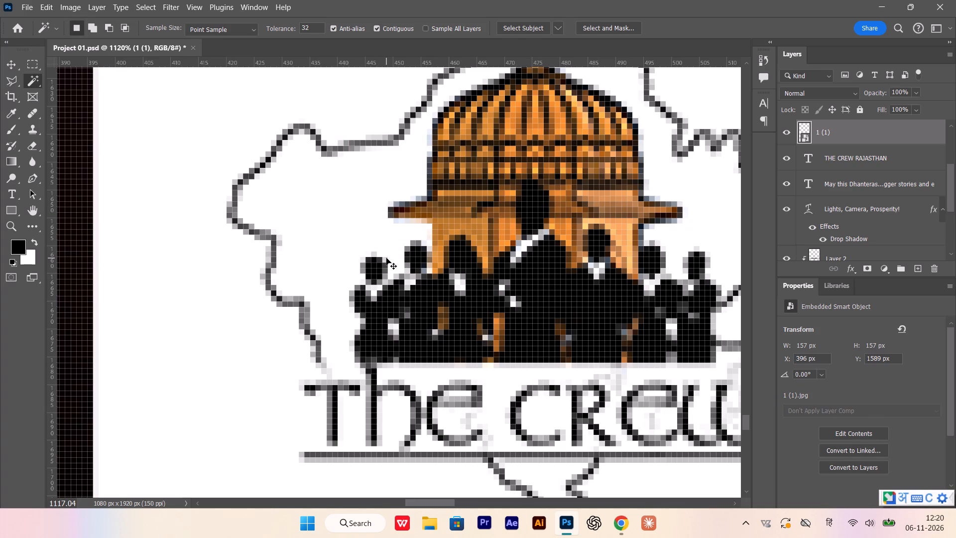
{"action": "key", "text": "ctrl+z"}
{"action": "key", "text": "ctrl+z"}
Examine the selection edges around the map outline, the dome and THE CREW lettering up close.
{"action": "scroll", "coordinate": [283, 286], "scroll_direction": "down", "scroll_amount": 4, "text": "alt"}
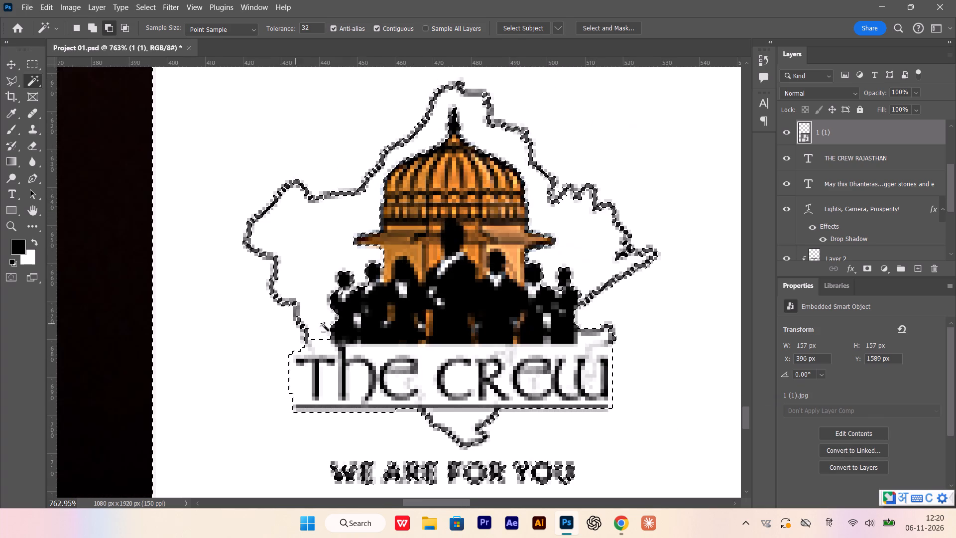
{"action": "scroll", "coordinate": [597, 158], "scroll_direction": "up", "scroll_amount": 16, "text": "alt"}
{"action": "scroll", "coordinate": [344, 120], "scroll_direction": "up", "scroll_amount": 4, "text": "alt"}
{"action": "right_click", "coordinate": [341, 114], "text": "alt"}
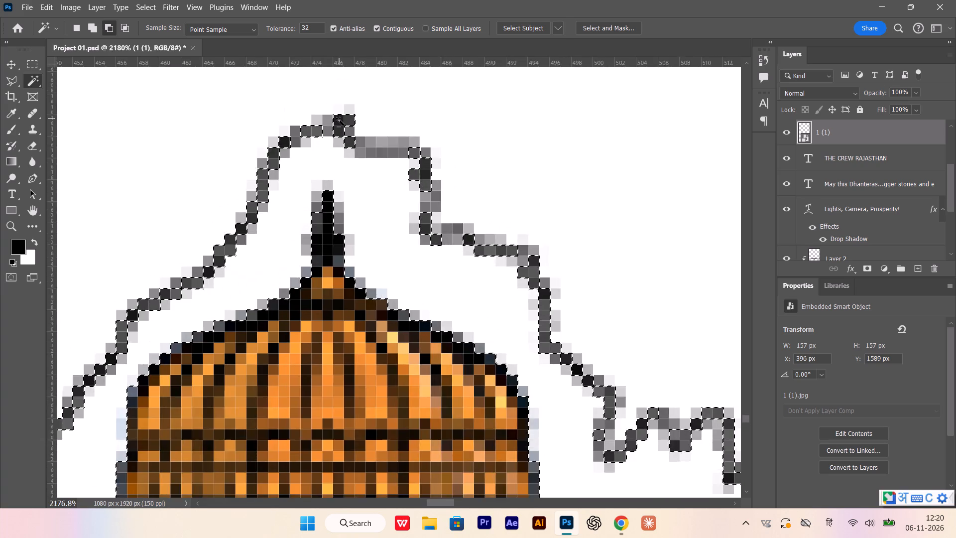
{"action": "scroll", "coordinate": [339, 120], "scroll_direction": "up", "scroll_amount": 2, "text": "alt"}
{"action": "scroll", "coordinate": [437, 156], "scroll_direction": "down", "scroll_amount": 12, "text": "alt"}
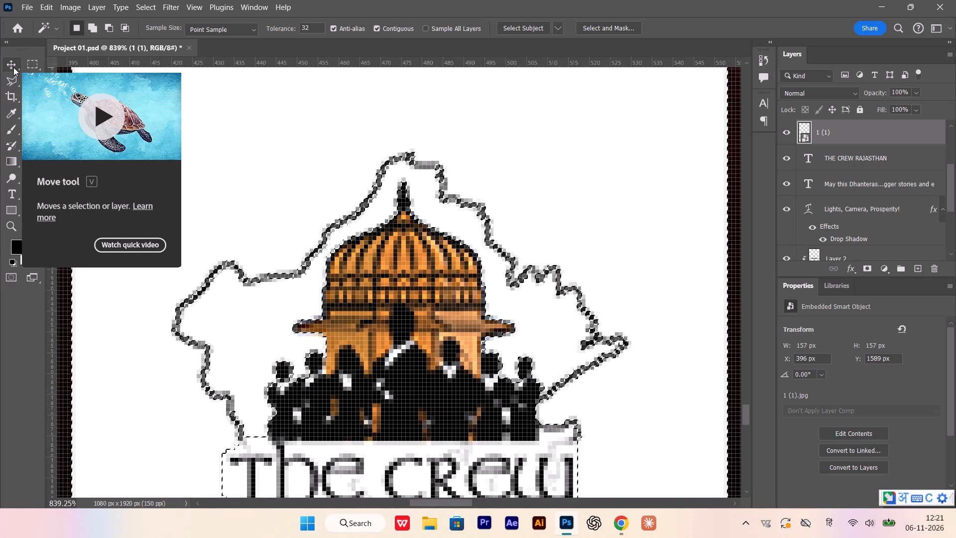
{"action": "scroll", "coordinate": [351, 128], "scroll_direction": "up", "scroll_amount": 3, "text": "alt"}
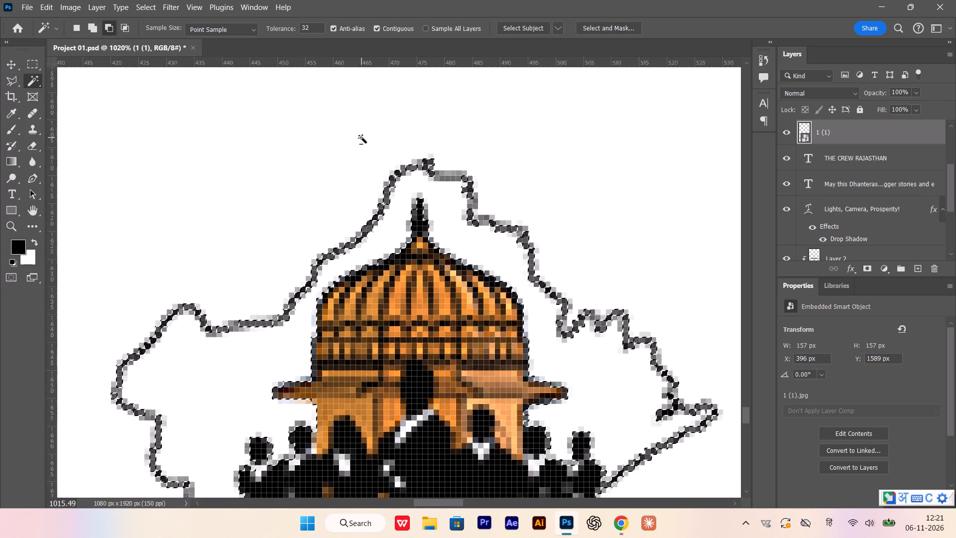
{"action": "scroll", "coordinate": [361, 137], "scroll_direction": "up", "scroll_amount": 1, "text": "alt"}
{"action": "scroll", "coordinate": [160, 120], "scroll_direction": "down", "scroll_amount": 3, "text": "alt"}
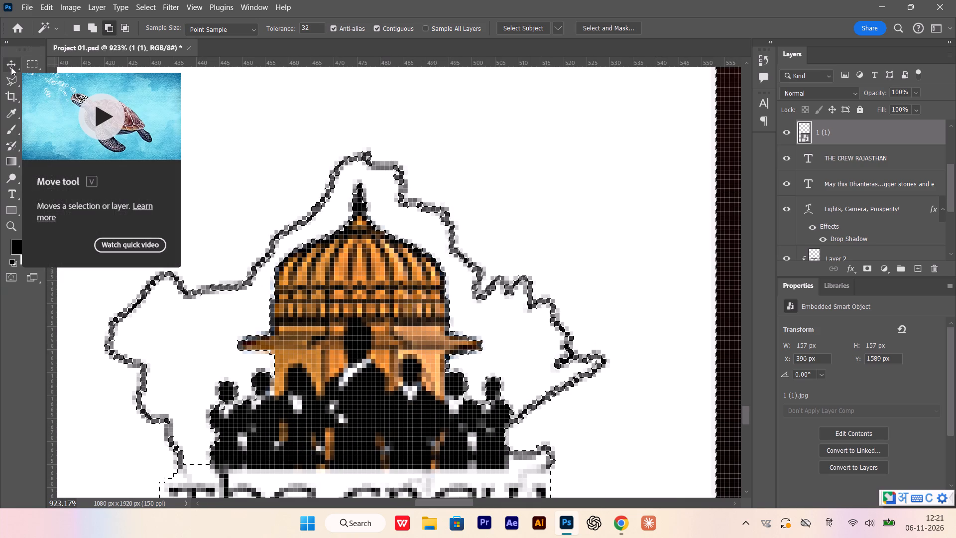
{"action": "scroll", "coordinate": [356, 169], "scroll_direction": "down", "scroll_amount": 3, "text": "alt"}
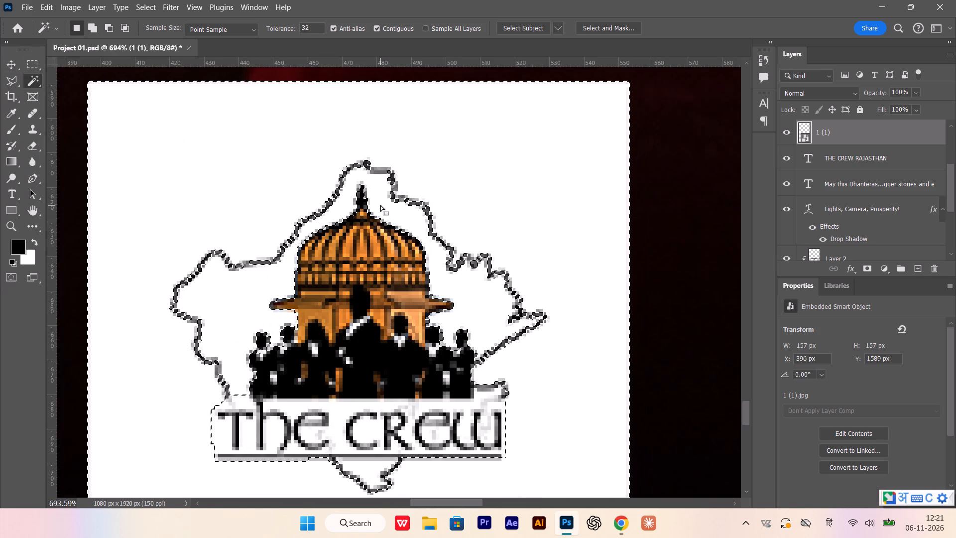
Clear the background selection and hide the 1 (1) logo layer.
{"action": "left_click", "coordinate": [12, 66]}
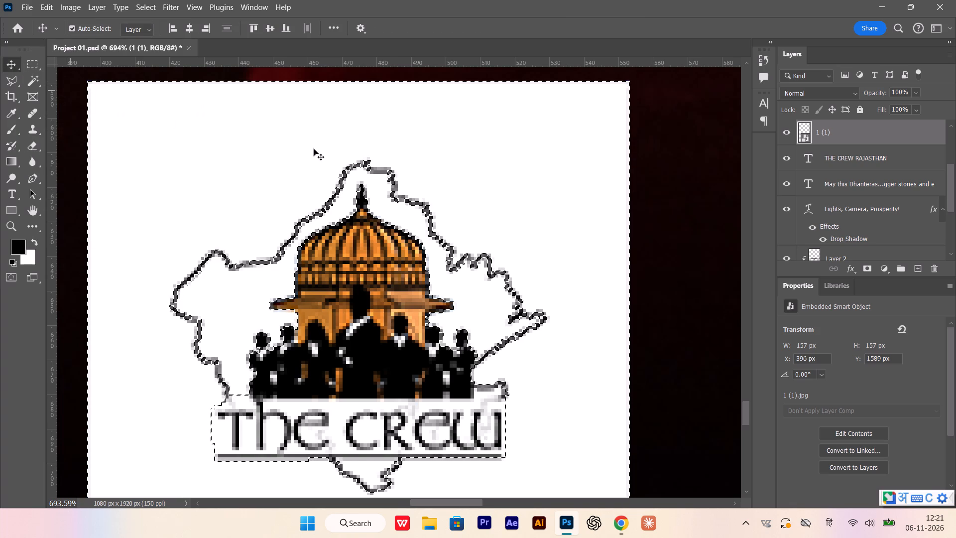
{"action": "right_click", "coordinate": [894, 137]}
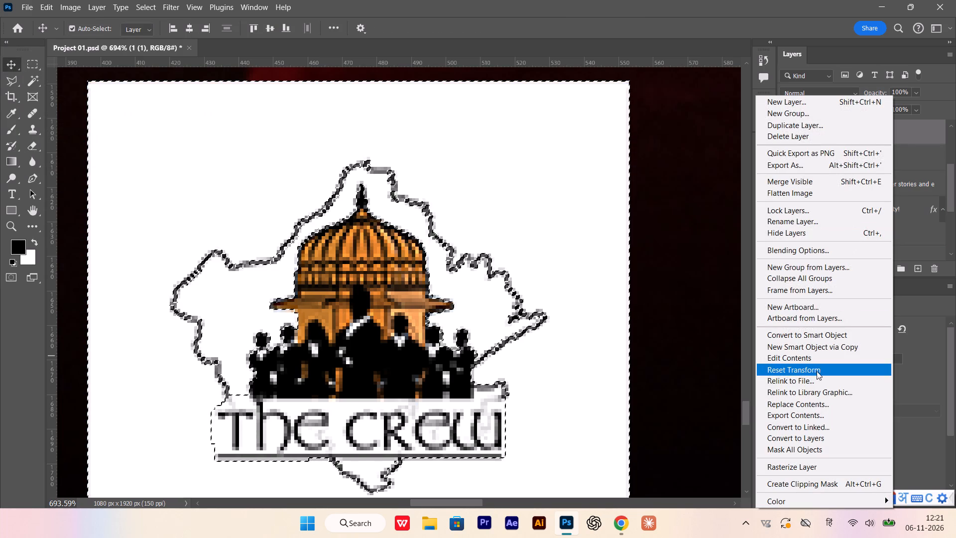
{"action": "left_click", "coordinate": [14, 65]}
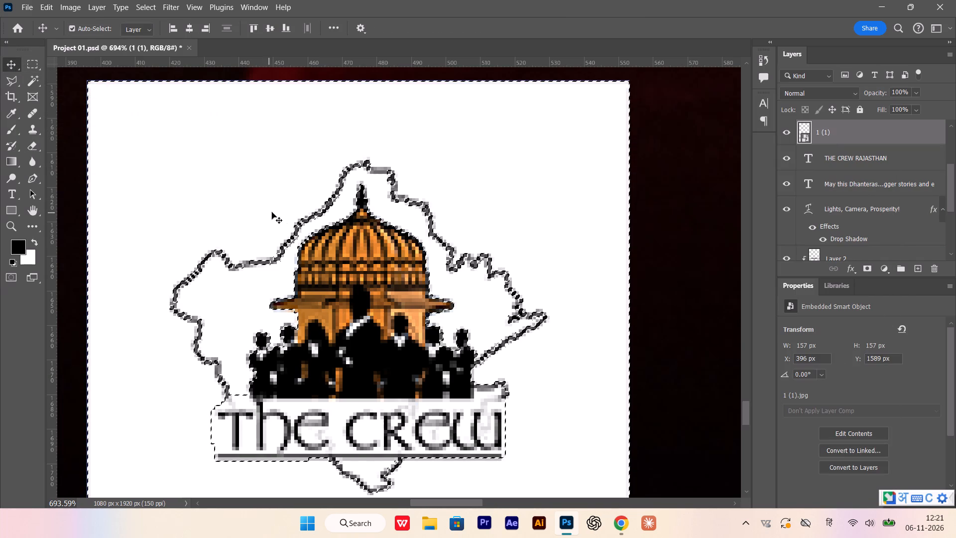
{"action": "key", "text": "ctrl+d"}
{"action": "left_click", "coordinate": [792, 133]}
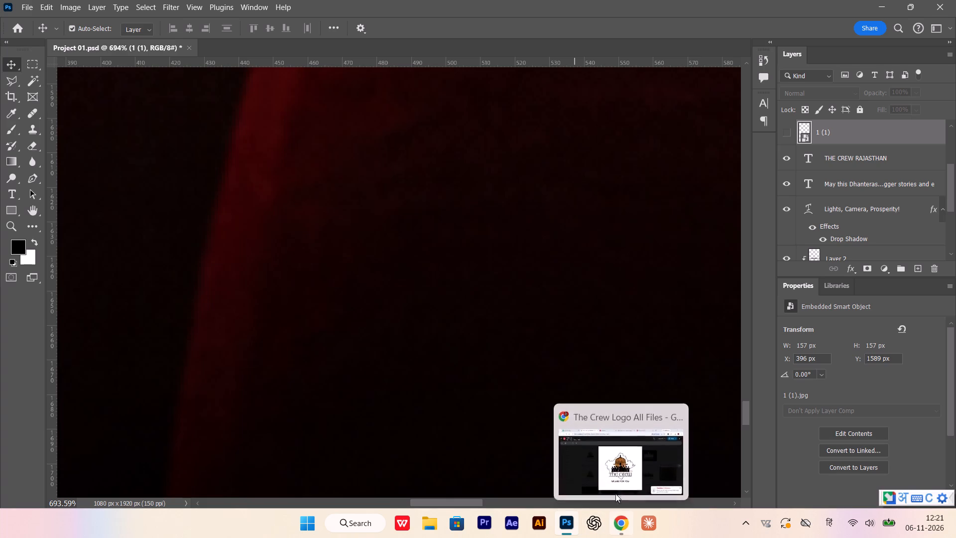
Switch to Chrome, find the black silhouette THE CREW logo 3.jpg in the Drive folder and download it.
{"action": "left_click", "coordinate": [615, 482]}
{"action": "left_click", "coordinate": [931, 281]}
{"action": "left_click", "coordinate": [929, 281]}
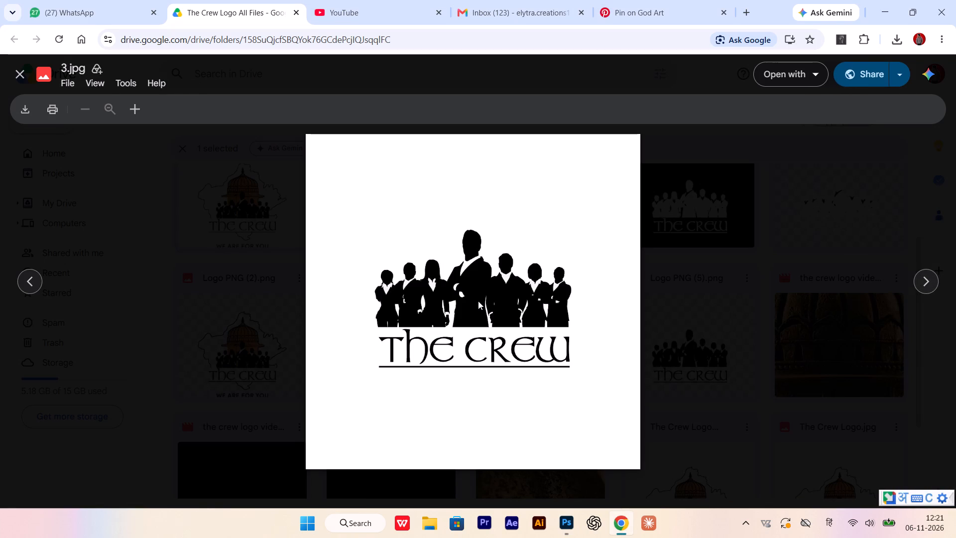
{"action": "left_click", "coordinate": [28, 112]}
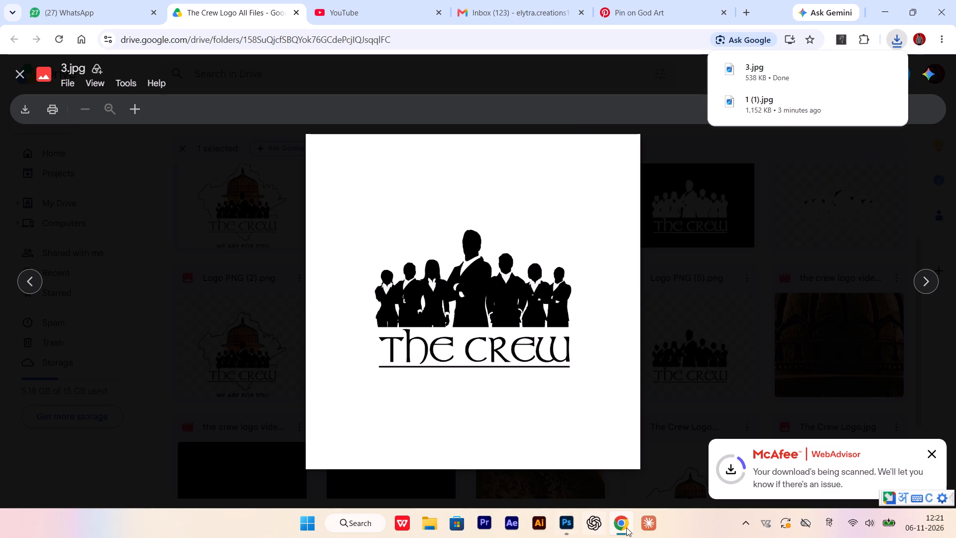
Switch to Photoshop and place the downloaded file 3 from Downloads as an embedded image in the poster.
{"action": "left_click", "coordinate": [563, 497]}
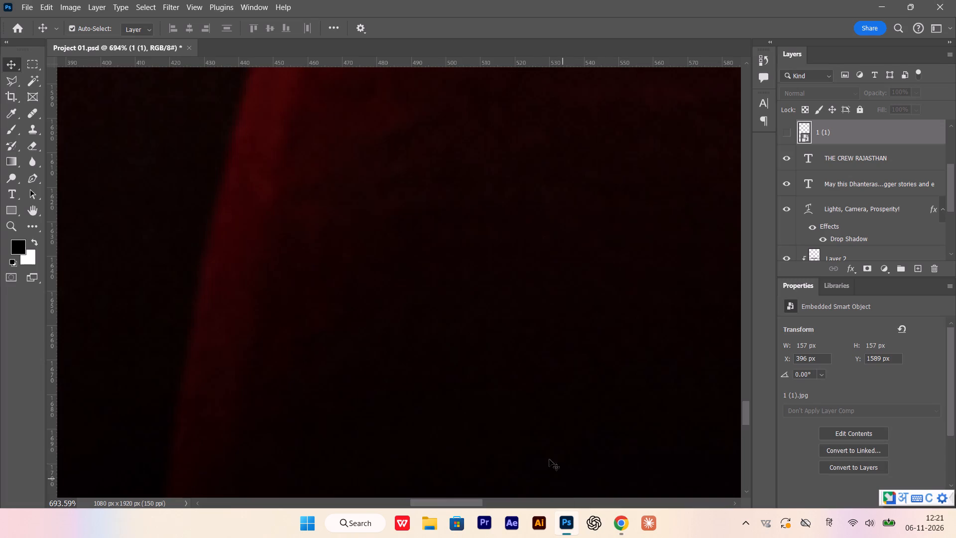
{"action": "scroll", "coordinate": [503, 354], "scroll_direction": "down", "scroll_amount": 20, "text": "alt"}
{"action": "scroll", "coordinate": [503, 354], "scroll_direction": "down", "scroll_amount": 3, "text": "alt"}
{"action": "scroll", "coordinate": [538, 331], "scroll_direction": "up", "scroll_amount": 1}
{"action": "scroll", "coordinate": [538, 331], "scroll_direction": "down", "scroll_amount": 3}
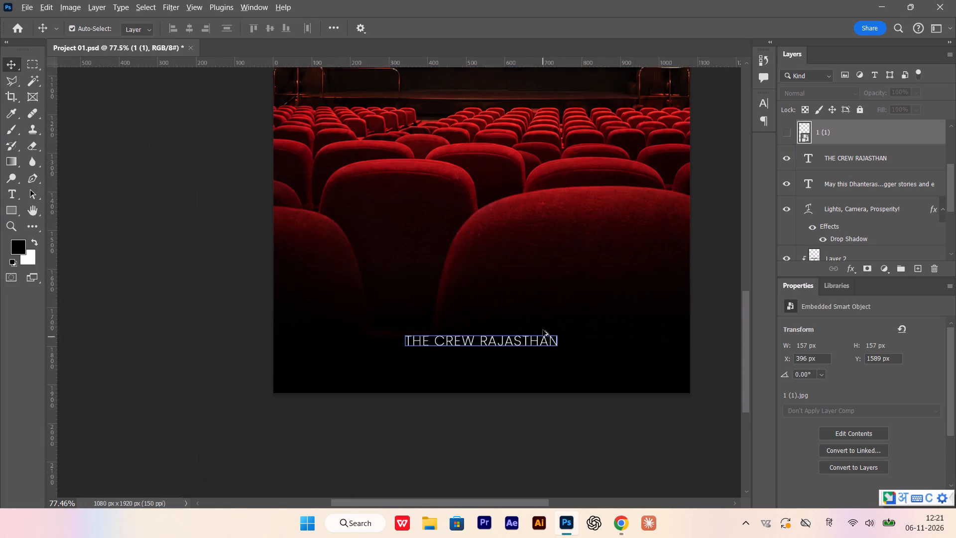
{"action": "scroll", "coordinate": [543, 327], "scroll_direction": "up", "scroll_amount": 7, "text": "alt"}
{"action": "left_click", "coordinate": [29, 11]}
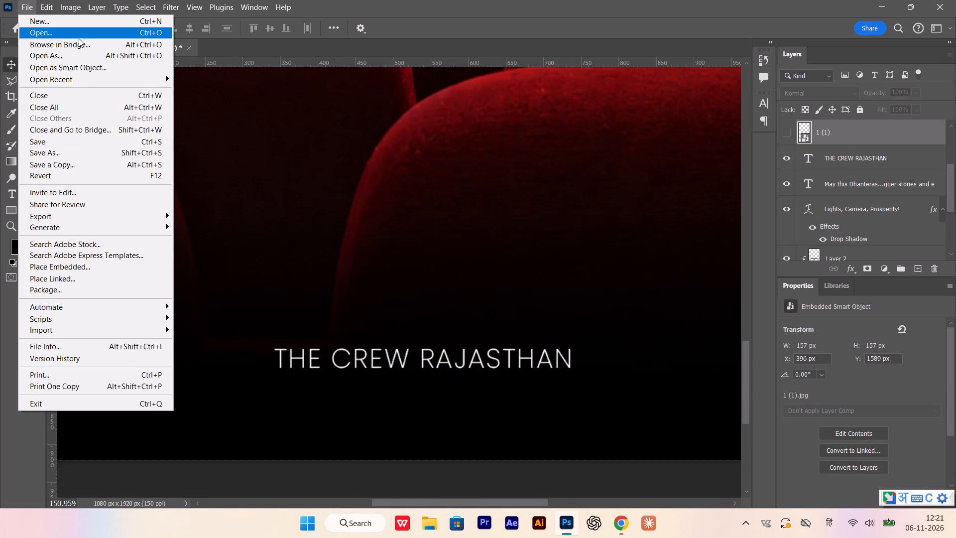
{"action": "left_click", "coordinate": [94, 265]}
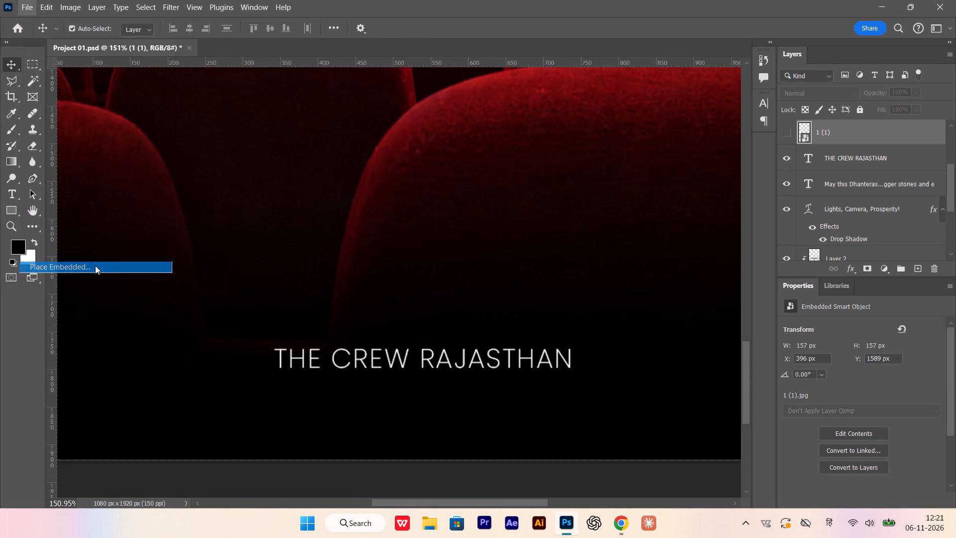
{"action": "left_click", "coordinate": [318, 160]}
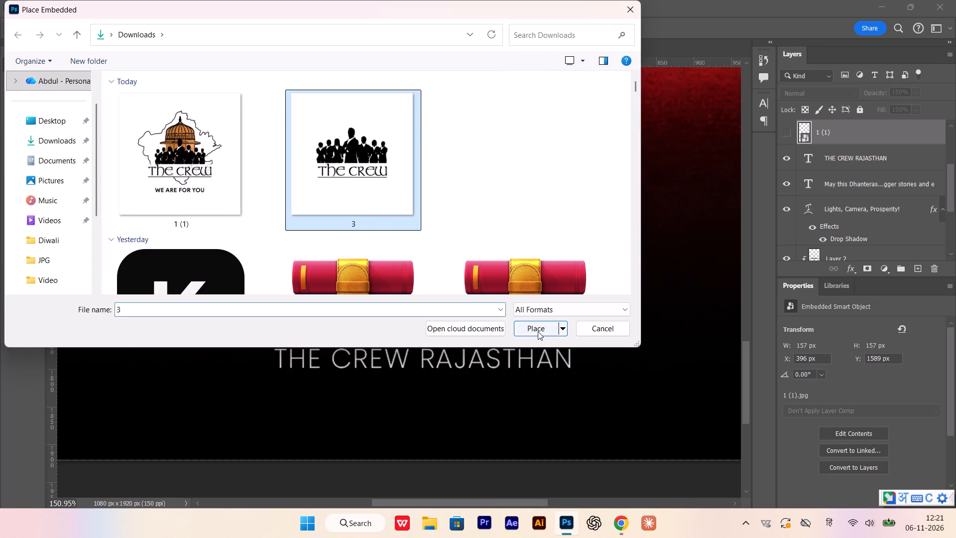
{"action": "left_click", "coordinate": [537, 331]}
Scale the placed logo to about 42% and position it horizontally centred, its top overlapping the word DHANTERAS.
{"action": "scroll", "coordinate": [400, 274], "scroll_direction": "down", "scroll_amount": 12, "text": "alt"}
{"action": "left_click_drag", "start_coordinate": [407, 286], "coordinate": [418, 255]}
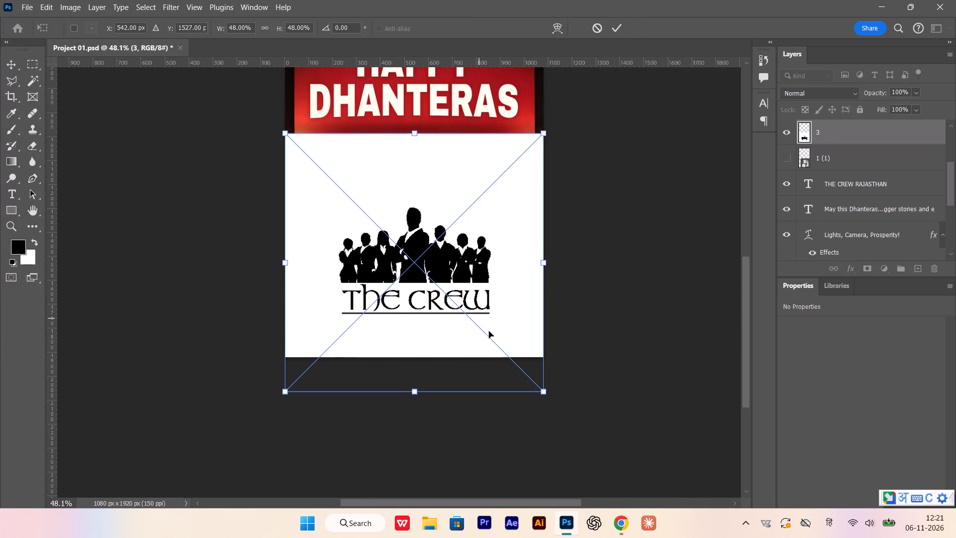
{"action": "left_click_drag", "start_coordinate": [545, 395], "coordinate": [525, 382], "text": "alt+shift"}
{"action": "left_click_drag", "start_coordinate": [407, 259], "coordinate": [397, 203]}
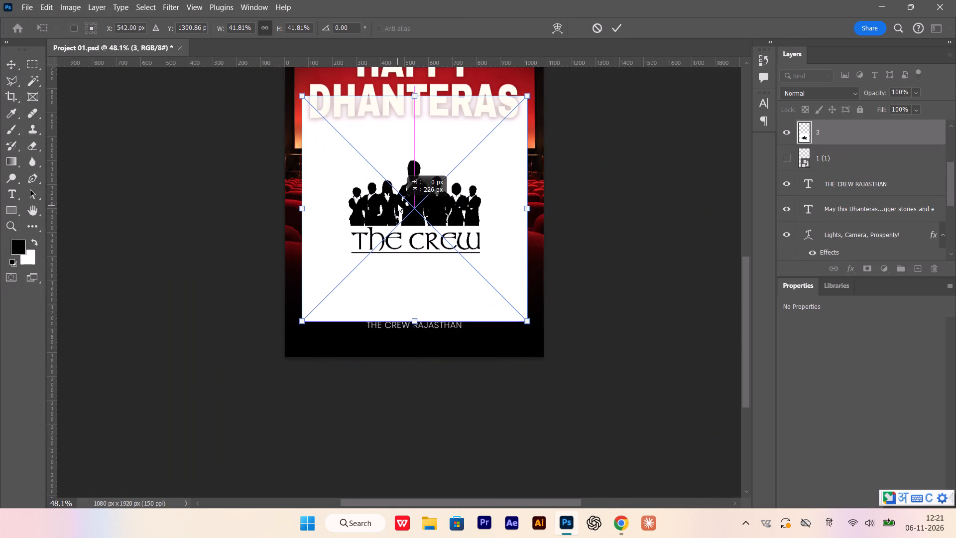
{"action": "left_click_drag", "start_coordinate": [397, 203], "coordinate": [397, 194]}
{"action": "key", "text": "Return"}
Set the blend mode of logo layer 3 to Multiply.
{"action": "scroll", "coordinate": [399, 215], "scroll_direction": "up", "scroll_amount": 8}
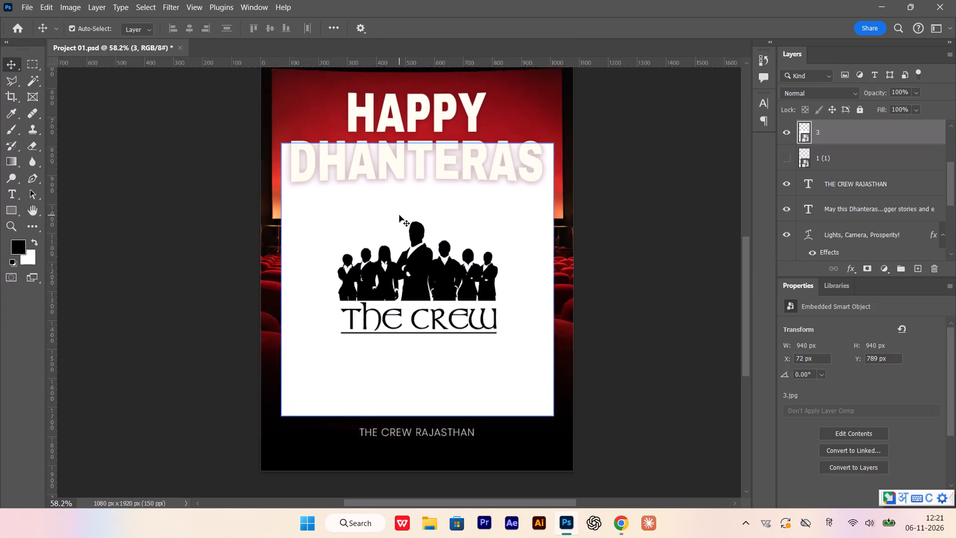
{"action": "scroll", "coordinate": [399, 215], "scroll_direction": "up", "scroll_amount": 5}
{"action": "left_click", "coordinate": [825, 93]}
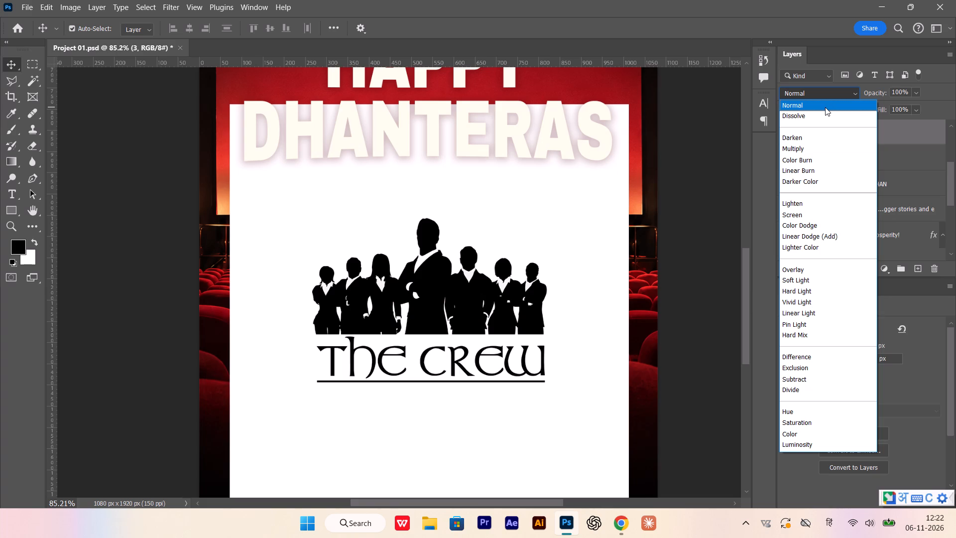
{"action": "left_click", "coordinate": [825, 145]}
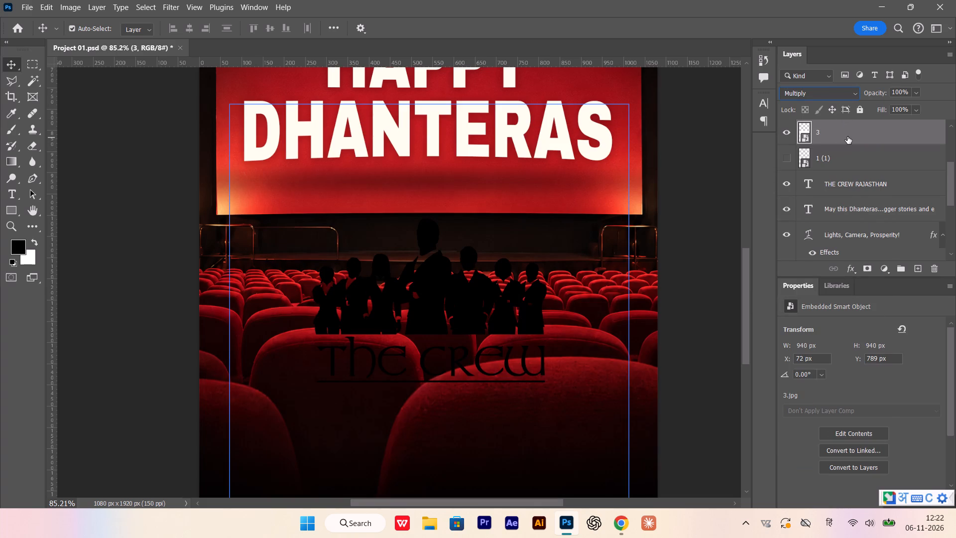
Rasterize logo layer 3.
{"action": "right_click", "coordinate": [891, 136]}
{"action": "left_click", "coordinate": [805, 434]}
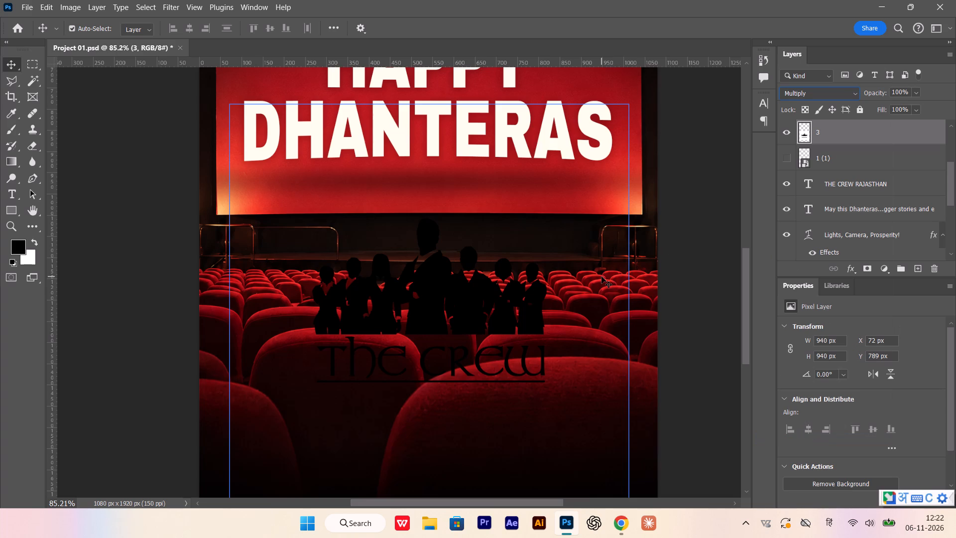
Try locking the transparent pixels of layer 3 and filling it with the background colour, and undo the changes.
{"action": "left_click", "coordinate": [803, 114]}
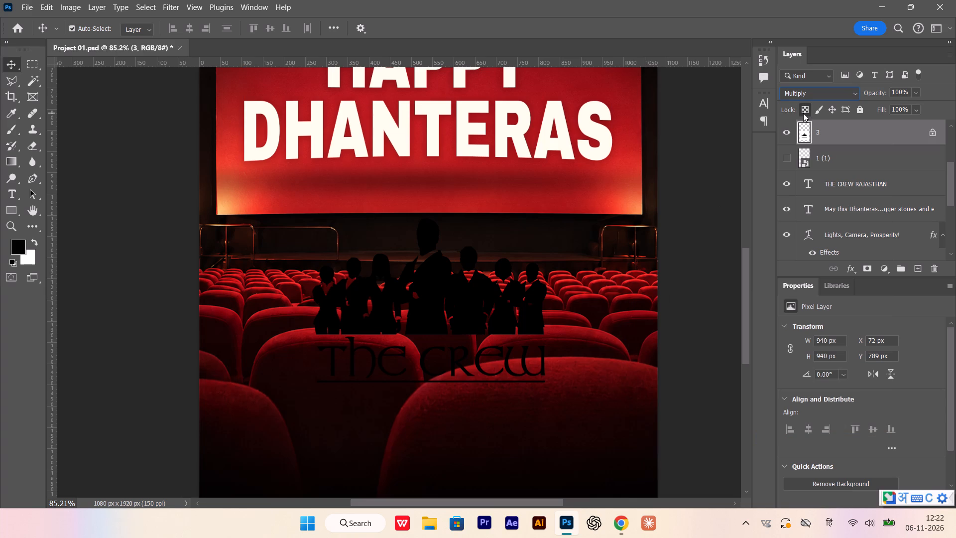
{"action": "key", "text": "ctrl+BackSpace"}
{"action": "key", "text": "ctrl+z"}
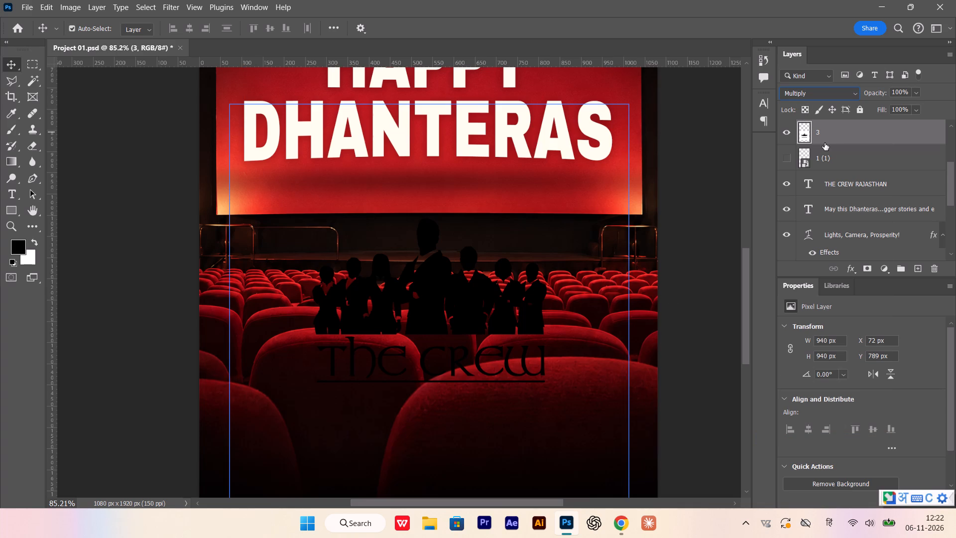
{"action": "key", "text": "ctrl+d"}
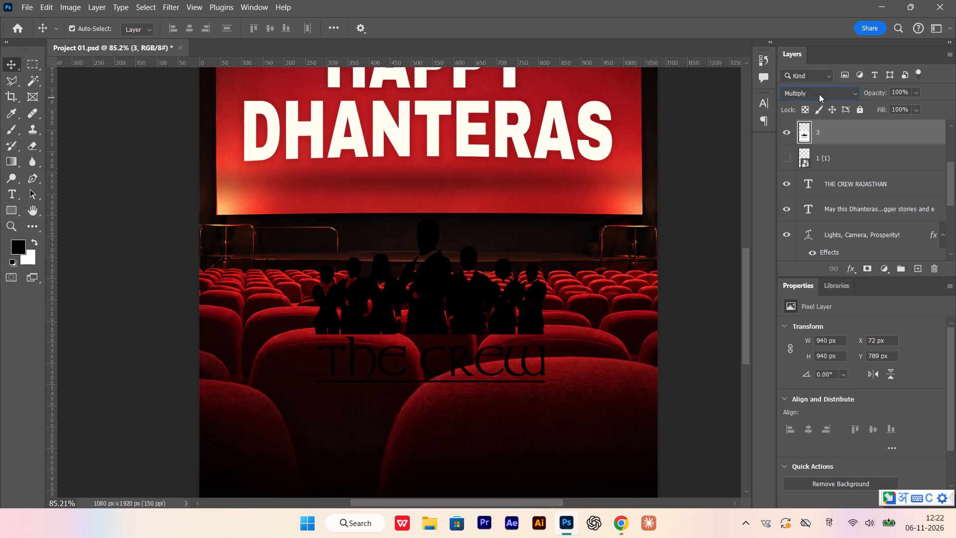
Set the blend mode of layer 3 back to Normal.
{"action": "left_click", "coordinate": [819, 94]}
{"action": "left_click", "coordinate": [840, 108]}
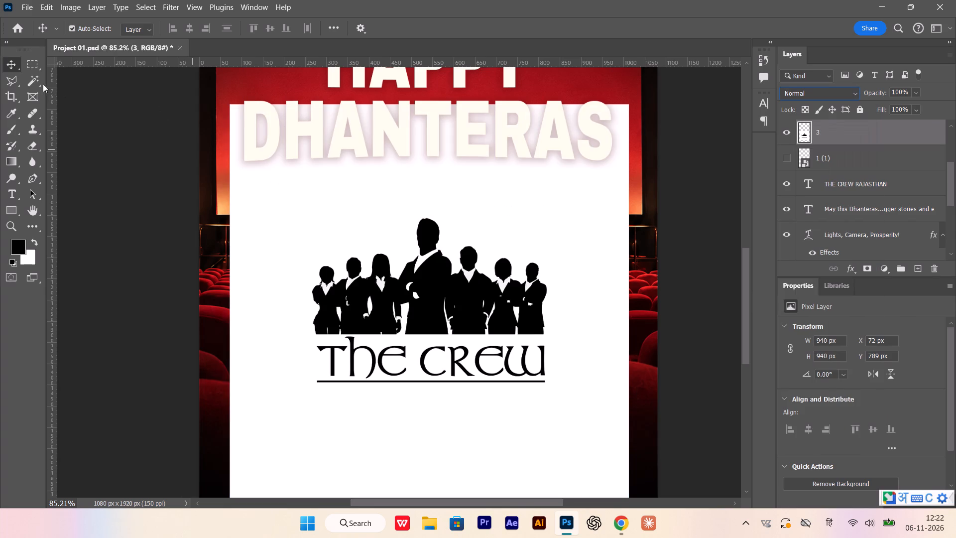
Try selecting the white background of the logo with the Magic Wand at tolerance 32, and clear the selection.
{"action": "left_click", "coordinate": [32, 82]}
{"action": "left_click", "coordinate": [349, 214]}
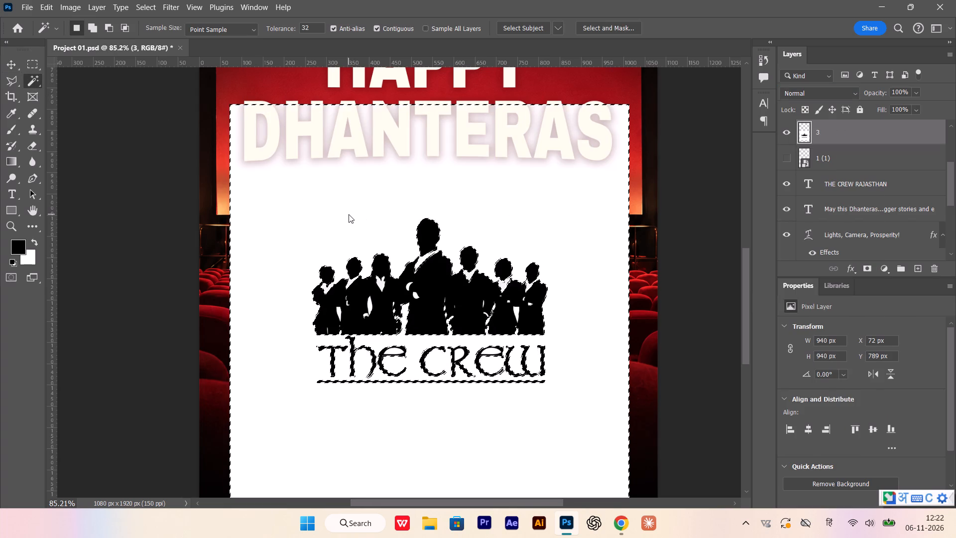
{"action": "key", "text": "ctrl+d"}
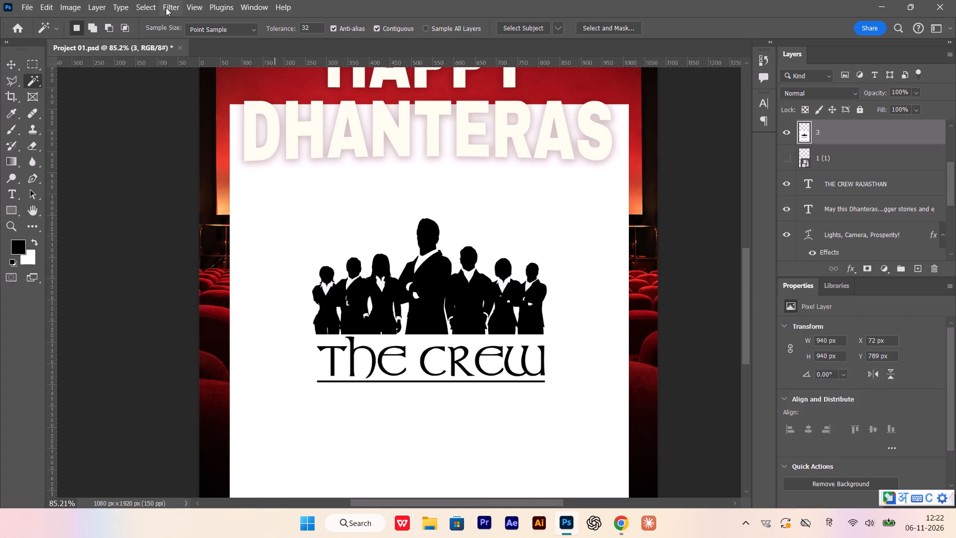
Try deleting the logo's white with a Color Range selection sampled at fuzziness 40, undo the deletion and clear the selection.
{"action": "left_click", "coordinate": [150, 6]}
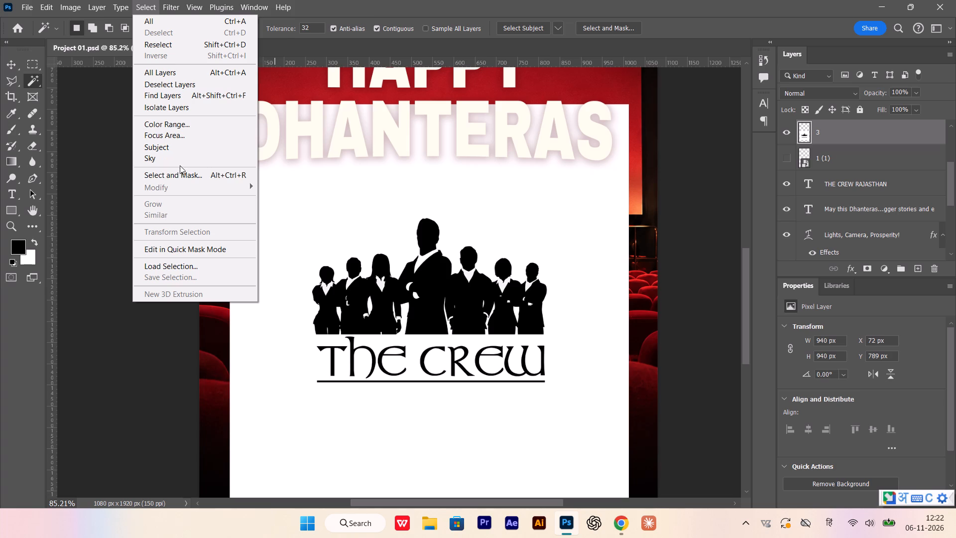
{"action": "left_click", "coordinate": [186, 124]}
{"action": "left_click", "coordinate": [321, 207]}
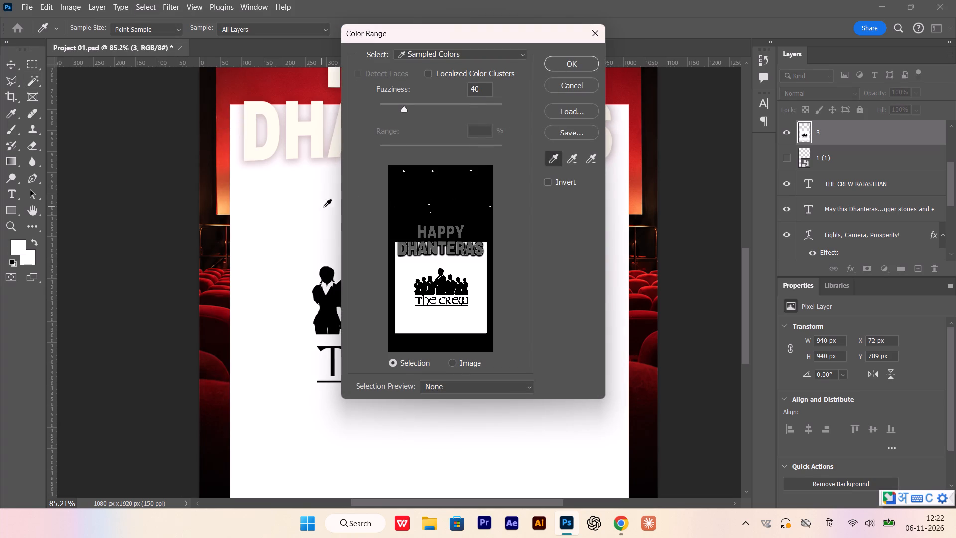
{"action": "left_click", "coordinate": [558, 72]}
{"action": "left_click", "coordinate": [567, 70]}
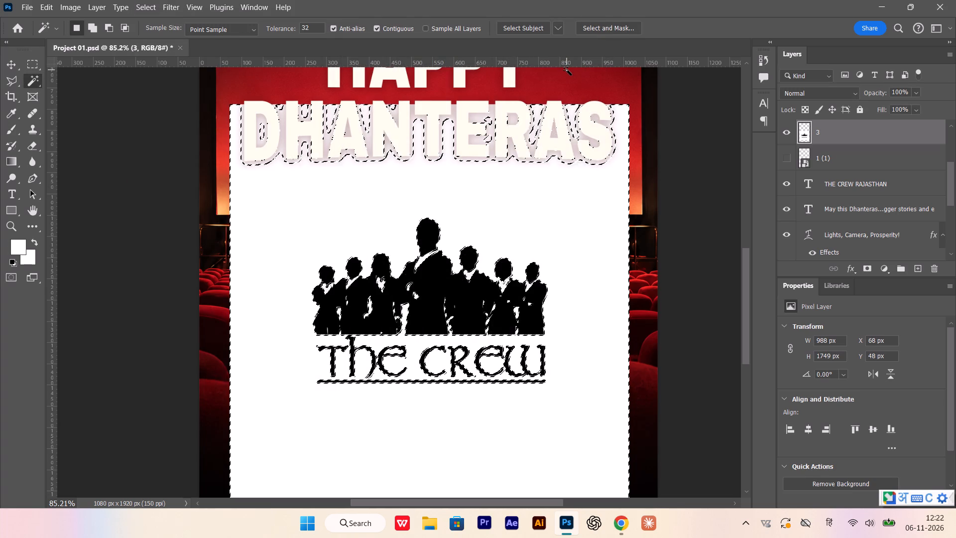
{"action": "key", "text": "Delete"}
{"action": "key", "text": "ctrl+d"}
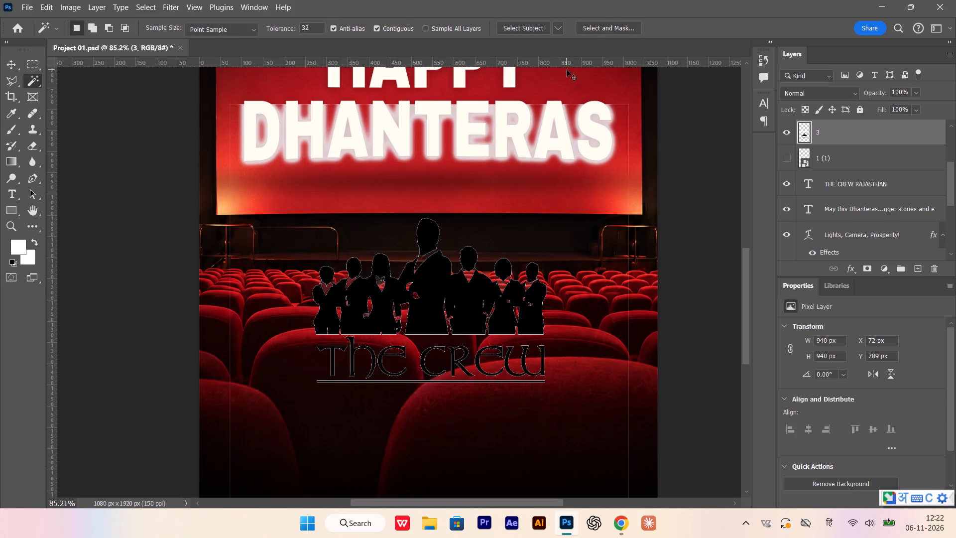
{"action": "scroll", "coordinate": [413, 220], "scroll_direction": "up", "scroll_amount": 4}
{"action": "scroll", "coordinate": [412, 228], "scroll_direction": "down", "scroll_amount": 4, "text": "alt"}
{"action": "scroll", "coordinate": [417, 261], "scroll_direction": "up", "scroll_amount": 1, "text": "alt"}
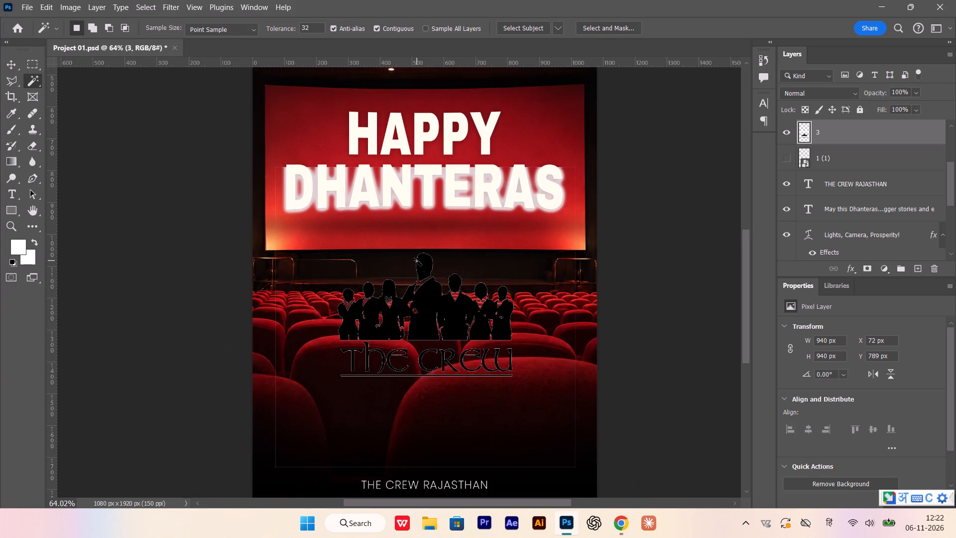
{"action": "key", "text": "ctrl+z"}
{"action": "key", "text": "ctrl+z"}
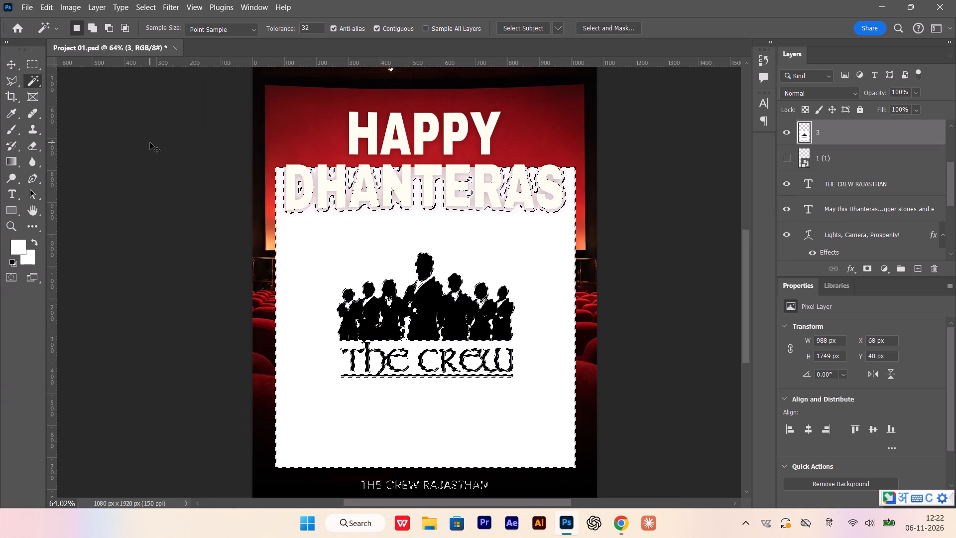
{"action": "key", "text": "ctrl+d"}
Move the logo layer down to Y 943 px, keeping it centred, so its white box clears the word DHANTERAS.
{"action": "left_click", "coordinate": [7, 66]}
{"action": "scroll", "coordinate": [280, 223], "scroll_direction": "down", "scroll_amount": 5, "text": "alt"}
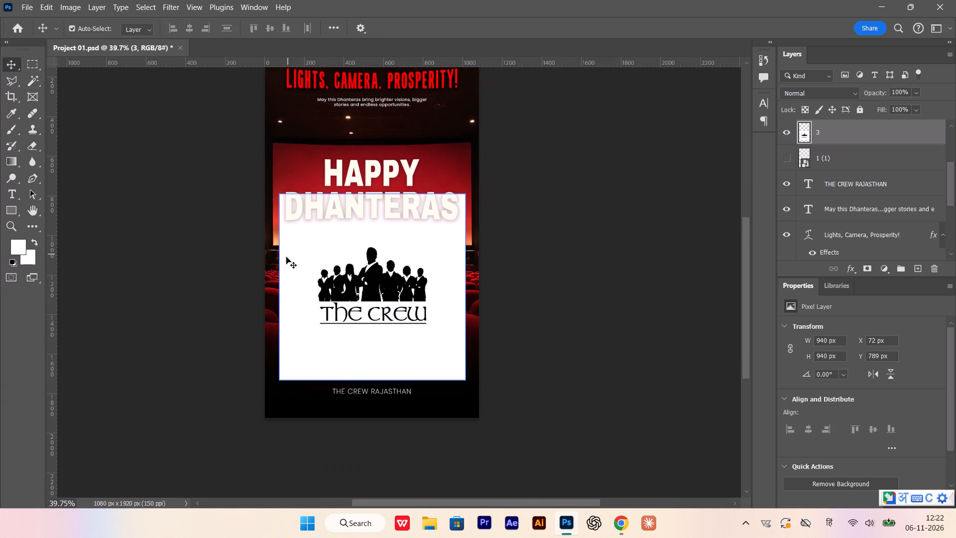
{"action": "scroll", "coordinate": [301, 277], "scroll_direction": "down", "scroll_amount": 3, "text": "alt"}
{"action": "left_click_drag", "start_coordinate": [306, 276], "coordinate": [309, 303]}
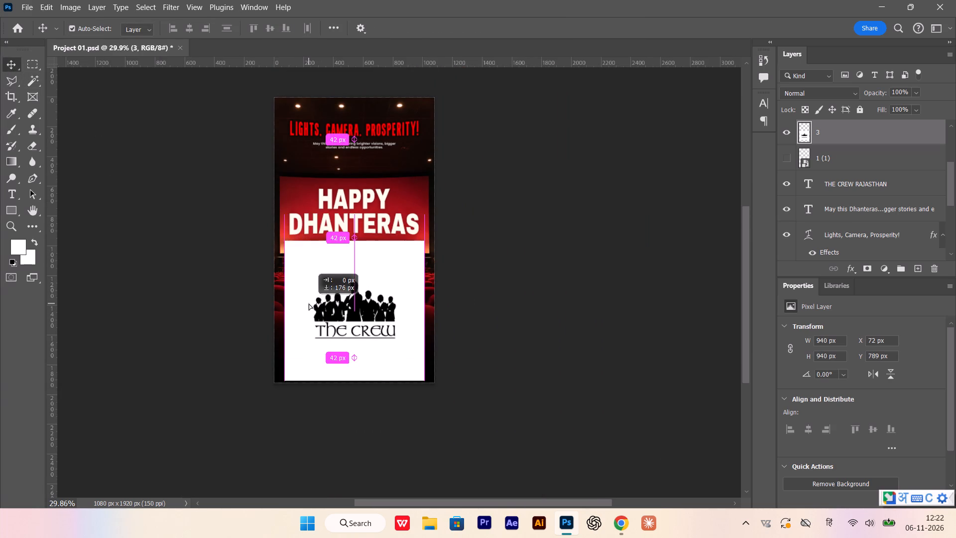
{"action": "left_click_drag", "start_coordinate": [309, 303], "coordinate": [306, 300]}
{"action": "double_click", "coordinate": [306, 300], "text": "shift"}
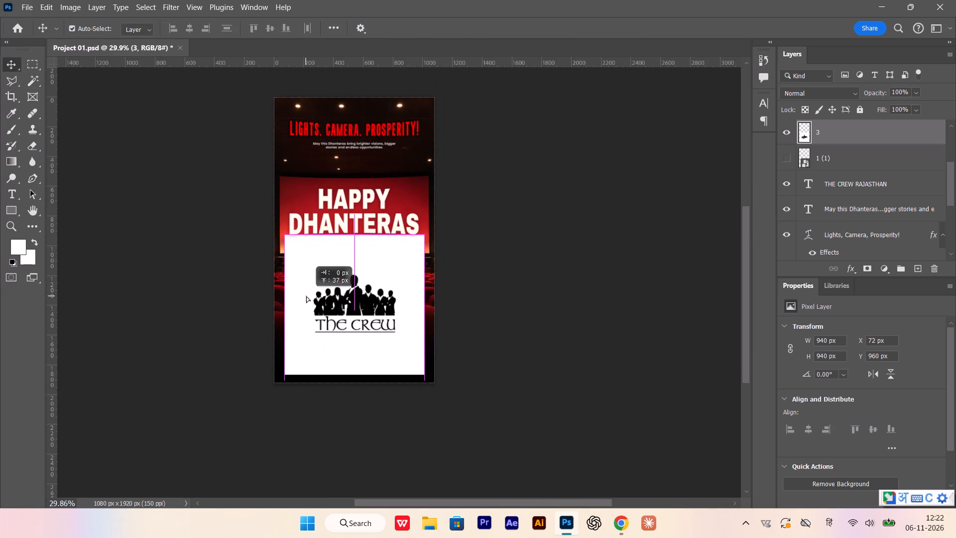
{"action": "scroll", "coordinate": [343, 277], "scroll_direction": "up", "scroll_amount": 9, "text": "alt"}
{"action": "key", "text": "shift+Down"}
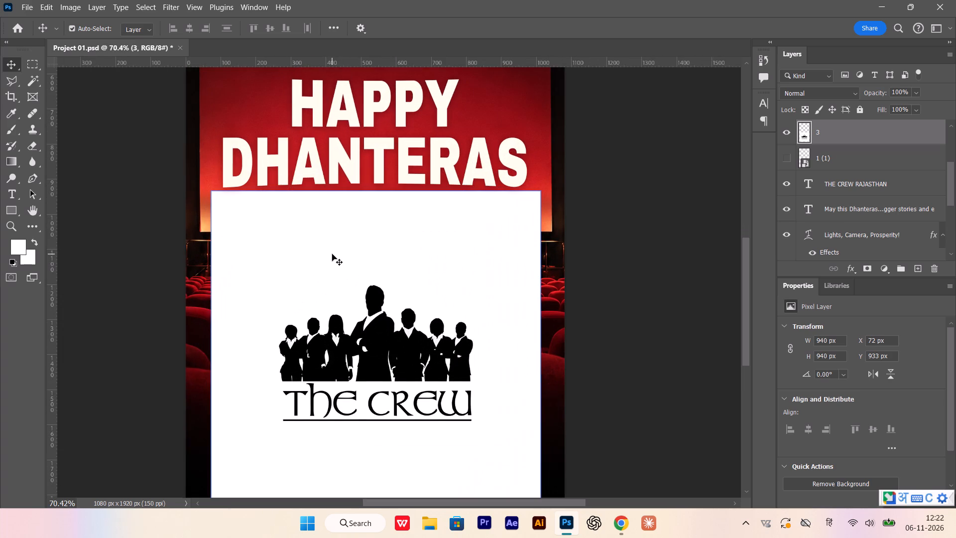
{"action": "key", "text": "shift+Down"}
{"action": "scroll", "coordinate": [319, 232], "scroll_direction": "down", "scroll_amount": 5, "text": "alt"}
{"action": "scroll", "coordinate": [308, 279], "scroll_direction": "up", "scroll_amount": 5, "text": "alt"}
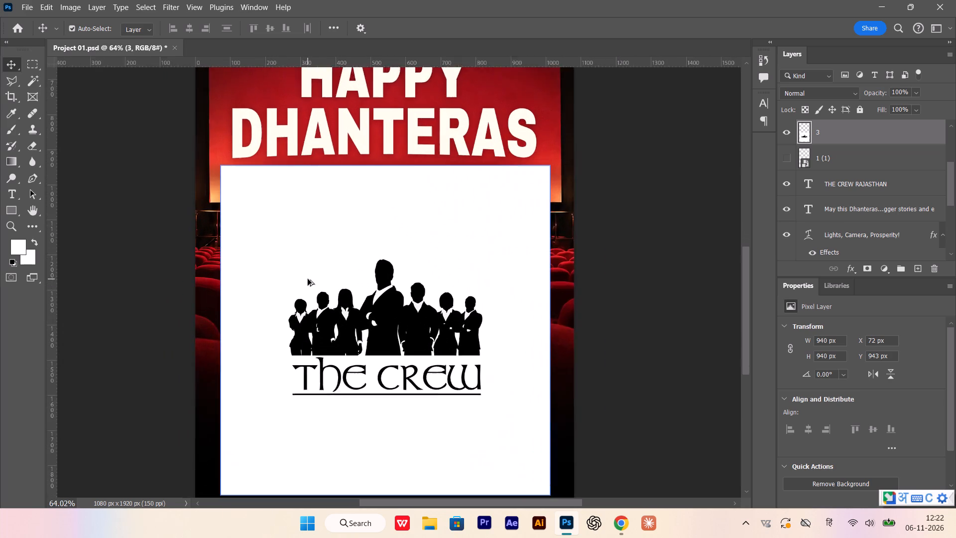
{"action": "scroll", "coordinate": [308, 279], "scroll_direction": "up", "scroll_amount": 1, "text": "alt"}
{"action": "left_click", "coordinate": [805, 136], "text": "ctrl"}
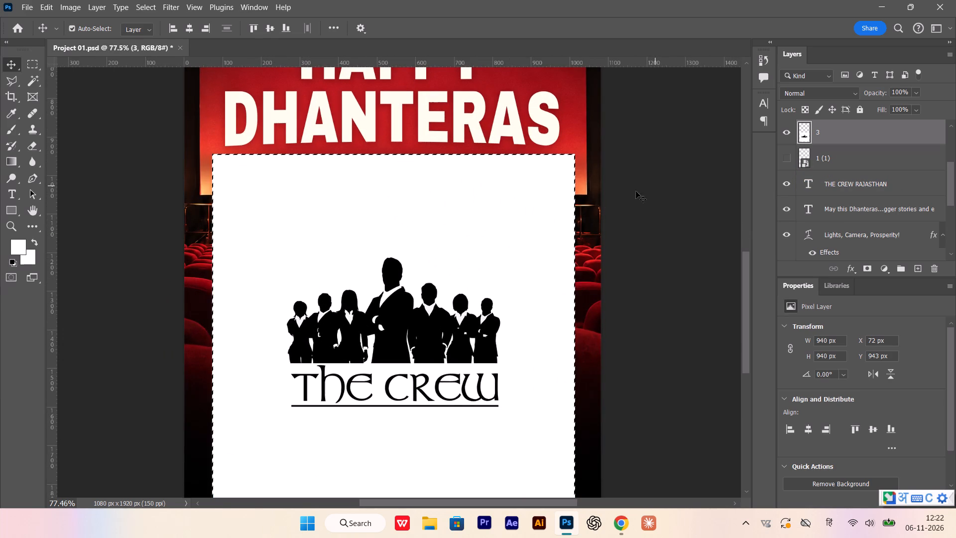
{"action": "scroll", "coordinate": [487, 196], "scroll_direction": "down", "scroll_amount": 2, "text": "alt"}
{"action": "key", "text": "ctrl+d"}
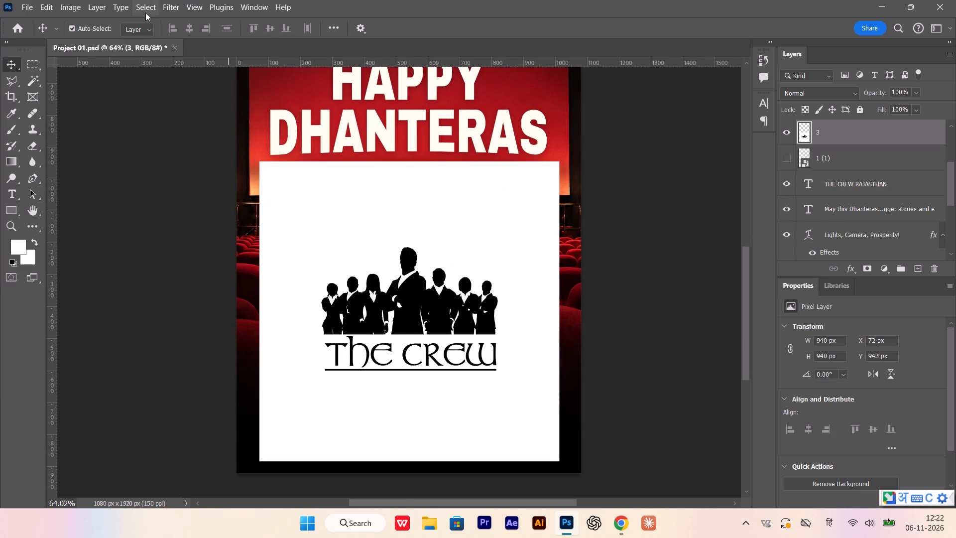
Delete the logo's white background using a Color Range selection sampled from the white at fuzziness 40.
{"action": "left_click", "coordinate": [142, 10]}
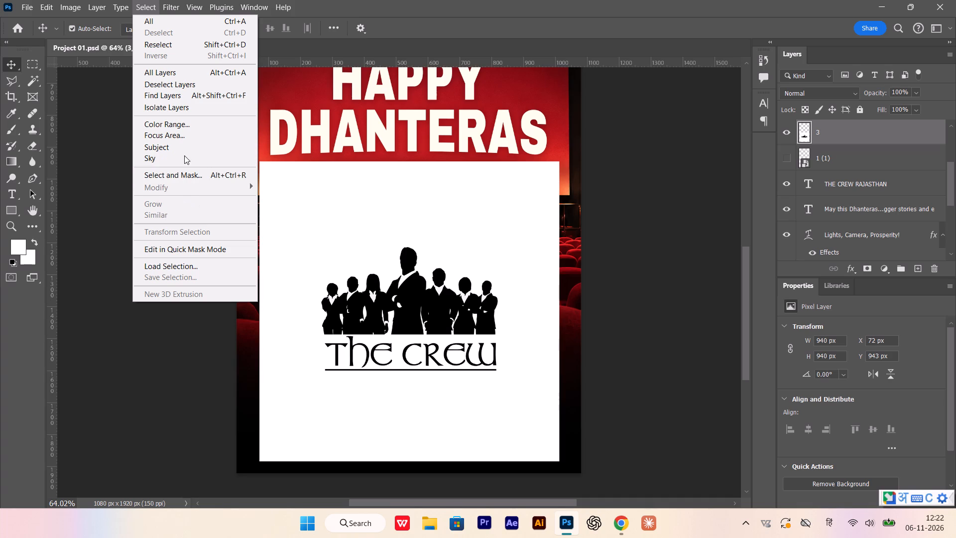
{"action": "left_click", "coordinate": [195, 123]}
{"action": "left_click", "coordinate": [312, 204]}
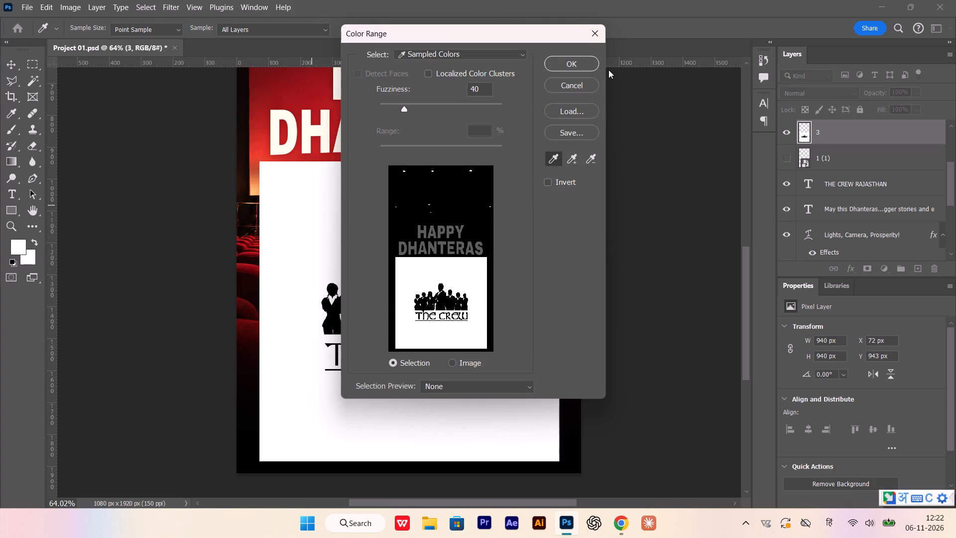
{"action": "left_click", "coordinate": [586, 64]}
{"action": "key", "text": "Delete"}
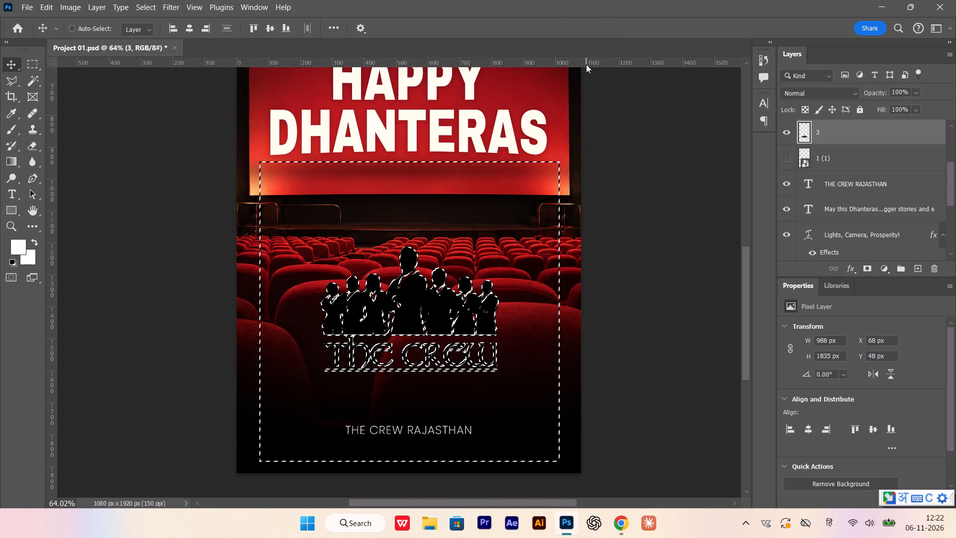
Examine the cut edges of the silhouettes and lettering with the selection cleared, and bring the selection back.
{"action": "key", "text": "ctrl+d"}
{"action": "scroll", "coordinate": [388, 274], "scroll_direction": "down", "scroll_amount": 2, "text": "alt"}
{"action": "scroll", "coordinate": [403, 333], "scroll_direction": "up", "scroll_amount": 10, "text": "alt"}
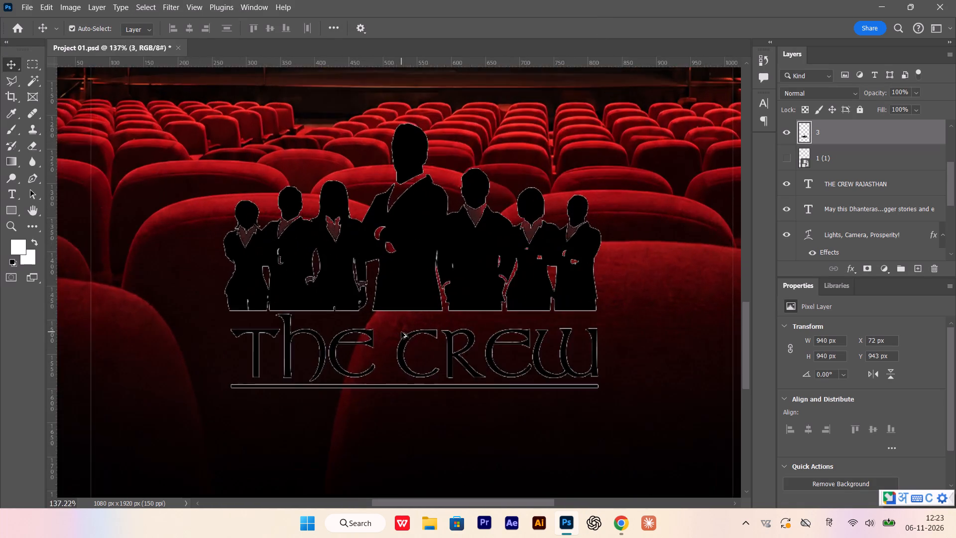
{"action": "scroll", "coordinate": [401, 332], "scroll_direction": "up", "scroll_amount": 10, "text": "alt"}
{"action": "scroll", "coordinate": [399, 320], "scroll_direction": "down", "scroll_amount": 5, "text": "alt"}
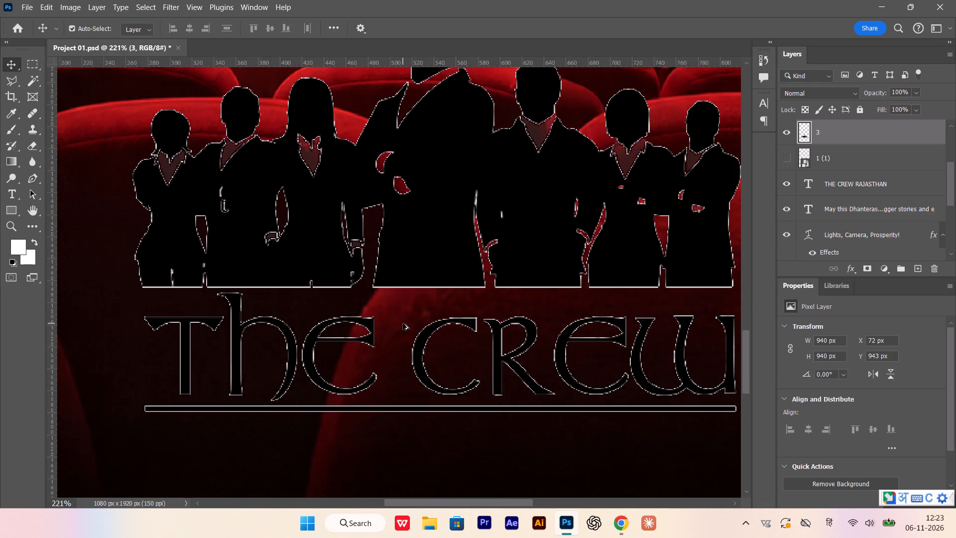
{"action": "scroll", "coordinate": [407, 74], "scroll_direction": "up", "scroll_amount": 9, "text": "alt"}
{"action": "scroll", "coordinate": [420, 208], "scroll_direction": "down", "scroll_amount": 11, "text": "alt"}
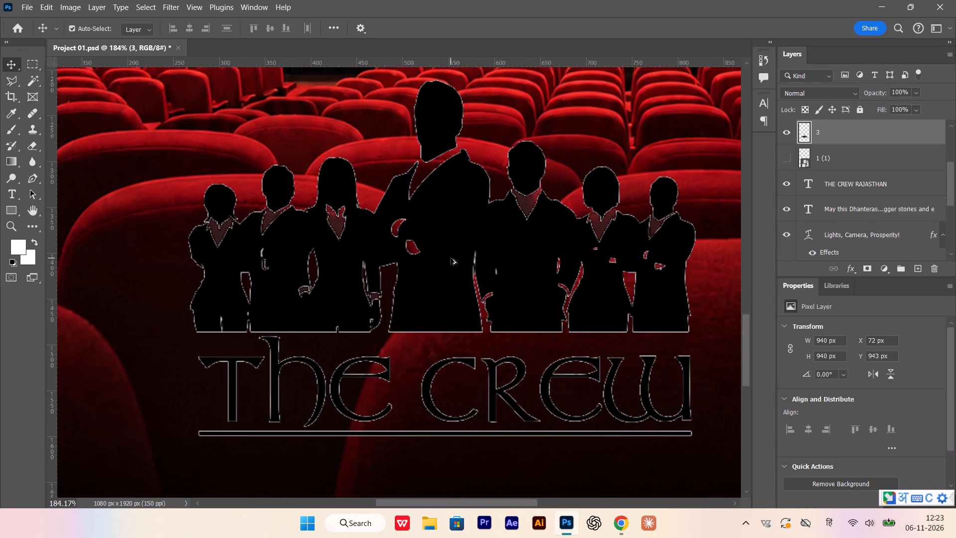
{"action": "key", "text": "ctrl+z"}
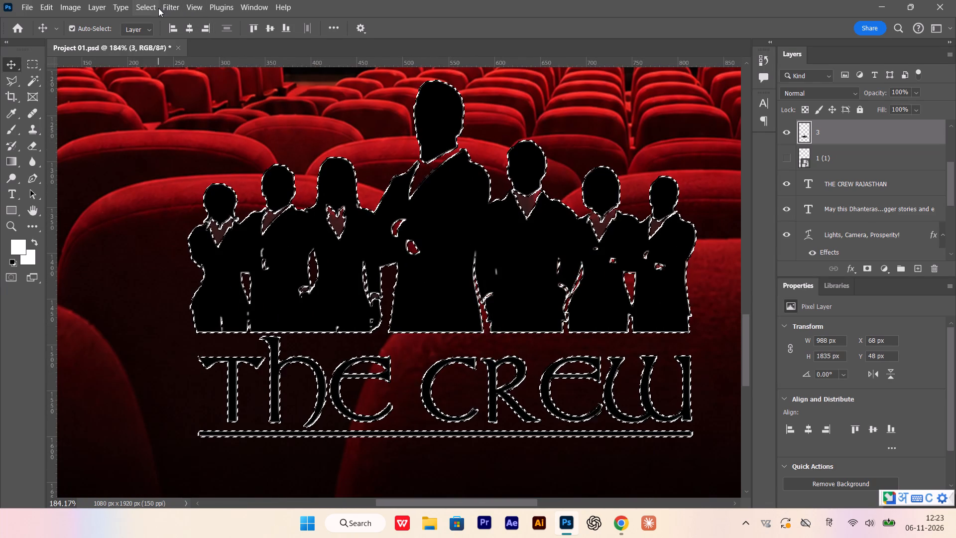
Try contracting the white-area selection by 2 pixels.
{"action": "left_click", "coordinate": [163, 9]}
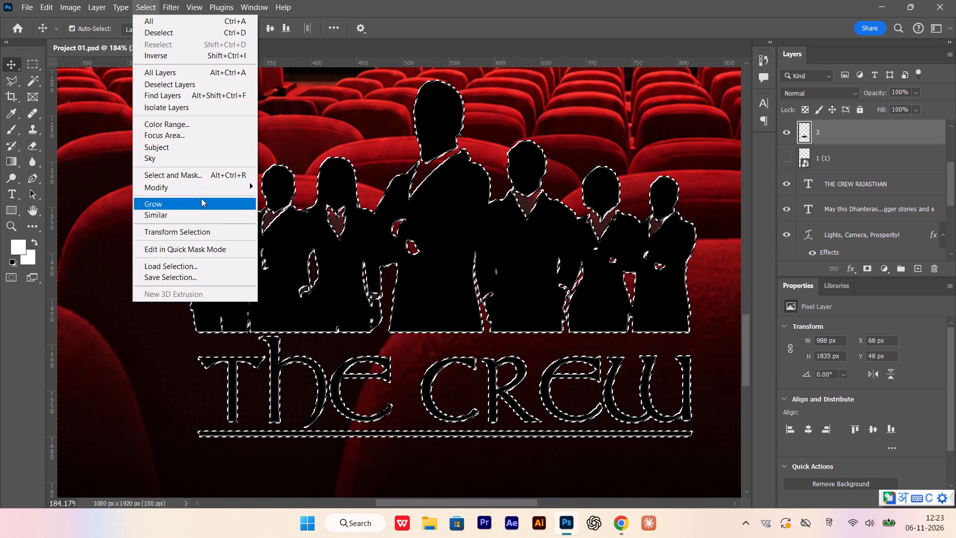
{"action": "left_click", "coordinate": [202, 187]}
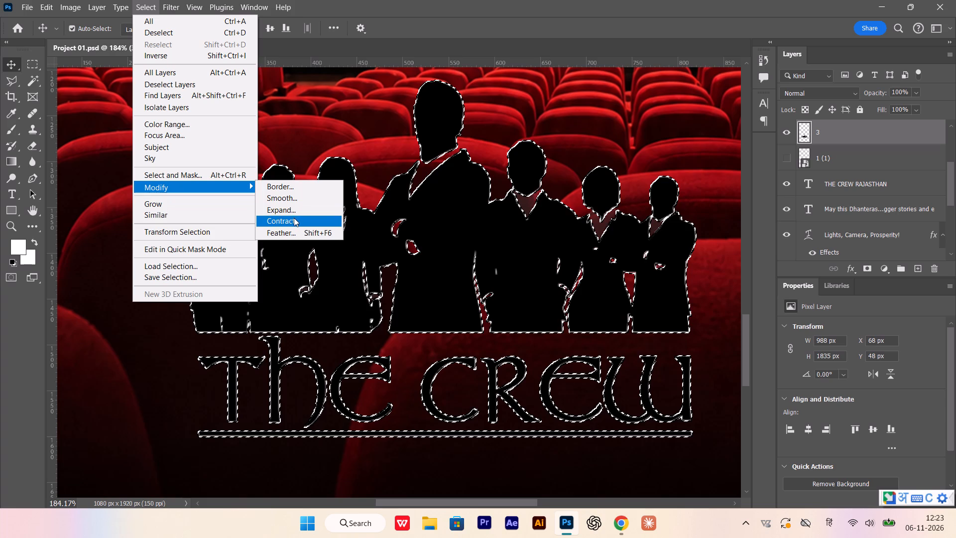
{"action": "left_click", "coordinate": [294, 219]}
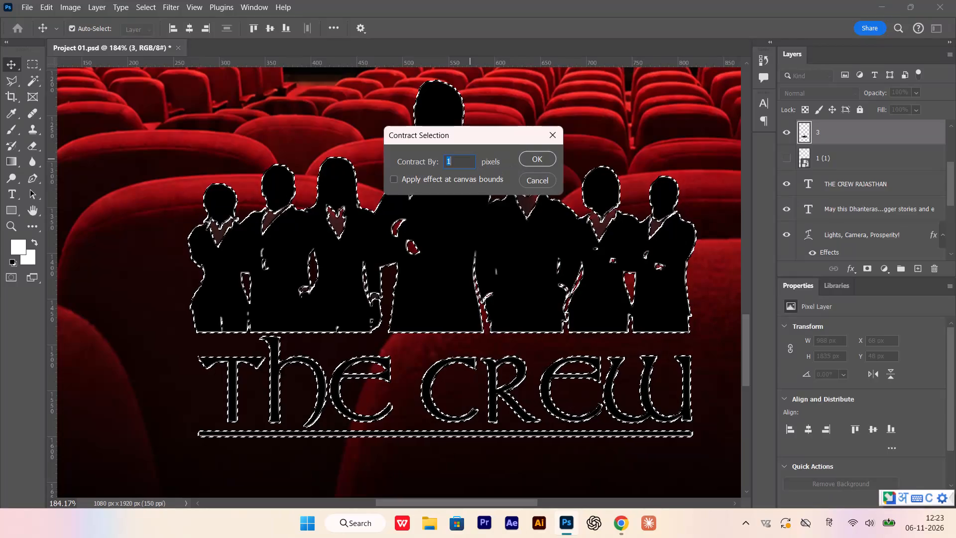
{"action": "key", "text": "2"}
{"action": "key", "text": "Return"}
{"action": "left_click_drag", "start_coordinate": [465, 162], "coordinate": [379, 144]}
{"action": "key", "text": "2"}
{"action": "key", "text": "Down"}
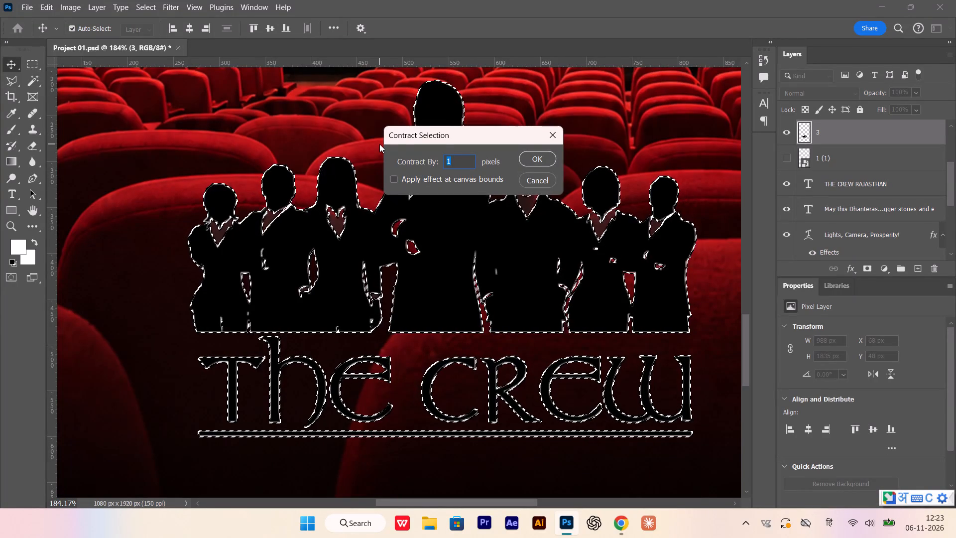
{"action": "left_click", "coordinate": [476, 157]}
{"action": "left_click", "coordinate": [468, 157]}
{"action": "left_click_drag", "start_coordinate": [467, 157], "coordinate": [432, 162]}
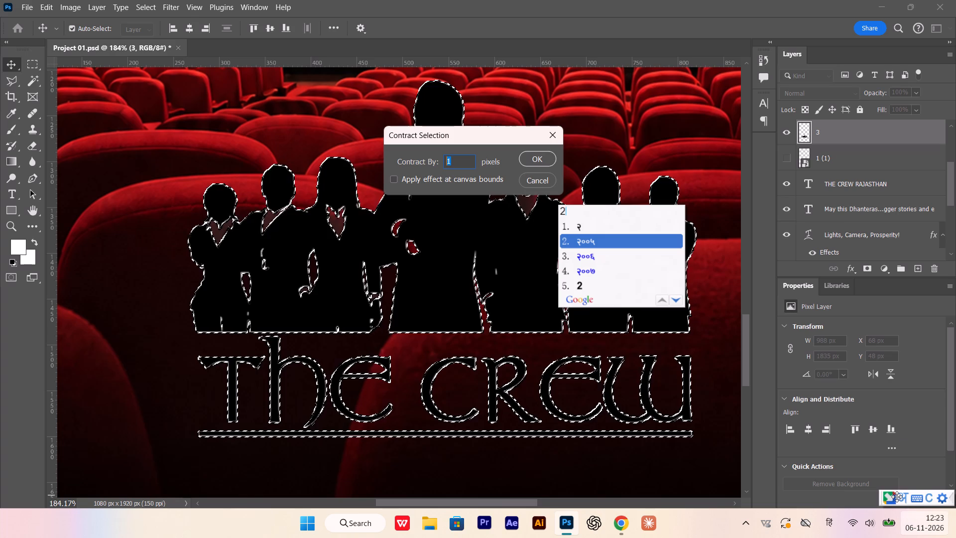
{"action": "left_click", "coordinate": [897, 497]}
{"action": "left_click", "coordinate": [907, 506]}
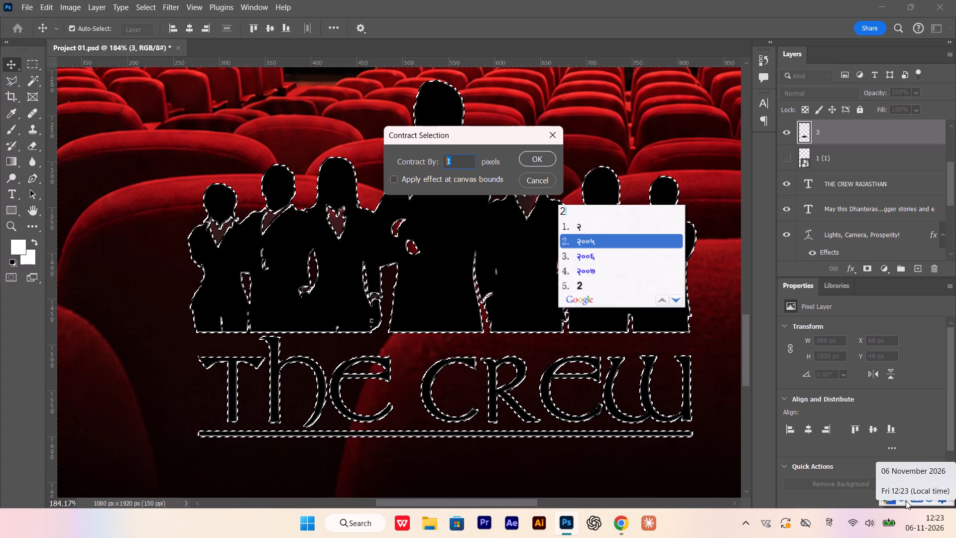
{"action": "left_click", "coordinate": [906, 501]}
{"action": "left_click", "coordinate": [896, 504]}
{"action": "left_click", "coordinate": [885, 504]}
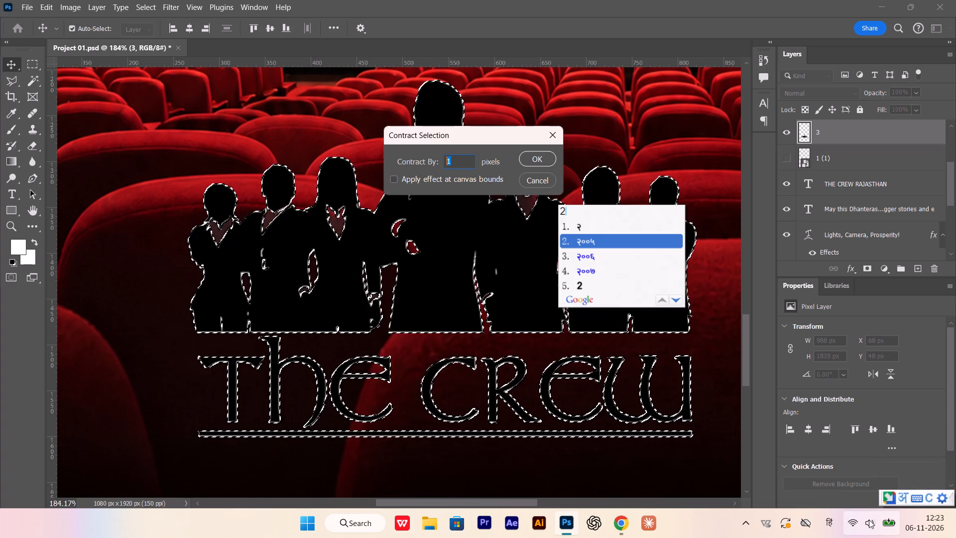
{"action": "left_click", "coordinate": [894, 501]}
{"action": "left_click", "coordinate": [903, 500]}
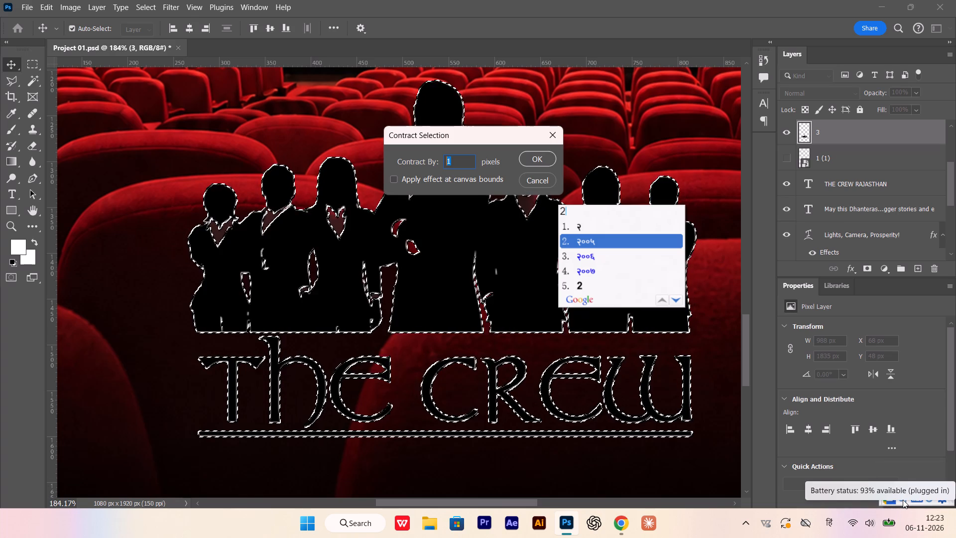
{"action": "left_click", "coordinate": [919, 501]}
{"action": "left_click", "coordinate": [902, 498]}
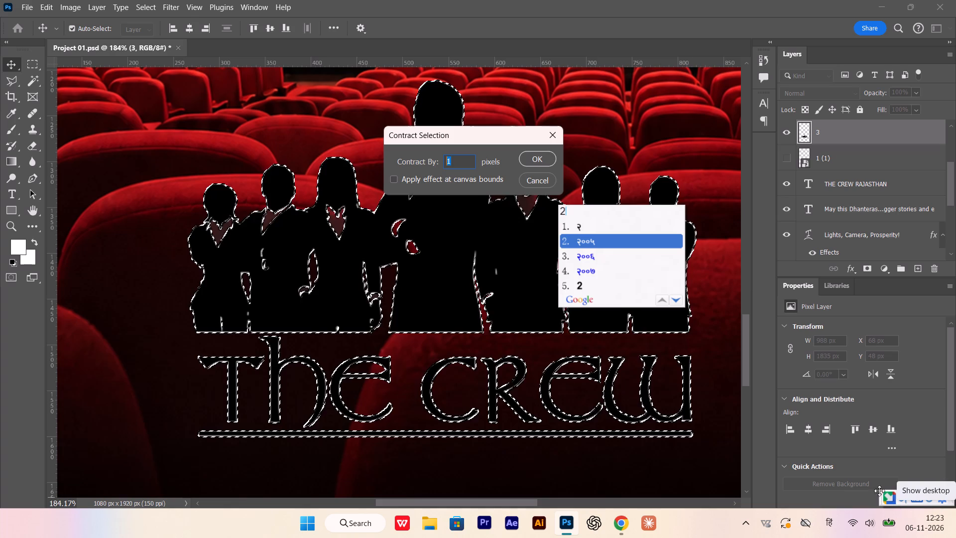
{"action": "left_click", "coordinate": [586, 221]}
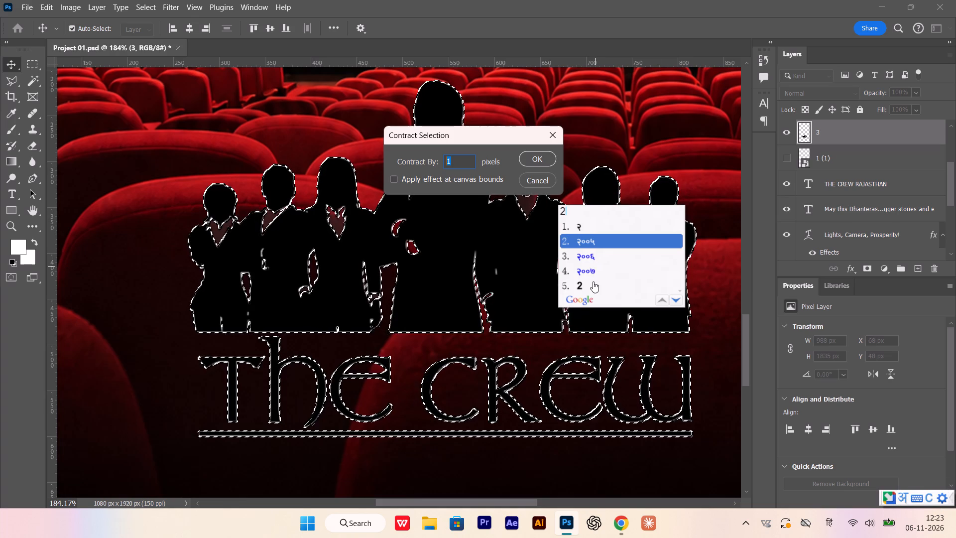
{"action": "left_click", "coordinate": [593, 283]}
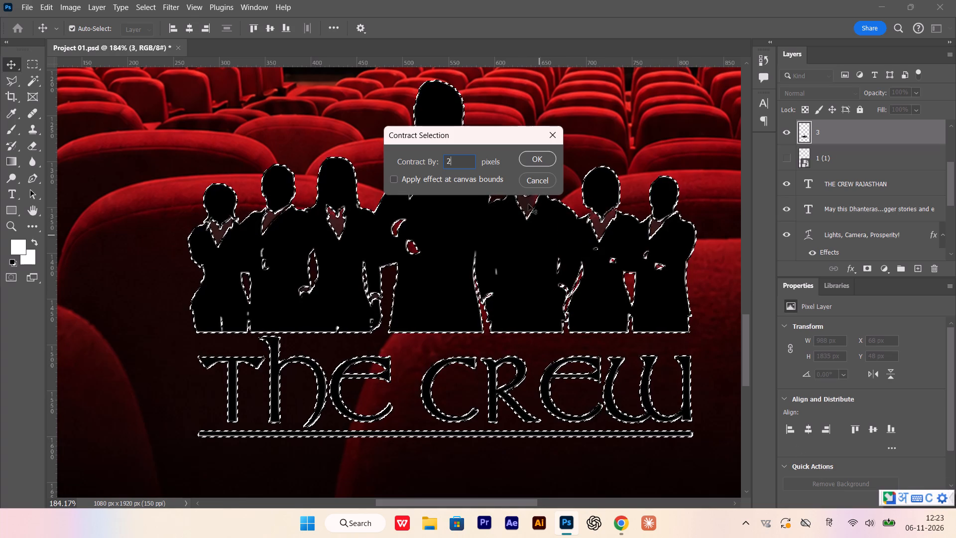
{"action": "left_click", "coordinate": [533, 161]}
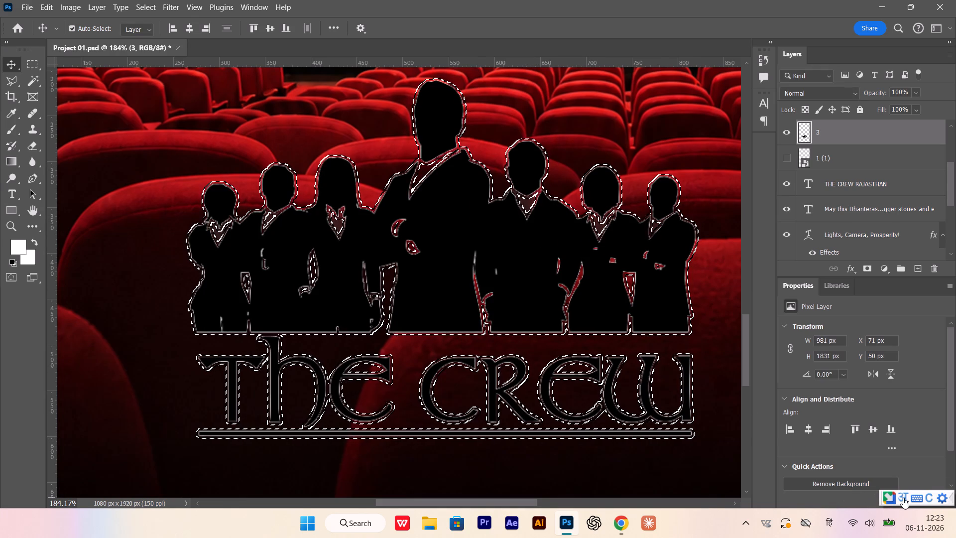
Switch the text input tool from Hindi to English.
{"action": "left_click", "coordinate": [903, 498]}
{"action": "left_click", "coordinate": [784, 410]}
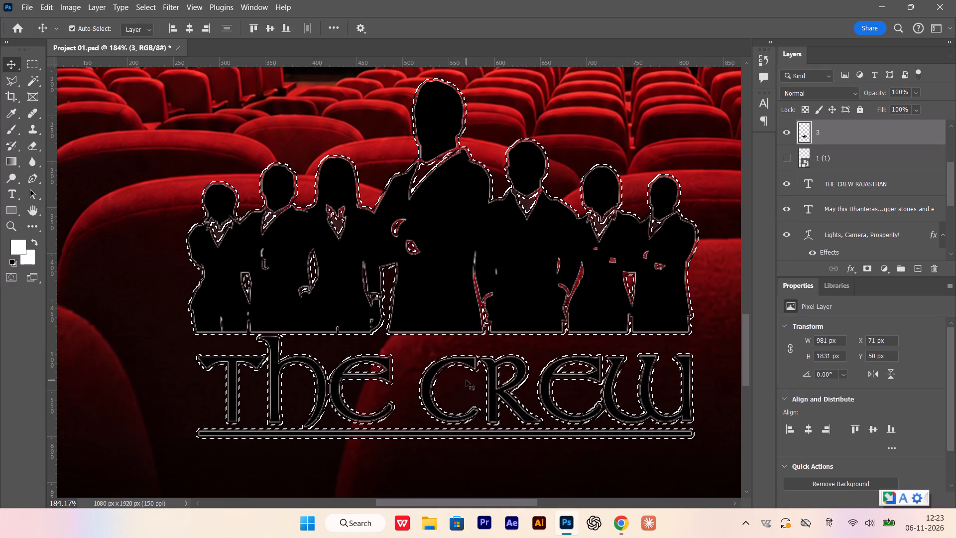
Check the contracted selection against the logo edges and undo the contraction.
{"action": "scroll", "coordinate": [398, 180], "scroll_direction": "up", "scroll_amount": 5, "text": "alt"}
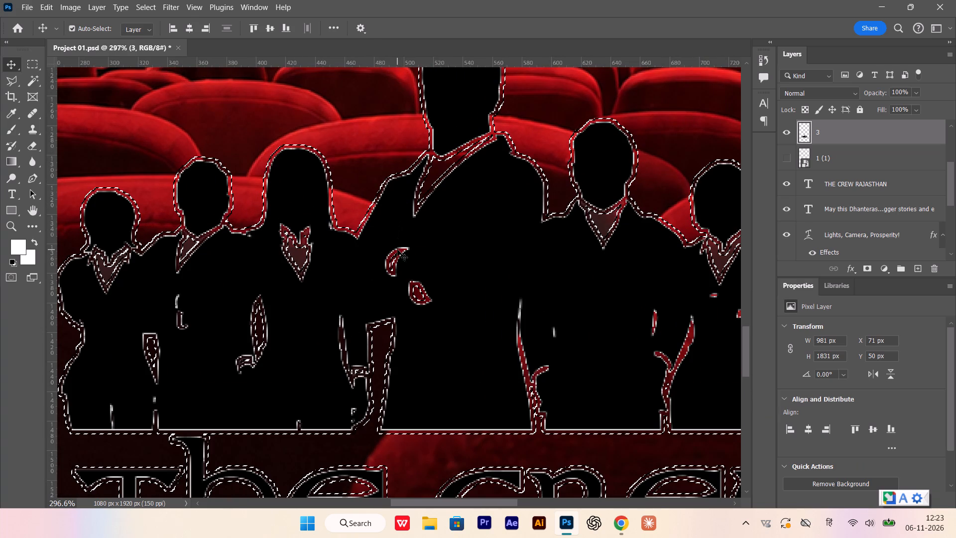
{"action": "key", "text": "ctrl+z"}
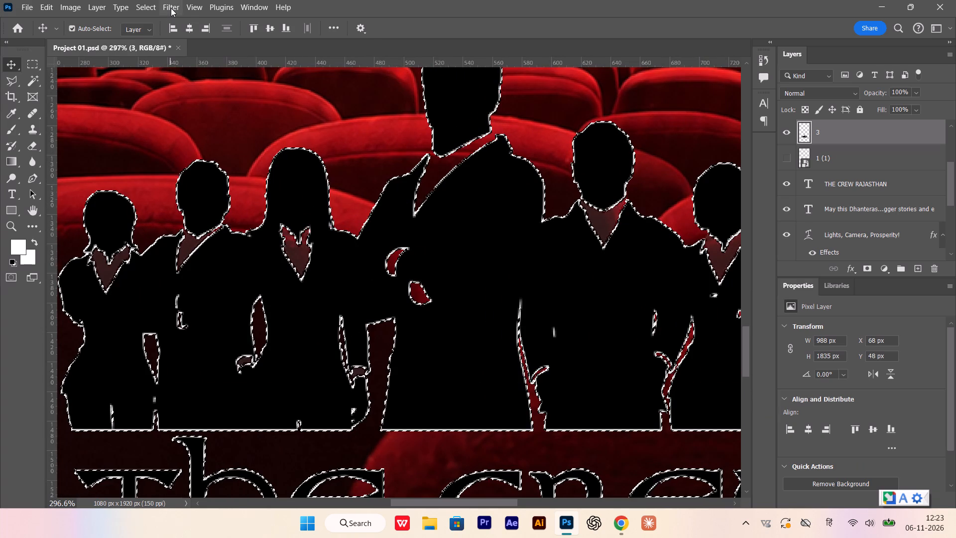
Expand the white-area selection by 2 pixels so it takes in the fringe around the logo.
{"action": "left_click", "coordinate": [154, 7]}
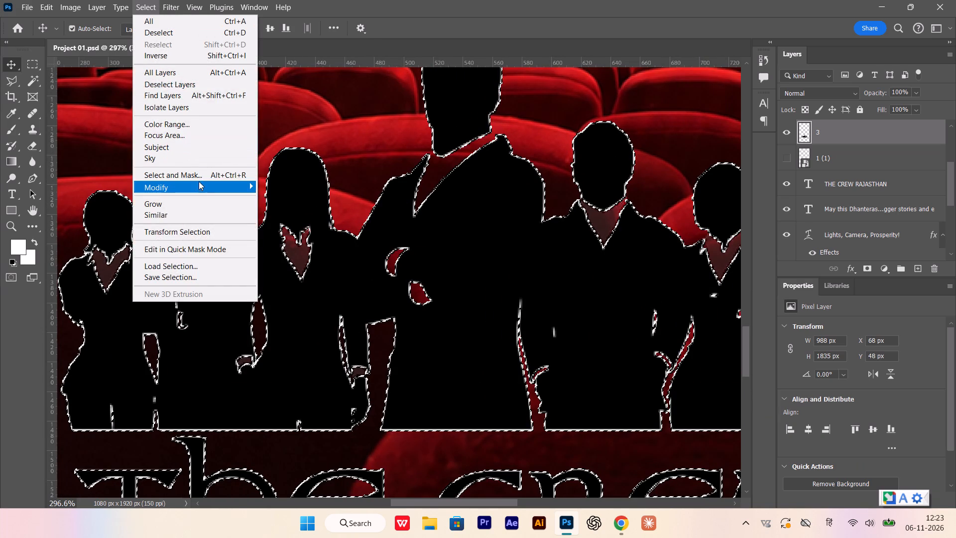
{"action": "left_click", "coordinate": [199, 186]}
{"action": "left_click", "coordinate": [287, 209]}
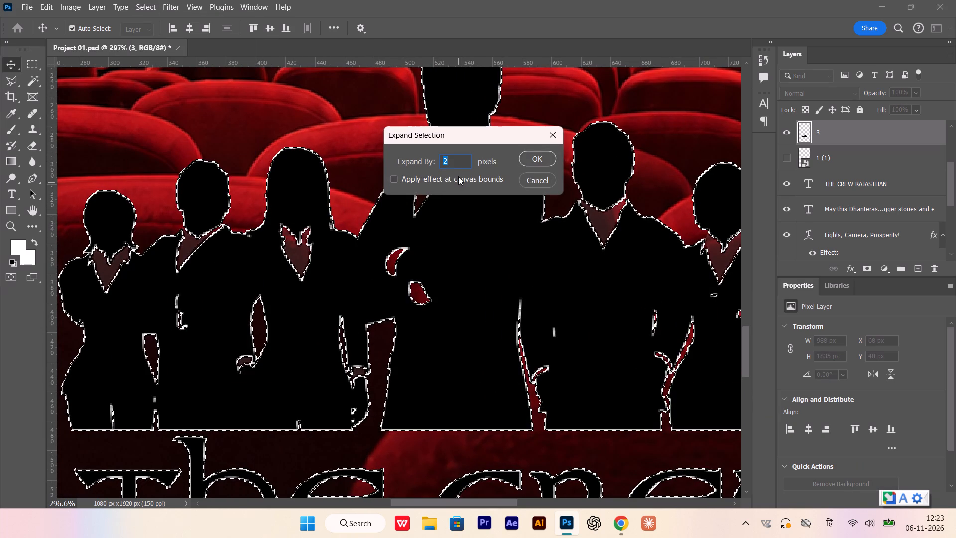
{"action": "left_click", "coordinate": [528, 158]}
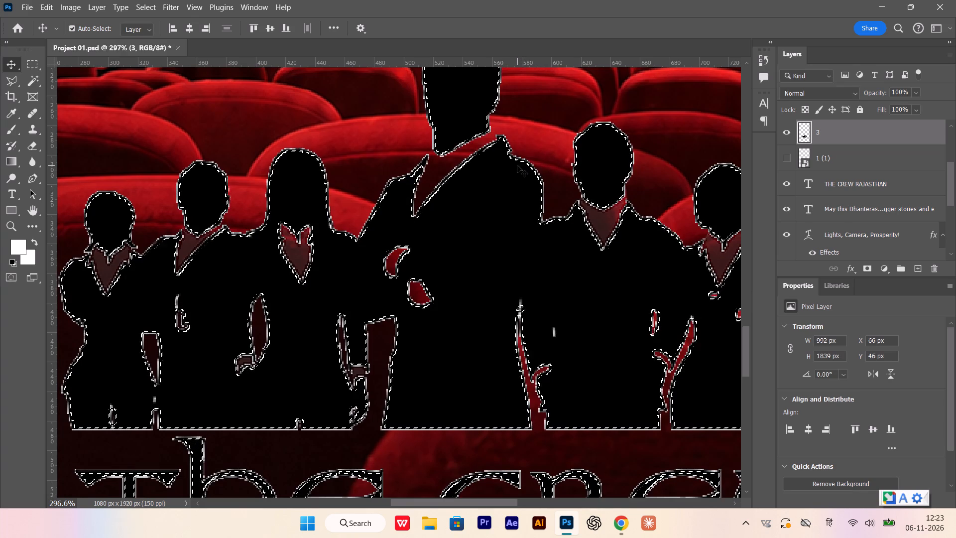
Delete the white fringe around the silhouettes and lettering from layer 3, clear the selection and check the edges.
{"action": "key", "text": "ctrl+j"}
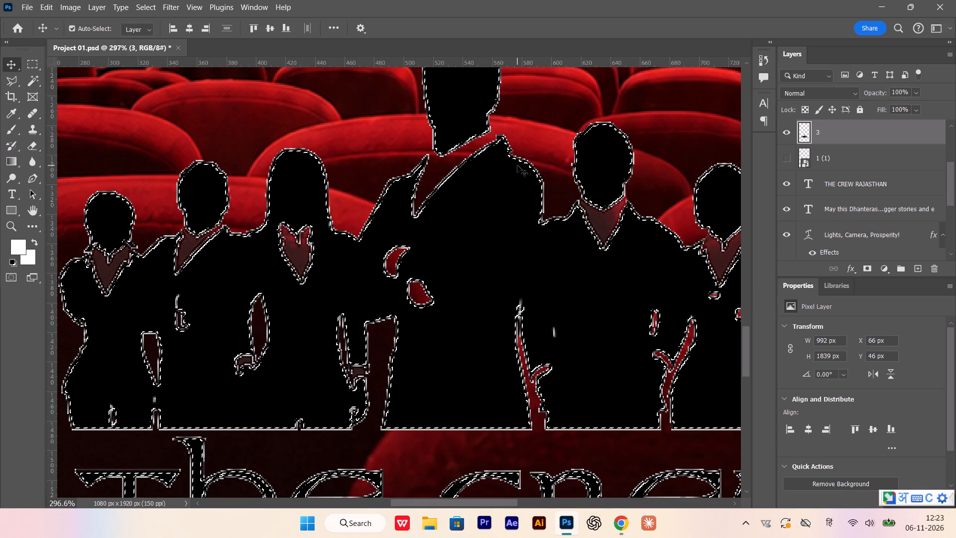
{"action": "scroll", "coordinate": [539, 245], "scroll_direction": "down", "scroll_amount": 7, "text": "alt"}
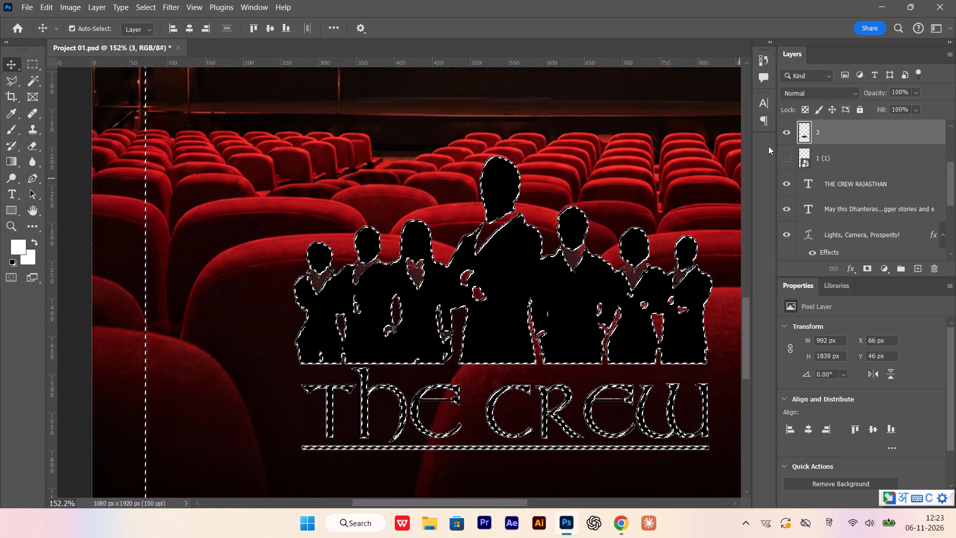
{"action": "left_click", "coordinate": [785, 133]}
{"action": "left_click", "coordinate": [785, 133]}
{"action": "left_click", "coordinate": [785, 133]}
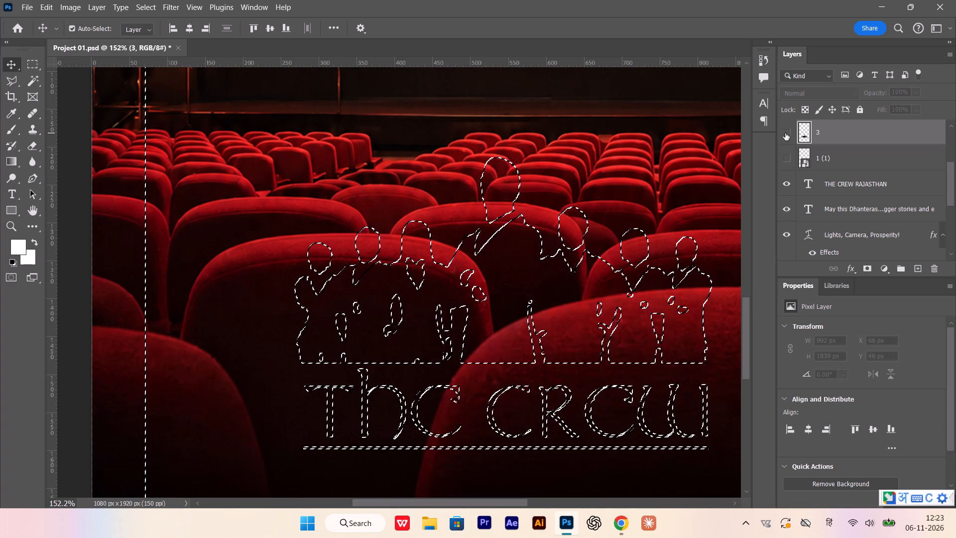
{"action": "left_click", "coordinate": [785, 133]}
{"action": "key", "text": "Delete"}
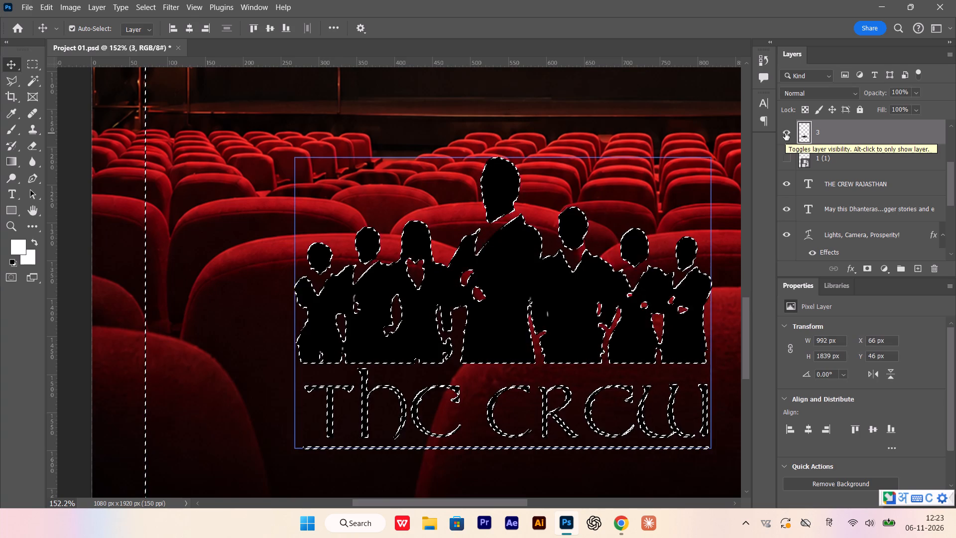
{"action": "key", "text": "ctrl+d"}
{"action": "scroll", "coordinate": [495, 296], "scroll_direction": "down", "scroll_amount": 3, "text": "alt"}
{"action": "scroll", "coordinate": [384, 318], "scroll_direction": "up", "scroll_amount": 3, "text": "alt"}
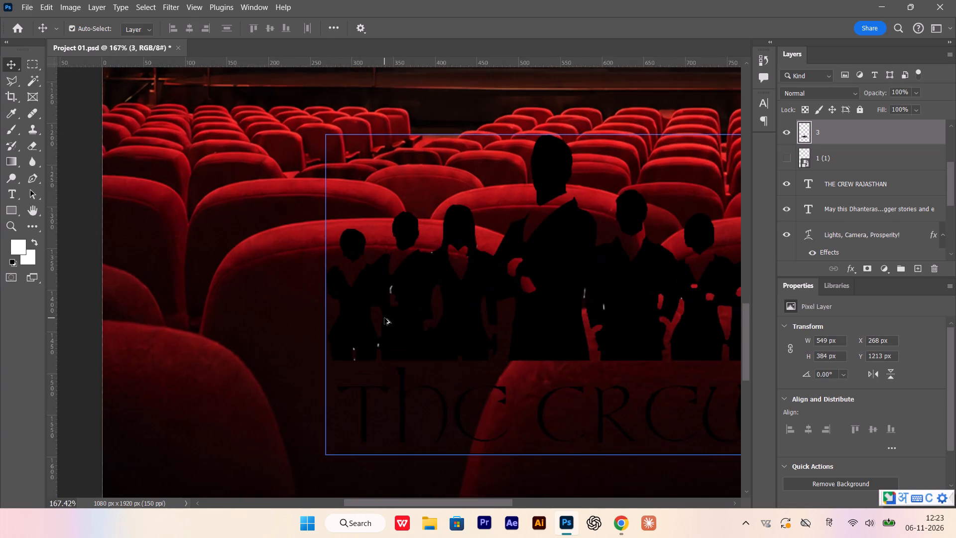
{"action": "scroll", "coordinate": [384, 318], "scroll_direction": "up", "scroll_amount": 5, "text": "alt"}
{"action": "scroll", "coordinate": [300, 291], "scroll_direction": "down", "scroll_amount": 4, "text": "alt"}
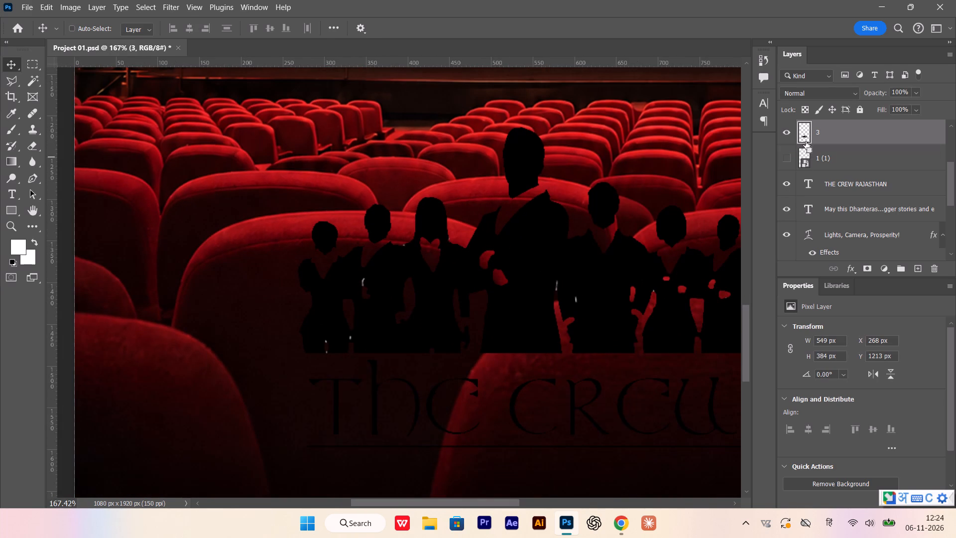
Lock all attributes of logo layer 3.
{"action": "left_click", "coordinate": [805, 134], "text": "ctrl"}
{"action": "key", "text": "ctrl+d"}
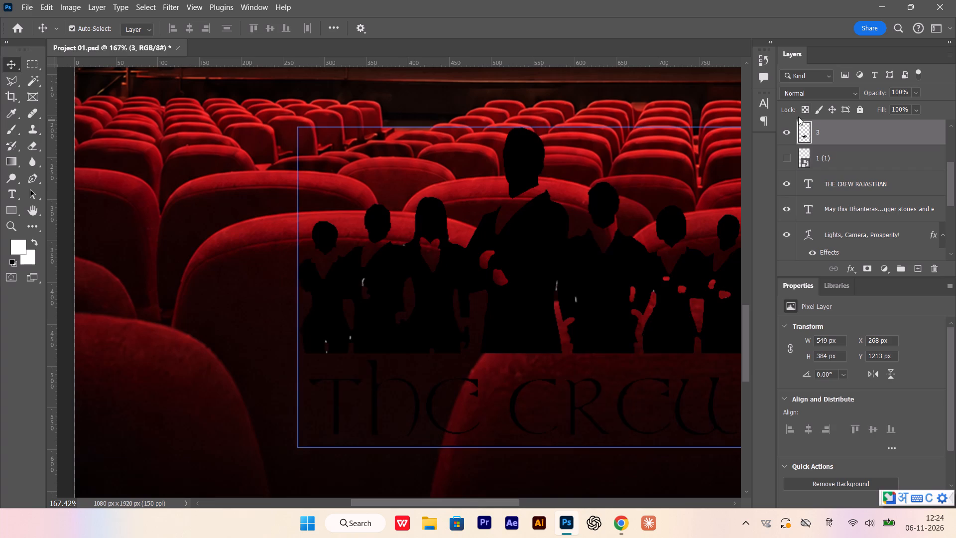
{"action": "left_click", "coordinate": [857, 109]}
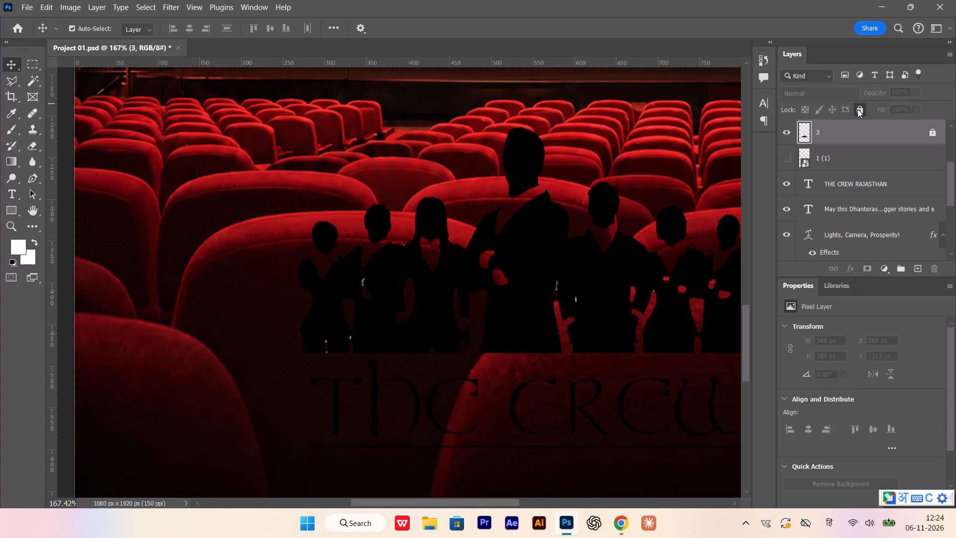
Switch the keyboard input language from Hindi to English.
{"action": "key", "text": "d"}
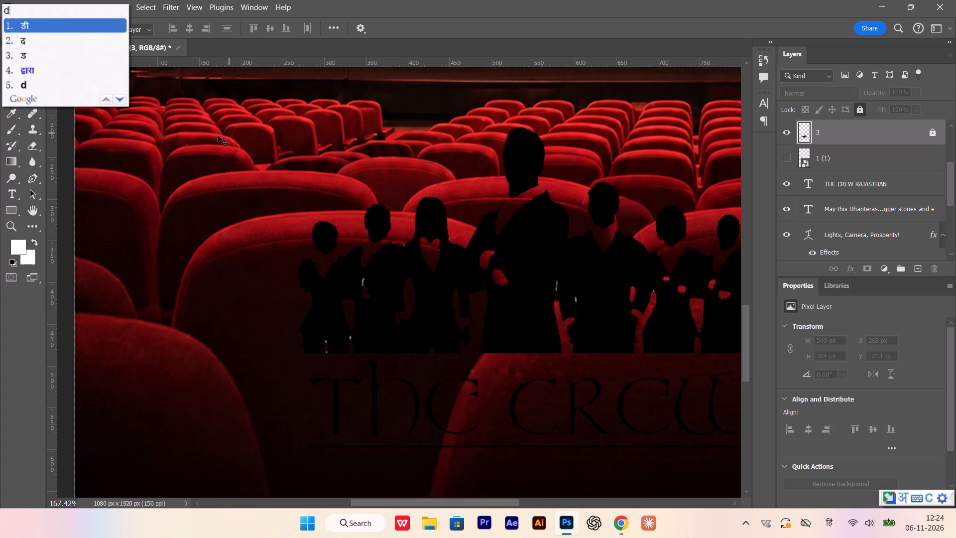
{"action": "left_click", "coordinate": [907, 498]}
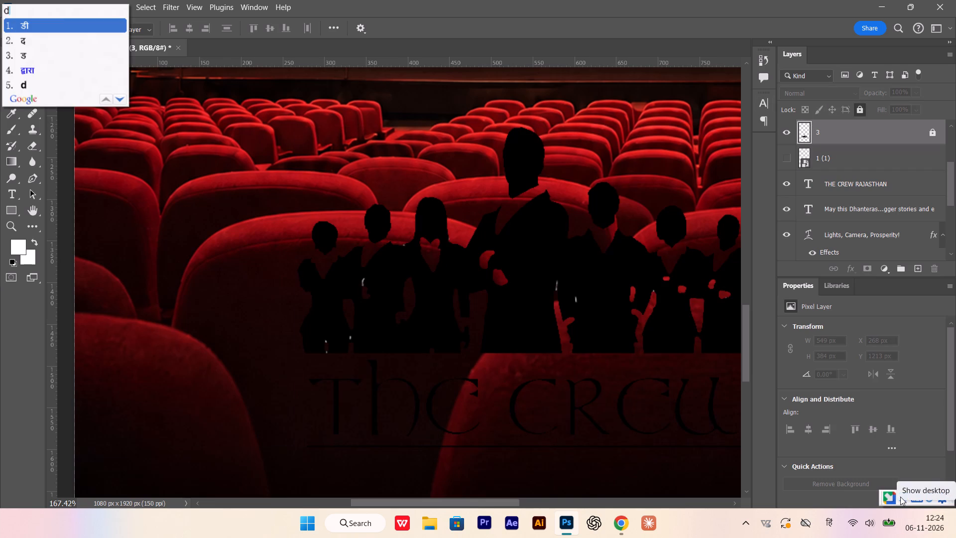
{"action": "left_click", "coordinate": [32, 26]}
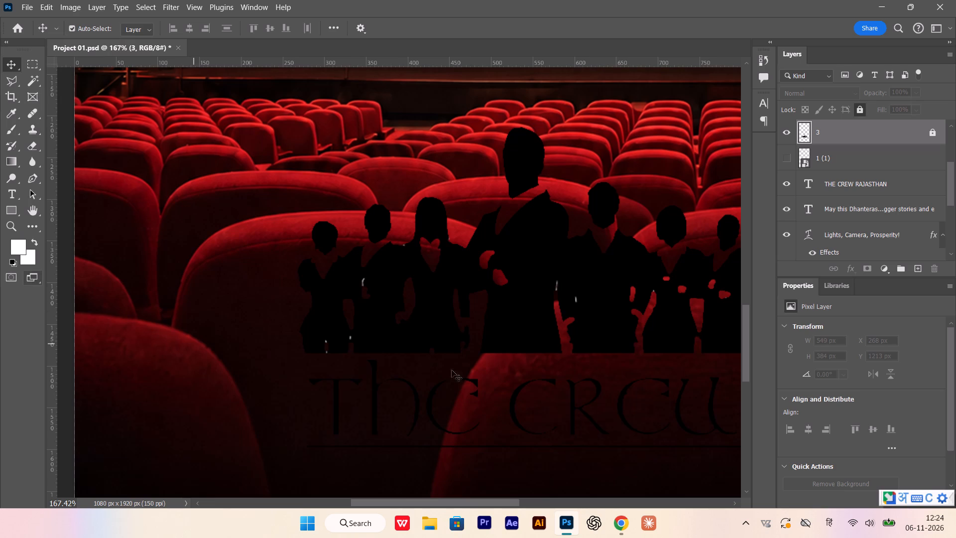
{"action": "left_click", "coordinate": [900, 497]}
{"action": "left_click", "coordinate": [758, 406]}
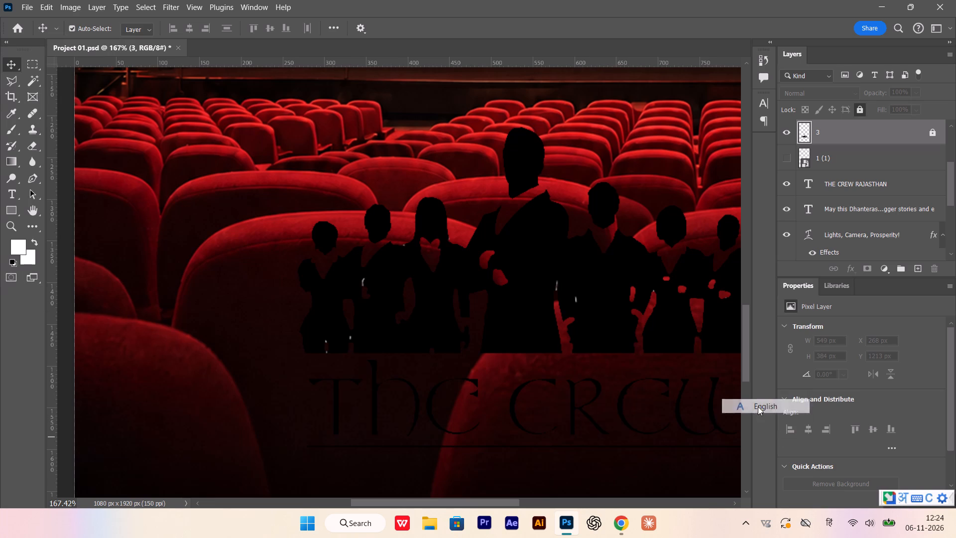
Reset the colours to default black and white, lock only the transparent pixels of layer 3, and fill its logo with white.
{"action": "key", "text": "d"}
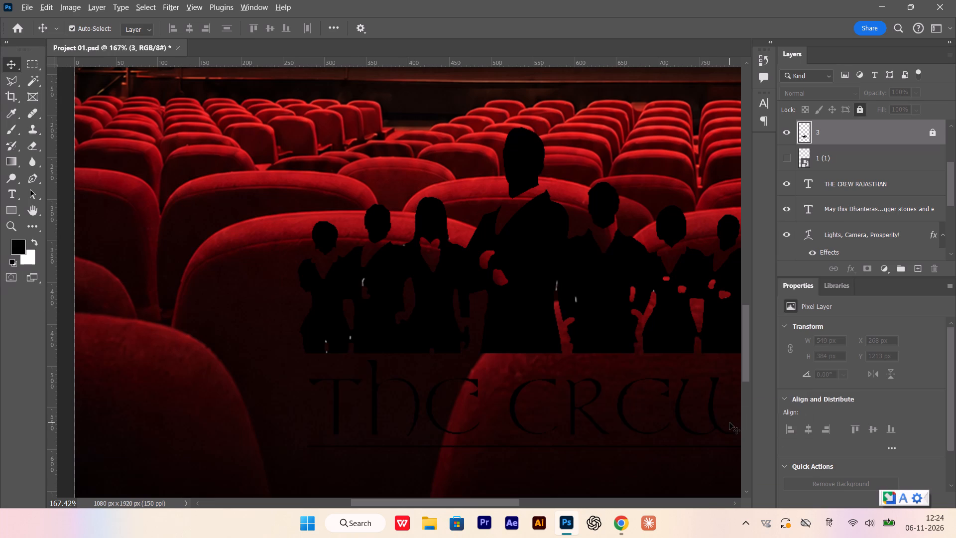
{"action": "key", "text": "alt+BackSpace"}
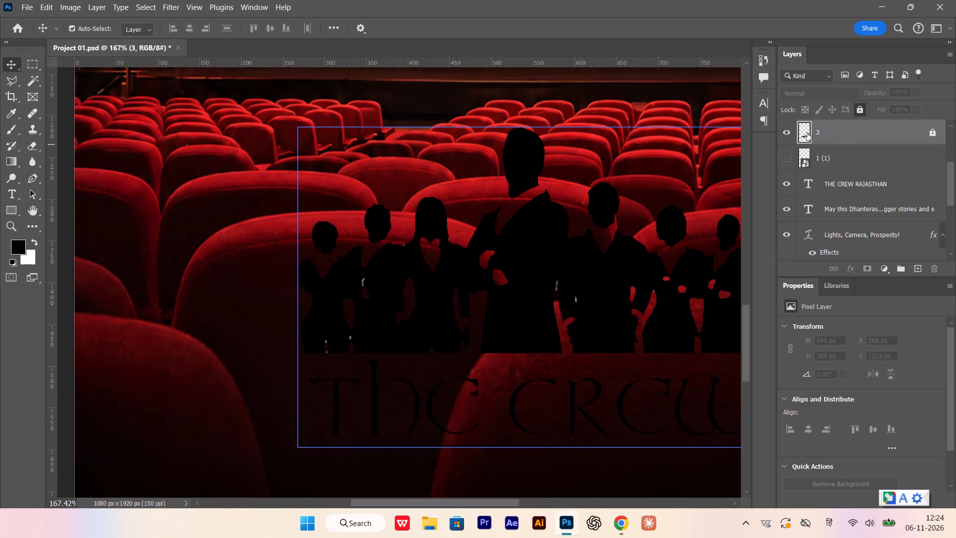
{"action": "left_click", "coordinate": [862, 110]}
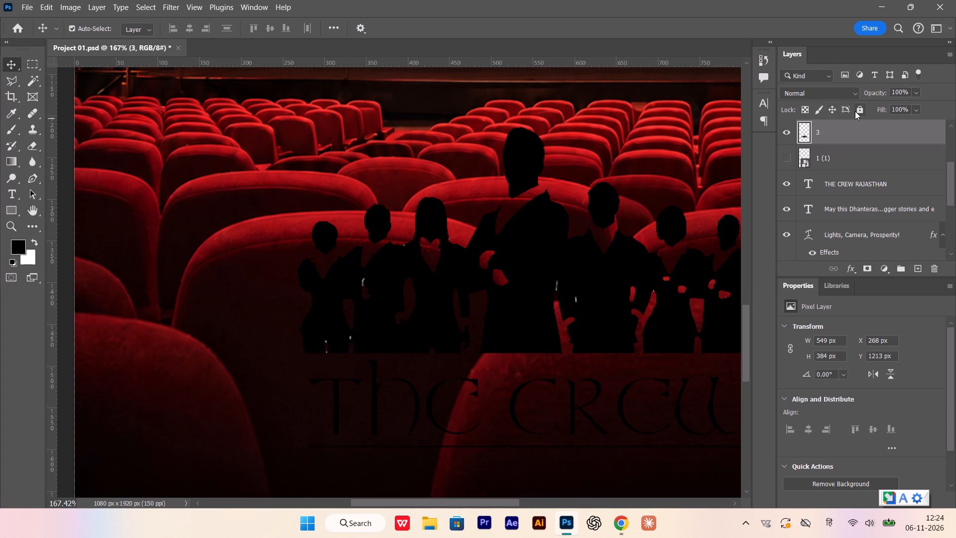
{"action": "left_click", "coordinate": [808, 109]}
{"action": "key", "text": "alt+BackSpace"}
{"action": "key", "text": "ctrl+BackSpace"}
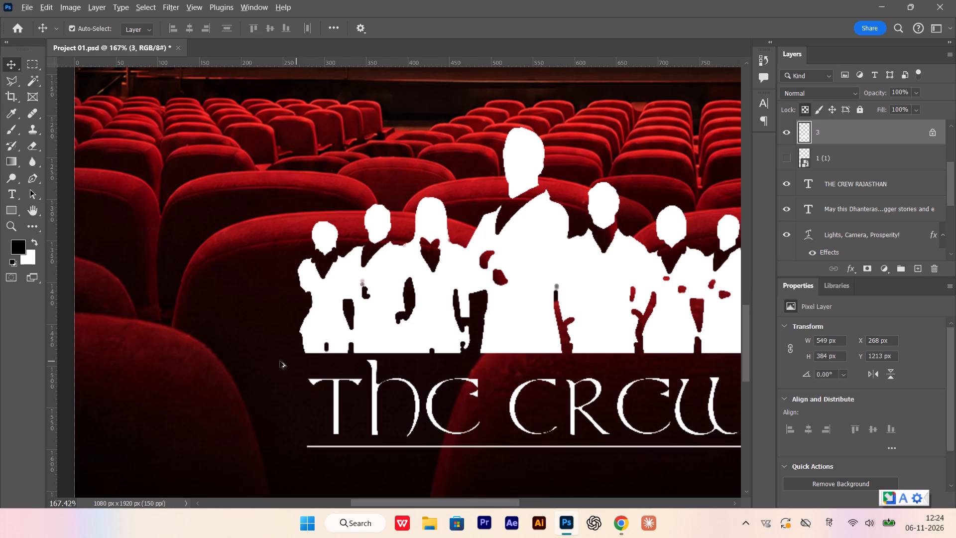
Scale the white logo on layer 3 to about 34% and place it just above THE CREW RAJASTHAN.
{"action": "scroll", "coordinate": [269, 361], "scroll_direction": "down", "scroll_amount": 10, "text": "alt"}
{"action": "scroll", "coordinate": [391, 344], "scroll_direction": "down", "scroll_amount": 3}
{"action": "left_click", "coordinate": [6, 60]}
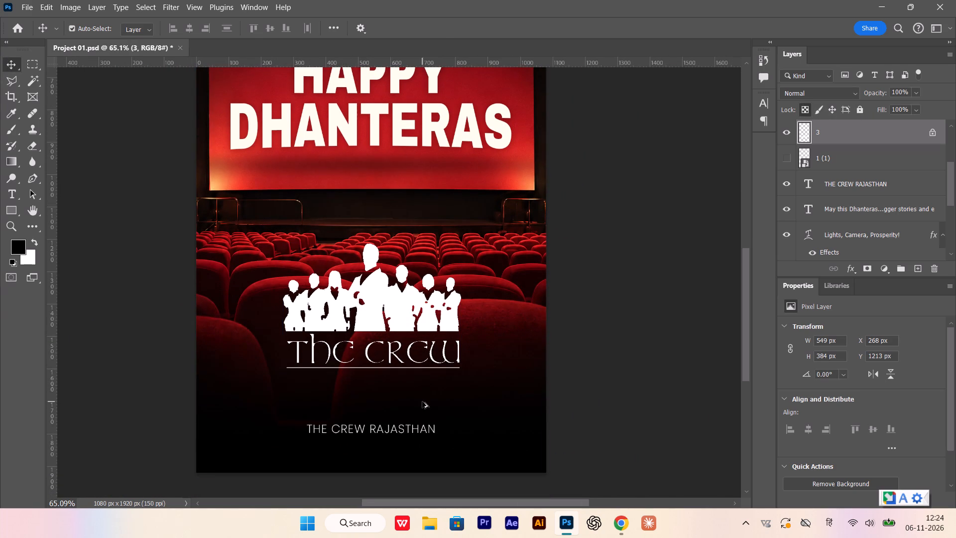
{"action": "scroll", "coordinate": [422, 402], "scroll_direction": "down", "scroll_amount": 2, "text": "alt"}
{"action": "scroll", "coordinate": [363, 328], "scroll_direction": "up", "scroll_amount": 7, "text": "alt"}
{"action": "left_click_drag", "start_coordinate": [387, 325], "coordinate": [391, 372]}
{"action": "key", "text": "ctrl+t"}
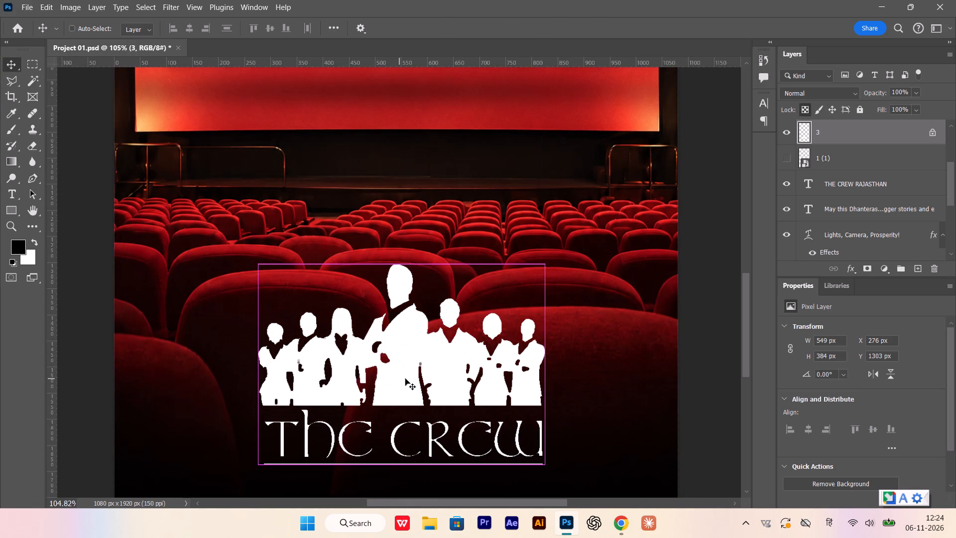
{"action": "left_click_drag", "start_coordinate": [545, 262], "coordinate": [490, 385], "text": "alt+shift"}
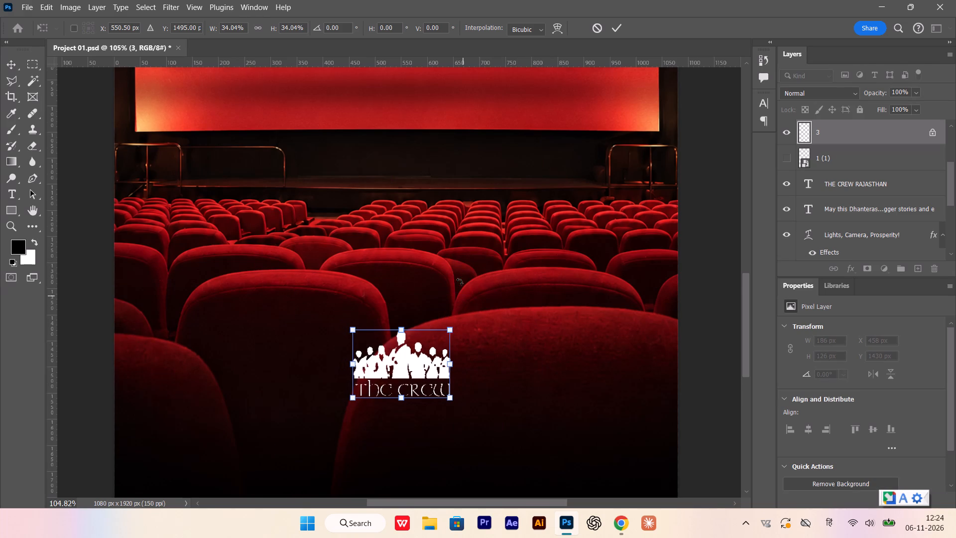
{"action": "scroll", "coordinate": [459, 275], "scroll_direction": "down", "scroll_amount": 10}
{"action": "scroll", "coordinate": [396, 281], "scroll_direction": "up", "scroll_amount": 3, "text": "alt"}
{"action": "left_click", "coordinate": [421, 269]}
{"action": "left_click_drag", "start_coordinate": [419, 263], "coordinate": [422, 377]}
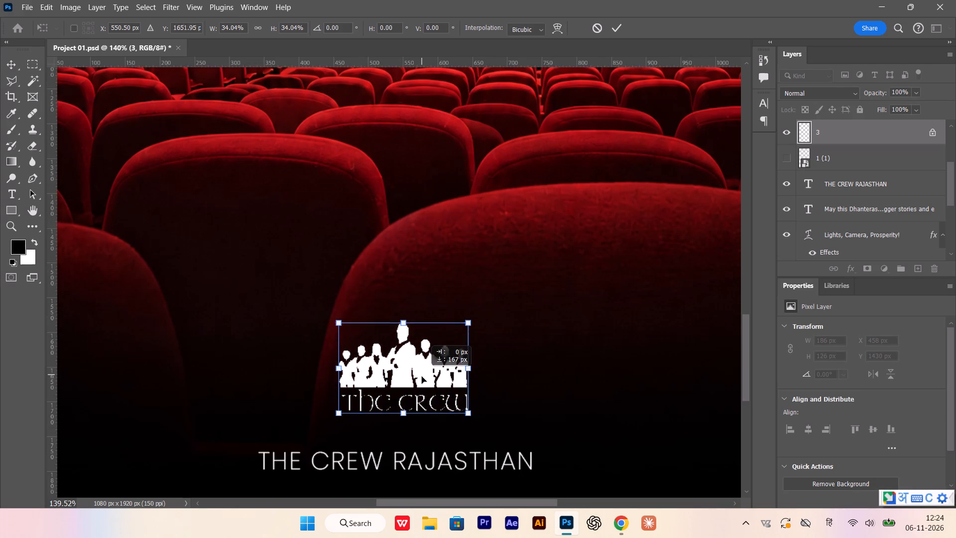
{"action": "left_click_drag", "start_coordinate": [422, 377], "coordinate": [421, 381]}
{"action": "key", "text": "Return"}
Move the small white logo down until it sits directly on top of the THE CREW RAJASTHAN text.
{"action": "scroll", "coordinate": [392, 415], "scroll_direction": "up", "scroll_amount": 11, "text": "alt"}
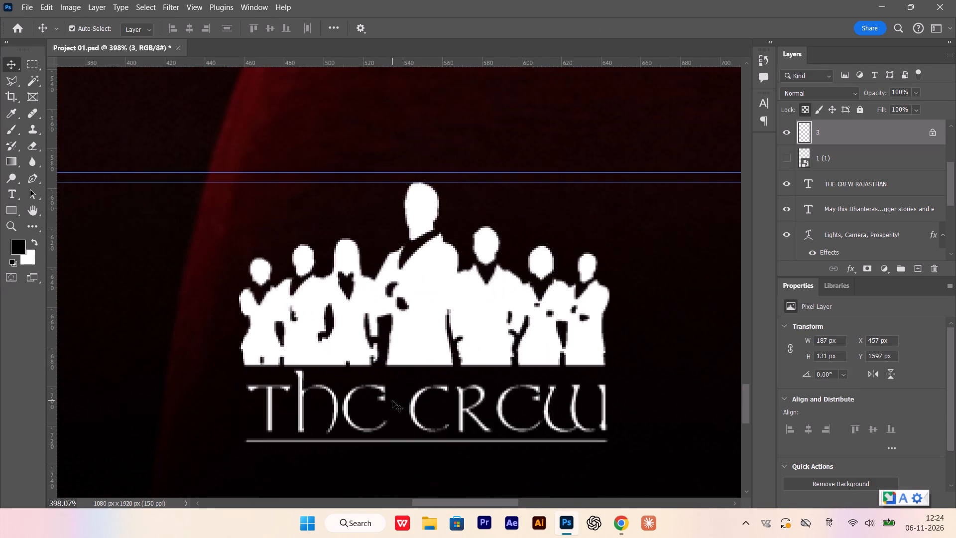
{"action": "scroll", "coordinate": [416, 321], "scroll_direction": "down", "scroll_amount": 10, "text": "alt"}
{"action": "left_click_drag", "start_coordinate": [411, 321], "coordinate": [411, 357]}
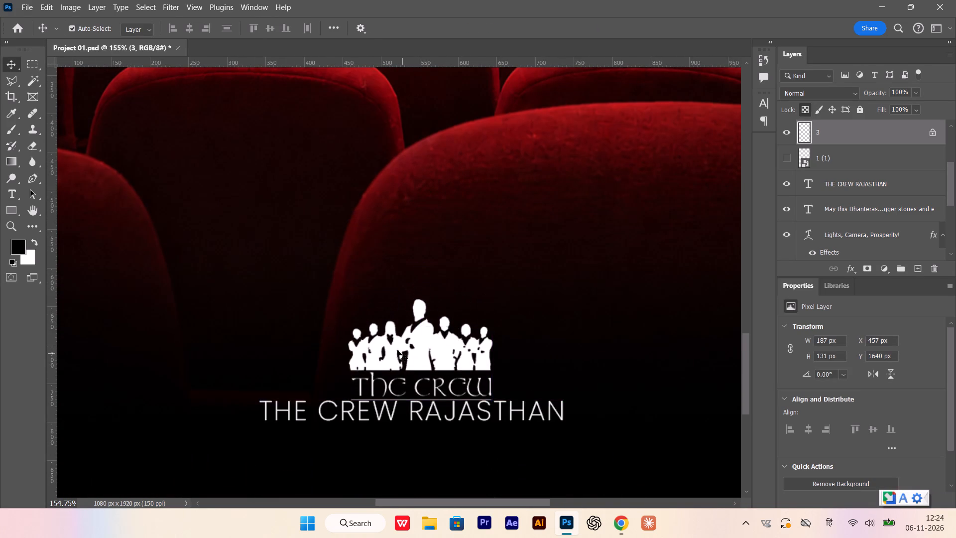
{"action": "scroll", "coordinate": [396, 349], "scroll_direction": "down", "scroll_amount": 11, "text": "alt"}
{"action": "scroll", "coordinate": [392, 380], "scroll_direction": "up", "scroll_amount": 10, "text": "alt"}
Delete the cut-out logo layer 3.
{"action": "left_click", "coordinate": [412, 346]}
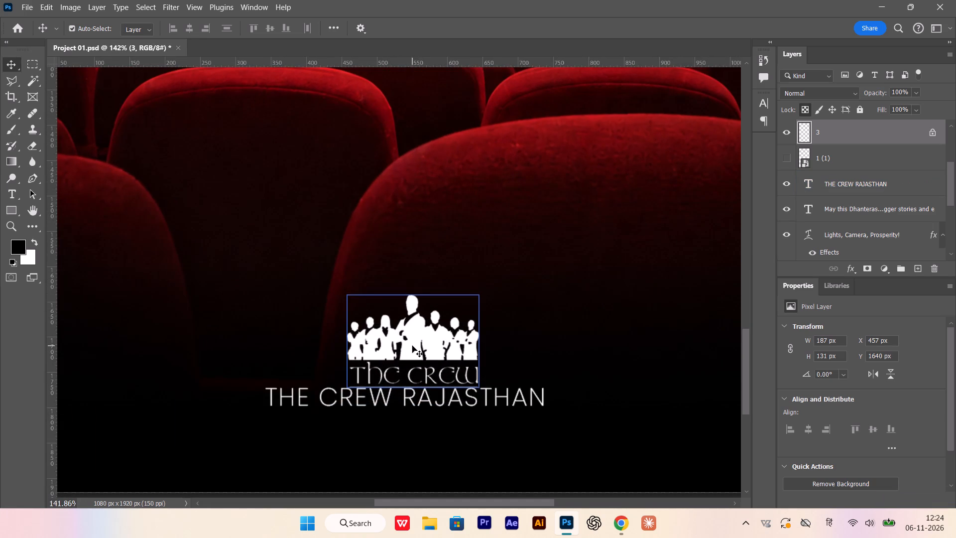
{"action": "key", "text": "BackSpace"}
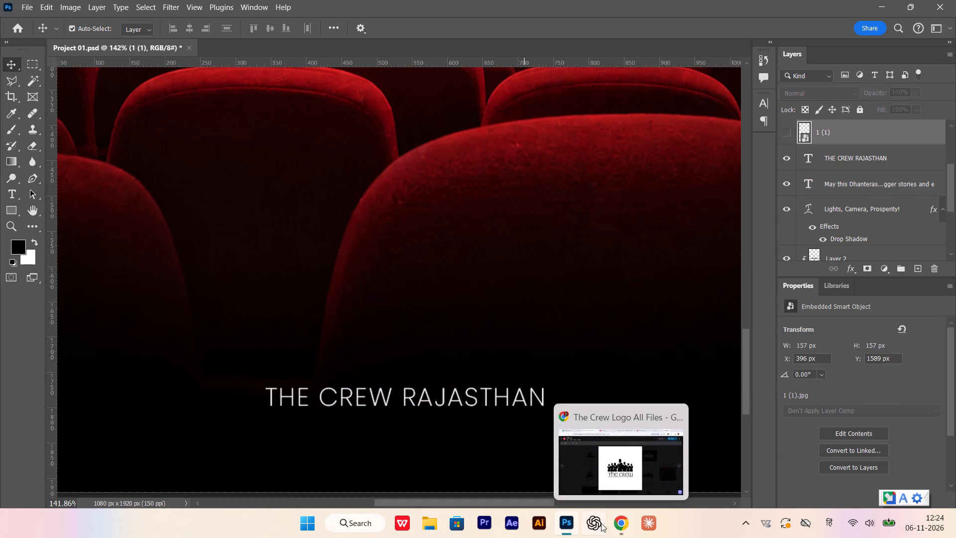
Switch to Chrome and download 4.jpg, the white-on-black THE CREW logo, from the open Drive folder.
{"action": "left_click", "coordinate": [616, 475]}
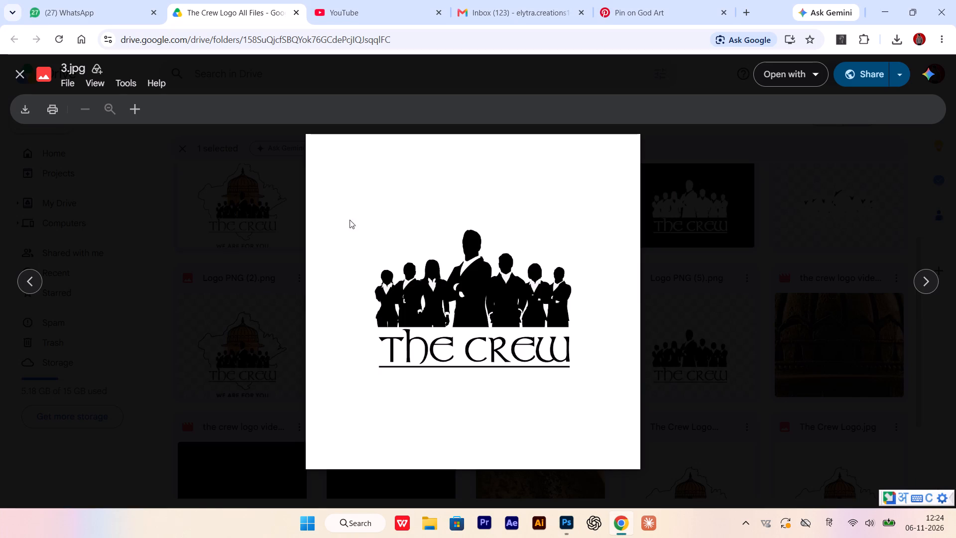
{"action": "left_click", "coordinate": [923, 278]}
{"action": "left_click", "coordinate": [923, 278]}
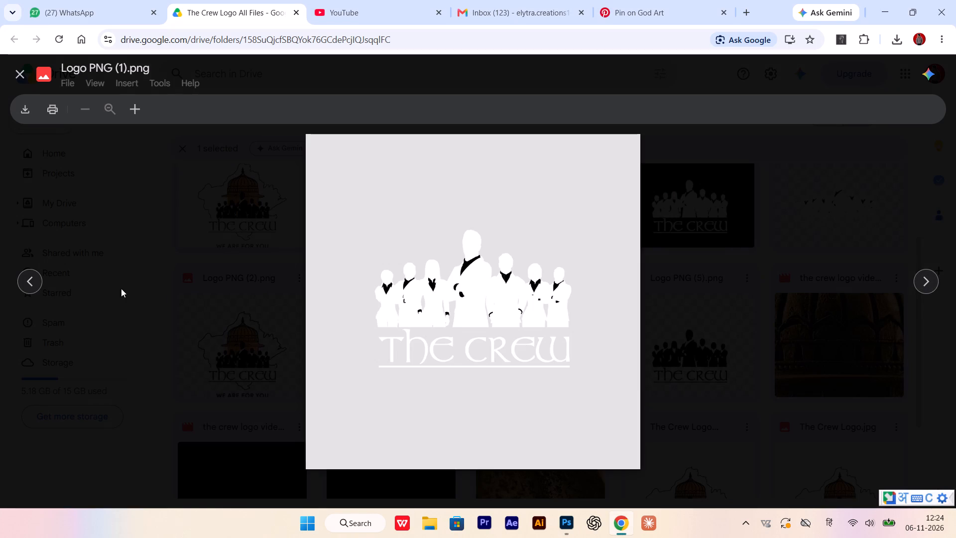
{"action": "left_click", "coordinate": [40, 278]}
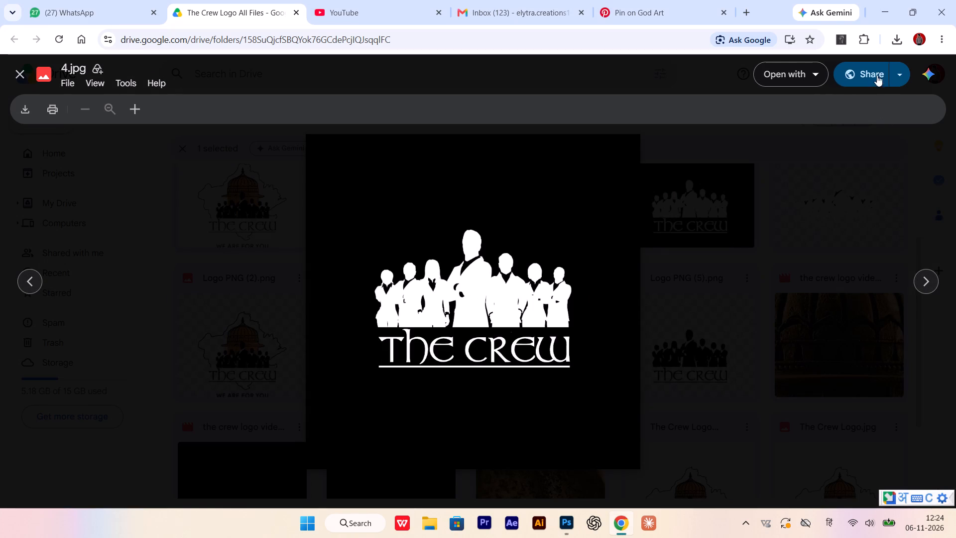
{"action": "left_click", "coordinate": [897, 40]}
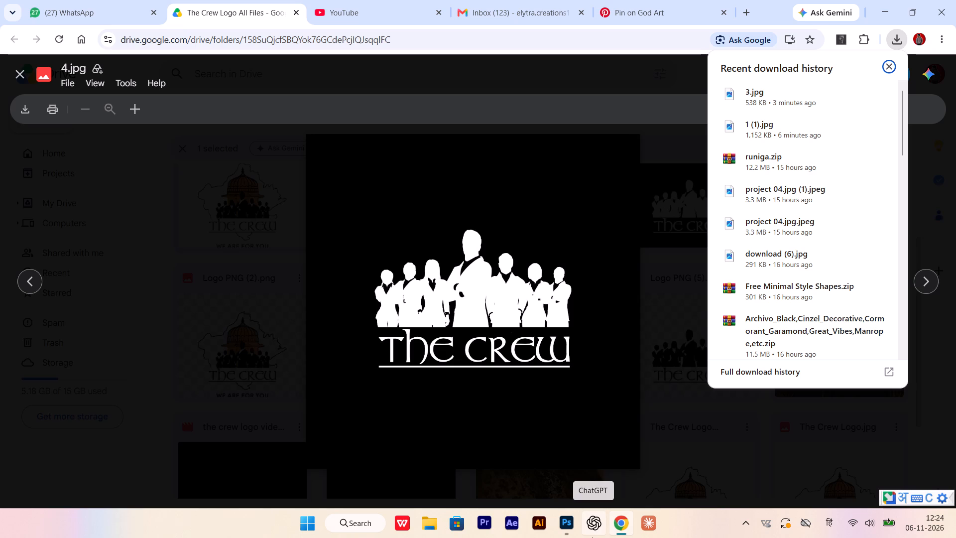
{"action": "left_click", "coordinate": [543, 360]}
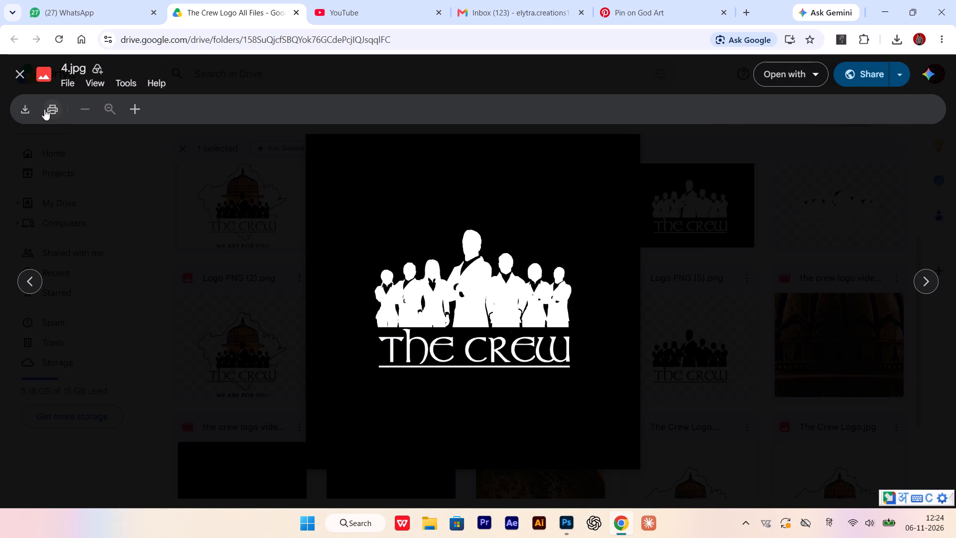
{"action": "left_click", "coordinate": [31, 107]}
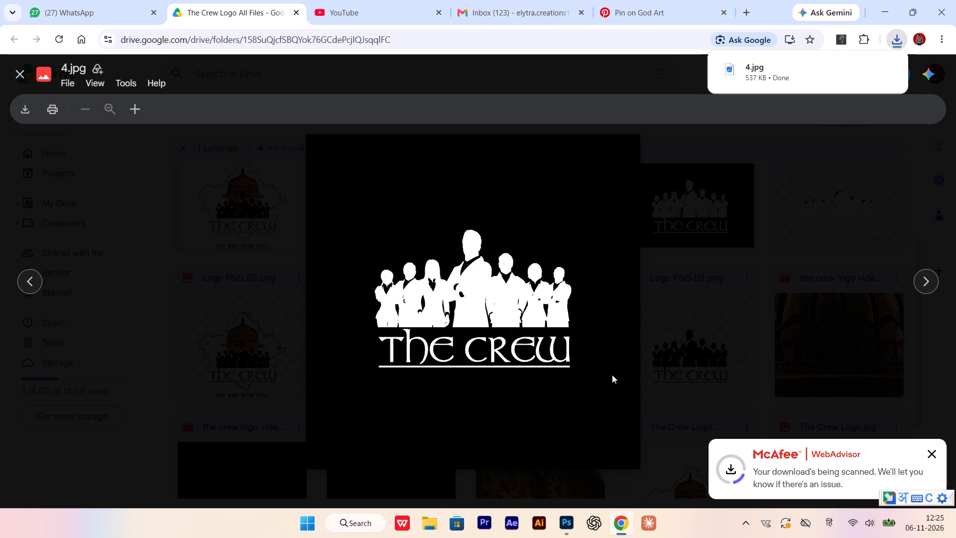
Return to Photoshop and place the image 4 from Downloads as an embedded object in the poster.
{"action": "left_click", "coordinate": [570, 532]}
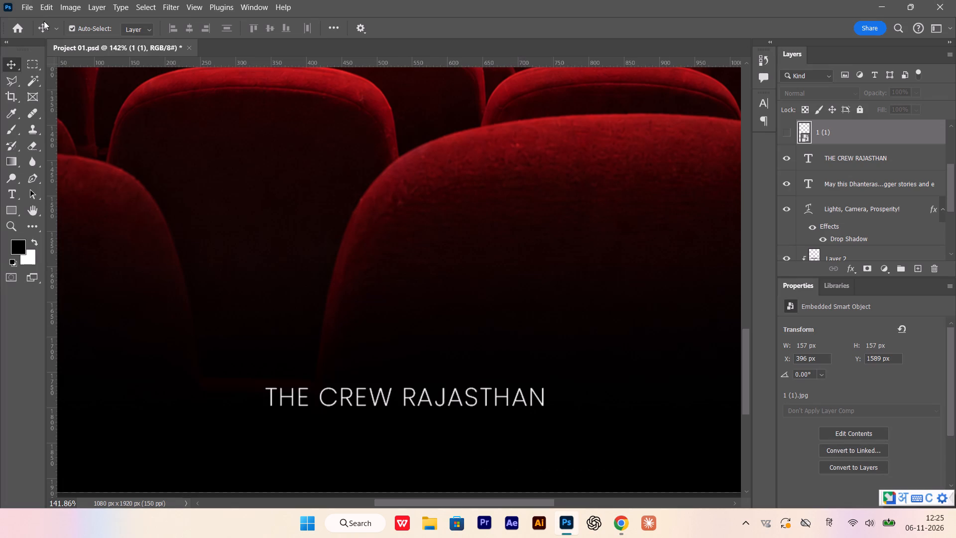
{"action": "left_click", "coordinate": [28, 7]}
{"action": "left_click", "coordinate": [90, 271]}
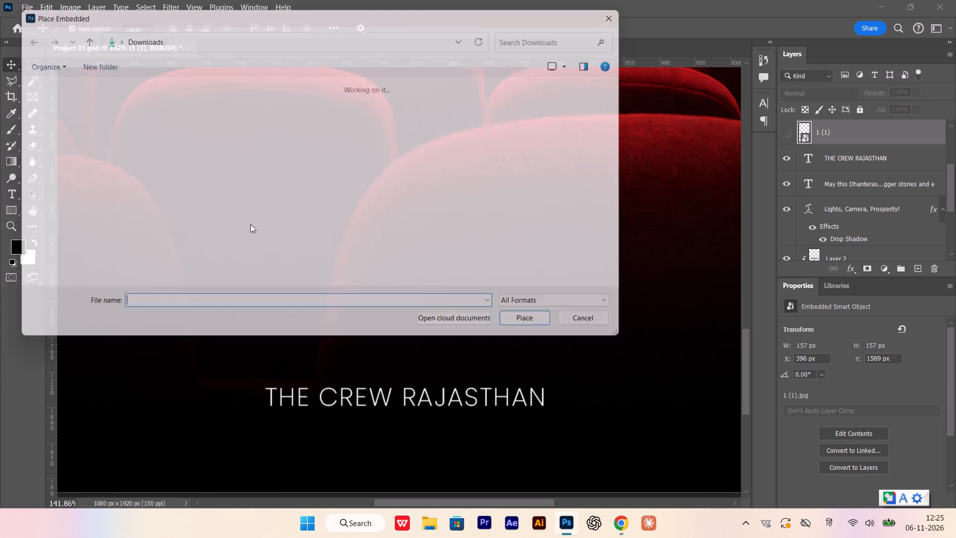
{"action": "left_click", "coordinate": [477, 174]}
{"action": "left_click", "coordinate": [528, 328]}
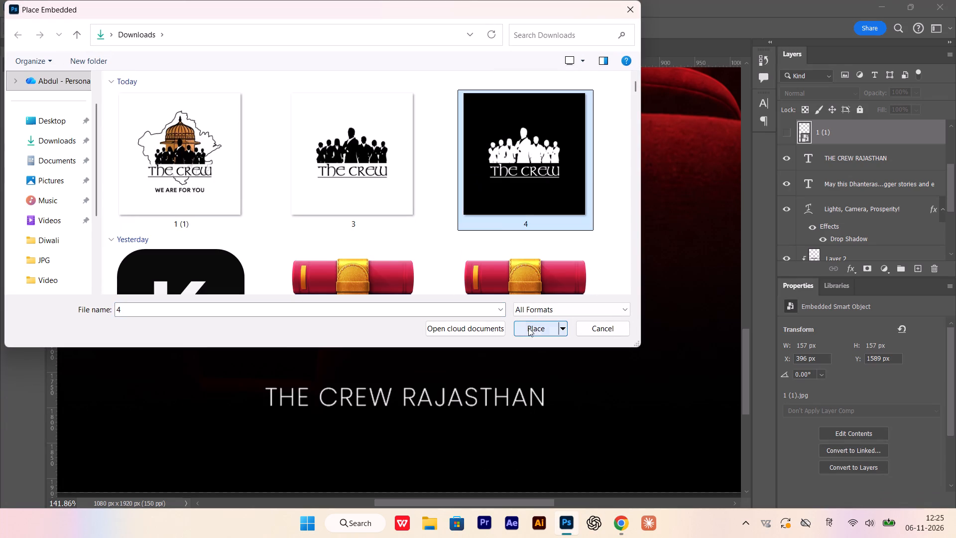
Scale the placed 4.jpg logo to about 29% and move it up over the seats in the poster's lower half.
{"action": "scroll", "coordinate": [469, 307], "scroll_direction": "down", "scroll_amount": 3, "text": "alt"}
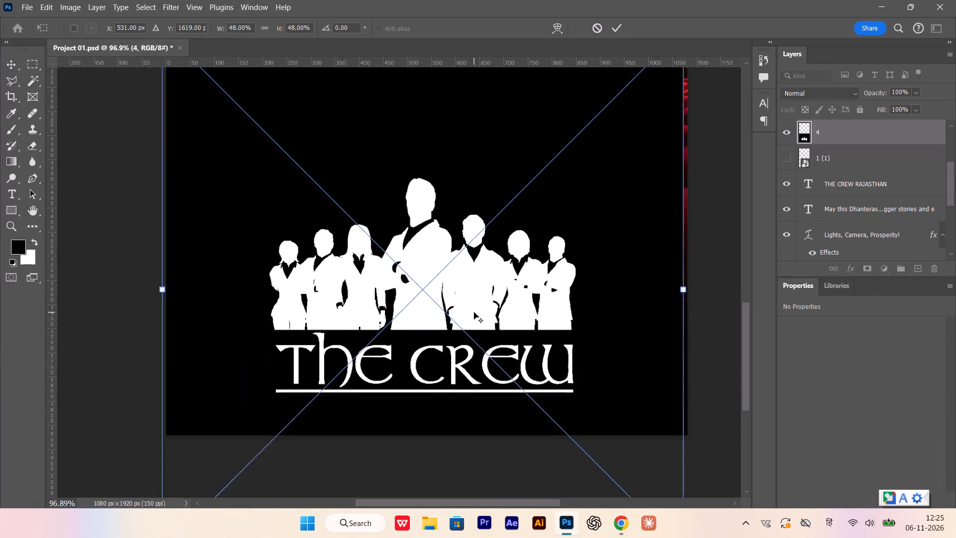
{"action": "scroll", "coordinate": [474, 312], "scroll_direction": "down", "scroll_amount": 6, "text": "alt"}
{"action": "left_click", "coordinate": [610, 305]}
{"action": "left_click_drag", "start_coordinate": [610, 305], "coordinate": [584, 305], "text": "shift"}
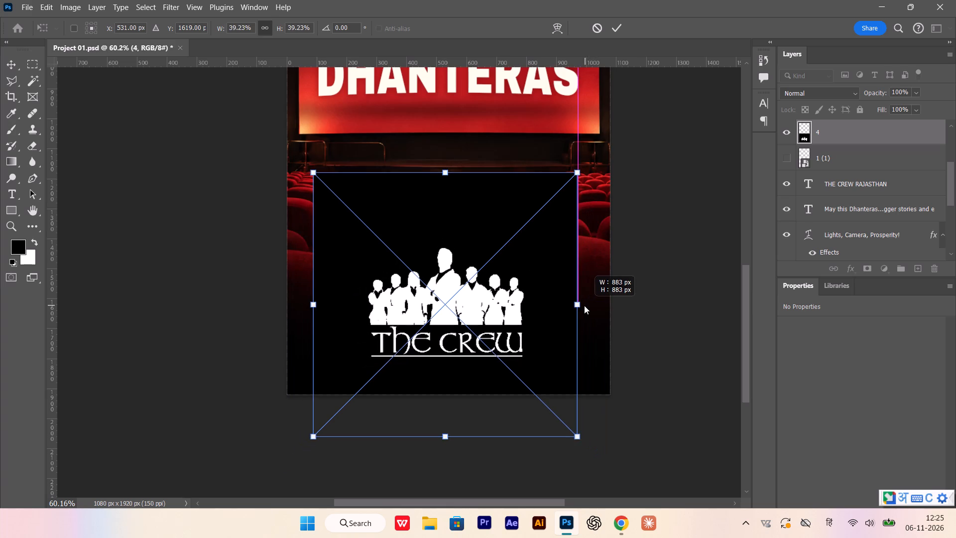
{"action": "left_click_drag", "start_coordinate": [584, 305], "coordinate": [546, 316], "text": "shift"}
{"action": "left_click_drag", "start_coordinate": [442, 308], "coordinate": [444, 266]}
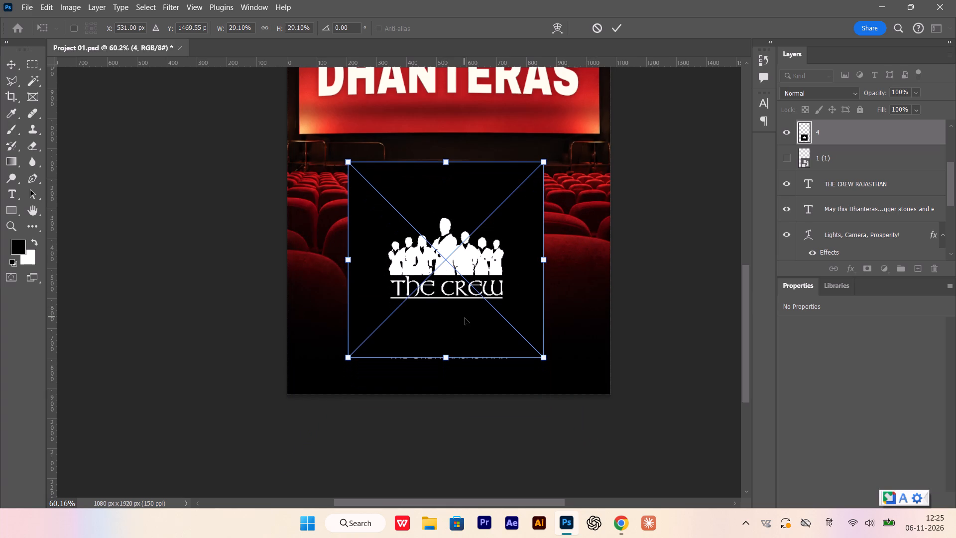
{"action": "key", "text": "Return"}
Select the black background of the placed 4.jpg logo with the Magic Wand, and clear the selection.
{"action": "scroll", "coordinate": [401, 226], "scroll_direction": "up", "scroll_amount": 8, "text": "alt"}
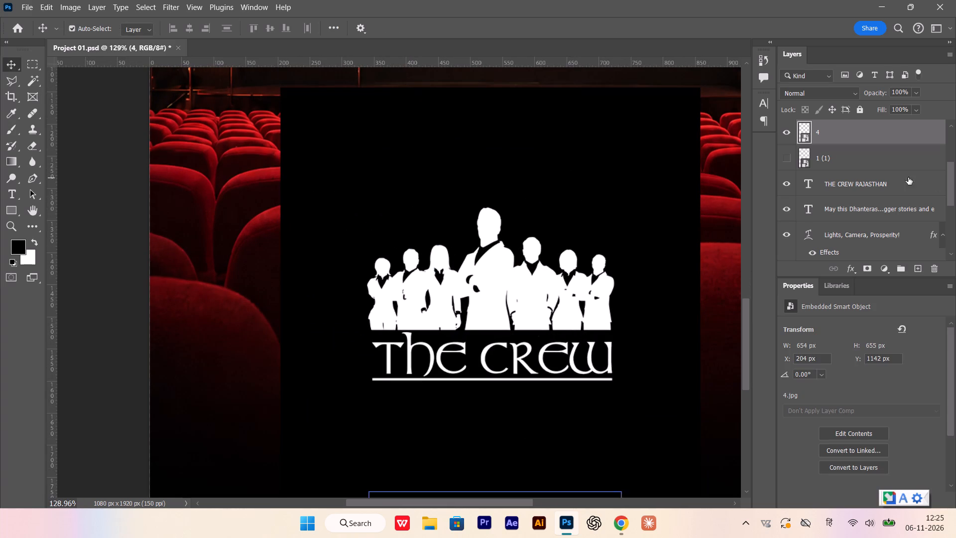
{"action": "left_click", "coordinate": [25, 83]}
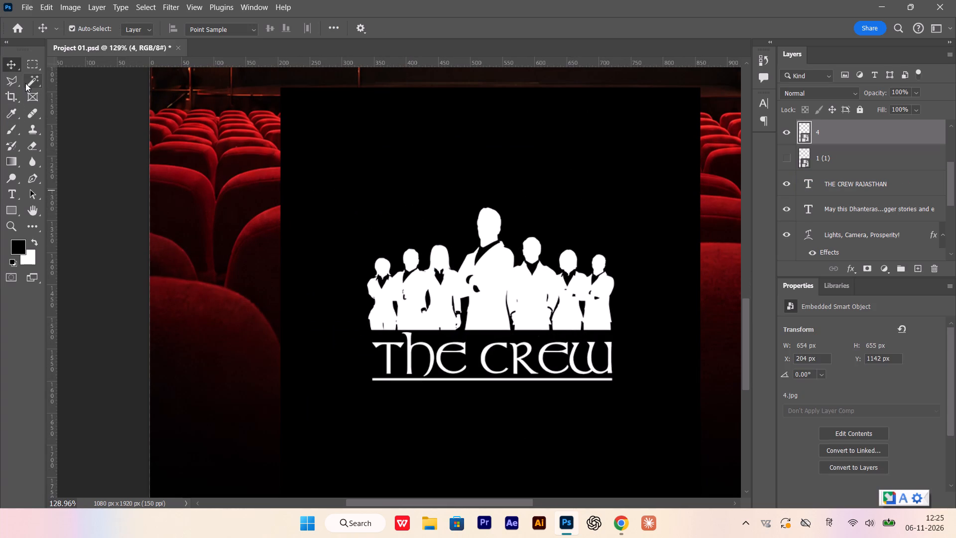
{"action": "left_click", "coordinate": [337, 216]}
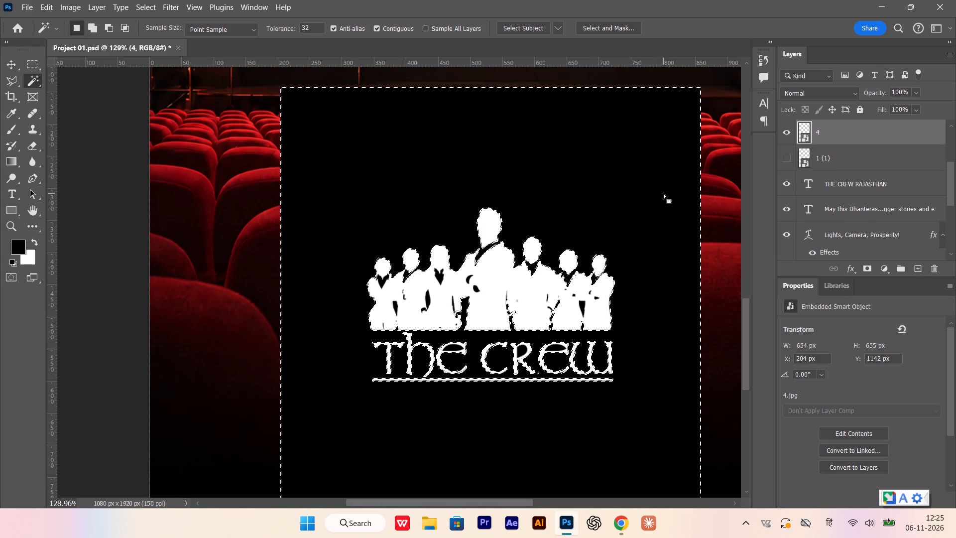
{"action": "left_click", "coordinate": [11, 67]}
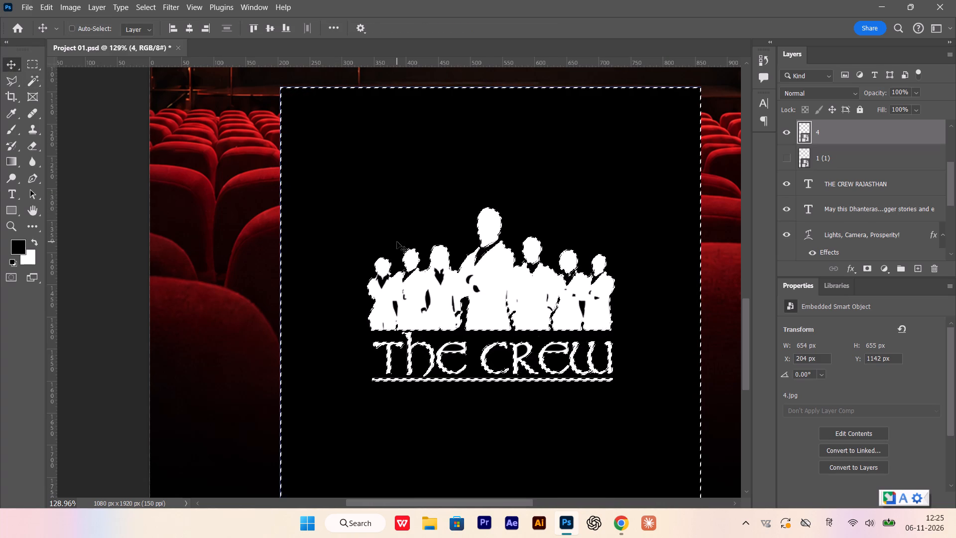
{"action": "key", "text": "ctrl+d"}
Move the THE CREW RAJASTHAN text up beside the logo square and shift the 4.jpg logo down to about Y 1231 px.
{"action": "scroll", "coordinate": [451, 232], "scroll_direction": "down", "scroll_amount": 9, "text": "alt"}
{"action": "scroll", "coordinate": [434, 272], "scroll_direction": "up", "scroll_amount": 5, "text": "alt"}
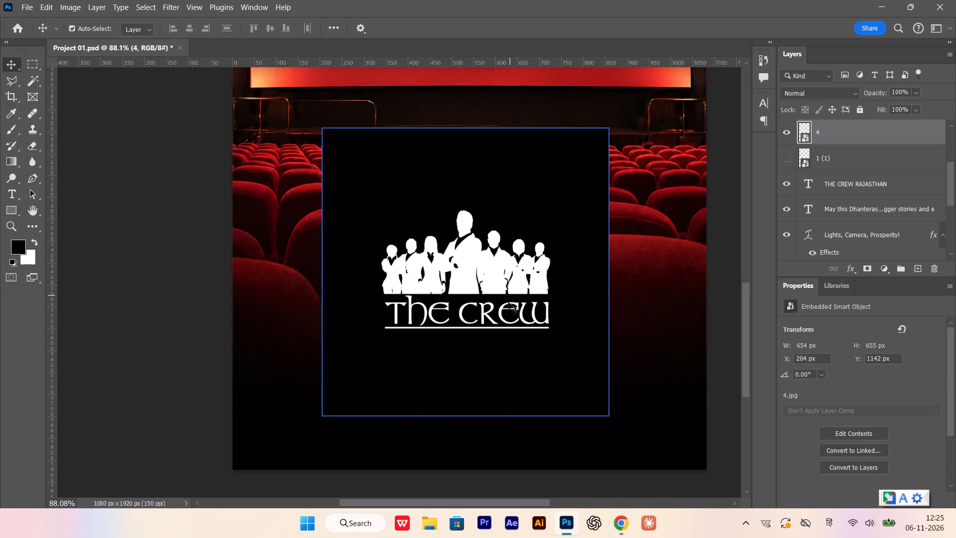
{"action": "left_click_drag", "start_coordinate": [465, 416], "coordinate": [641, 302]}
{"action": "left_click_drag", "start_coordinate": [449, 321], "coordinate": [450, 360]}
{"action": "scroll", "coordinate": [371, 322], "scroll_direction": "down", "scroll_amount": 3}
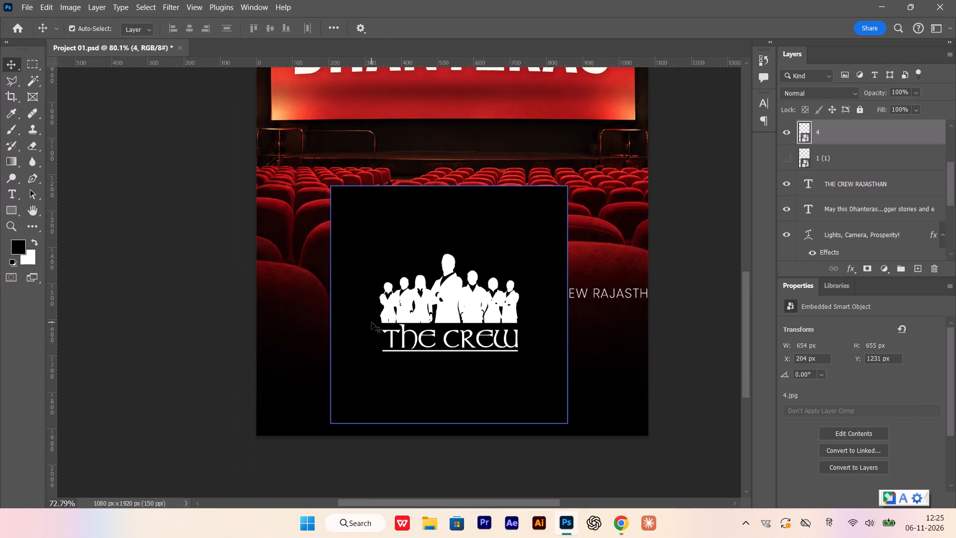
Move layer 4 down the layer stack to sit directly beneath the Rectangle 1 layer.
{"action": "scroll", "coordinate": [486, 323], "scroll_direction": "up", "scroll_amount": 1, "text": "alt"}
{"action": "left_click_drag", "start_coordinate": [875, 135], "coordinate": [866, 286]}
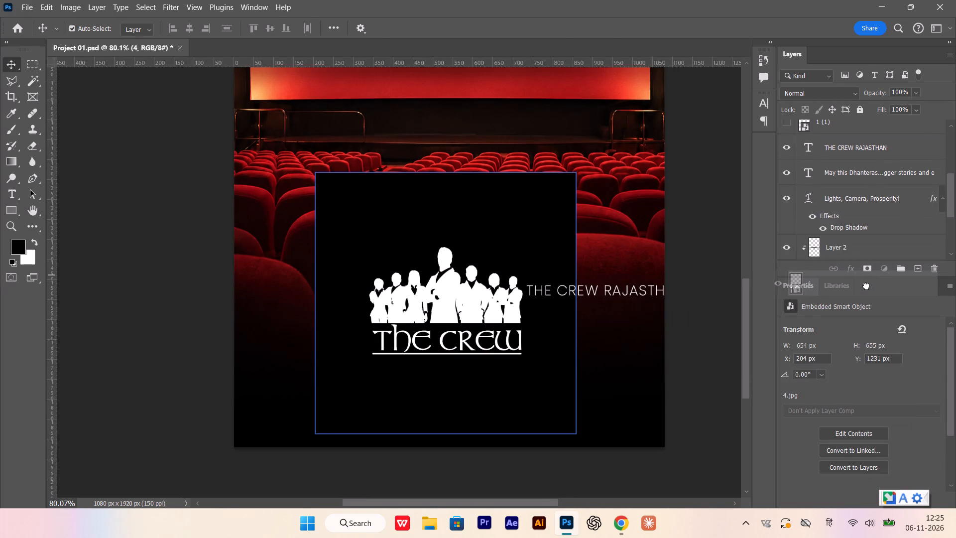
{"action": "left_click_drag", "start_coordinate": [866, 286], "coordinate": [853, 251]}
Move the THE CREW RAJASTHAN text down and across to sit centred just beneath the underlined THE CREW logo.
{"action": "scroll", "coordinate": [432, 295], "scroll_direction": "down", "scroll_amount": 4}
{"action": "left_click_drag", "start_coordinate": [618, 251], "coordinate": [550, 307]}
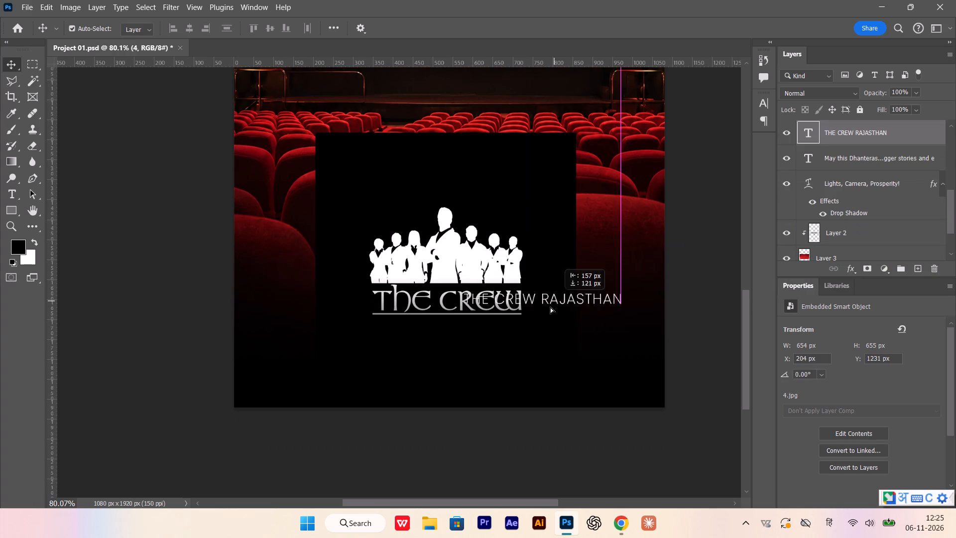
{"action": "left_click_drag", "start_coordinate": [550, 307], "coordinate": [458, 351]}
{"action": "scroll", "coordinate": [430, 289], "scroll_direction": "up", "scroll_amount": 3, "text": "alt"}
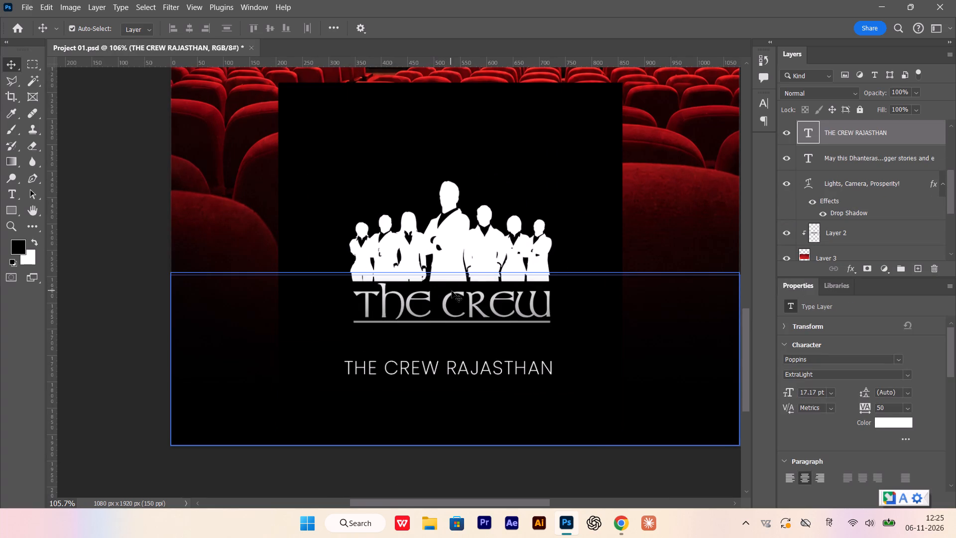
{"action": "left_click_drag", "start_coordinate": [449, 370], "coordinate": [452, 353]}
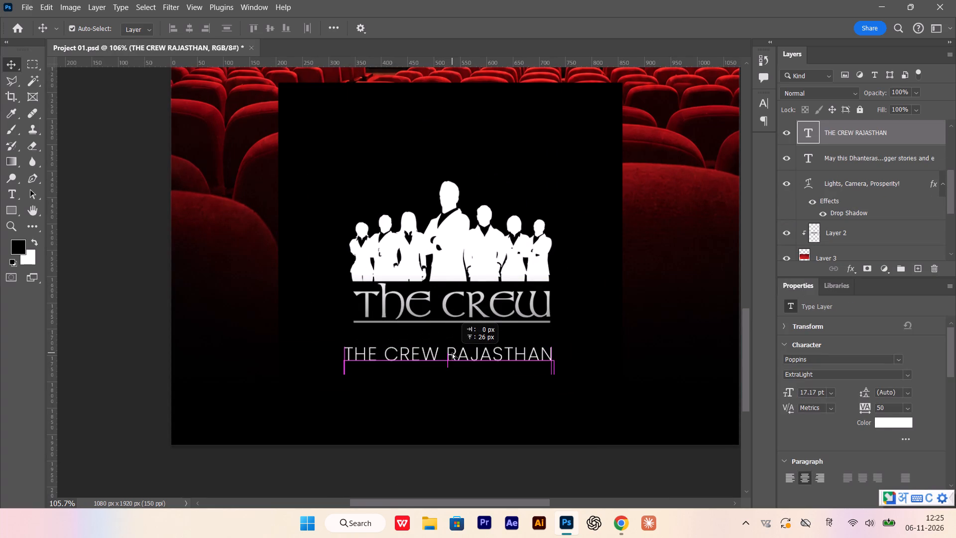
{"action": "left_click_drag", "start_coordinate": [452, 353], "coordinate": [452, 354]}
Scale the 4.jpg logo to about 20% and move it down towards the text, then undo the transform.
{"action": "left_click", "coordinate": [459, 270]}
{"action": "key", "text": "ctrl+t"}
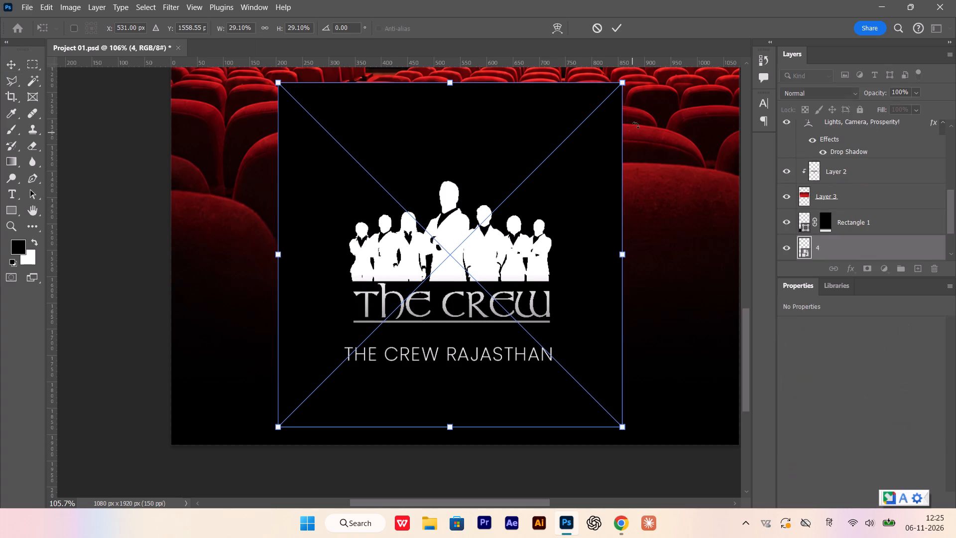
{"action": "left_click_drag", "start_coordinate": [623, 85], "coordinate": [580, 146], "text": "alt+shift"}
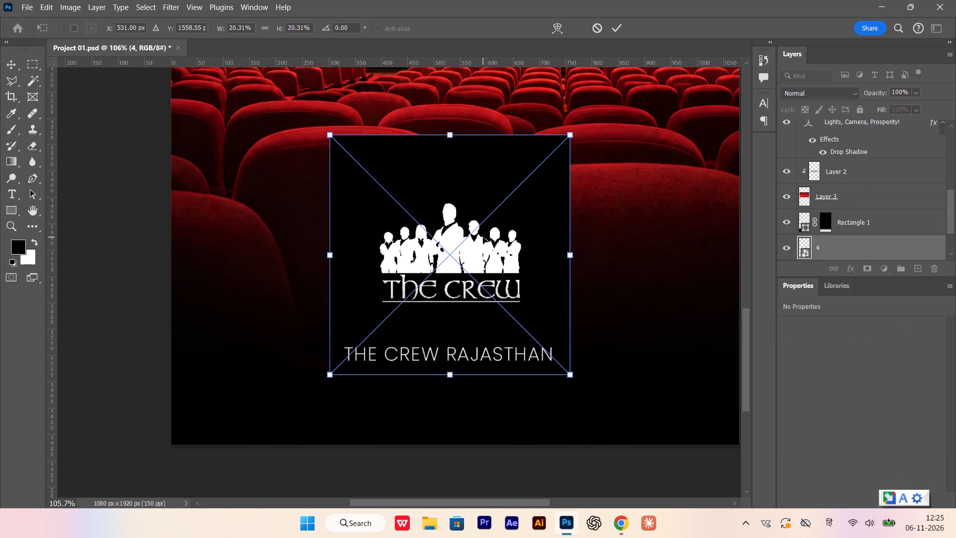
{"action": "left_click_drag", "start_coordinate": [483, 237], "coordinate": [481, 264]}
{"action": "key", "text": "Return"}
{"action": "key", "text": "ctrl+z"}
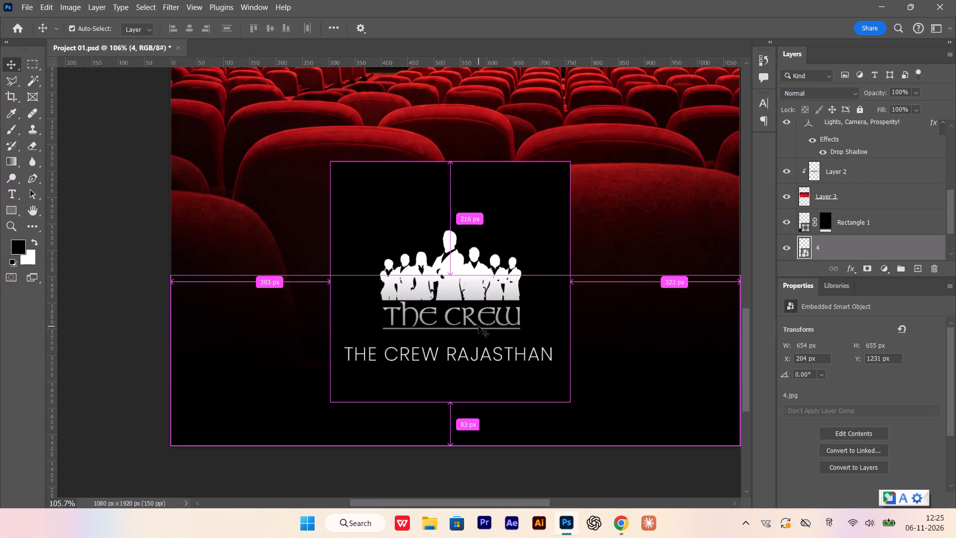
Scale the THE CREW RAJASTHAN text to about 57% and move it up slightly, keeping it centred beneath the logo.
{"action": "scroll", "coordinate": [463, 363], "scroll_direction": "up", "scroll_amount": 3, "text": "alt"}
{"action": "left_click", "coordinate": [470, 358]}
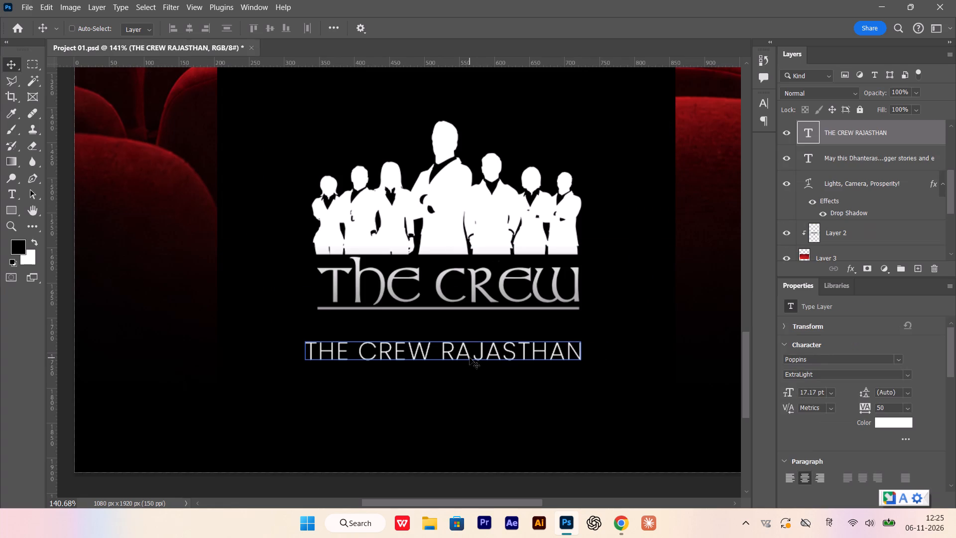
{"action": "key", "text": "ctrl+t"}
{"action": "left_click_drag", "start_coordinate": [581, 375], "coordinate": [521, 361], "text": "alt+shift"}
{"action": "left_click_drag", "start_coordinate": [463, 356], "coordinate": [463, 349]}
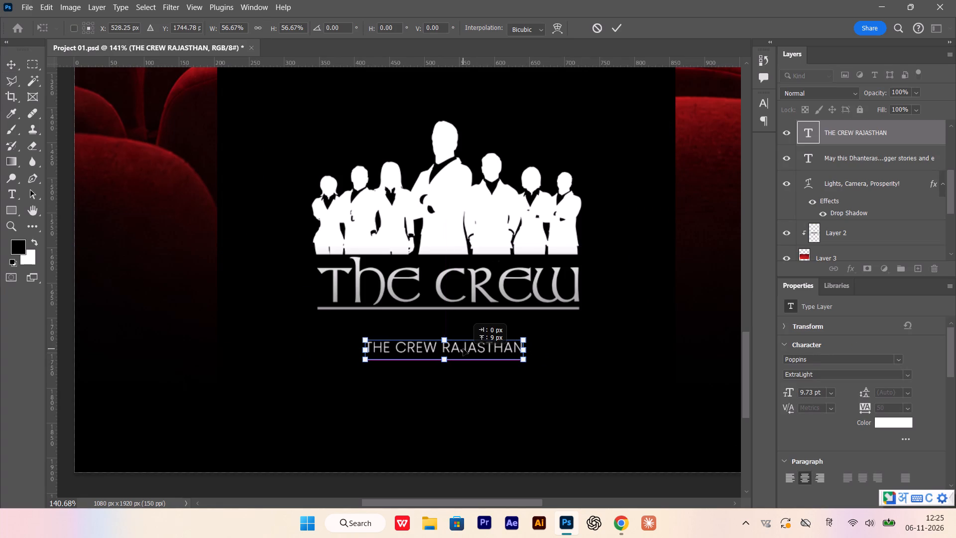
{"action": "left_click_drag", "start_coordinate": [463, 349], "coordinate": [463, 345]}
{"action": "key", "text": "Return"}
Scale the 4.jpg logo, the THE CREW RAJASTHAN text and Rectangle 1 together to about 41% and move them down to about Y 1714 px.
{"action": "scroll", "coordinate": [534, 325], "scroll_direction": "down", "scroll_amount": 3, "text": "alt"}
{"action": "left_click", "coordinate": [483, 252], "text": "shift"}
{"action": "left_click", "coordinate": [489, 339], "text": "shift"}
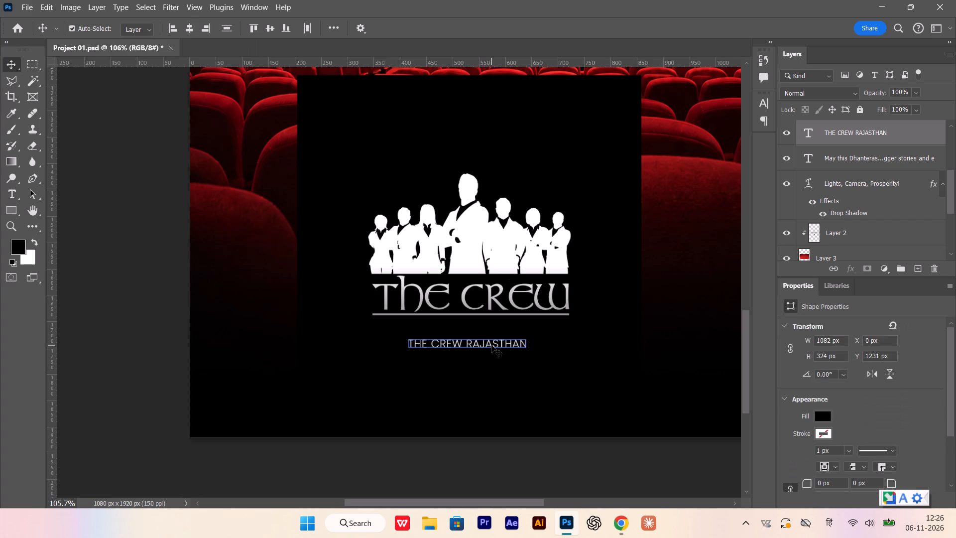
{"action": "left_click", "coordinate": [491, 345], "text": "shift"}
{"action": "key", "text": "ctrl+t"}
{"action": "scroll", "coordinate": [406, 355], "scroll_direction": "down", "scroll_amount": 5, "text": "alt"}
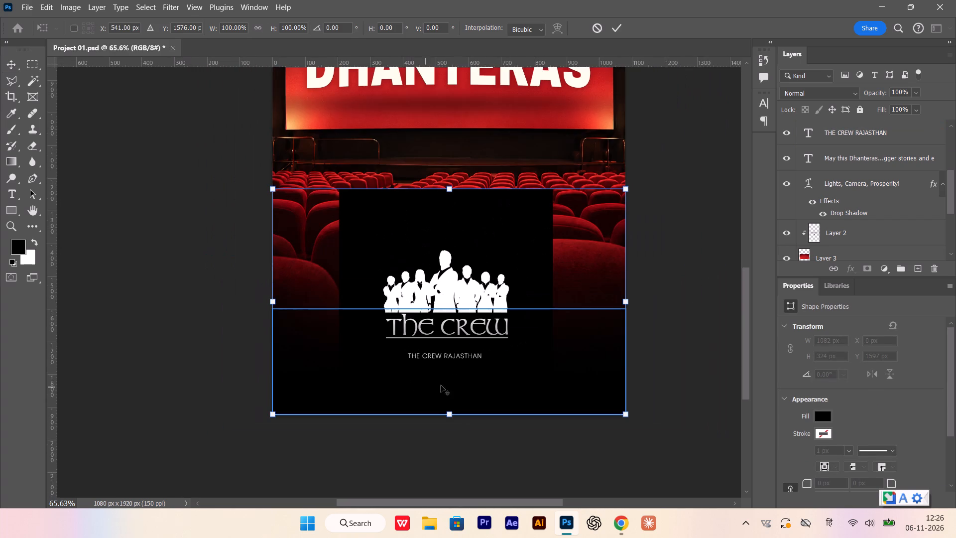
{"action": "key", "text": "Return"}
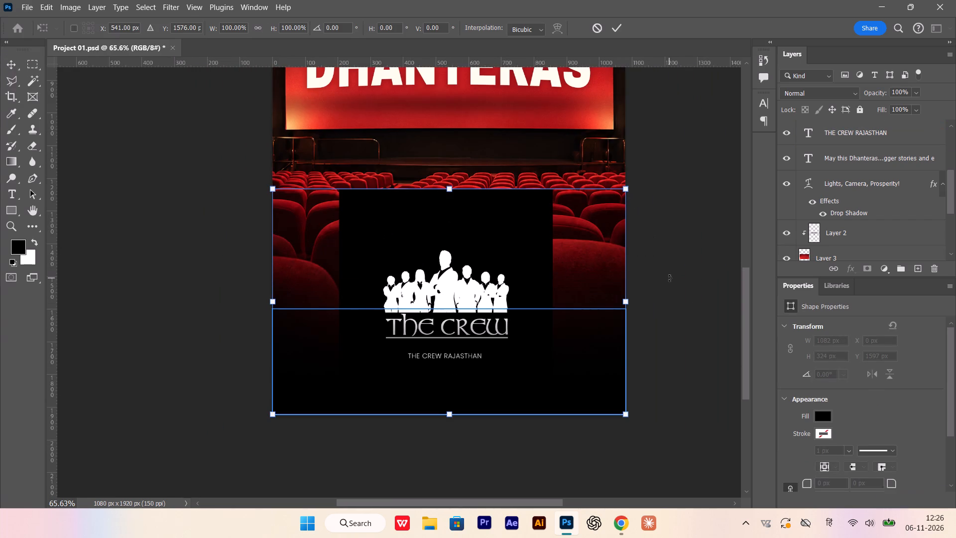
{"action": "left_click", "coordinate": [669, 278]}
{"action": "key", "text": "Return"}
{"action": "left_click", "coordinate": [669, 278]}
{"action": "left_click", "coordinate": [455, 289]}
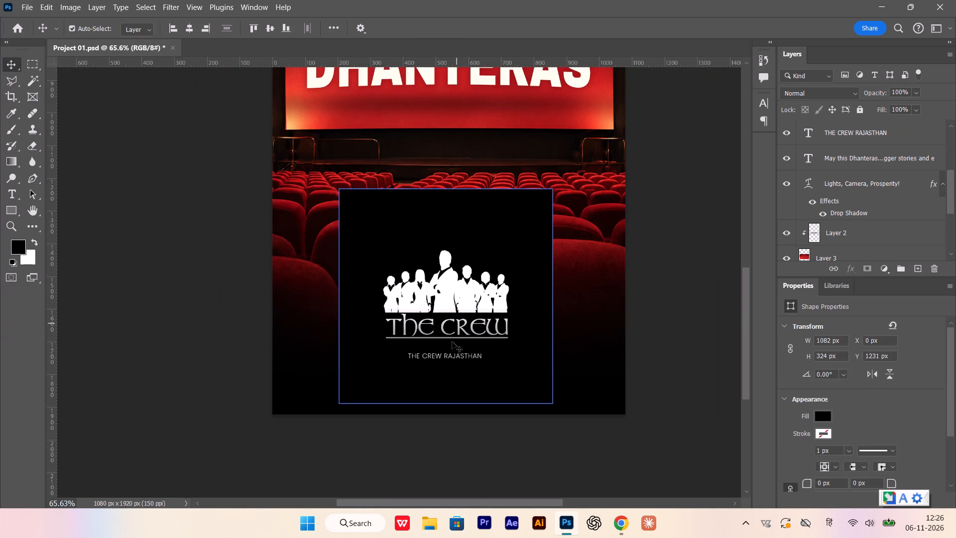
{"action": "left_click", "coordinate": [456, 356], "text": "shift"}
{"action": "key", "text": "ctrl+t"}
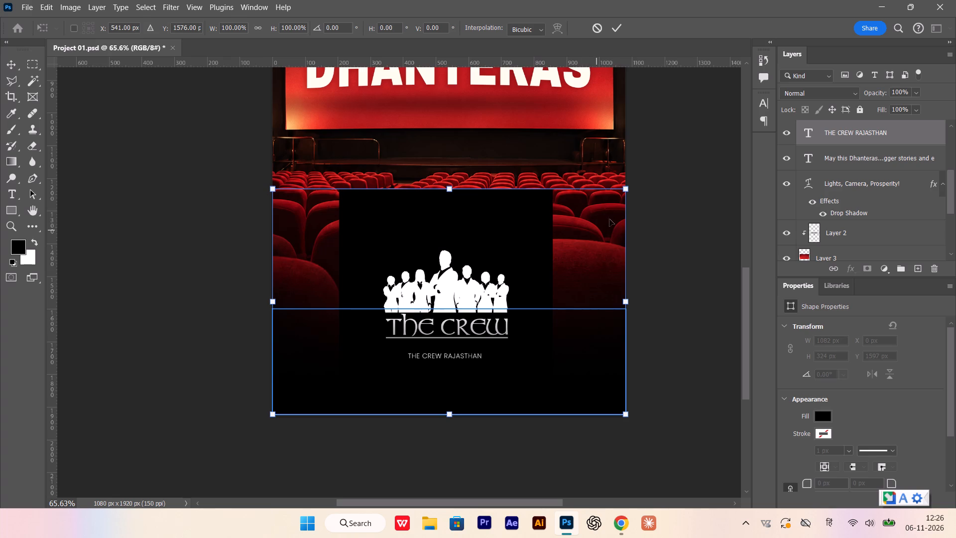
{"action": "left_click_drag", "start_coordinate": [627, 188], "coordinate": [548, 296], "text": "alt+shift"}
{"action": "scroll", "coordinate": [445, 301], "scroll_direction": "up", "scroll_amount": 2, "text": "alt"}
{"action": "left_click_drag", "start_coordinate": [457, 284], "coordinate": [457, 328]}
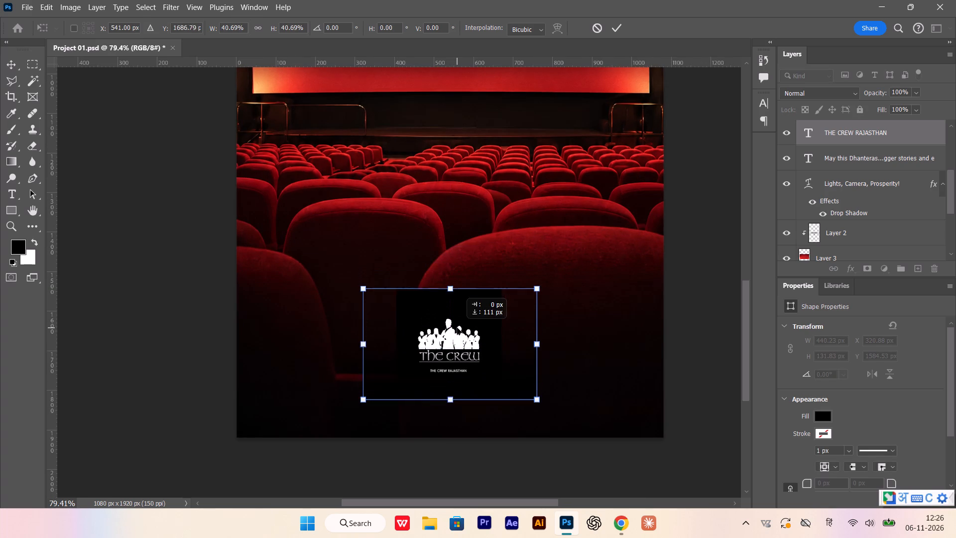
{"action": "left_click_drag", "start_coordinate": [457, 328], "coordinate": [457, 339]}
Enlarge the logo, text and Rectangle 1 together to about 60% of their starting size, apply the transform and deselect the layers.
{"action": "scroll", "coordinate": [447, 373], "scroll_direction": "up", "scroll_amount": 4, "text": "alt"}
{"action": "scroll", "coordinate": [460, 347], "scroll_direction": "down", "scroll_amount": 4}
{"action": "left_click", "coordinate": [460, 376]}
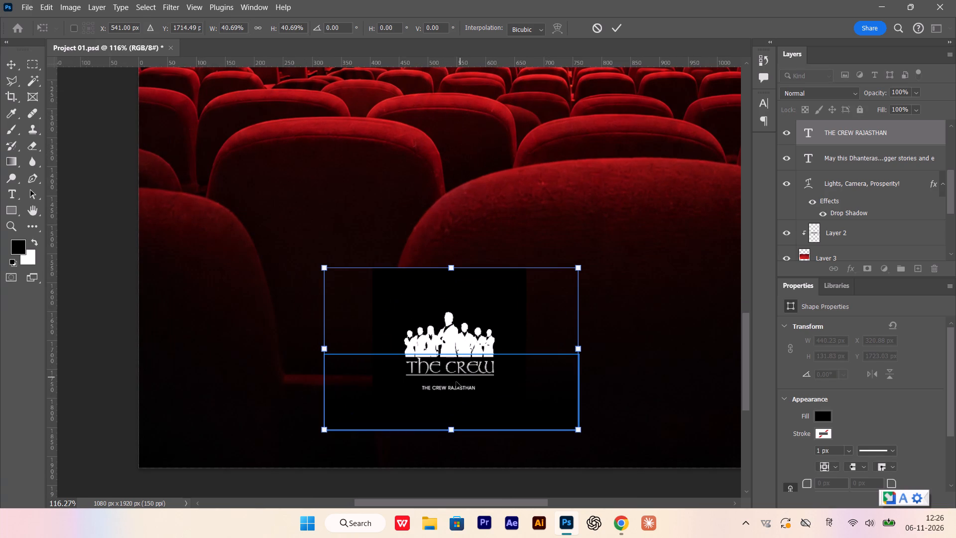
{"action": "key", "text": "space"}
{"action": "left_click_drag", "start_coordinate": [452, 377], "coordinate": [464, 331]}
{"action": "left_click_drag", "start_coordinate": [589, 223], "coordinate": [595, 222], "text": "alt+shift"}
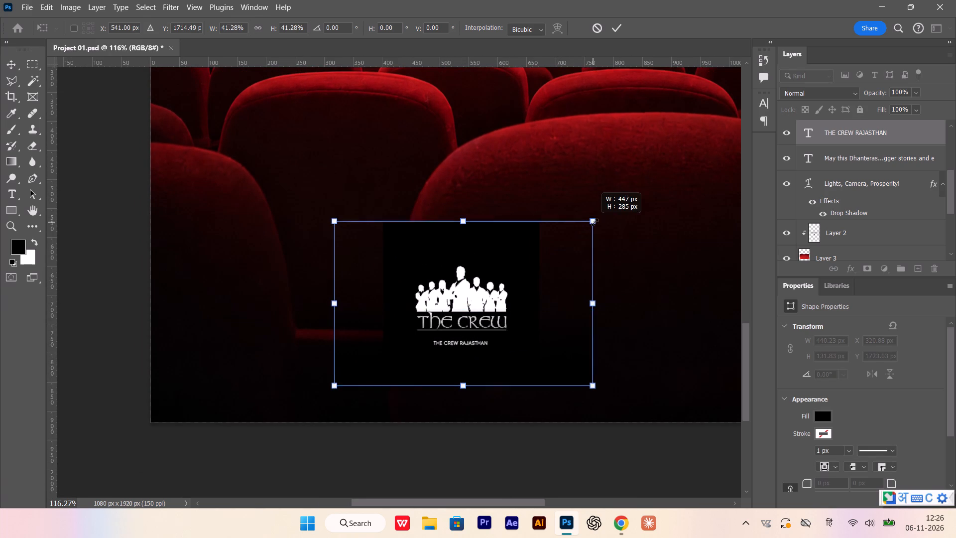
{"action": "left_click_drag", "start_coordinate": [595, 222], "coordinate": [635, 204], "text": "alt+shift"}
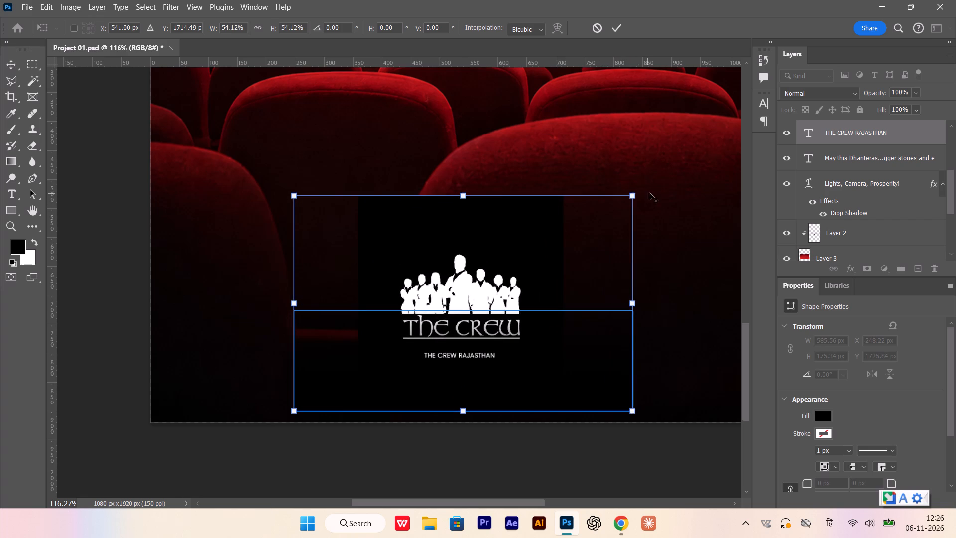
{"action": "left_click_drag", "start_coordinate": [635, 196], "coordinate": [655, 183], "text": "alt+shift"}
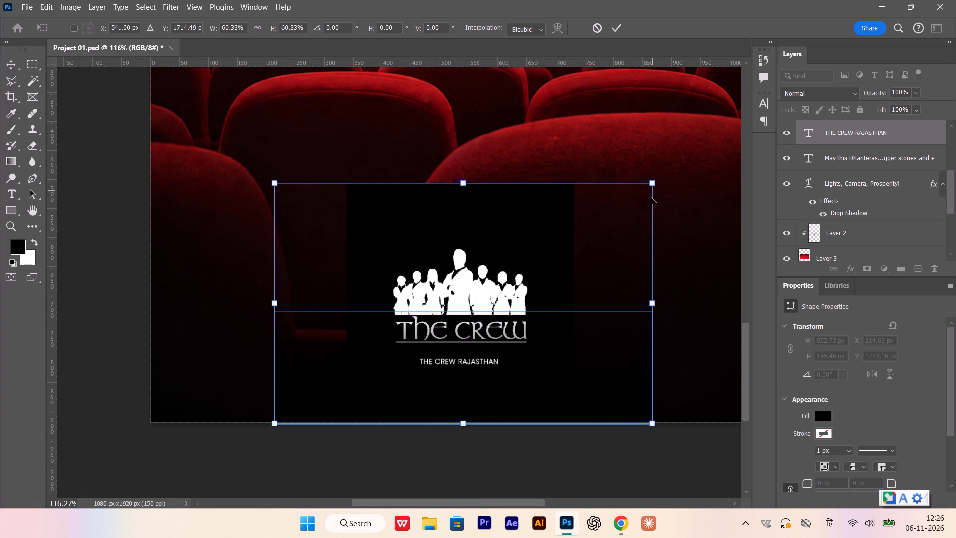
{"action": "key", "text": "Return"}
{"action": "left_click", "coordinate": [559, 458]}
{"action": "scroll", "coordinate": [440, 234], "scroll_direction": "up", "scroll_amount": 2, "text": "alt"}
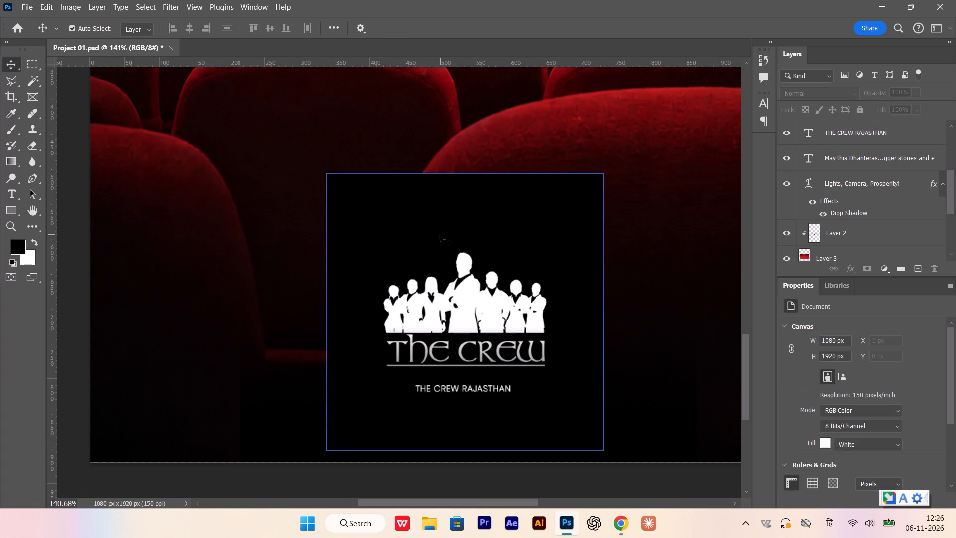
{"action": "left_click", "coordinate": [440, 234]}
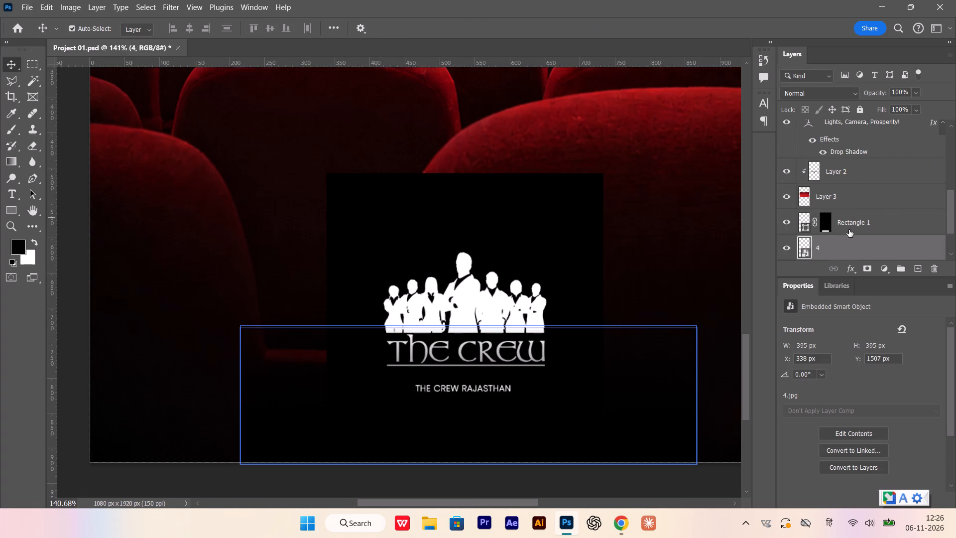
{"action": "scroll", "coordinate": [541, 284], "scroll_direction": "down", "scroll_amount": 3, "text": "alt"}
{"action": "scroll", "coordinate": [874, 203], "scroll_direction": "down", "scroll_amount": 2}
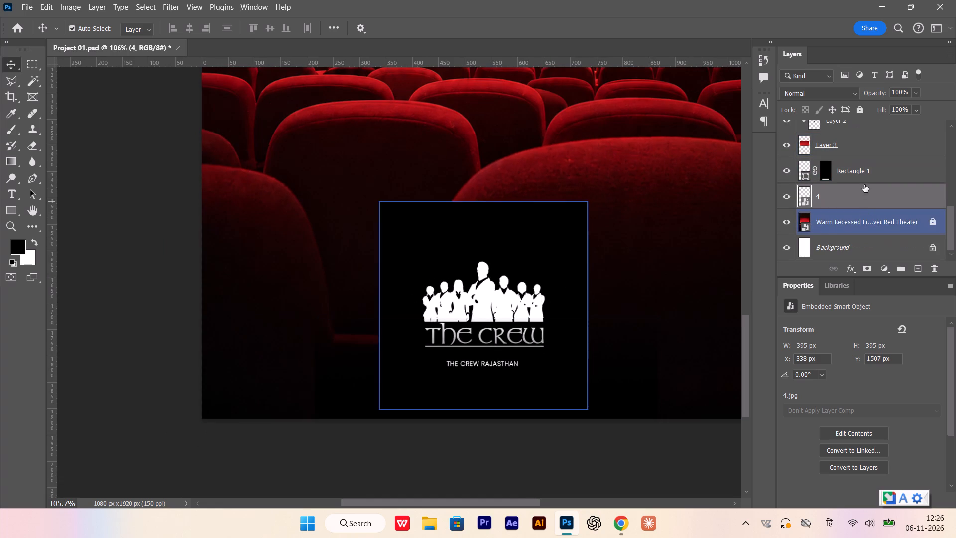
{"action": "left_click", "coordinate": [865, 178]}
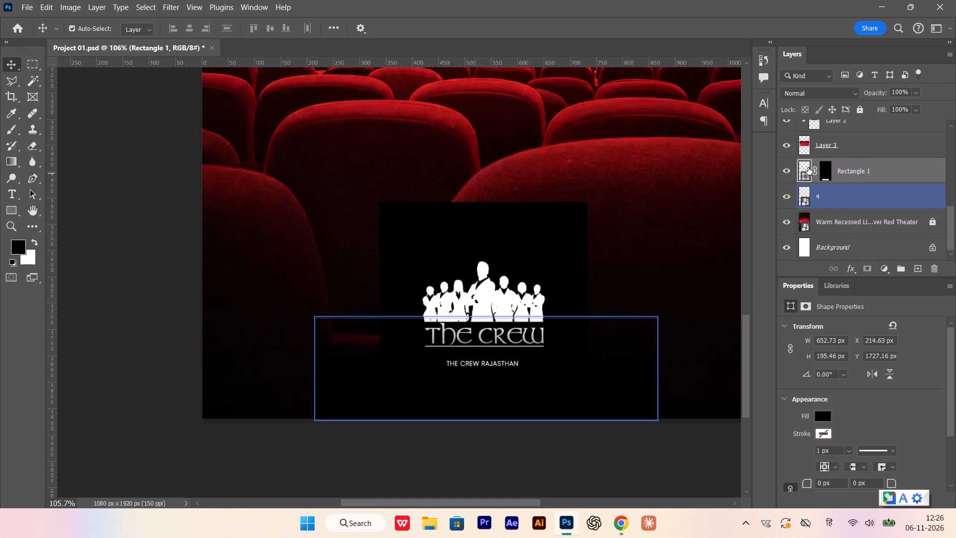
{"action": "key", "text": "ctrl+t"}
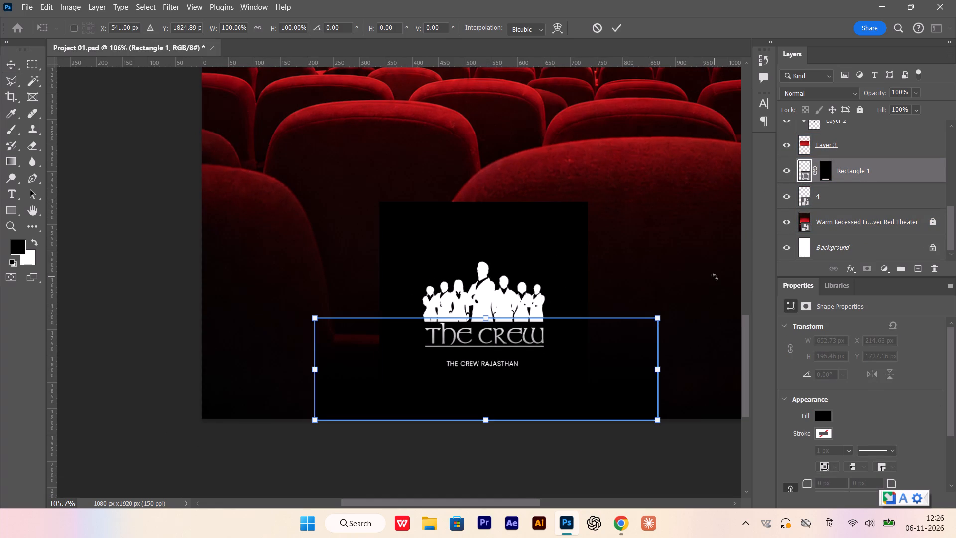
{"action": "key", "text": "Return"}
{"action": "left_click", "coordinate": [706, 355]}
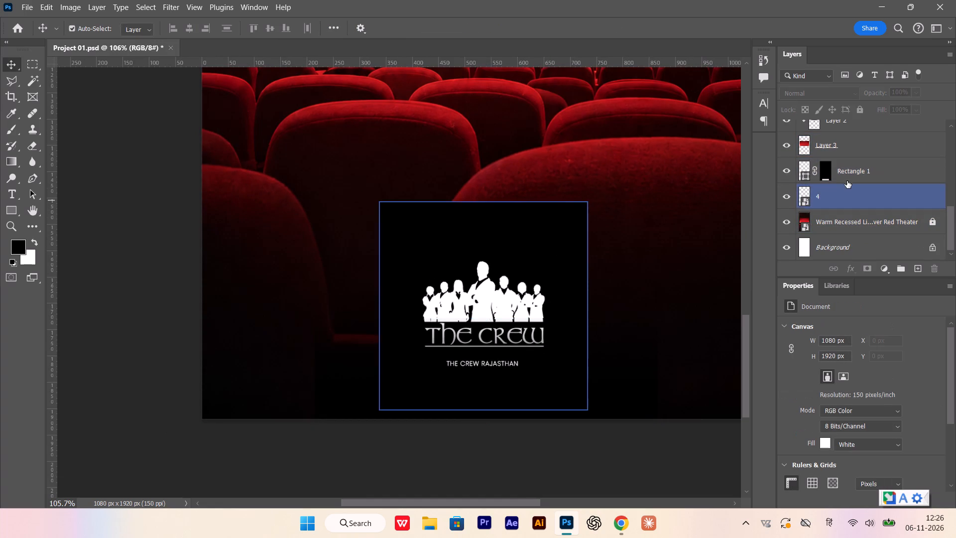
Stretch Rectangle 1 across the full poster width and up to about Y 1380 px, making it about 1083 × 543 px.
{"action": "left_click", "coordinate": [850, 176]}
{"action": "key", "text": "ctrl+t"}
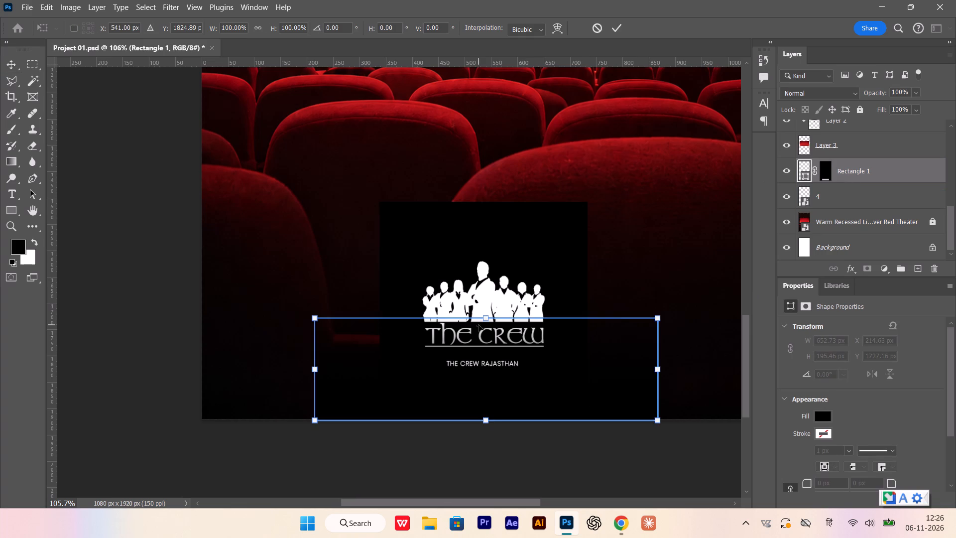
{"action": "left_click_drag", "start_coordinate": [485, 314], "coordinate": [488, 237]}
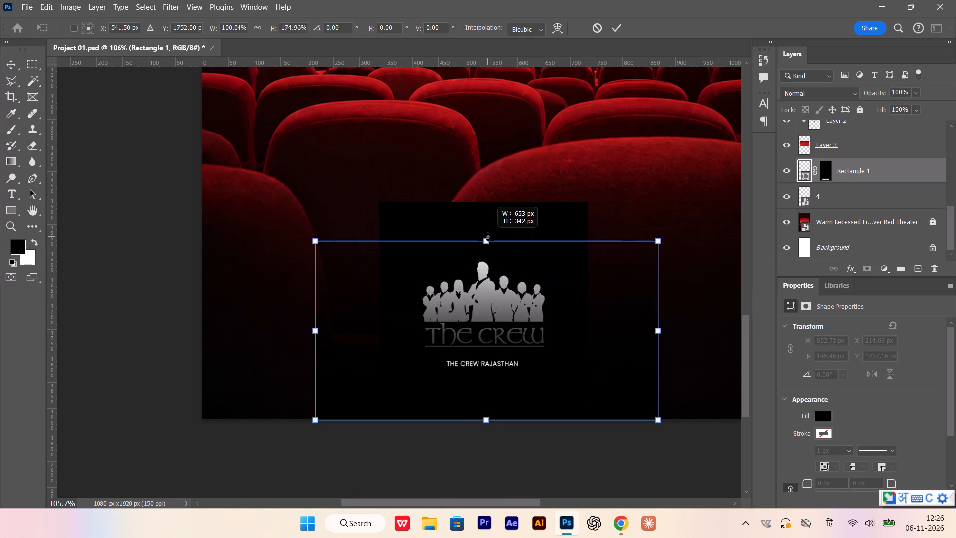
{"action": "left_click_drag", "start_coordinate": [488, 237], "coordinate": [487, 208]}
{"action": "scroll", "coordinate": [412, 288], "scroll_direction": "down", "scroll_amount": 3, "text": "alt"}
{"action": "left_click", "coordinate": [338, 312]}
{"action": "left_click_drag", "start_coordinate": [338, 312], "coordinate": [254, 308]}
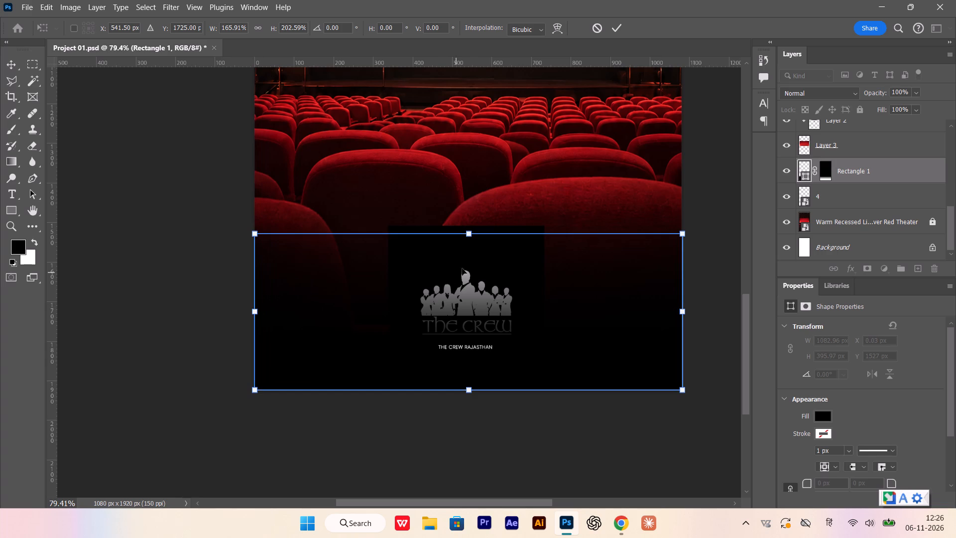
{"action": "left_click_drag", "start_coordinate": [466, 232], "coordinate": [465, 182]}
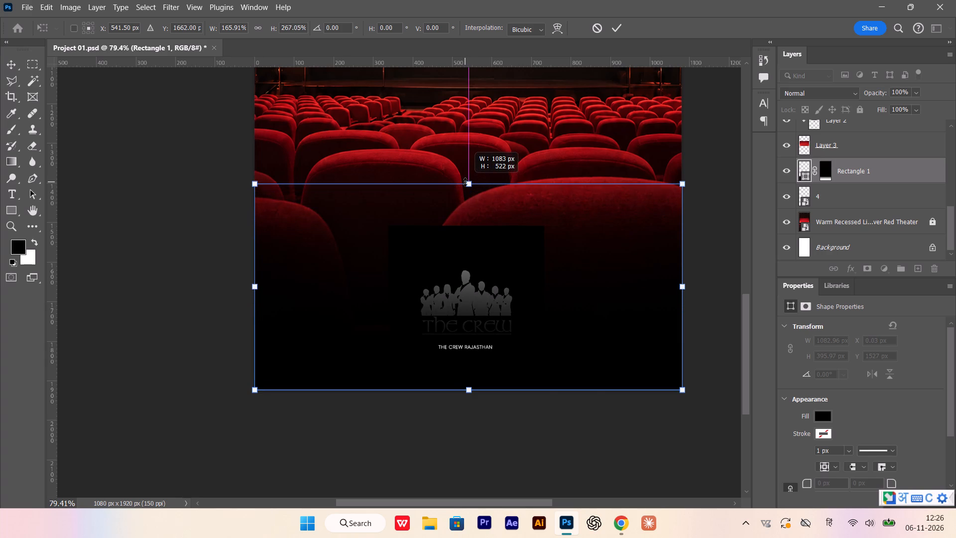
{"action": "left_click_drag", "start_coordinate": [465, 182], "coordinate": [464, 173]}
{"action": "key", "text": "Return"}
Move Rectangle 1 beneath layer 4 in the layer stack, check the whole poster and deselect the layer.
{"action": "left_click_drag", "start_coordinate": [899, 168], "coordinate": [895, 186]}
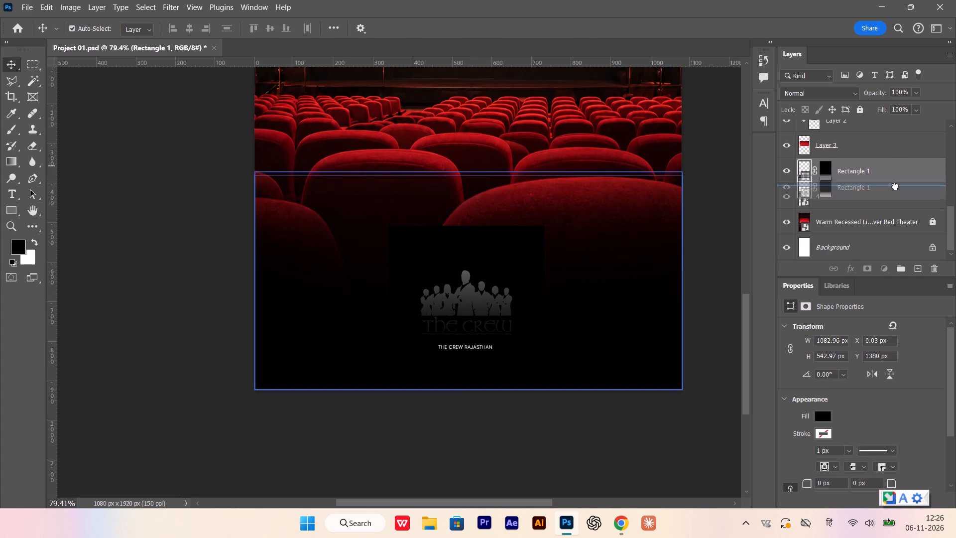
{"action": "left_click_drag", "start_coordinate": [895, 186], "coordinate": [872, 217]}
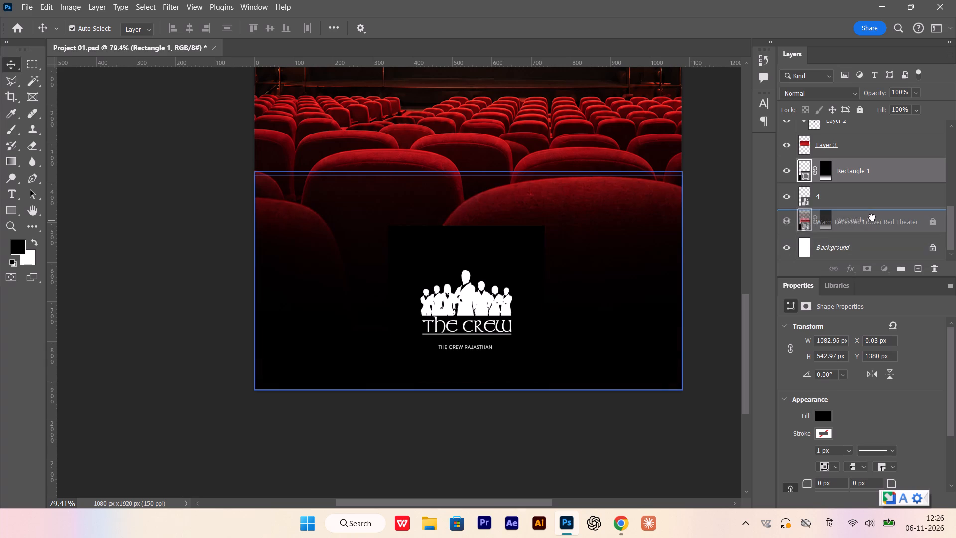
{"action": "left_click_drag", "start_coordinate": [872, 217], "coordinate": [870, 214]}
{"action": "scroll", "coordinate": [418, 353], "scroll_direction": "down", "scroll_amount": 10, "text": "alt"}
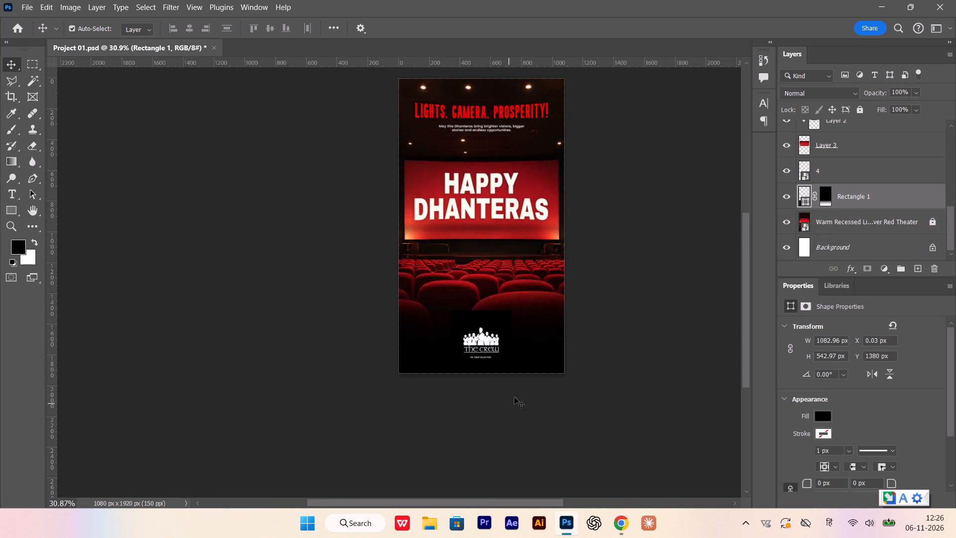
{"action": "scroll", "coordinate": [516, 360], "scroll_direction": "up", "scroll_amount": 17, "text": "alt"}
{"action": "scroll", "coordinate": [362, 219], "scroll_direction": "down", "scroll_amount": 4, "text": "alt"}
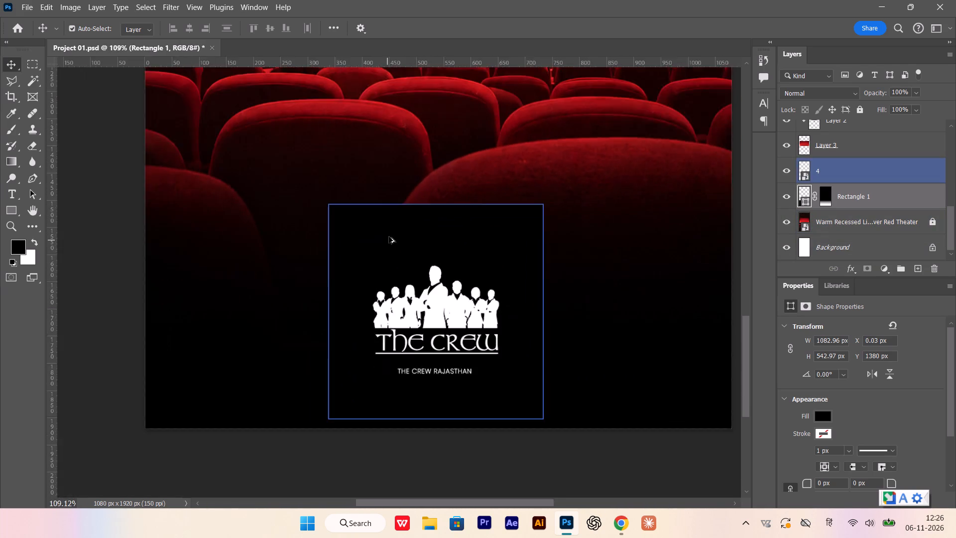
{"action": "scroll", "coordinate": [389, 237], "scroll_direction": "down", "scroll_amount": 3, "text": "alt"}
{"action": "left_click", "coordinate": [124, 181]}
Add a layer mask to layer 4, the THE CREW logo.
{"action": "scroll", "coordinate": [379, 229], "scroll_direction": "up", "scroll_amount": 5, "text": "alt"}
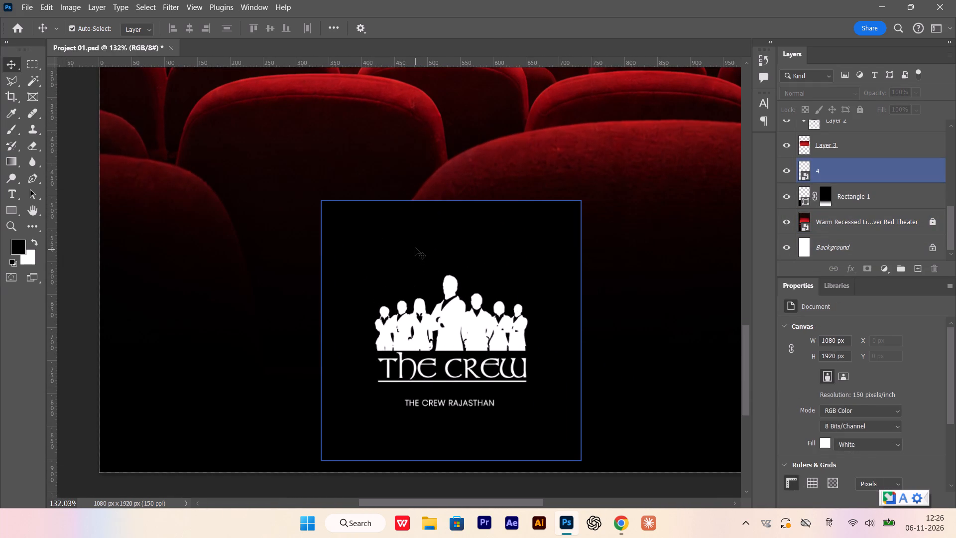
{"action": "left_click", "coordinate": [415, 248]}
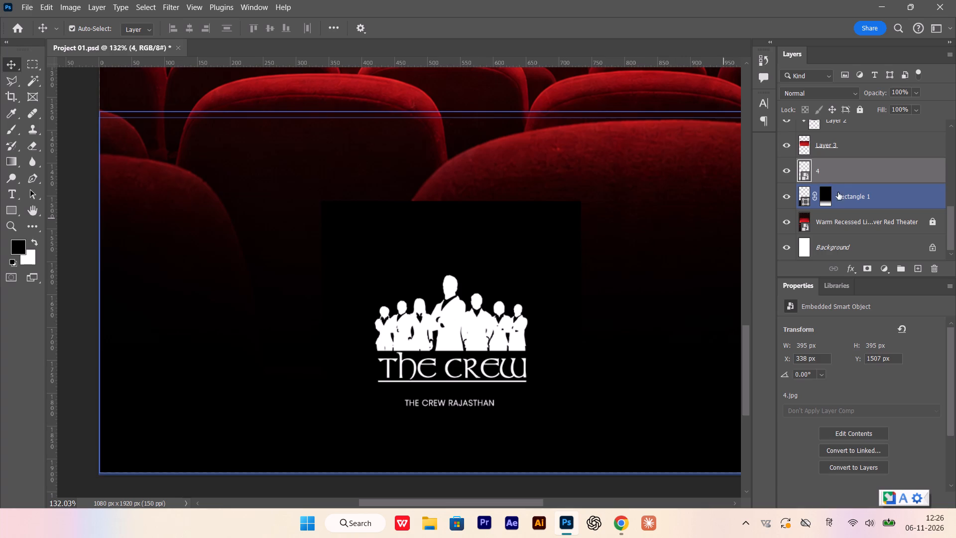
{"action": "left_click", "coordinate": [844, 179]}
{"action": "scroll", "coordinate": [844, 175], "scroll_direction": "up", "scroll_amount": 2}
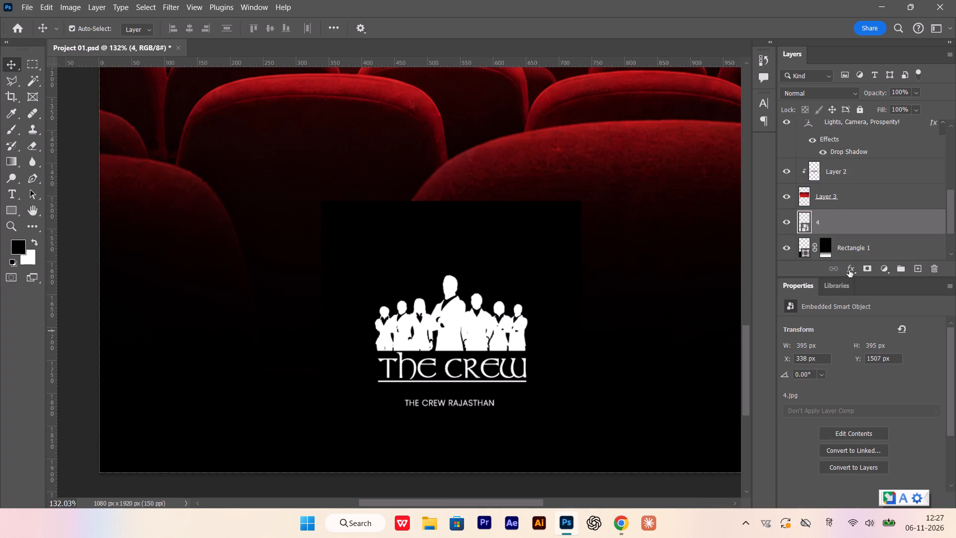
{"action": "left_click", "coordinate": [866, 268]}
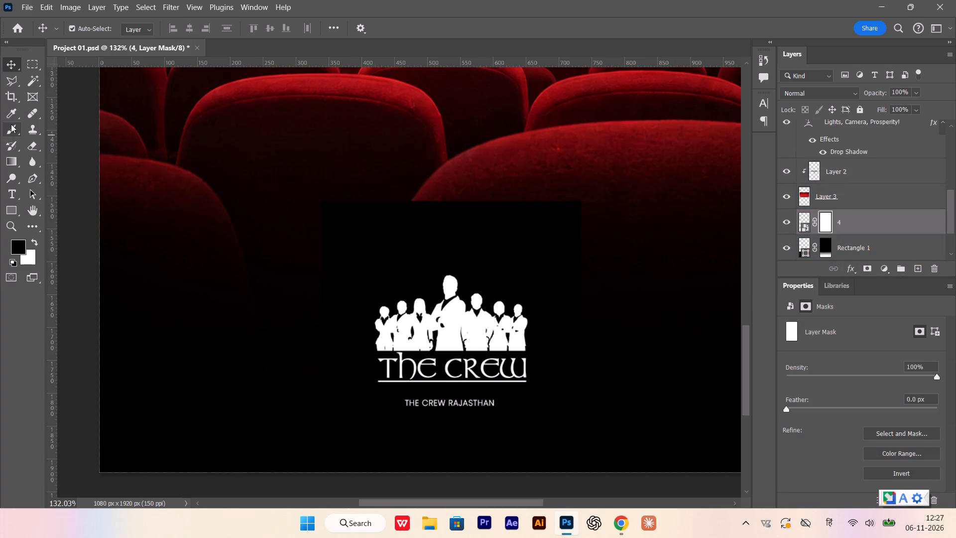
Paint black with a soft 125 px brush on layer 4's mask to hide the top edge of the logo's black box.
{"action": "left_click", "coordinate": [12, 133]}
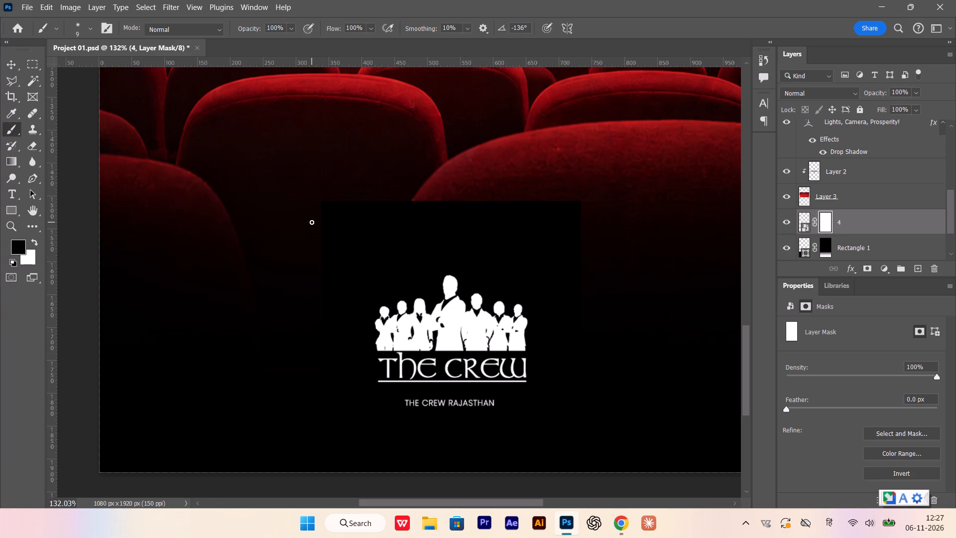
{"action": "key", "text": "bracketright"}
{"action": "key", "text": "bracketright"}
{"action": "key", "text": "bracketright"}
{"action": "key", "text": "bracketright"}
{"action": "key", "text": "bracketright"}
{"action": "key", "text": "bracketright"}
{"action": "key", "text": "bracketright"}
{"action": "key", "text": "bracketright"}
{"action": "key", "text": "bracketright"}
{"action": "key", "text": "bracketright"}
{"action": "key", "text": "bracketright"}
{"action": "key", "text": "bracketright"}
{"action": "key", "text": "bracketright"}
{"action": "key", "text": "bracketright"}
{"action": "key", "text": "bracketright"}
{"action": "key", "text": "bracketright"}
{"action": "key", "text": "bracketright"}
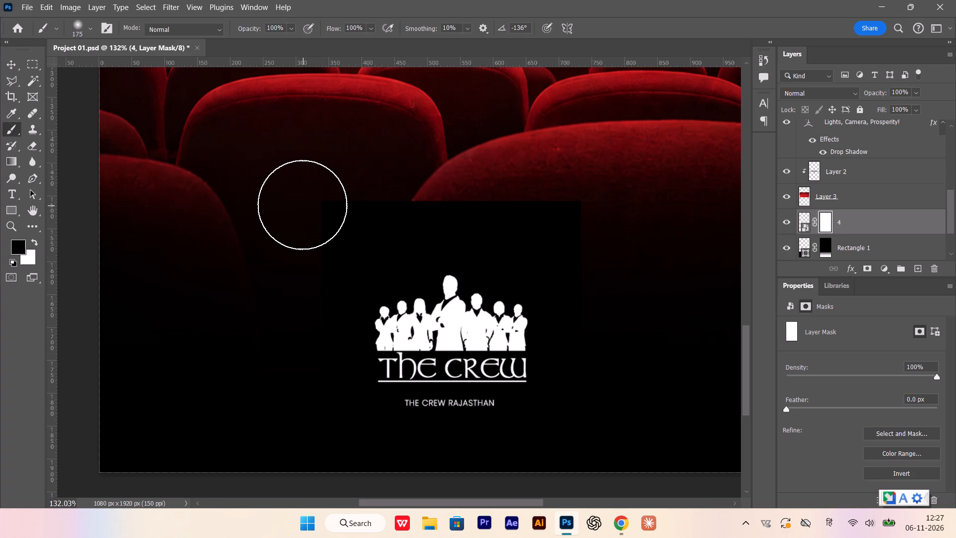
{"action": "type", "text": "[["}
{"action": "left_click_drag", "start_coordinate": [302, 205], "coordinate": [488, 202]}
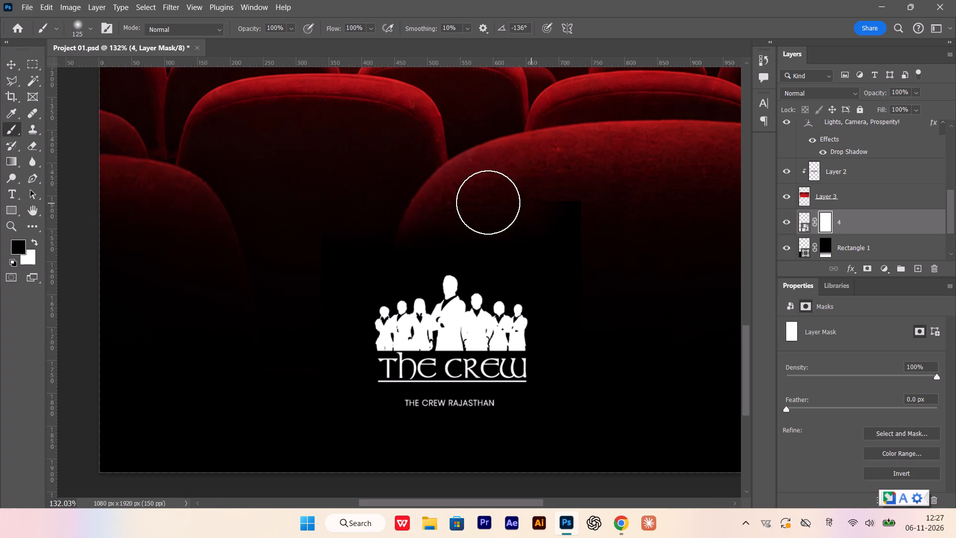
{"action": "left_click_drag", "start_coordinate": [488, 202], "coordinate": [272, 225]}
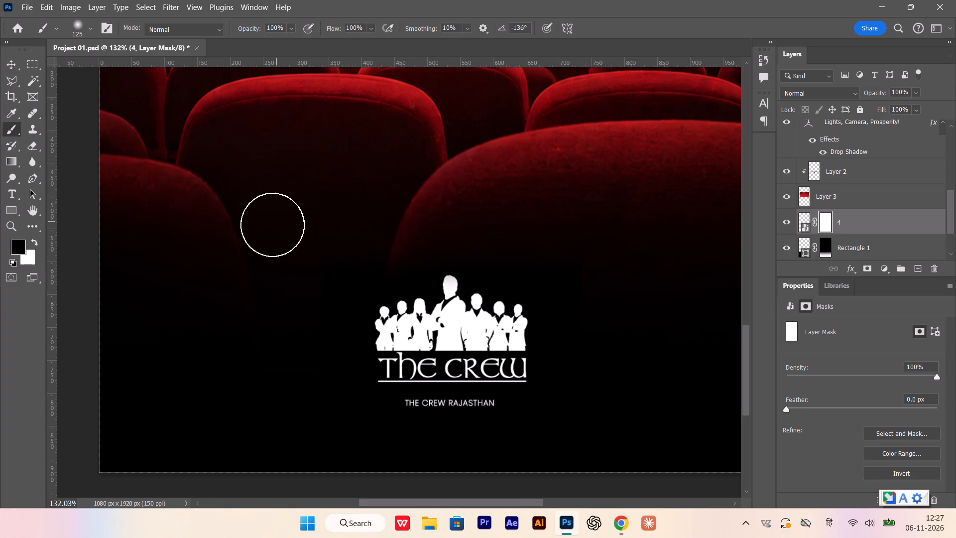
{"action": "left_click_drag", "start_coordinate": [272, 225], "coordinate": [283, 225]}
{"action": "left_click_drag", "start_coordinate": [289, 225], "coordinate": [626, 231]}
Paint black on layer 4's mask down both side edges of the logo's black box.
{"action": "scroll", "coordinate": [608, 389], "scroll_direction": "down", "scroll_amount": 9, "text": "alt"}
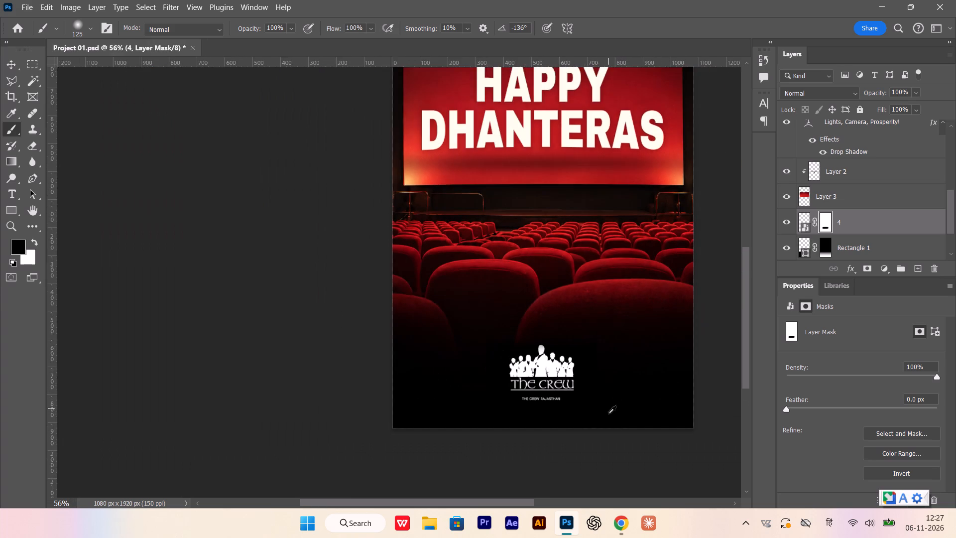
{"action": "scroll", "coordinate": [632, 389], "scroll_direction": "down", "scroll_amount": 4}
{"action": "scroll", "coordinate": [623, 319], "scroll_direction": "up", "scroll_amount": 12, "text": "alt"}
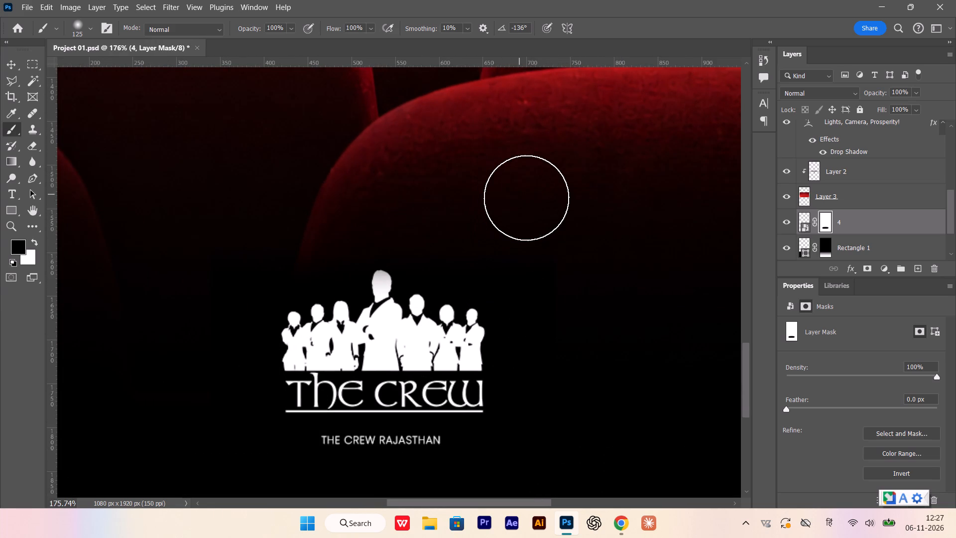
{"action": "left_click_drag", "start_coordinate": [526, 198], "coordinate": [587, 498]}
{"action": "scroll", "coordinate": [607, 297], "scroll_direction": "down", "scroll_amount": 5, "text": "alt"}
{"action": "scroll", "coordinate": [358, 385], "scroll_direction": "up", "scroll_amount": 3, "text": "alt"}
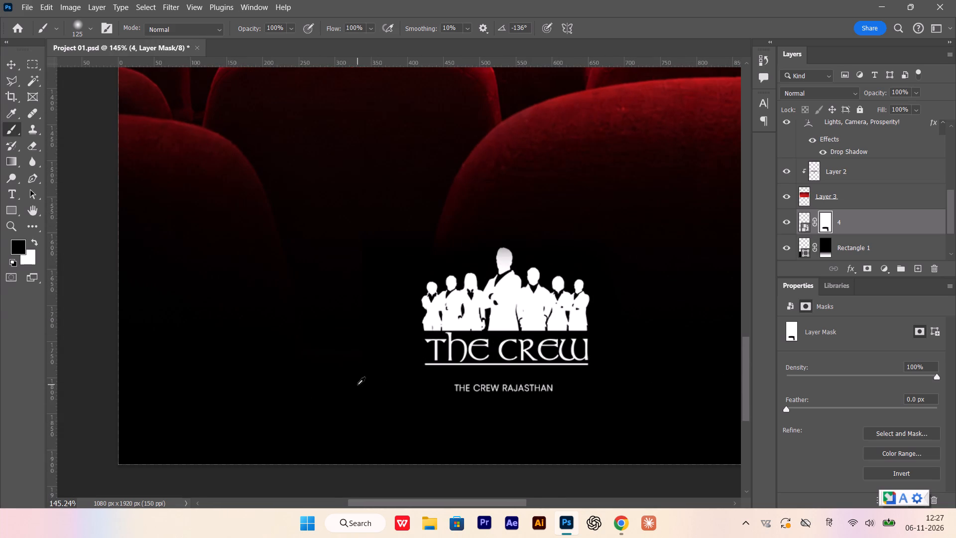
{"action": "left_click_drag", "start_coordinate": [361, 196], "coordinate": [391, 471]}
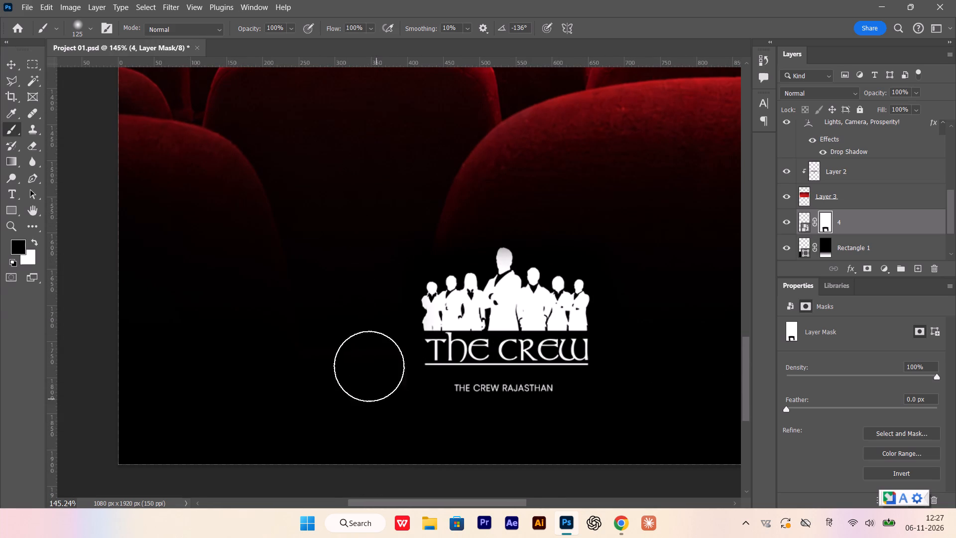
Mask out the remaining black box closely around the THE CREW logo's top, sides and bottom, and return to the Move tool.
{"action": "left_click_drag", "start_coordinate": [367, 253], "coordinate": [511, 208]}
{"action": "key", "text": "ctrl+z"}
{"action": "left_click_drag", "start_coordinate": [399, 242], "coordinate": [541, 203]}
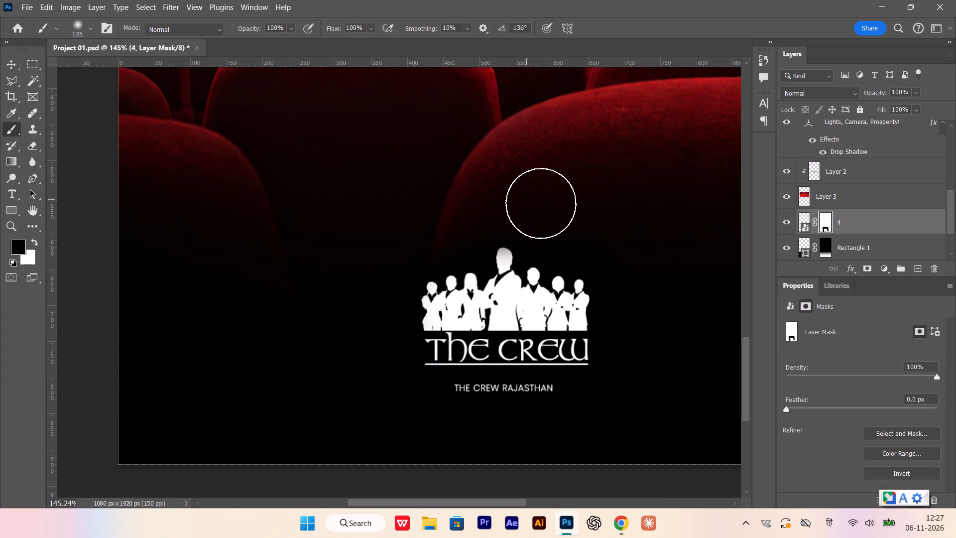
{"action": "left_click_drag", "start_coordinate": [541, 203], "coordinate": [467, 416]}
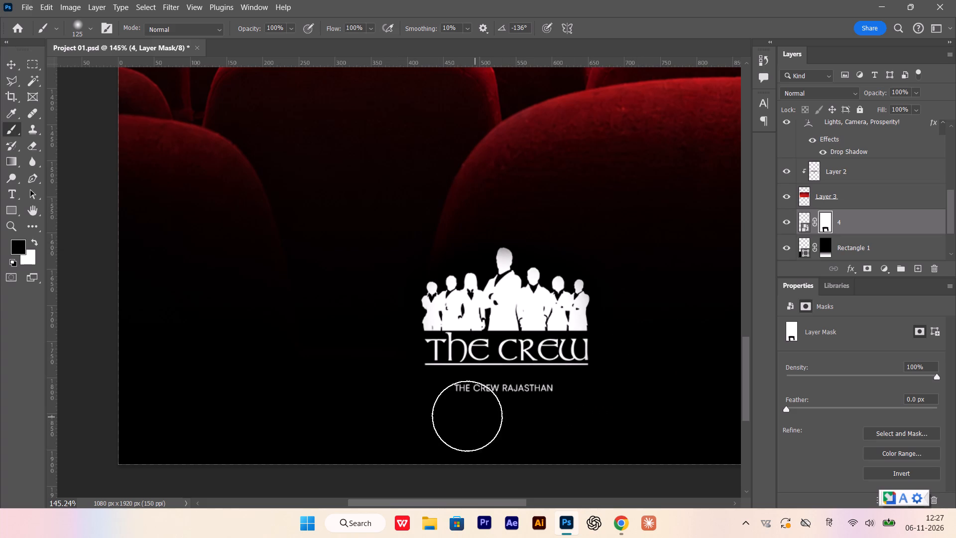
{"action": "left_click_drag", "start_coordinate": [467, 416], "coordinate": [381, 159]}
{"action": "scroll", "coordinate": [209, 154], "scroll_direction": "down", "scroll_amount": 3, "text": "alt"}
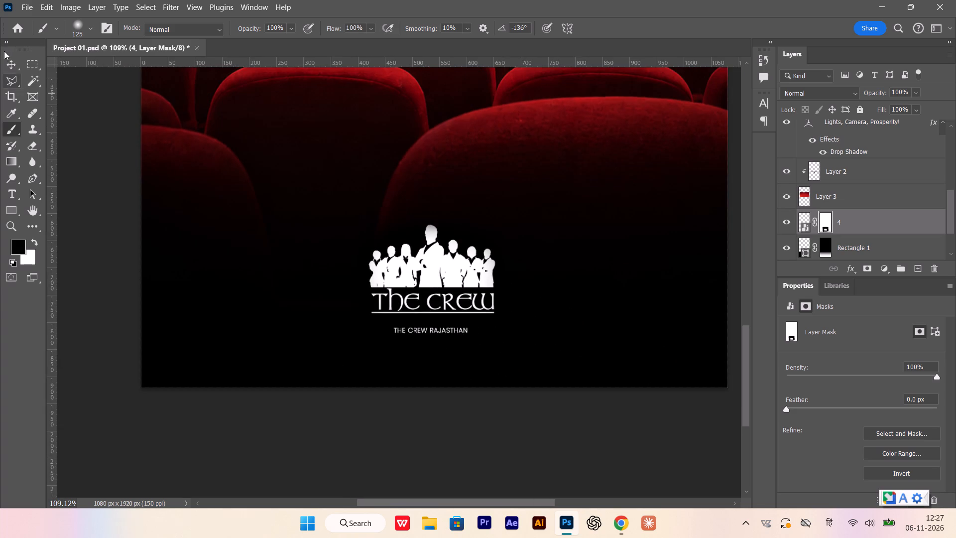
{"action": "left_click", "coordinate": [4, 51]}
{"action": "left_click", "coordinate": [5, 61]}
Place two vertical guides about 50 px inside the poster's left and right edges.
{"action": "scroll", "coordinate": [525, 343], "scroll_direction": "down", "scroll_amount": 5, "text": "alt"}
{"action": "scroll", "coordinate": [454, 299], "scroll_direction": "up", "scroll_amount": 5, "text": "alt"}
{"action": "scroll", "coordinate": [435, 303], "scroll_direction": "up", "scroll_amount": 3}
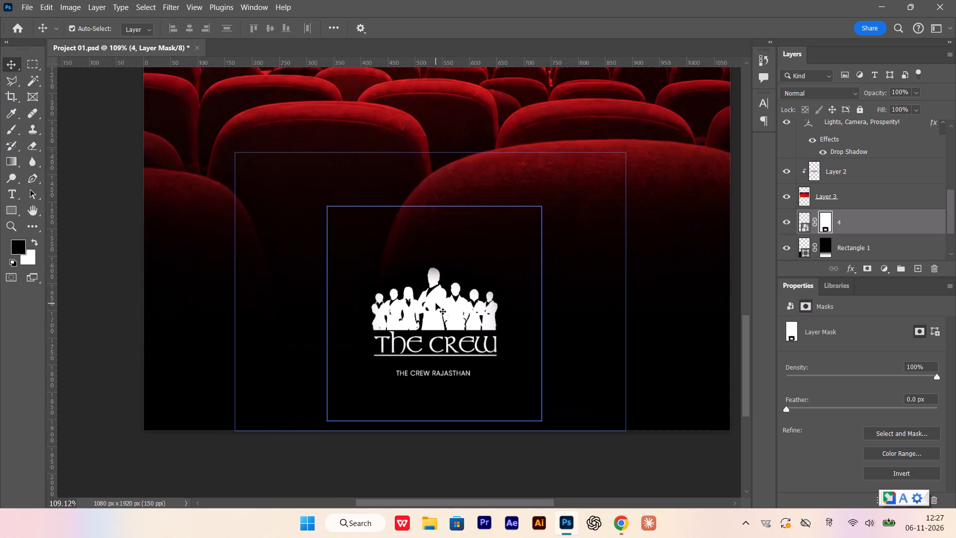
{"action": "scroll", "coordinate": [442, 301], "scroll_direction": "up", "scroll_amount": 2, "text": "alt"}
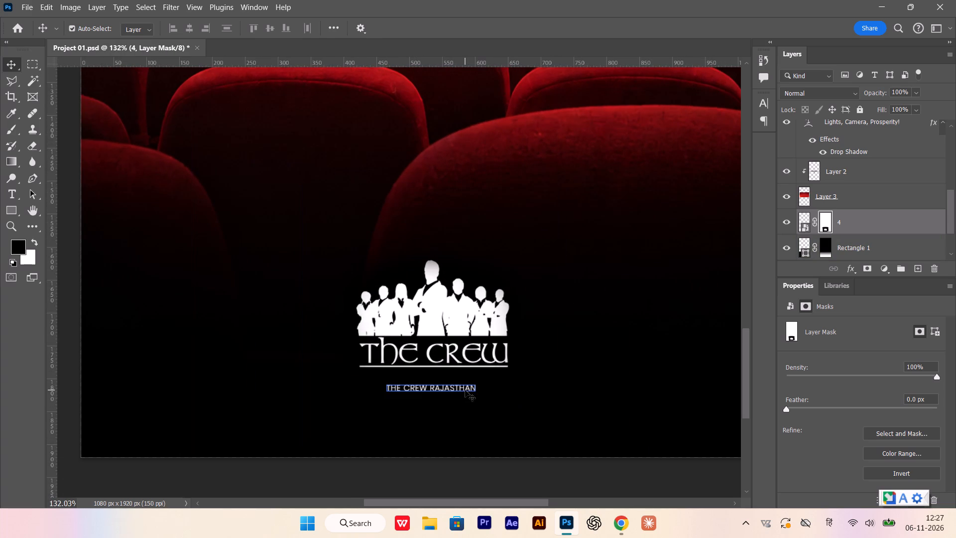
{"action": "scroll", "coordinate": [422, 387], "scroll_direction": "up", "scroll_amount": 3, "text": "alt"}
{"action": "scroll", "coordinate": [498, 338], "scroll_direction": "down", "scroll_amount": 7, "text": "alt"}
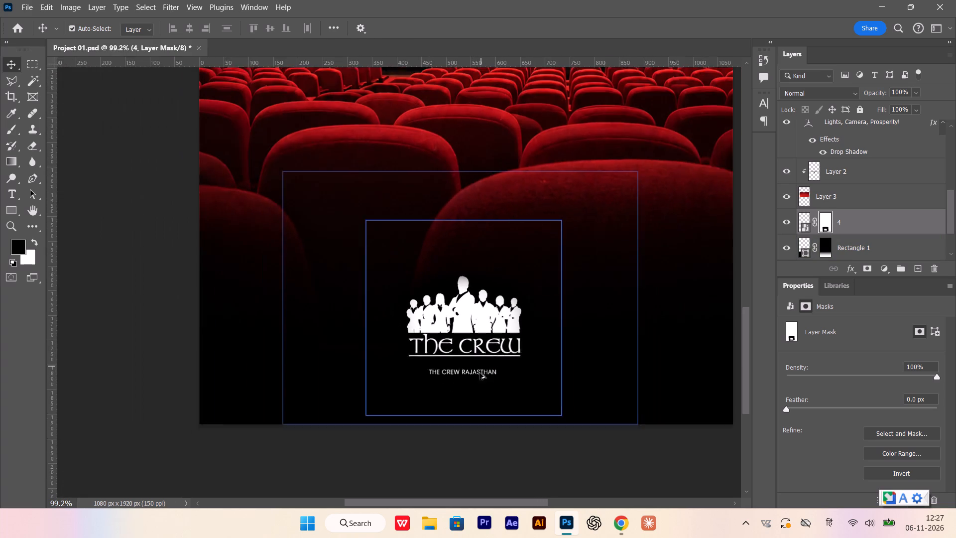
{"action": "left_click_drag", "start_coordinate": [48, 343], "coordinate": [248, 375]}
{"action": "left_click_drag", "start_coordinate": [51, 314], "coordinate": [688, 396]}
Place two horizontal guides about 50 px and 100 px above the poster's bottom edge.
{"action": "left_click_drag", "start_coordinate": [509, 63], "coordinate": [491, 360]}
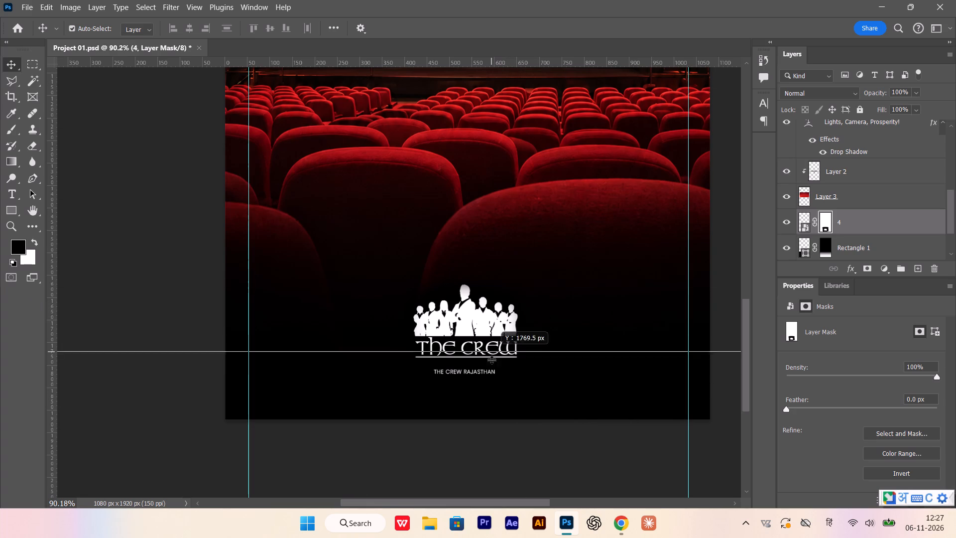
{"action": "left_click_drag", "start_coordinate": [491, 360], "coordinate": [493, 398]}
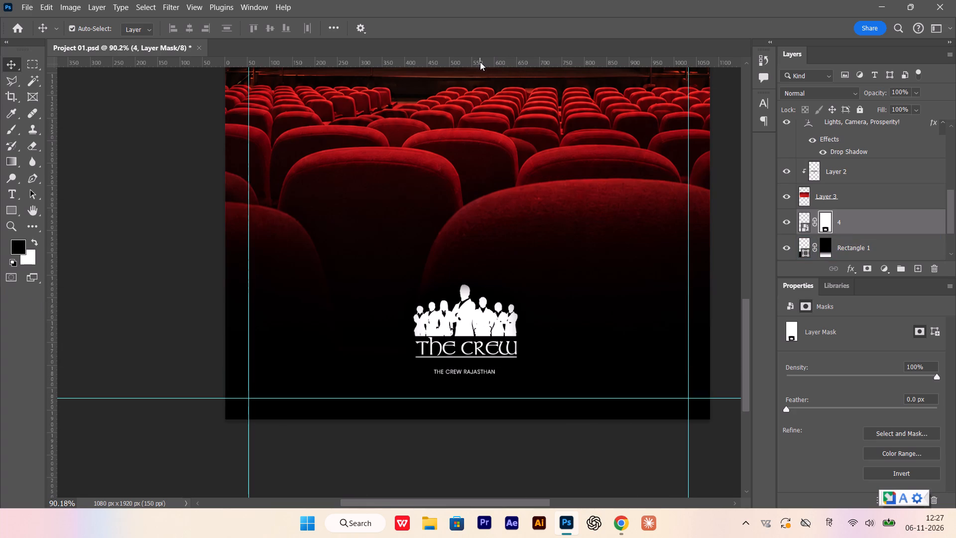
{"action": "left_click_drag", "start_coordinate": [480, 60], "coordinate": [491, 375]}
Place three horizontal guides about 50, 100 and 145 px below the poster's top edge, and deselect layer 4.
{"action": "scroll", "coordinate": [497, 394], "scroll_direction": "down", "scroll_amount": 7, "text": "alt"}
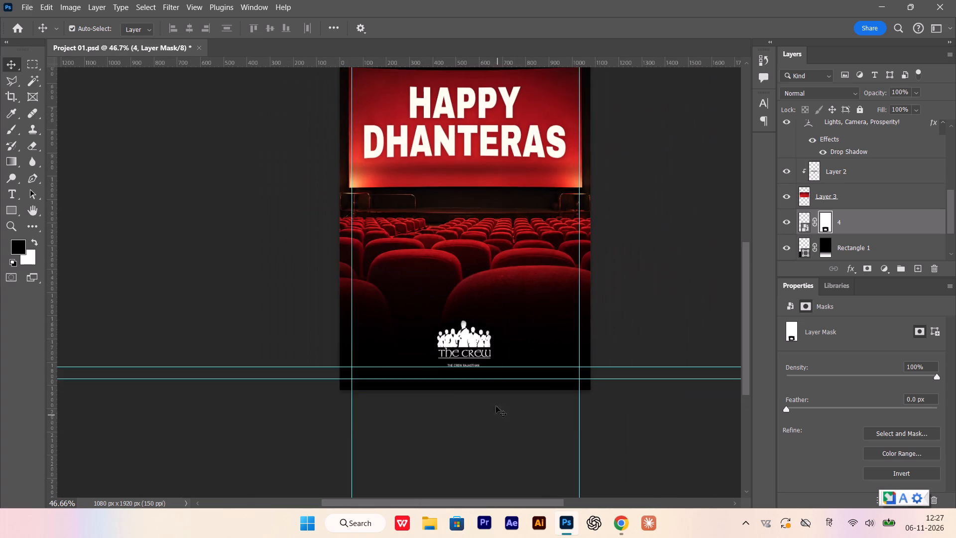
{"action": "scroll", "coordinate": [491, 342], "scroll_direction": "up", "scroll_amount": 15}
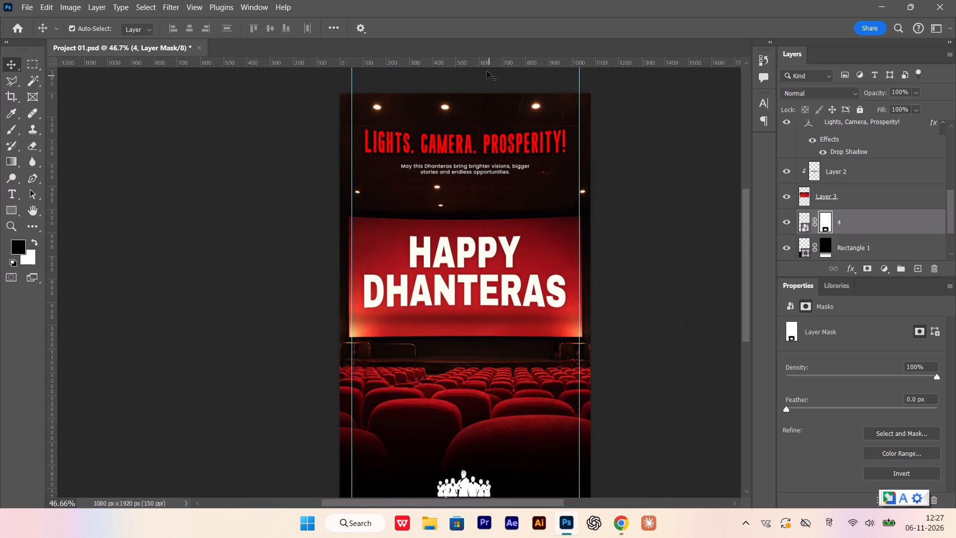
{"action": "scroll", "coordinate": [490, 37], "scroll_direction": "up", "scroll_amount": 4, "text": "alt"}
{"action": "key", "text": "space"}
{"action": "key", "text": "space"}
{"action": "key", "text": "space"}
{"action": "left_click_drag", "start_coordinate": [452, 157], "coordinate": [402, 443]}
{"action": "scroll", "coordinate": [377, 365], "scroll_direction": "up", "scroll_amount": 7, "text": "alt"}
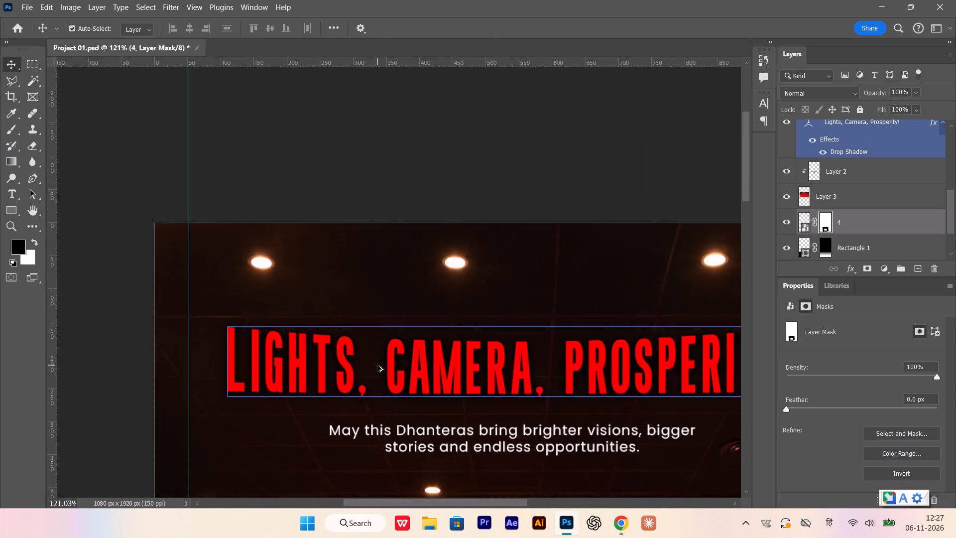
{"action": "scroll", "coordinate": [377, 365], "scroll_direction": "up", "scroll_amount": 1, "text": "alt"}
{"action": "left_click_drag", "start_coordinate": [383, 62], "coordinate": [384, 245]}
{"action": "left_click_drag", "start_coordinate": [435, 60], "coordinate": [422, 278]}
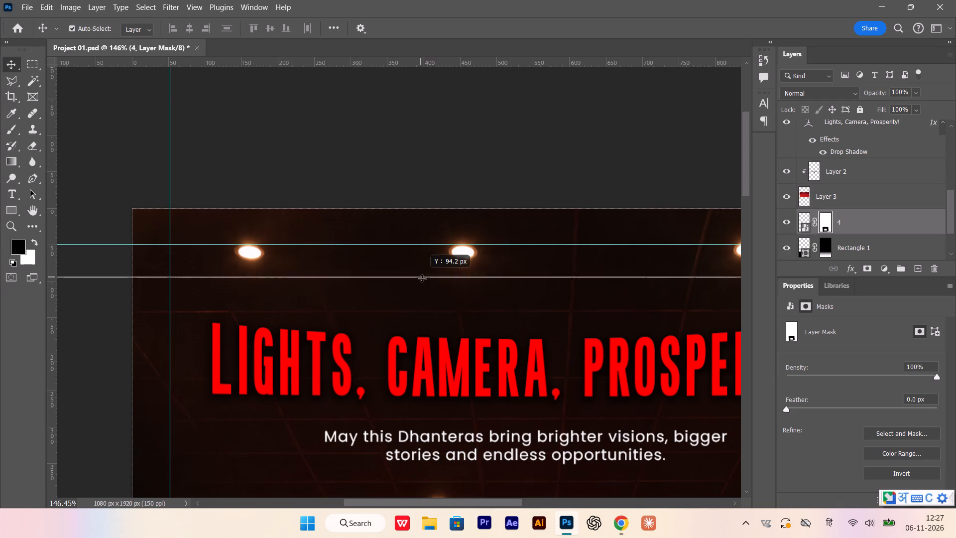
{"action": "left_click_drag", "start_coordinate": [422, 278], "coordinate": [422, 280]}
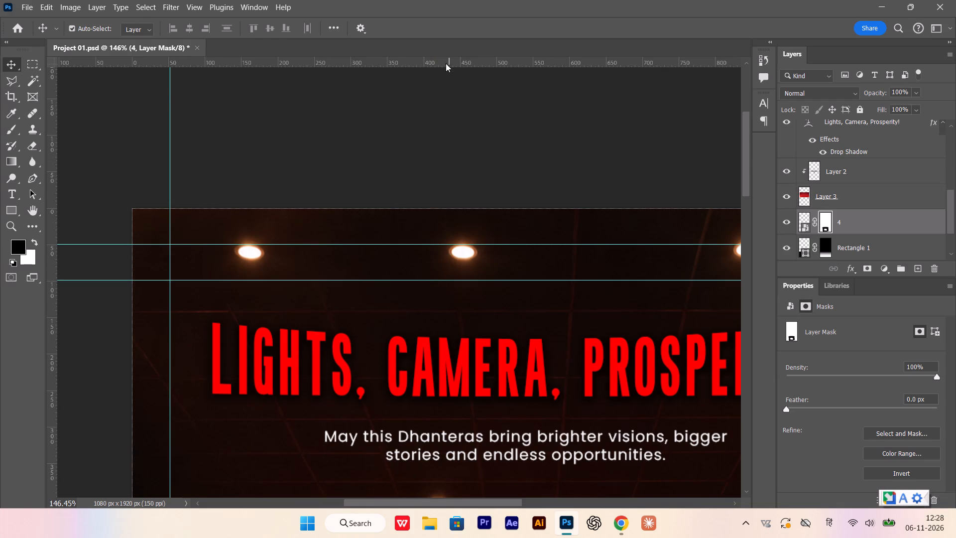
{"action": "left_click_drag", "start_coordinate": [446, 63], "coordinate": [429, 315]}
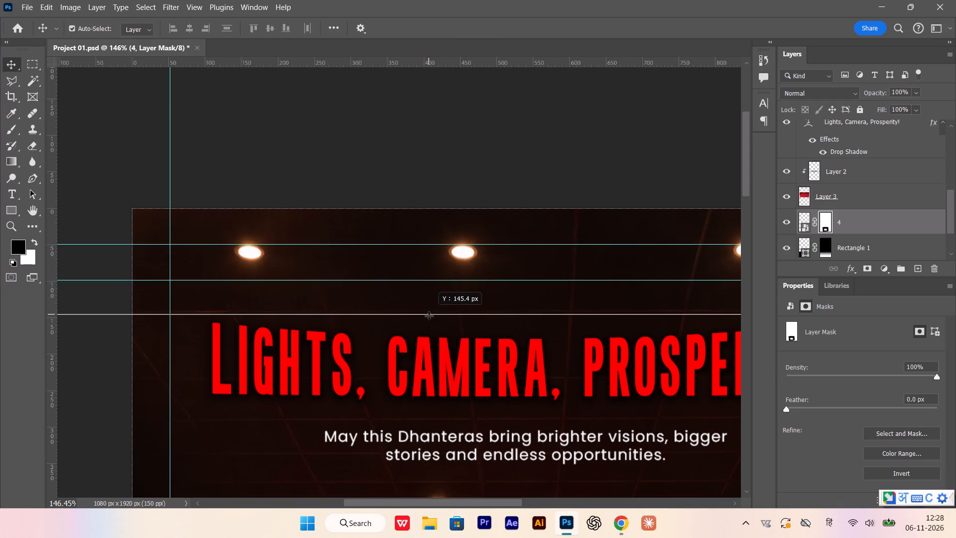
{"action": "left_click_drag", "start_coordinate": [429, 315], "coordinate": [430, 315]}
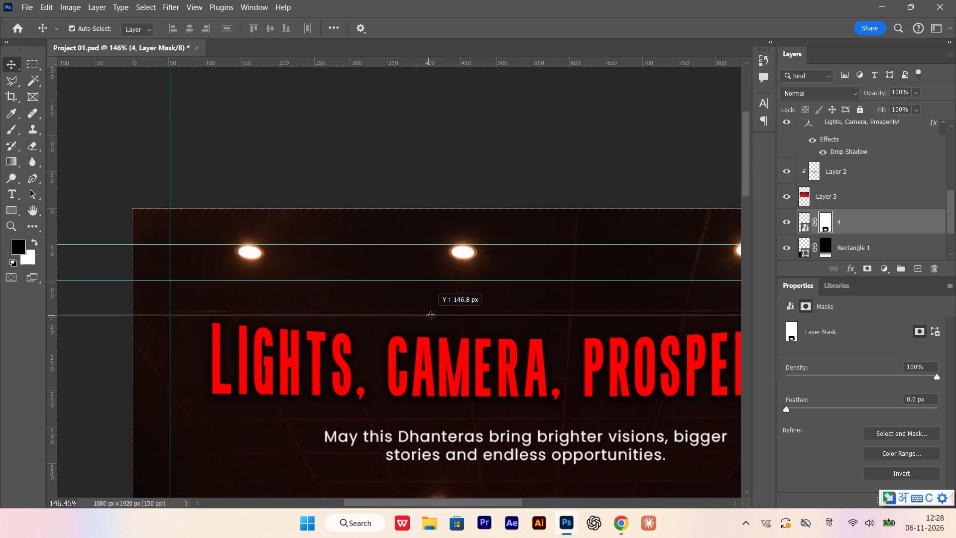
{"action": "left_click_drag", "start_coordinate": [430, 315], "coordinate": [435, 320]}
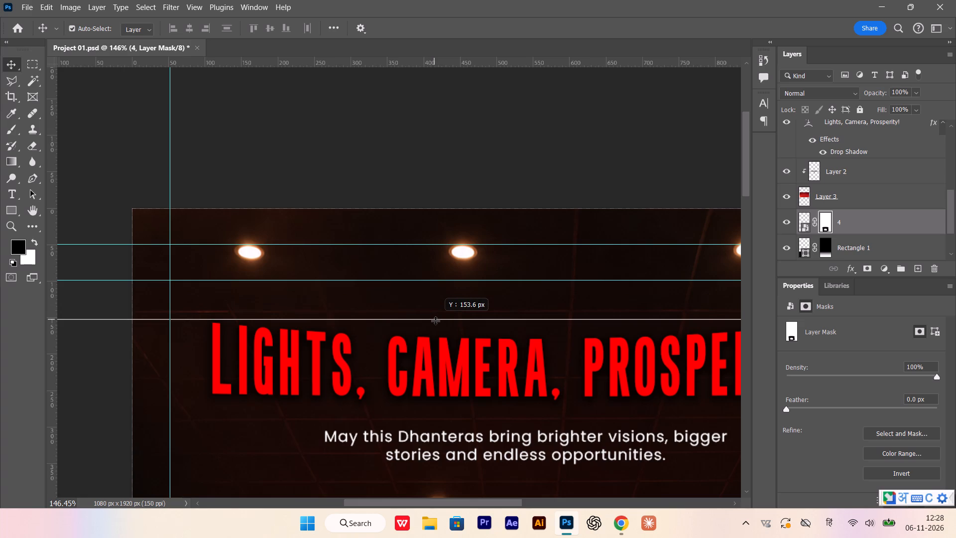
{"action": "left_click_drag", "start_coordinate": [435, 320], "coordinate": [432, 314]}
{"action": "scroll", "coordinate": [322, 295], "scroll_direction": "down", "scroll_amount": 8, "text": "alt"}
{"action": "left_click", "coordinate": [432, 170]}
{"action": "scroll", "coordinate": [414, 299], "scroll_direction": "up", "scroll_amount": 3, "text": "alt"}
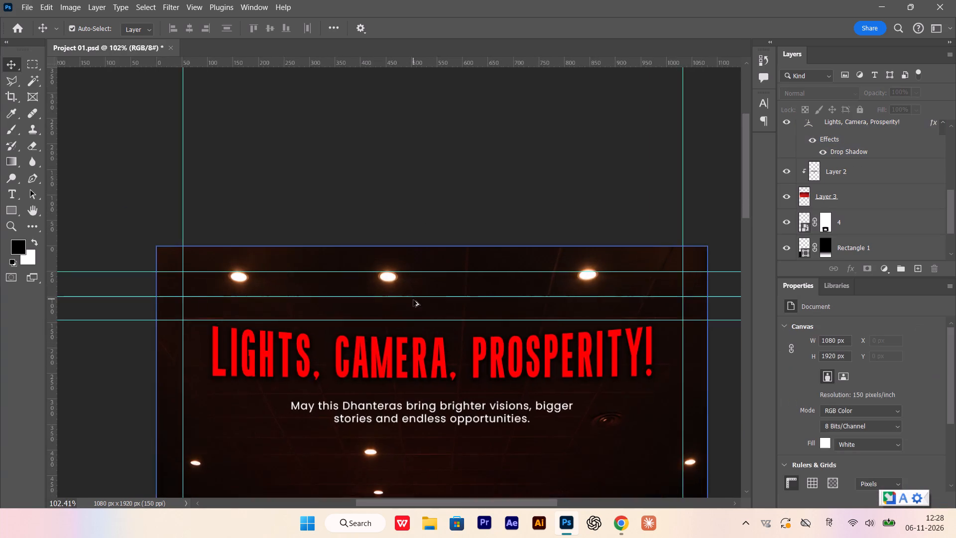
{"action": "scroll", "coordinate": [413, 300], "scroll_direction": "up", "scroll_amount": 4, "text": "alt"}
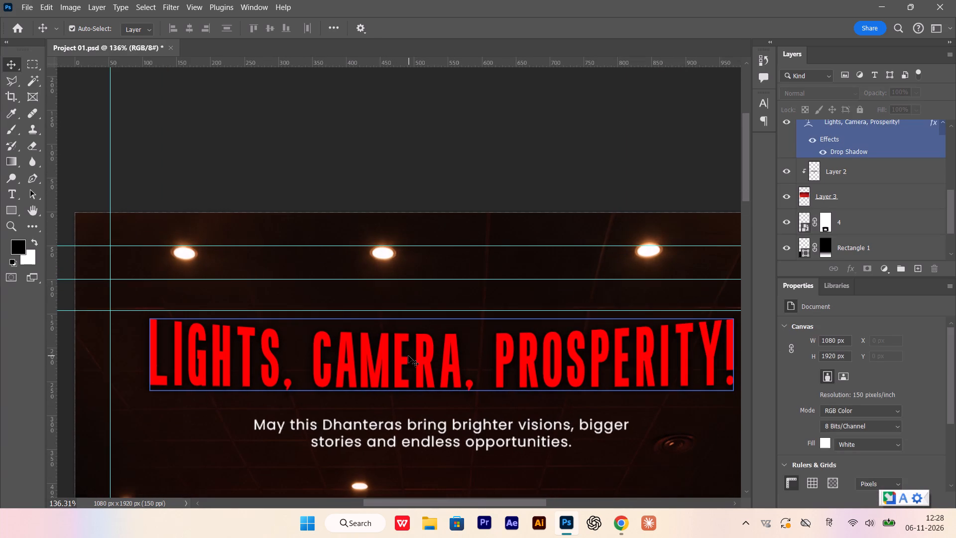
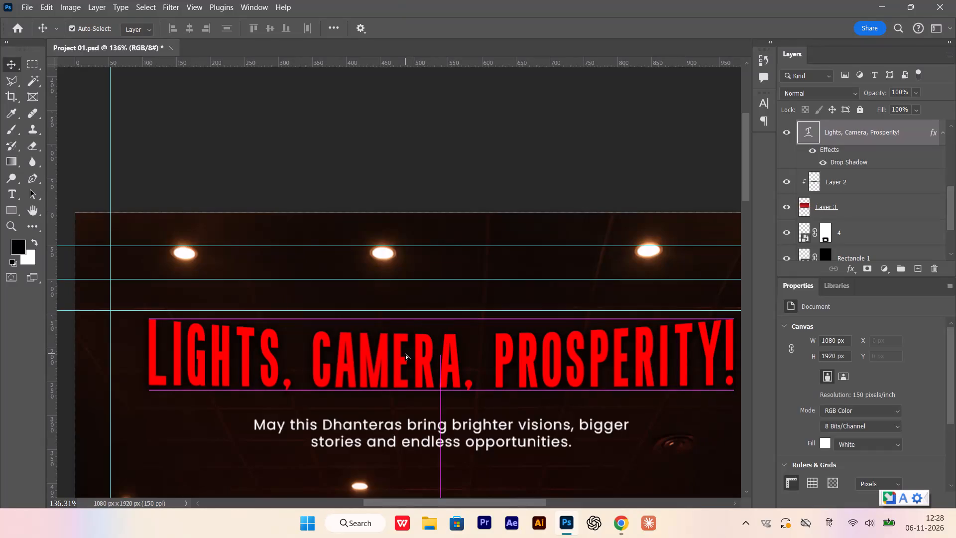
Move the "Lights, Camera, Prosperity!" headline up to the guide about 145 px below the top edge and raise the Dhanteras message beneath it.
{"action": "left_click_drag", "start_coordinate": [447, 364], "coordinate": [447, 356]}
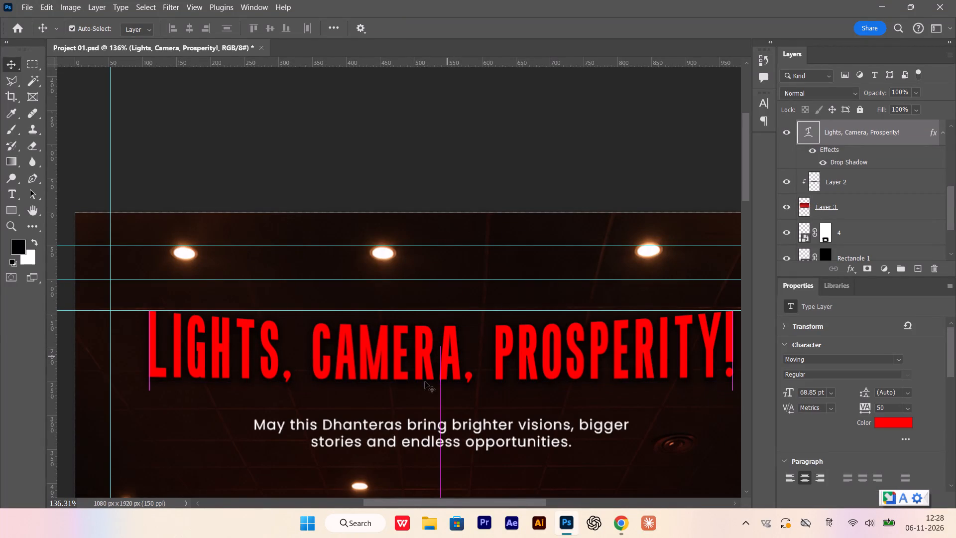
{"action": "scroll", "coordinate": [415, 379], "scroll_direction": "down", "scroll_amount": 5, "text": "alt"}
{"action": "scroll", "coordinate": [425, 403], "scroll_direction": "up", "scroll_amount": 3, "text": "alt"}
{"action": "left_click_drag", "start_coordinate": [424, 412], "coordinate": [425, 405]}
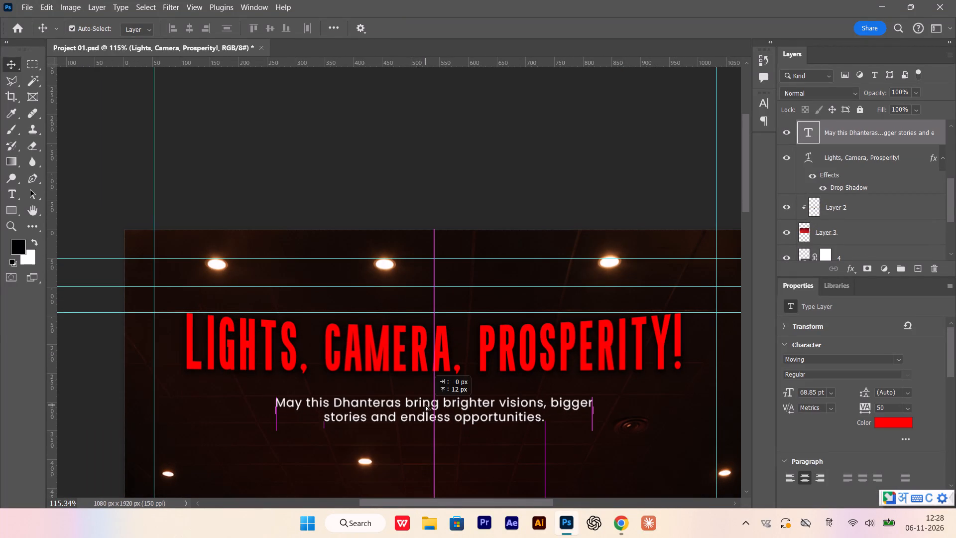
{"action": "left_click_drag", "start_coordinate": [425, 405], "coordinate": [426, 401]}
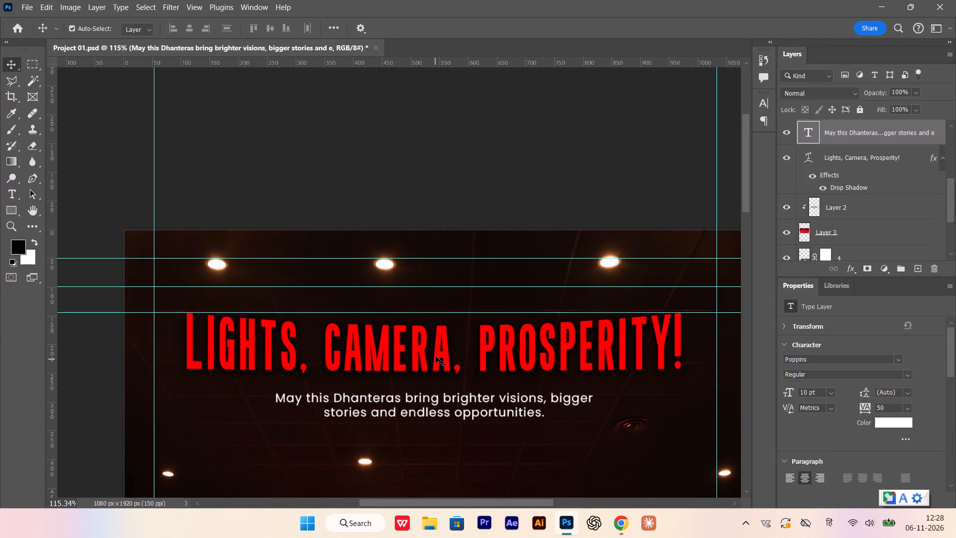
Centre the headline and the Dhanteras message horizontally on the canvas, and deselect everything.
{"action": "left_click", "coordinate": [436, 355], "text": "shift"}
{"action": "key", "text": "ctrl+a"}
{"action": "left_click", "coordinate": [187, 29]}
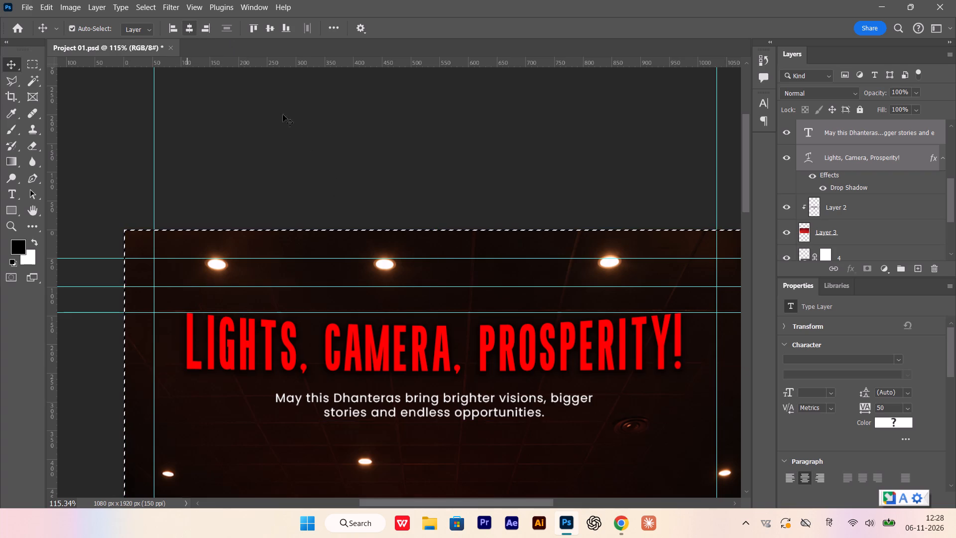
{"action": "key", "text": "ctrl+d"}
{"action": "scroll", "coordinate": [494, 268], "scroll_direction": "down", "scroll_amount": 19, "text": "alt"}
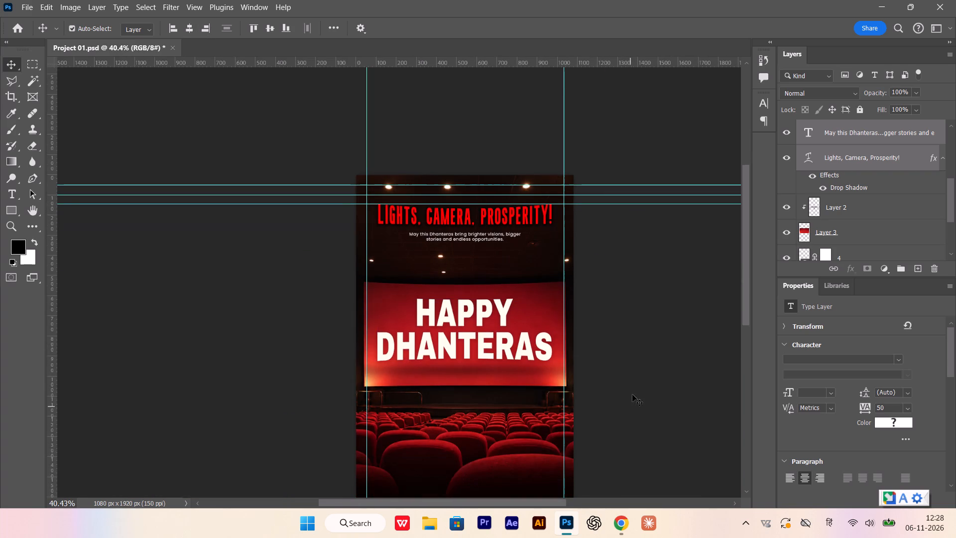
{"action": "scroll", "coordinate": [632, 392], "scroll_direction": "down", "scroll_amount": 9}
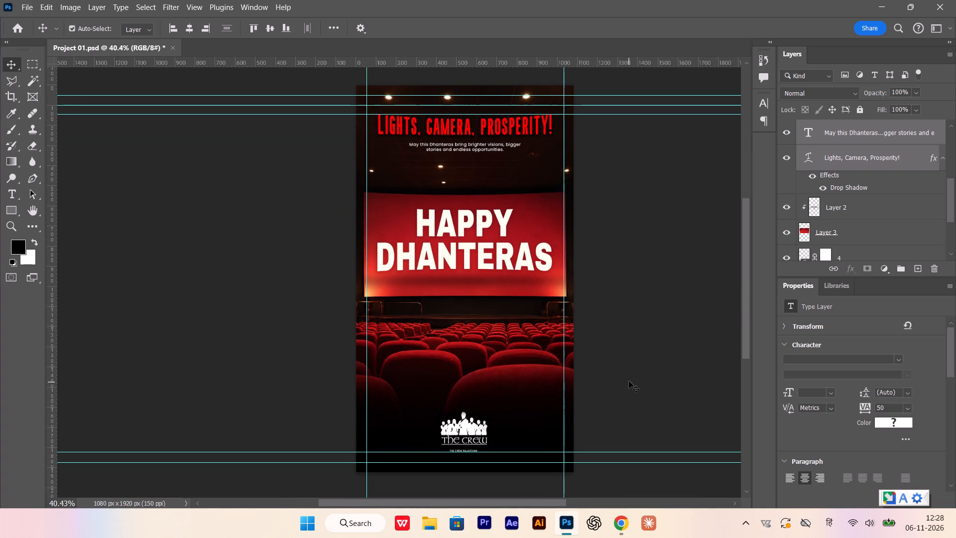
{"action": "left_click", "coordinate": [629, 381]}
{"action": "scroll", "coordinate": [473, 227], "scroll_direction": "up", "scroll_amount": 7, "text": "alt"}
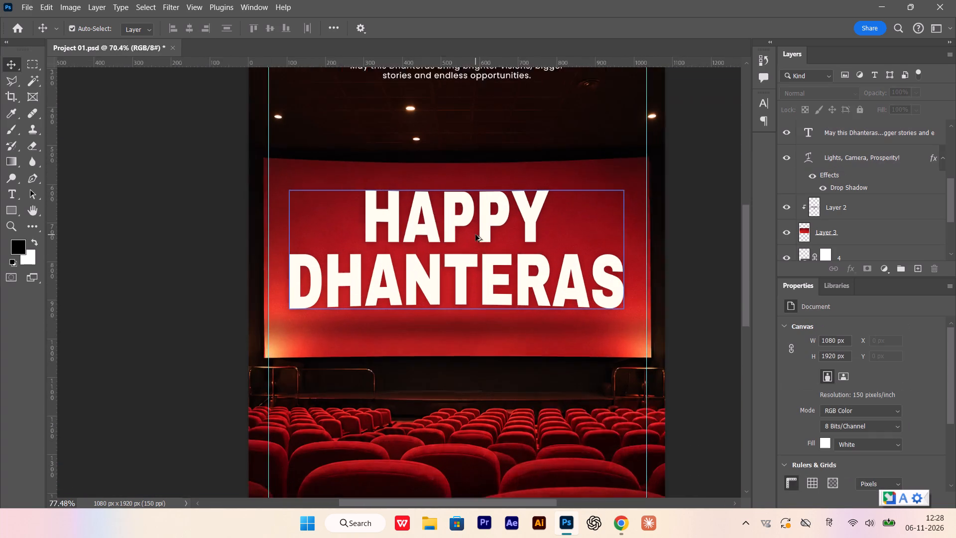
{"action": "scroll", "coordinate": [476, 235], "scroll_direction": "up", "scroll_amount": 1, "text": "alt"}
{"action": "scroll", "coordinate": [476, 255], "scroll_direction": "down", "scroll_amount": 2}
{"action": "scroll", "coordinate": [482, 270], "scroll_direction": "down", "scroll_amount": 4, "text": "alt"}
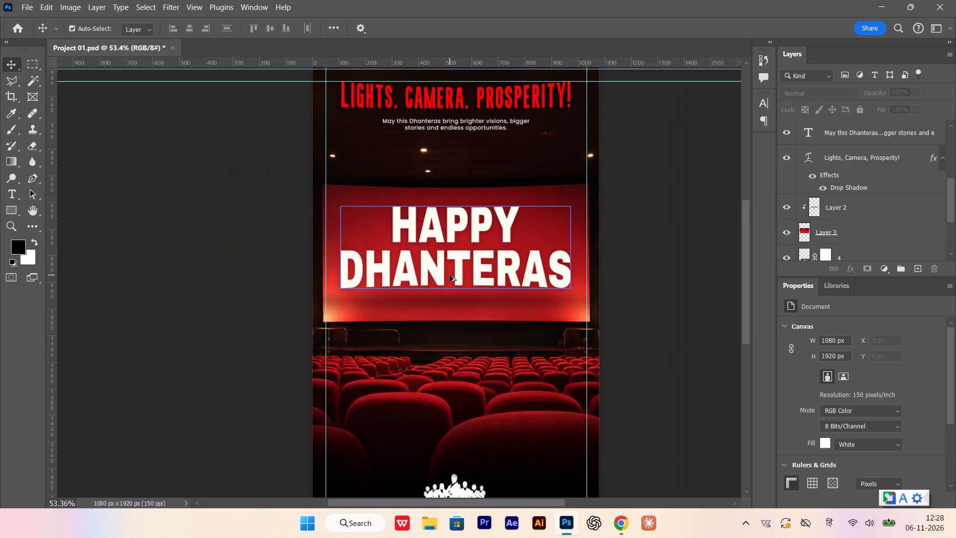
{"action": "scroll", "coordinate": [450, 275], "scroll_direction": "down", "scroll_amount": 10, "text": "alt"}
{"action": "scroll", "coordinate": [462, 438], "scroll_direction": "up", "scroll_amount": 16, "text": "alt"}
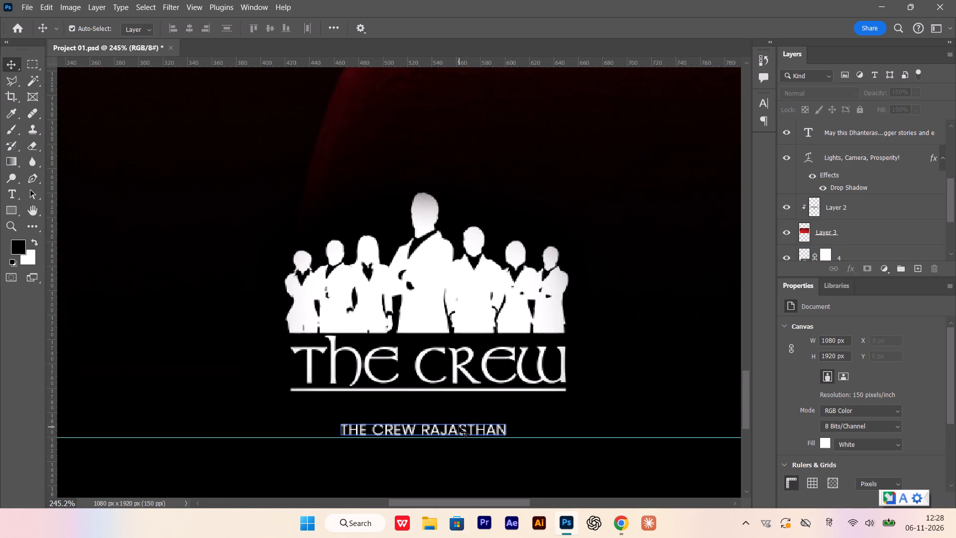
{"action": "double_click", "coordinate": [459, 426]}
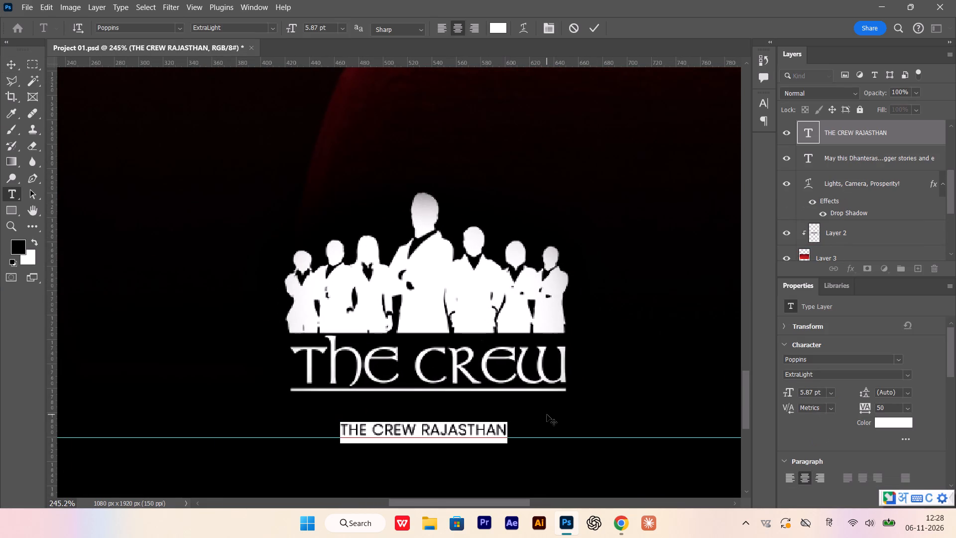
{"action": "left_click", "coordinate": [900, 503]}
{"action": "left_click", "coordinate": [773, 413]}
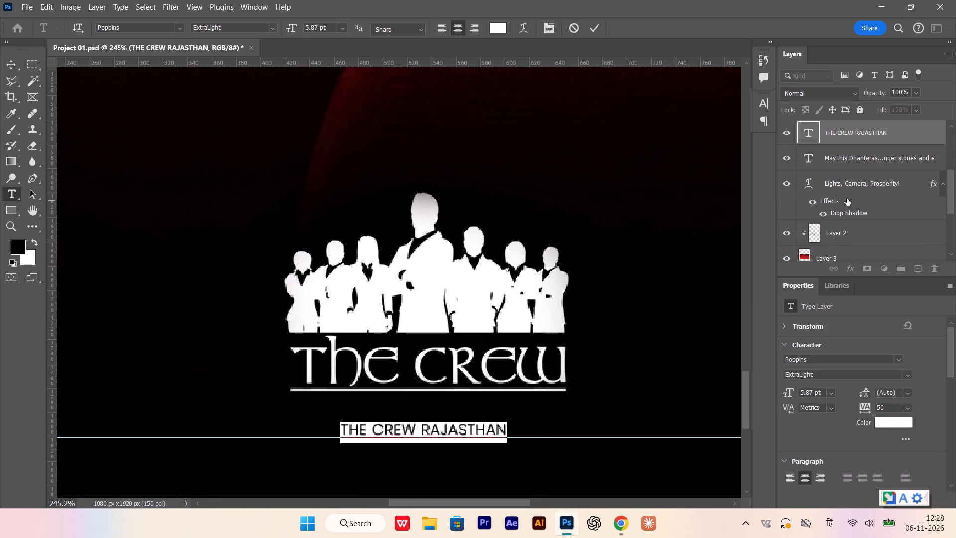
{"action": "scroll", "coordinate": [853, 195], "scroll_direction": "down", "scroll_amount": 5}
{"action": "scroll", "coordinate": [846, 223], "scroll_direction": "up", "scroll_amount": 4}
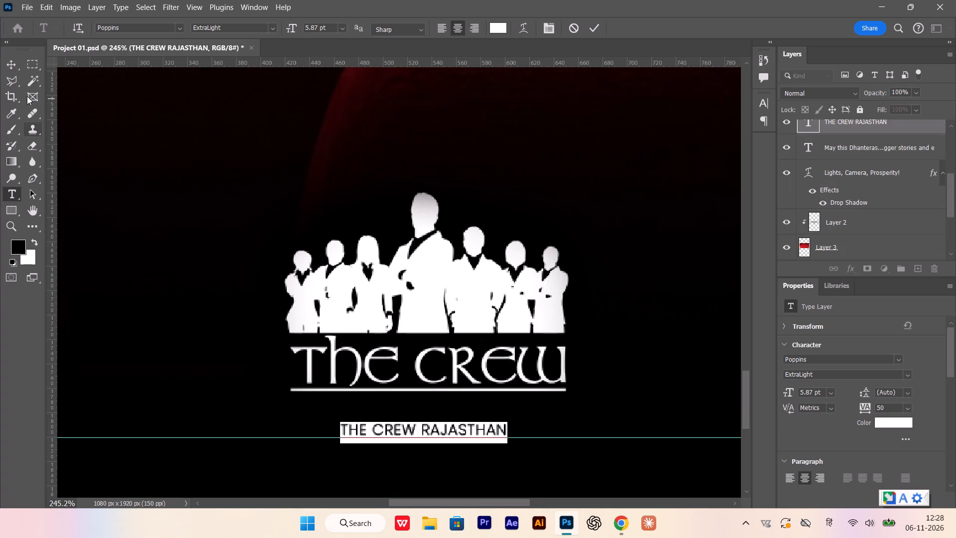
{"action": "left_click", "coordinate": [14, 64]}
Place the logo image "1 (1)" from Downloads as an embedded reference, moved up so its tagline shows and the text under the poster's logo stays uncovered.
{"action": "left_click", "coordinate": [24, 8]}
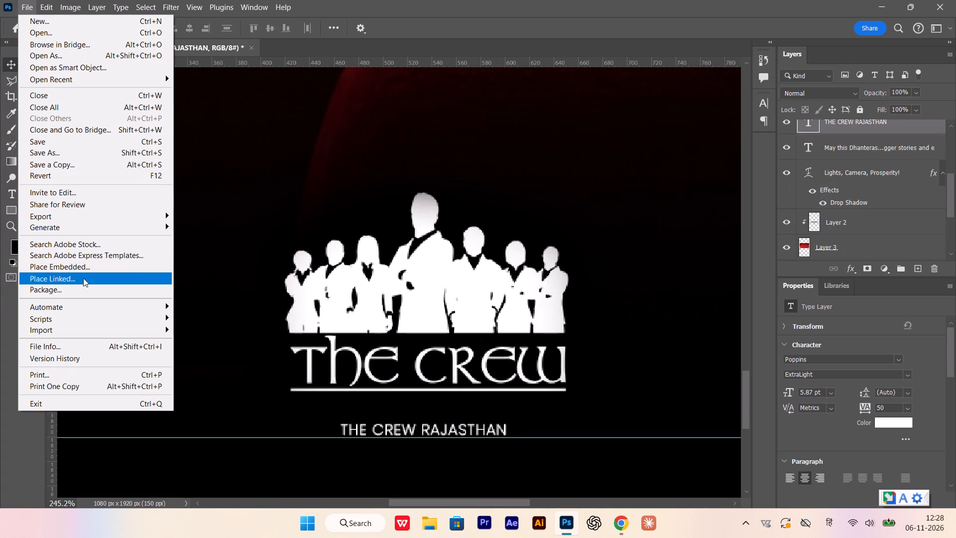
{"action": "left_click", "coordinate": [86, 266]}
{"action": "left_click", "coordinate": [223, 176]}
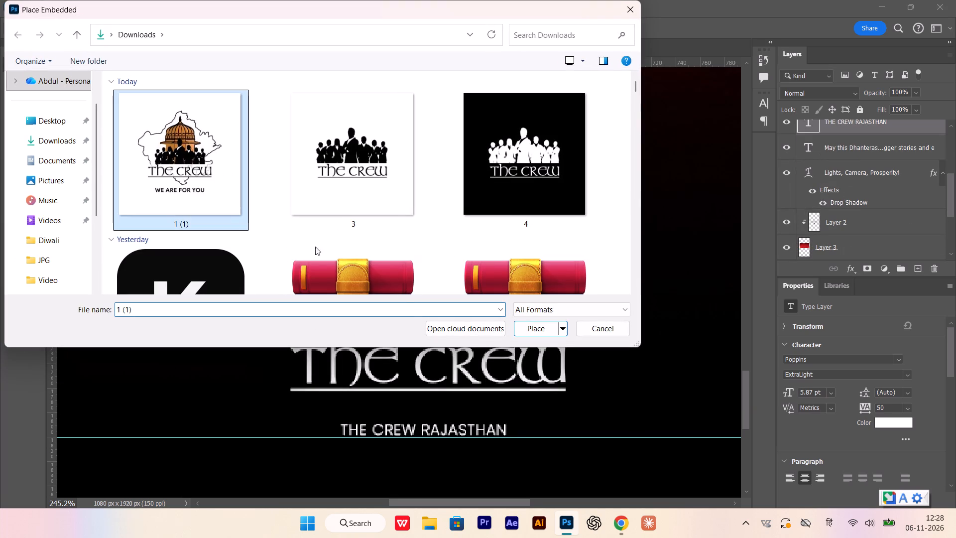
{"action": "left_click", "coordinate": [541, 332]}
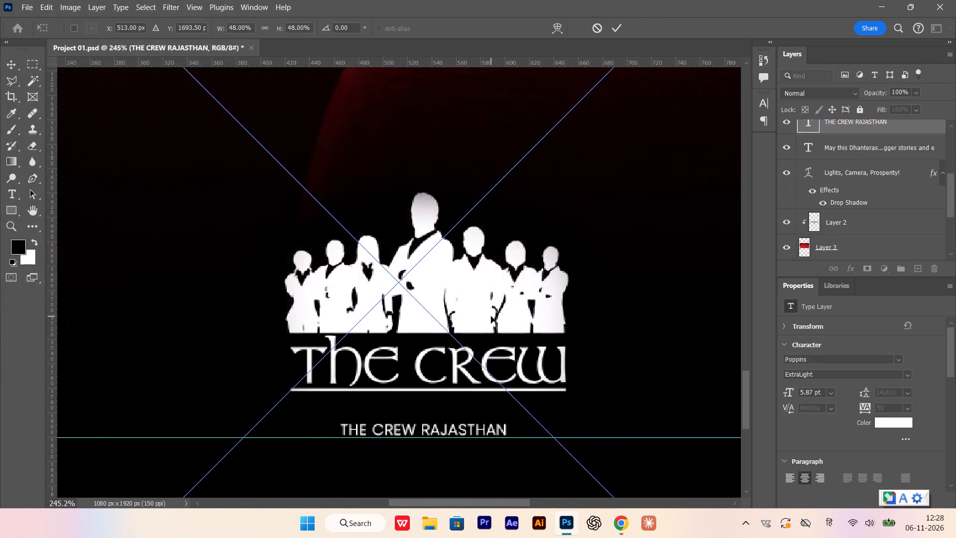
{"action": "left_click_drag", "start_coordinate": [470, 331], "coordinate": [458, 61]}
{"action": "left_click_drag", "start_coordinate": [444, 274], "coordinate": [448, 83]}
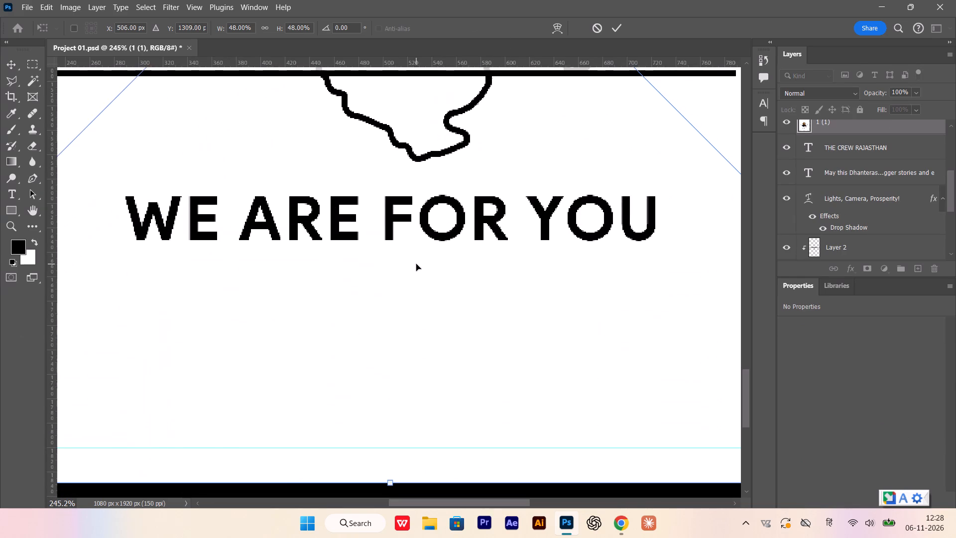
{"action": "left_click_drag", "start_coordinate": [417, 261], "coordinate": [455, 105]}
{"action": "scroll", "coordinate": [435, 282], "scroll_direction": "down", "scroll_amount": 2, "text": "alt"}
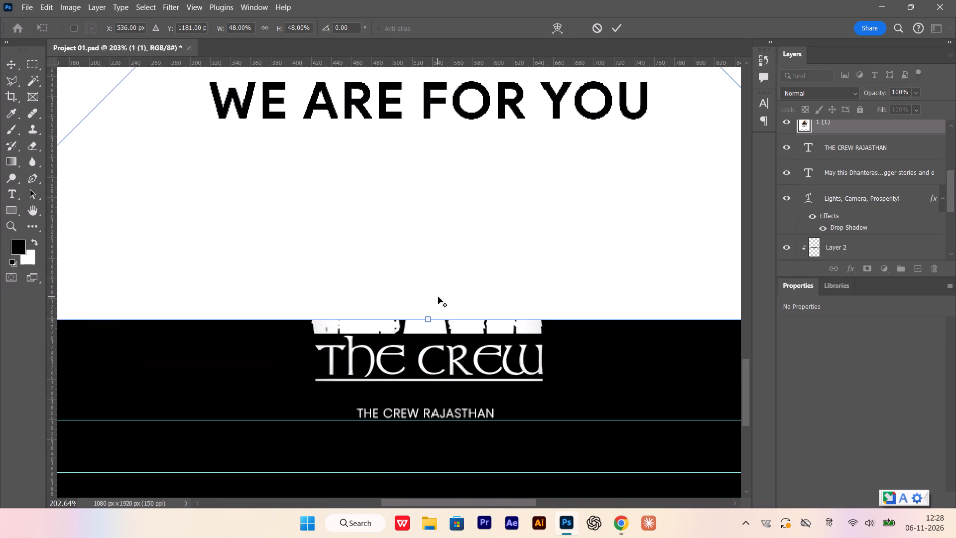
{"action": "left_click_drag", "start_coordinate": [432, 264], "coordinate": [434, 311]}
{"action": "key", "text": "Return"}
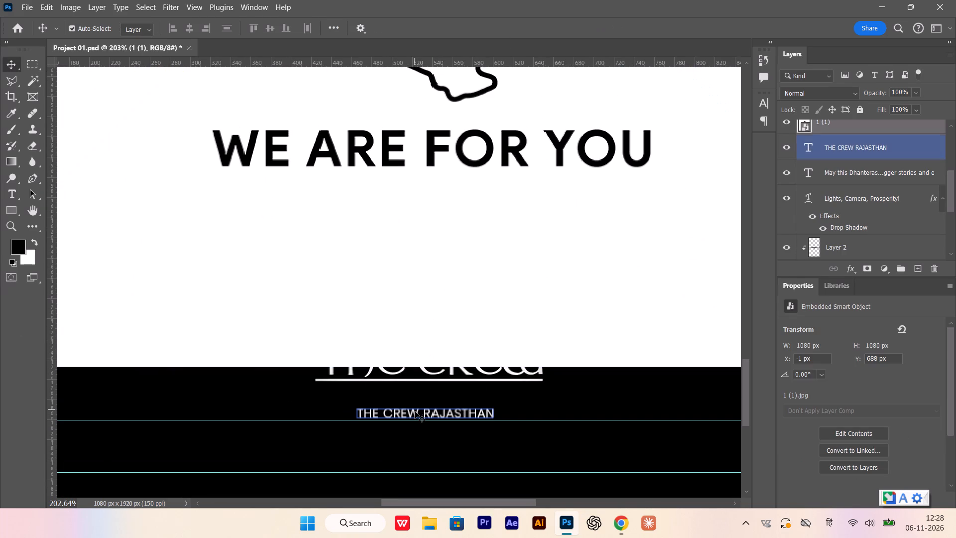
Replace the THE CREW RAJASTHAN text under the logo with "WE ARE FOR YOU".
{"action": "double_click", "coordinate": [415, 411]}
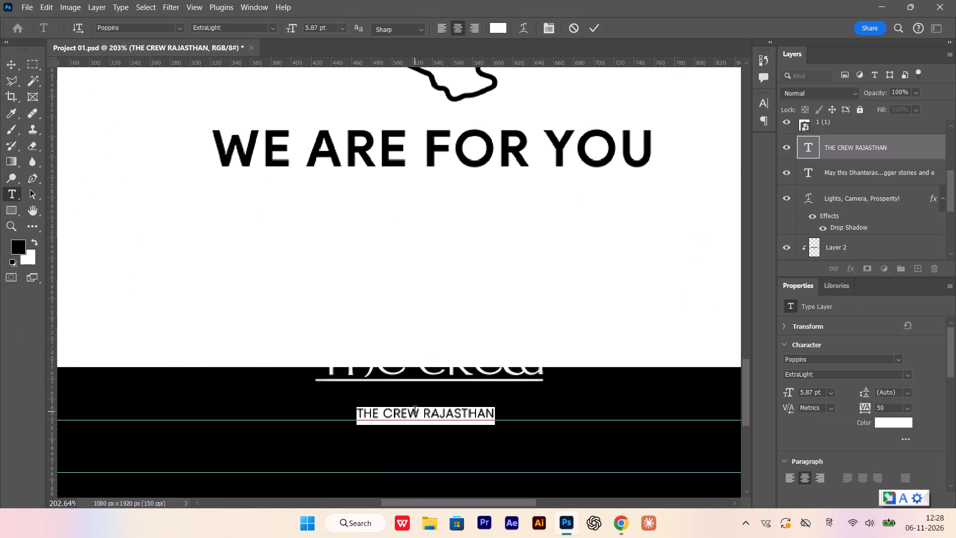
{"action": "type", "text": "WE"}
{"action": "key", "text": "space"}
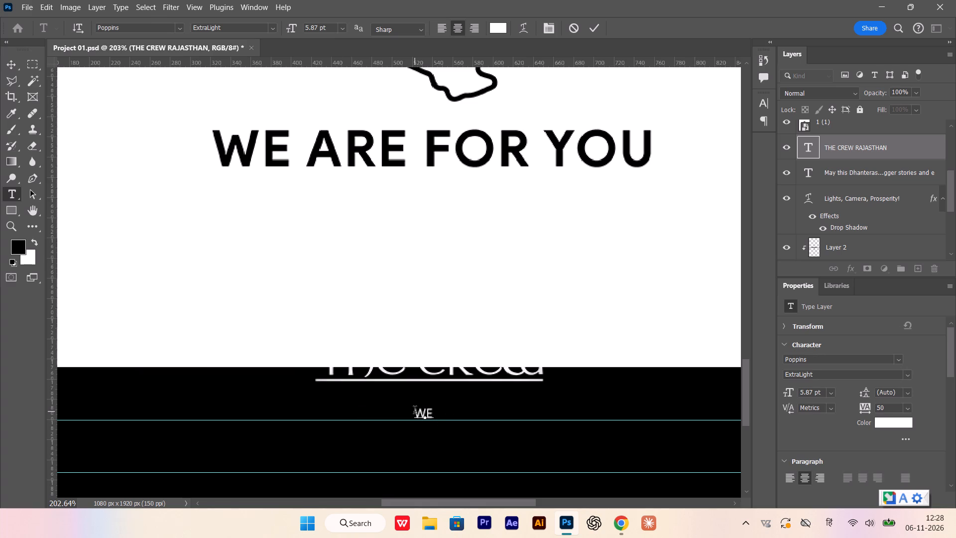
{"action": "type", "text": "ARE"}
{"action": "key", "text": "space"}
{"action": "type", "text": "FOR YOU"}
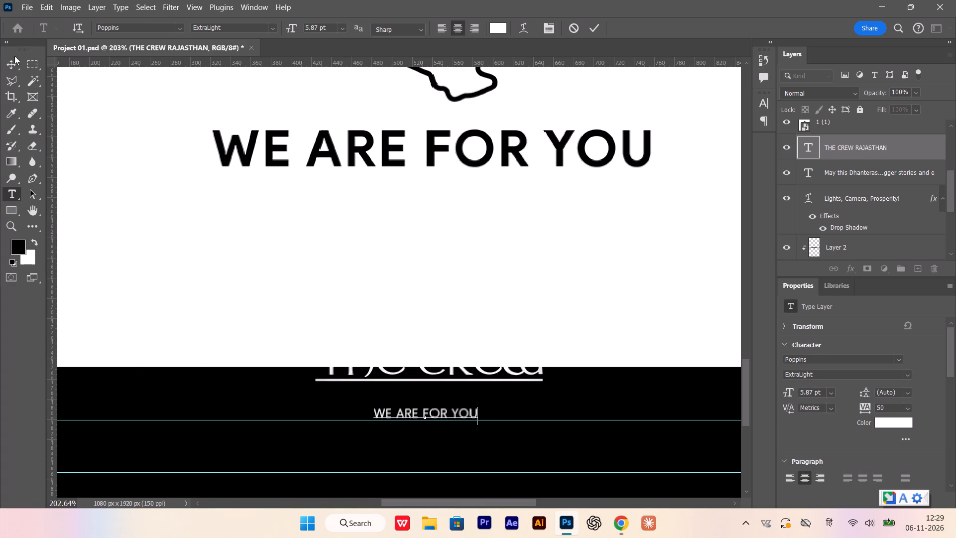
{"action": "left_click", "coordinate": [10, 64]}
Hide the placed reference image layer "1 (1)".
{"action": "left_click", "coordinate": [349, 225]}
{"action": "left_click", "coordinate": [791, 133]}
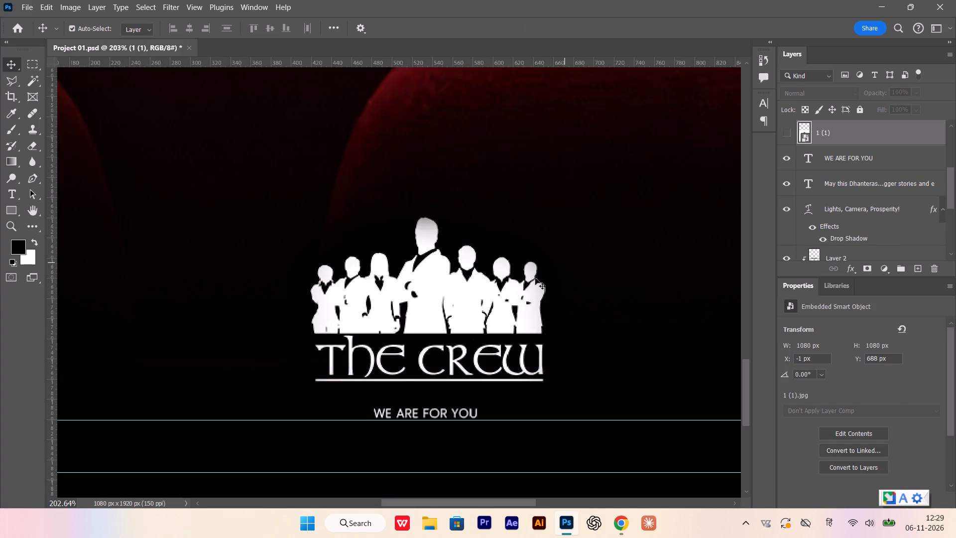
{"action": "scroll", "coordinate": [424, 353], "scroll_direction": "down", "scroll_amount": 4, "text": "alt"}
{"action": "scroll", "coordinate": [429, 389], "scroll_direction": "up", "scroll_amount": 1, "text": "alt"}
{"action": "left_click", "coordinate": [787, 127]}
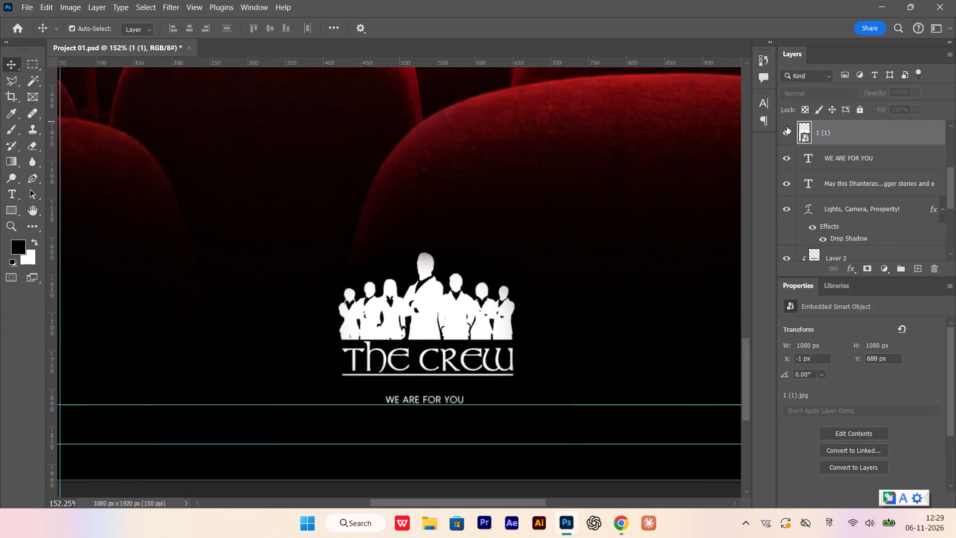
{"action": "left_click", "coordinate": [787, 127]}
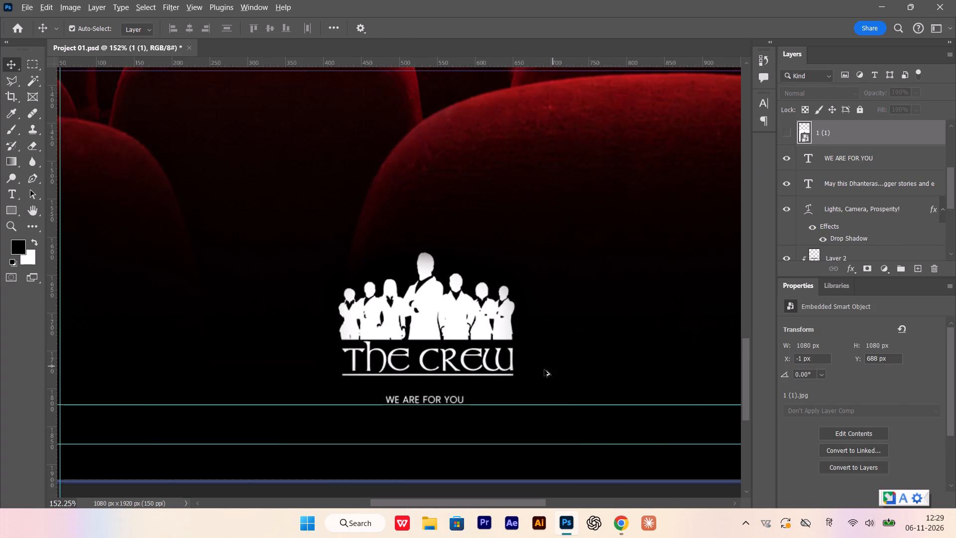
Set the font size of the WE ARE FOR YOU tagline to 8 pt.
{"action": "scroll", "coordinate": [428, 397], "scroll_direction": "up", "scroll_amount": 3, "text": "alt"}
{"action": "left_click", "coordinate": [428, 398]}
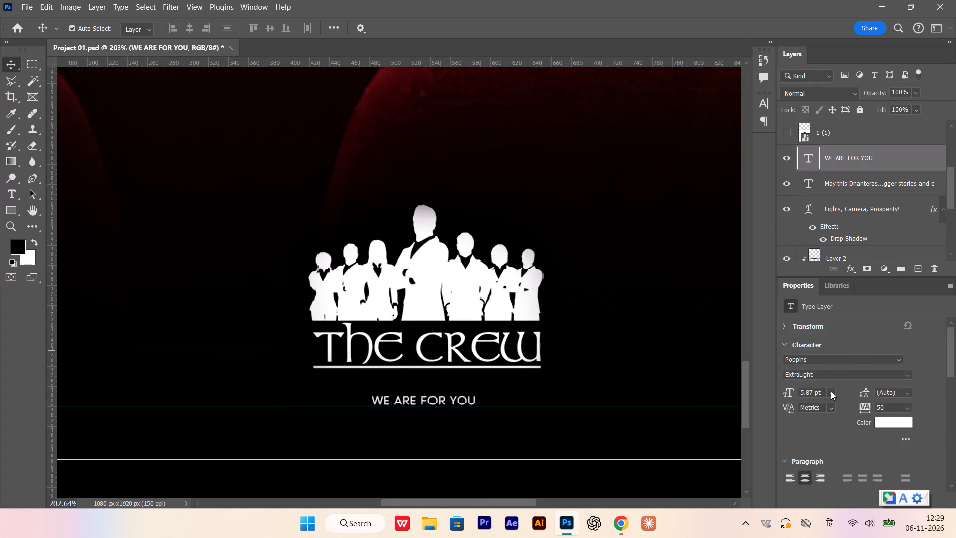
{"action": "left_click", "coordinate": [831, 391]}
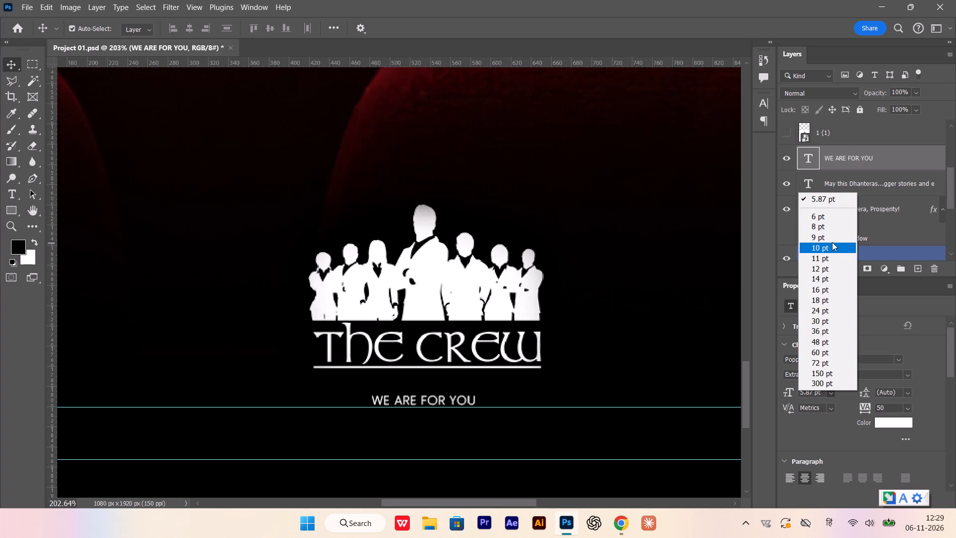
{"action": "left_click", "coordinate": [830, 231]}
{"action": "scroll", "coordinate": [425, 398], "scroll_direction": "up", "scroll_amount": 2, "text": "alt"}
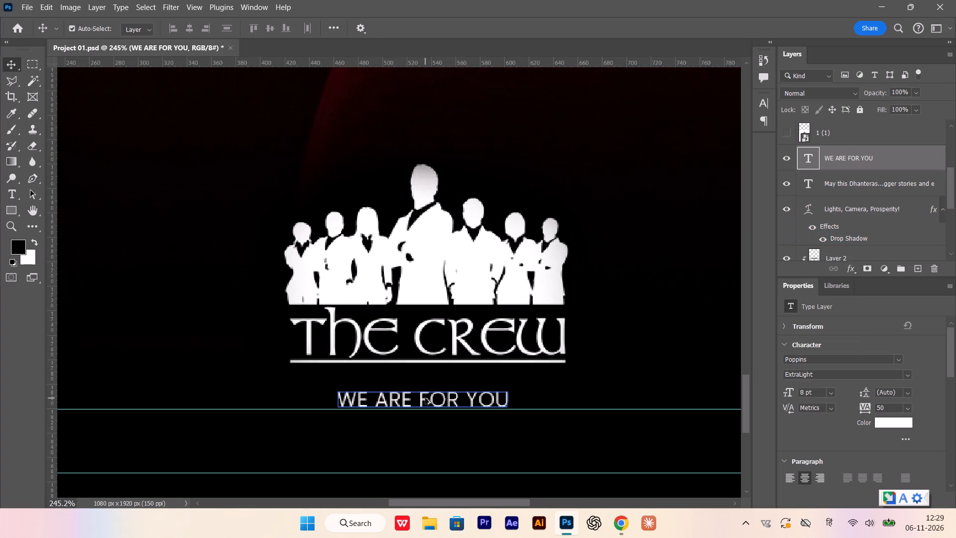
{"action": "scroll", "coordinate": [428, 398], "scroll_direction": "down", "scroll_amount": 13, "text": "alt"}
{"action": "scroll", "coordinate": [453, 436], "scroll_direction": "down", "scroll_amount": 1}
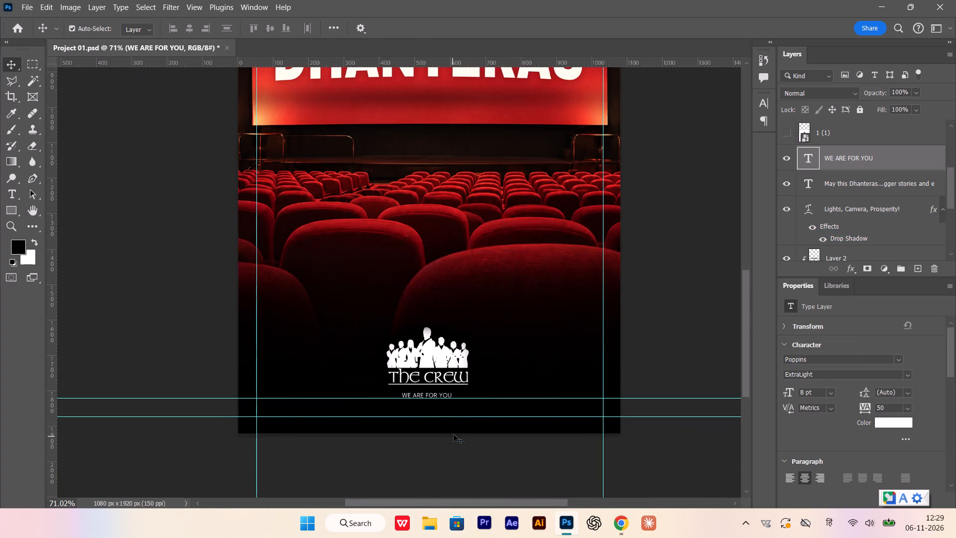
{"action": "scroll", "coordinate": [435, 383], "scroll_direction": "up", "scroll_amount": 6, "text": "alt"}
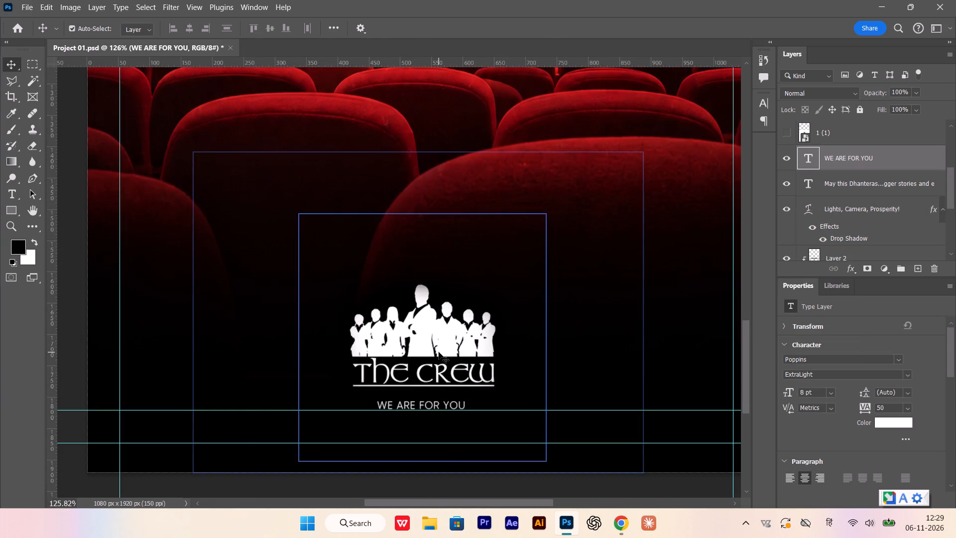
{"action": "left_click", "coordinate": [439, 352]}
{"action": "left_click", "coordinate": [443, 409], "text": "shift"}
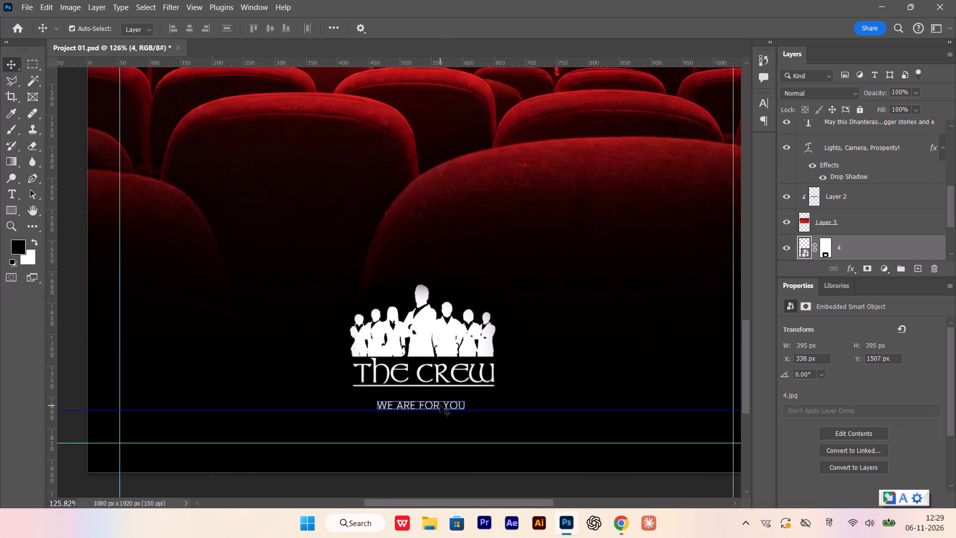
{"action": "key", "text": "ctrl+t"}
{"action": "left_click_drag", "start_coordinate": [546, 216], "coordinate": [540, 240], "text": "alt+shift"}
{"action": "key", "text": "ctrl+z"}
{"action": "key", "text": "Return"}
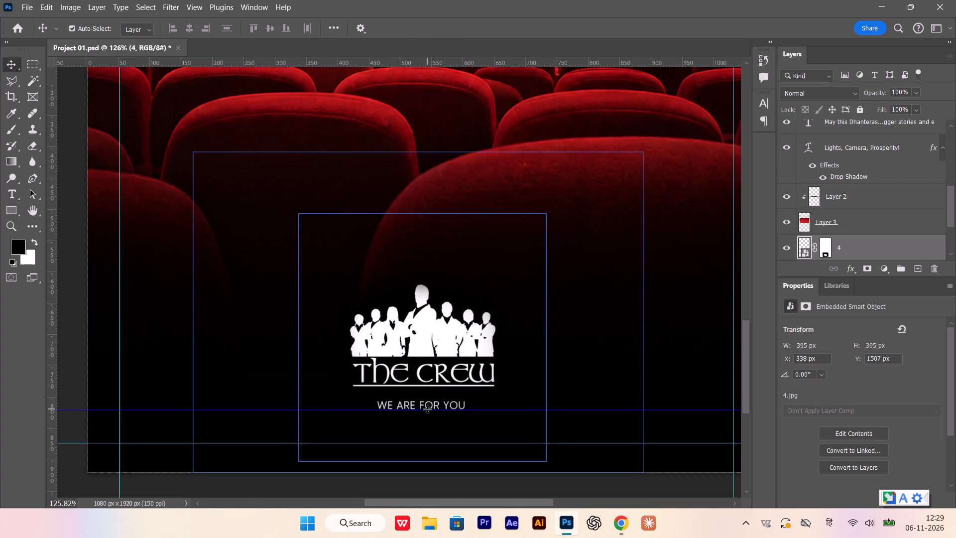
Scale THE CREW logo and its tagline together to about 81% and lower them onto the guide about 100 px above the bottom edge.
{"action": "left_click", "coordinate": [428, 407]}
{"action": "left_click", "coordinate": [430, 346], "text": "shift"}
{"action": "key", "text": "ctrl+t"}
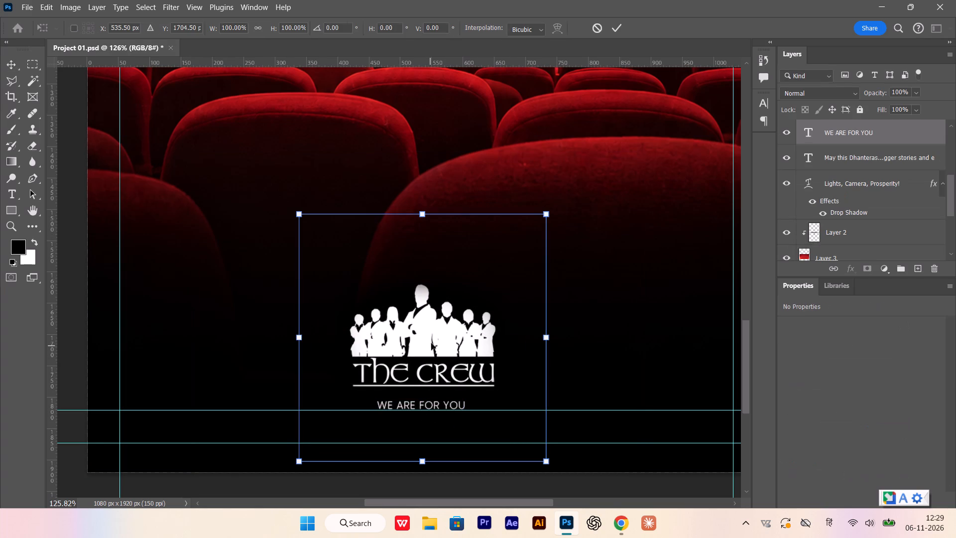
{"action": "left_click_drag", "start_coordinate": [549, 211], "coordinate": [531, 241], "text": "alt+shift"}
{"action": "left_click", "coordinate": [531, 241], "text": "alt+shift"}
{"action": "scroll", "coordinate": [418, 348], "scroll_direction": "up", "scroll_amount": 3, "text": "alt"}
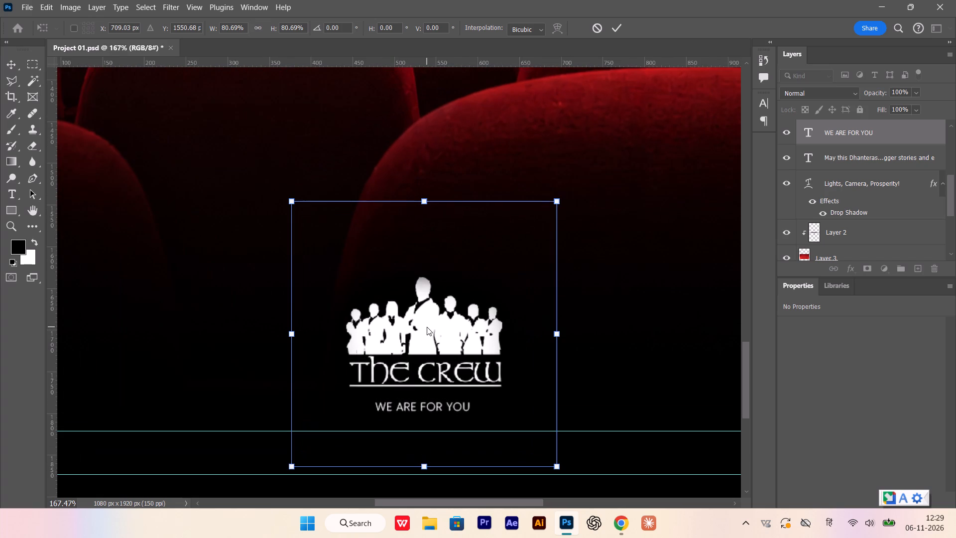
{"action": "left_click_drag", "start_coordinate": [427, 327], "coordinate": [429, 334]}
{"action": "left_click_drag", "start_coordinate": [423, 335], "coordinate": [425, 350]}
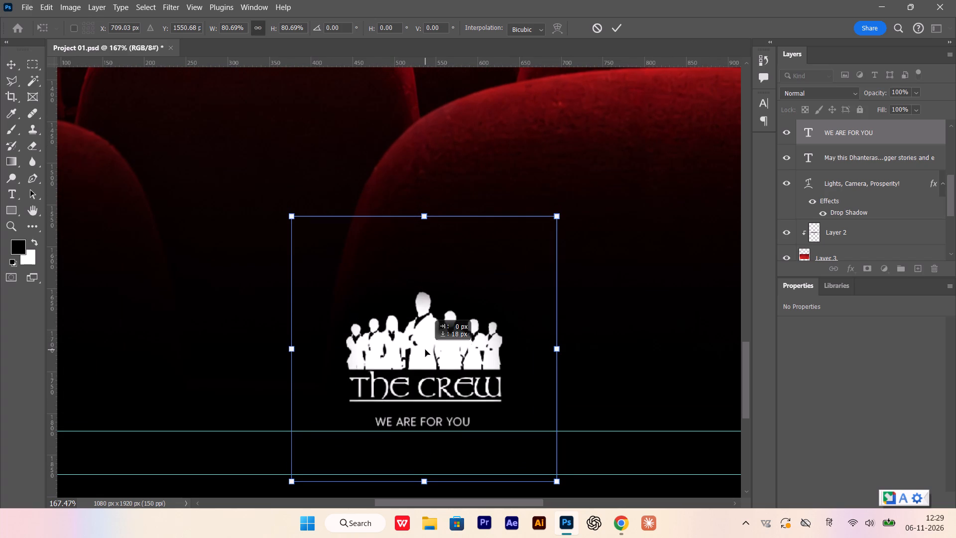
{"action": "left_click_drag", "start_coordinate": [425, 350], "coordinate": [426, 354]}
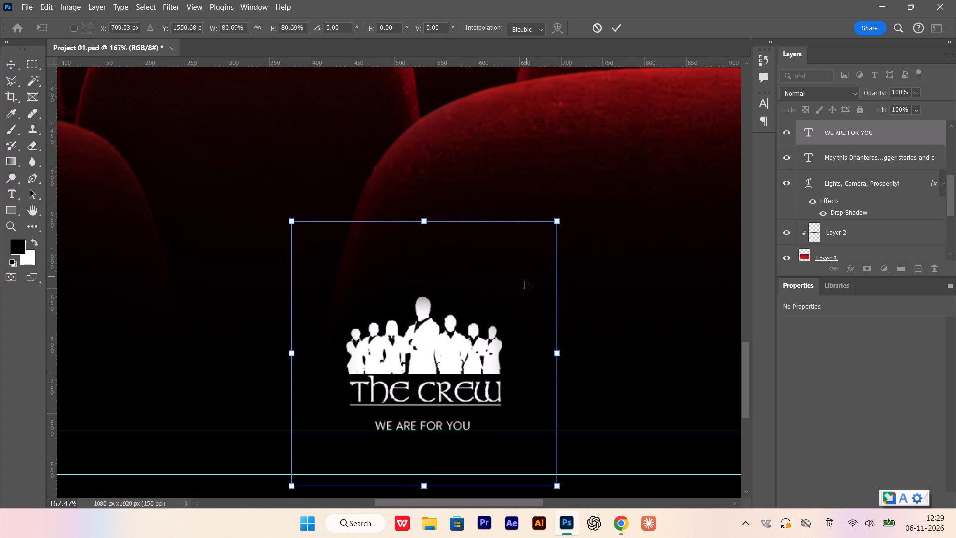
{"action": "key", "text": "Return"}
Save the poster document.
{"action": "key", "text": "ctrl+s"}
{"action": "scroll", "coordinate": [439, 323], "scroll_direction": "down", "scroll_amount": 1, "text": "alt"}
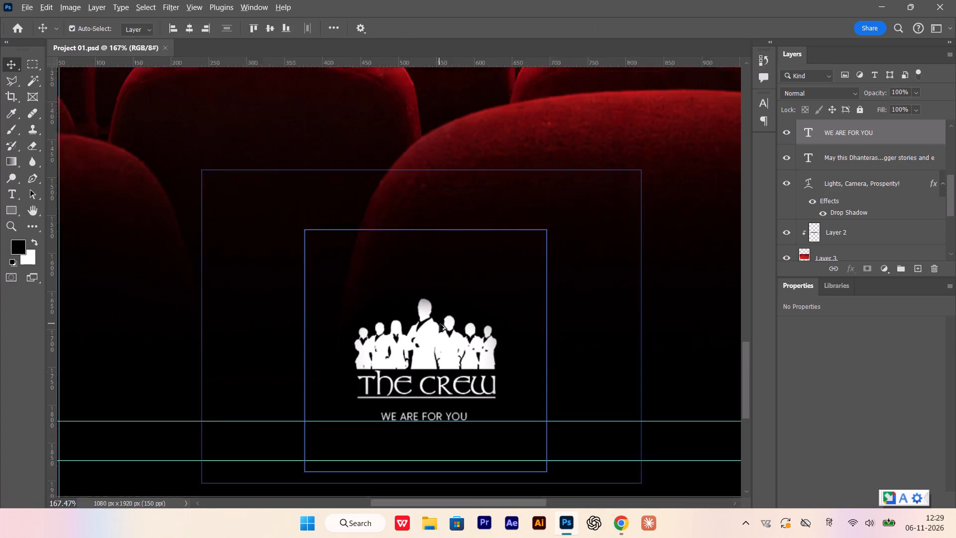
{"action": "scroll", "coordinate": [440, 324], "scroll_direction": "down", "scroll_amount": 3, "text": "alt"}
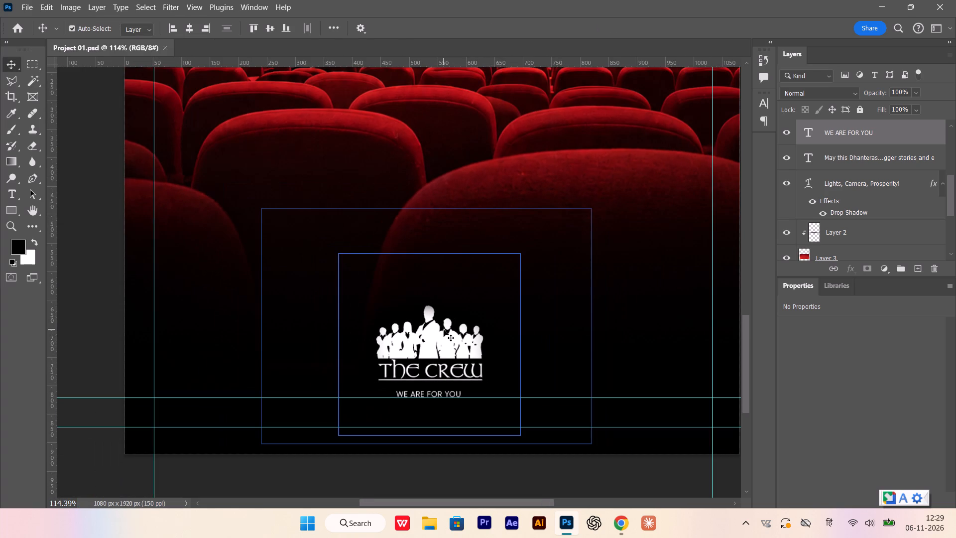
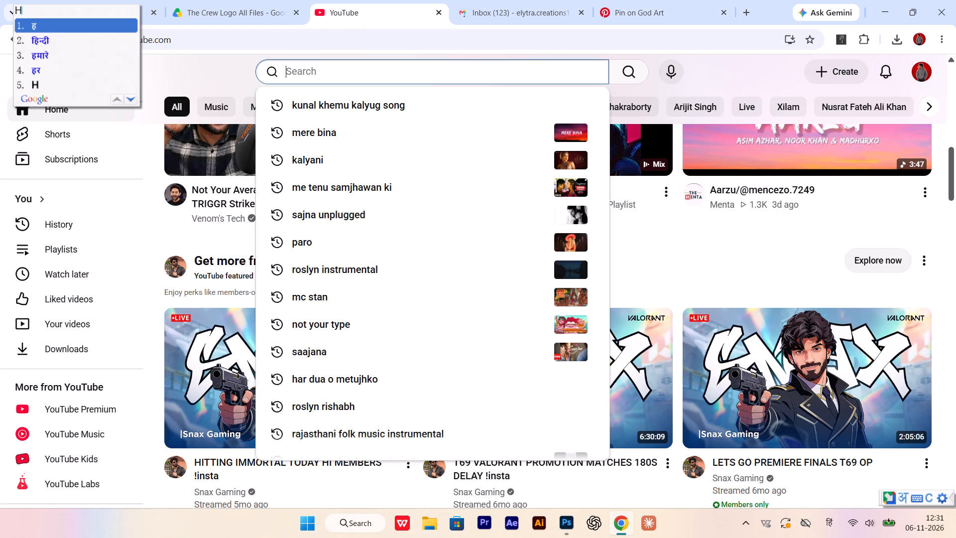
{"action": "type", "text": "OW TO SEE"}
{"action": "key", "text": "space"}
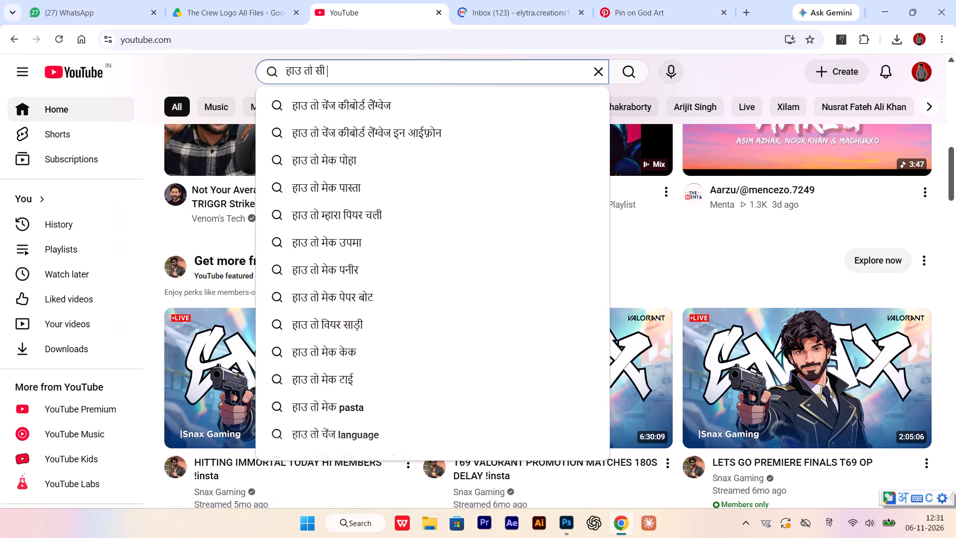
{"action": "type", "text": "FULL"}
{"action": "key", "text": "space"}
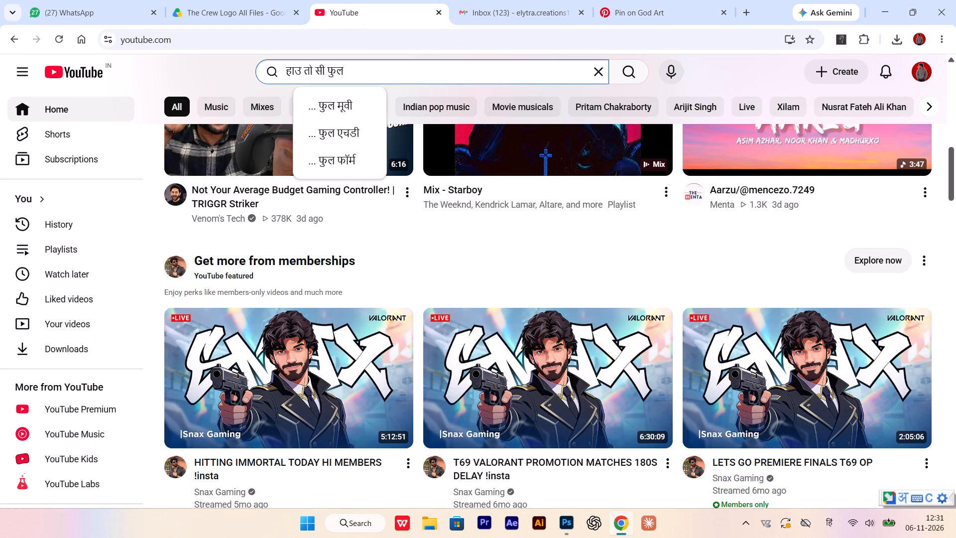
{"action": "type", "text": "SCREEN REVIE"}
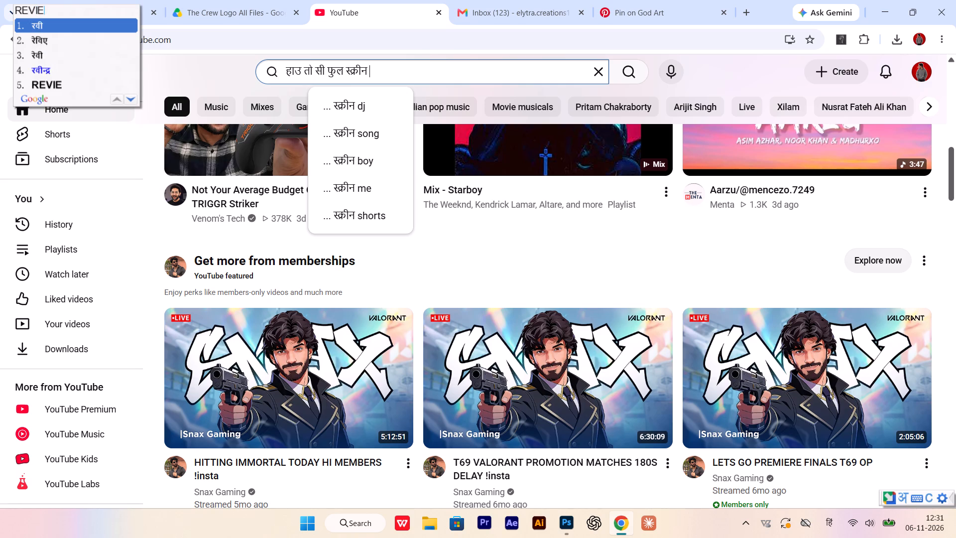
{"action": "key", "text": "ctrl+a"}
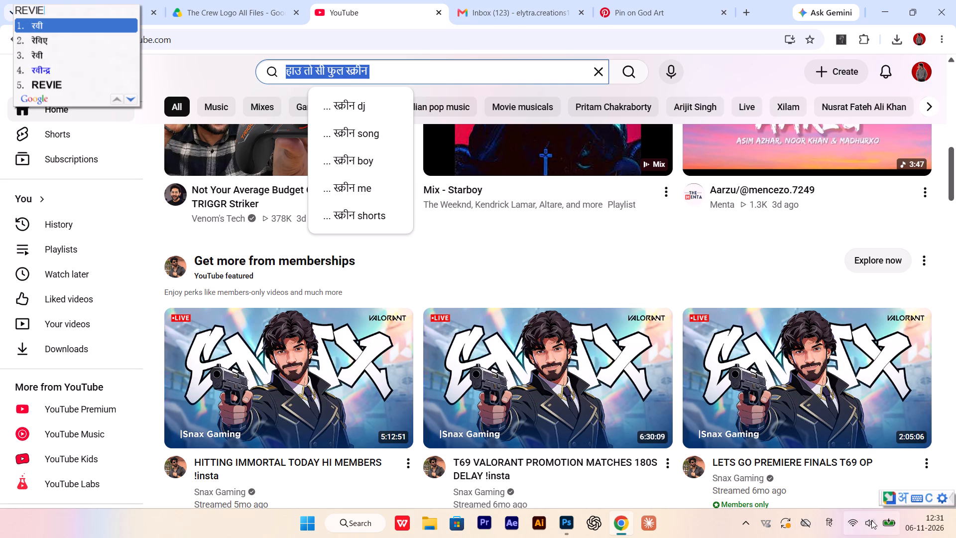
Switch the keyboard input language to English (India).
{"action": "left_click", "coordinate": [827, 523]}
{"action": "left_click", "coordinate": [823, 348]}
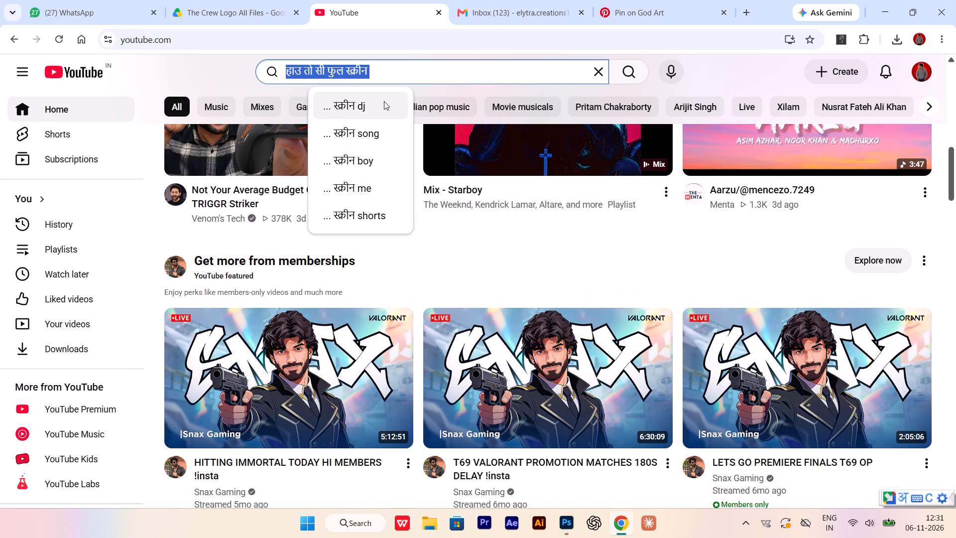
Search YouTube for "how to see full screen review in photoshop".
{"action": "type", "text": "HOW TO SEE"}
{"action": "key", "text": "space"}
{"action": "type", "text": "full s"}
{"action": "type", "text": "creen revie"}
{"action": "key", "text": "space"}
{"action": "key", "text": "BackSpace"}
{"action": "key", "text": "BackSpace"}
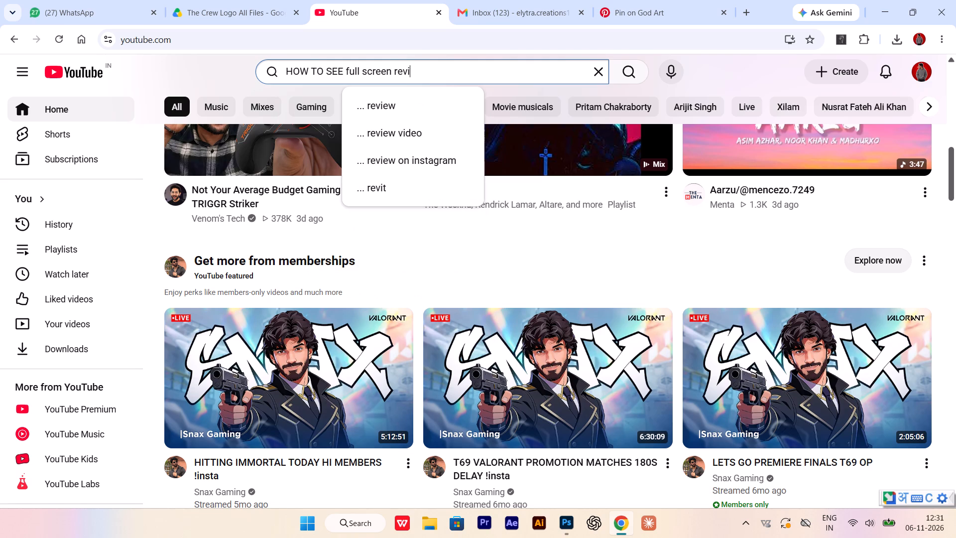
{"action": "type", "text": "ew"}
{"action": "key", "text": "space"}
{"action": "type", "text": "in"}
{"action": "key", "text": "space"}
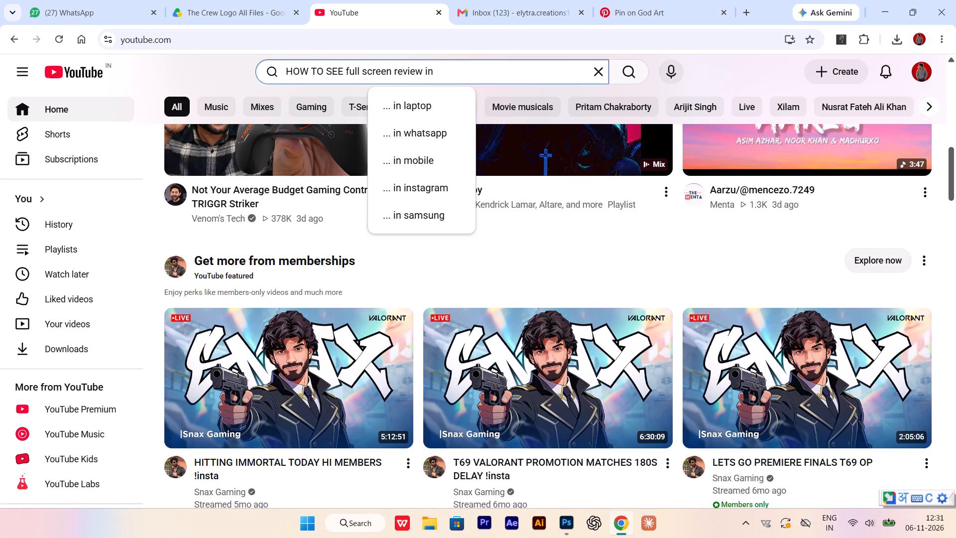
{"action": "type", "text": "photo"}
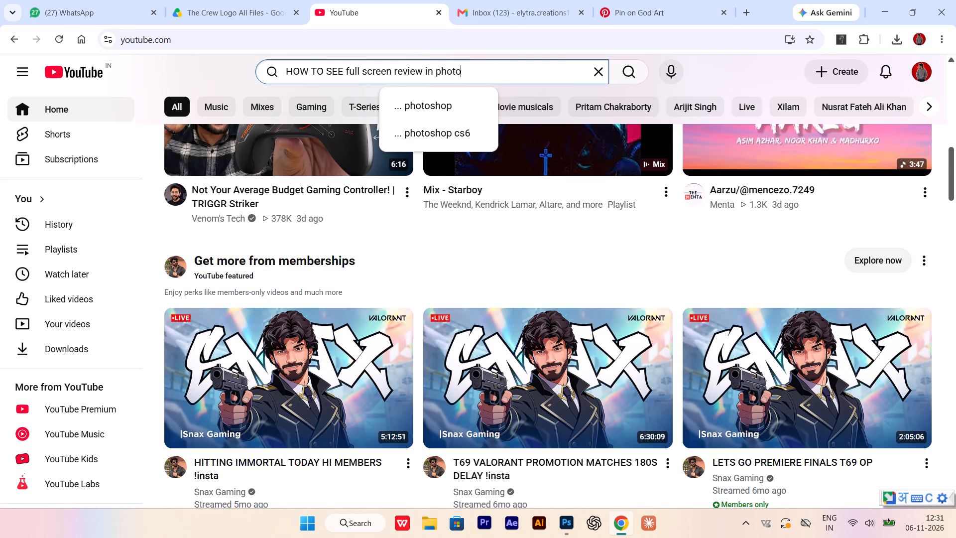
{"action": "key", "text": "Down"}
{"action": "key", "text": "Return"}
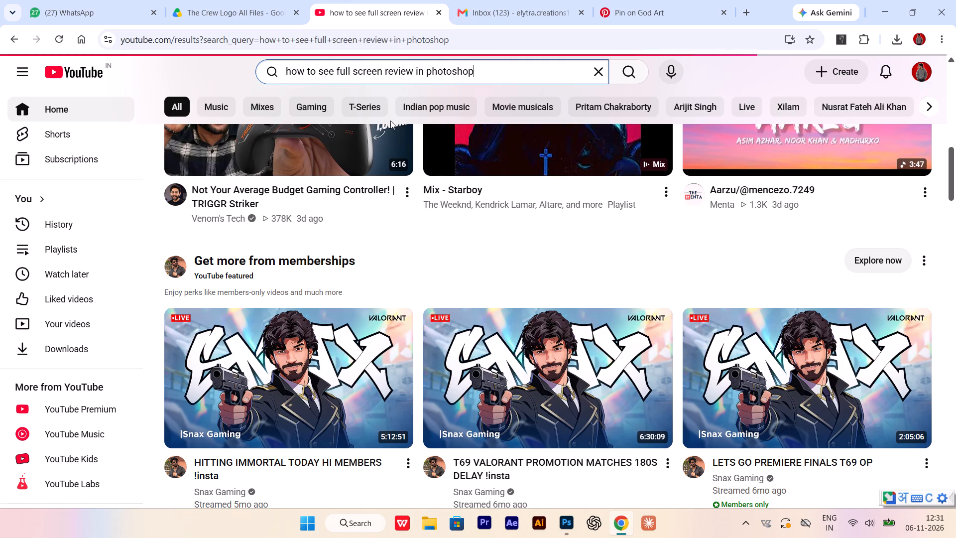
Open a Short on making Photoshop full screen from the search results and browse through the following Shorts.
{"action": "scroll", "coordinate": [354, 242], "scroll_direction": "down", "scroll_amount": 3}
{"action": "left_click", "coordinate": [301, 307]}
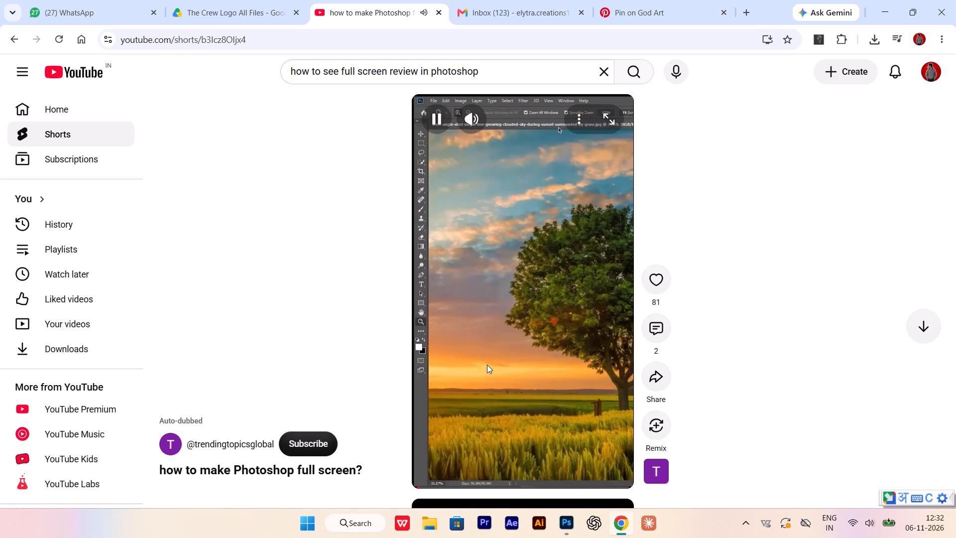
{"action": "scroll", "coordinate": [483, 345], "scroll_direction": "down", "scroll_amount": 3}
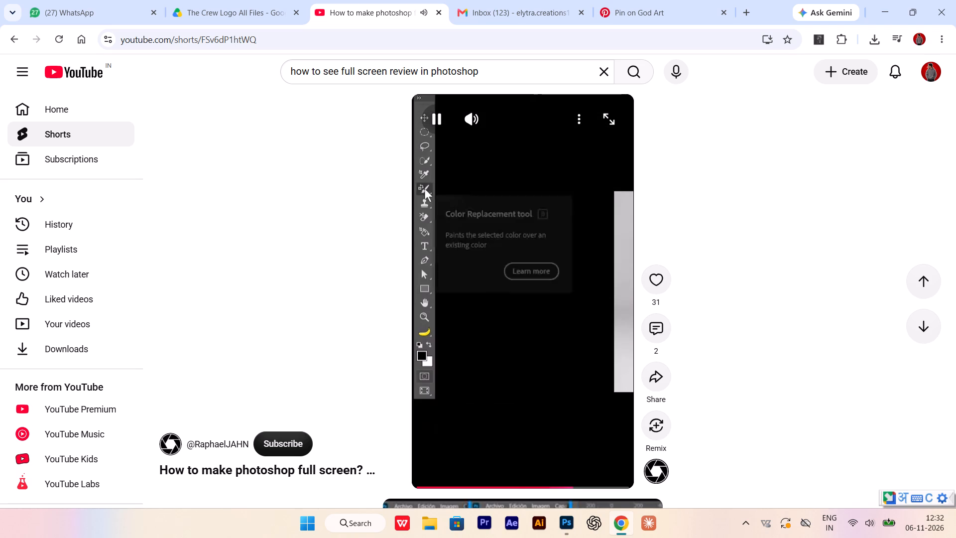
{"action": "scroll", "coordinate": [492, 338], "scroll_direction": "down", "scroll_amount": 5}
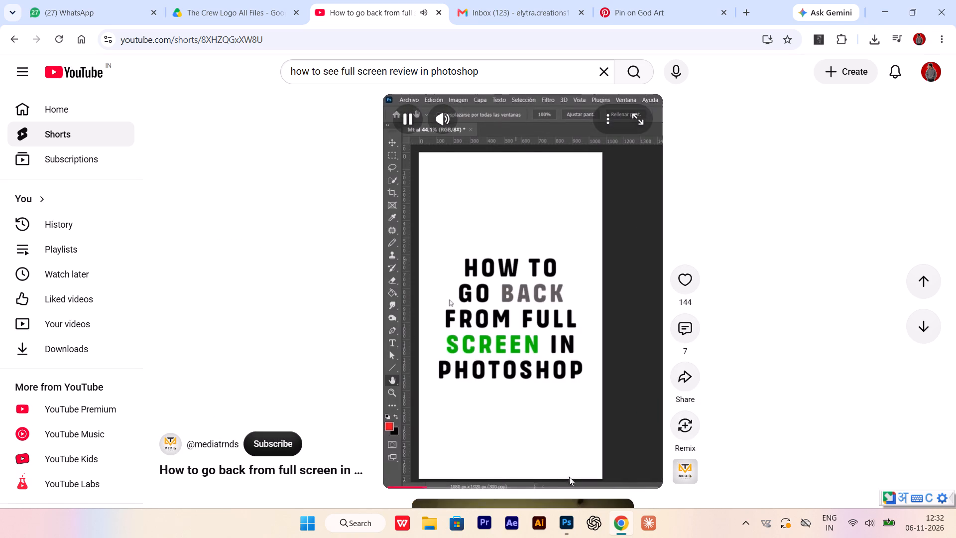
Switch to Photoshop, cycle the screen mode to Full Screen to preview the poster, and return to Standard Screen Mode.
{"action": "left_click", "coordinate": [567, 528]}
{"action": "left_click", "coordinate": [36, 274]}
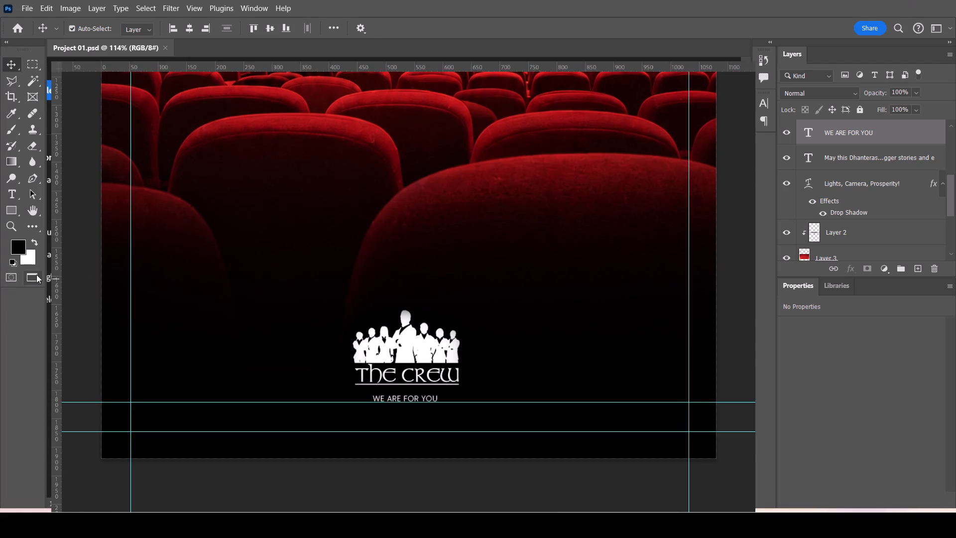
{"action": "left_click", "coordinate": [36, 274]}
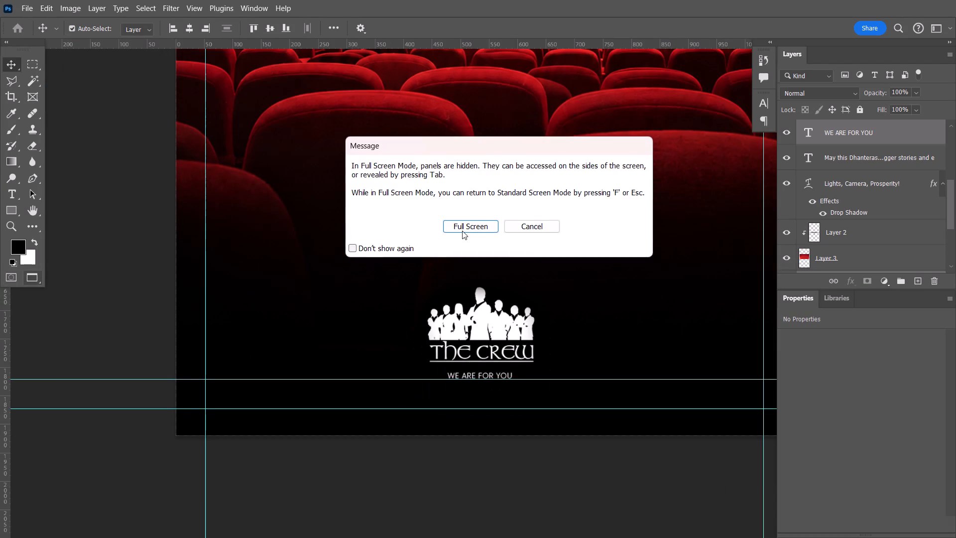
{"action": "left_click", "coordinate": [477, 224]}
{"action": "scroll", "coordinate": [375, 288], "scroll_direction": "up", "scroll_amount": 3}
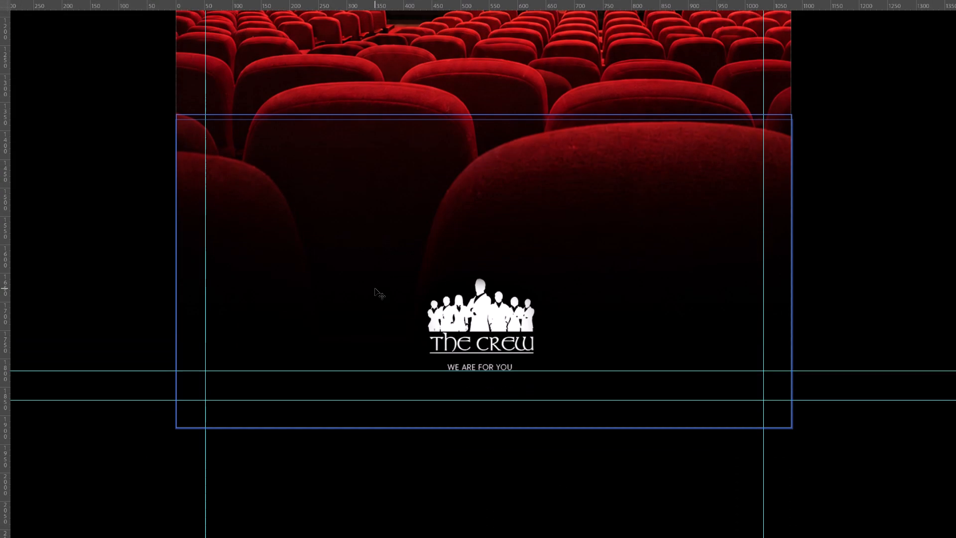
{"action": "key", "text": "f"}
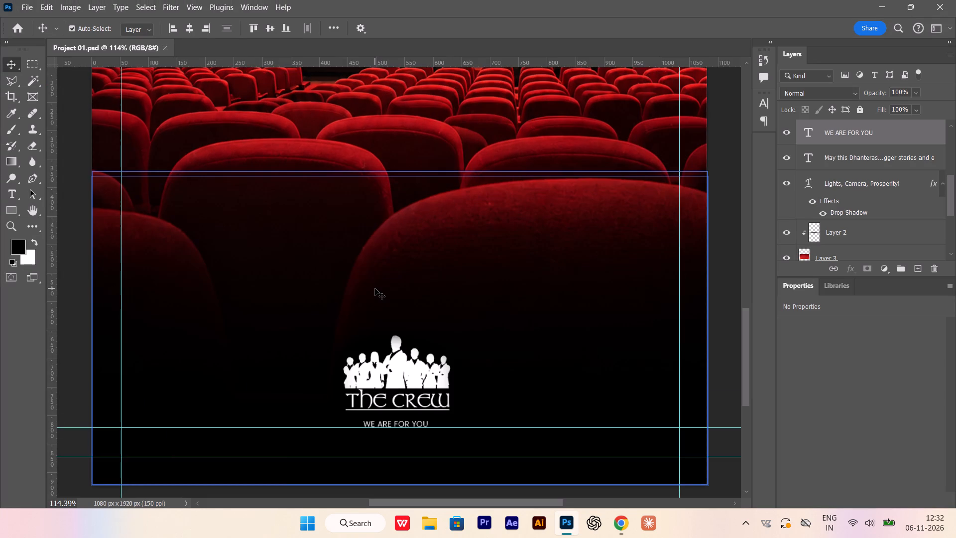
Preview the poster in Full Screen Mode With Menu Bar and in Full Screen Mode, and return to Standard Screen Mode.
{"action": "right_click", "coordinate": [35, 282]}
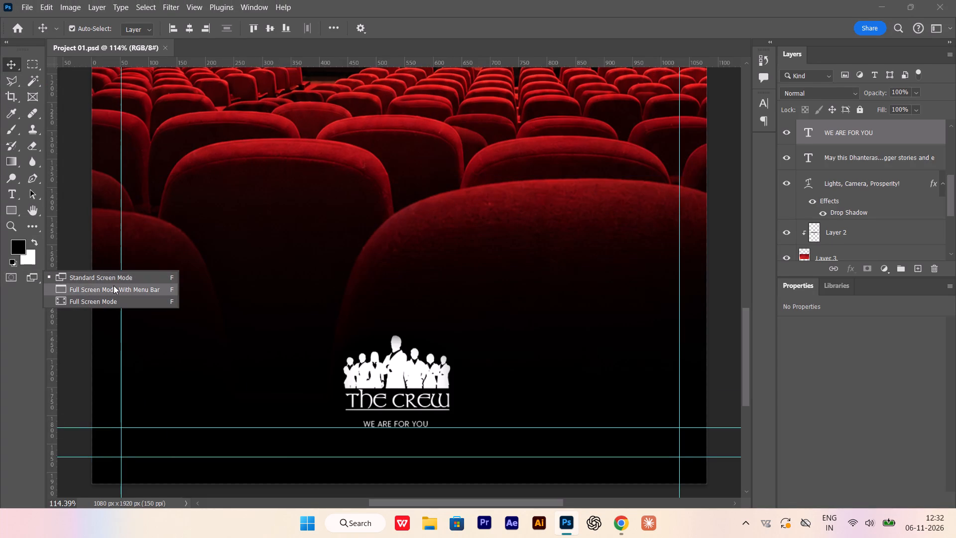
{"action": "left_click", "coordinate": [114, 285]}
{"action": "right_click", "coordinate": [32, 281]}
{"action": "left_click", "coordinate": [79, 300]}
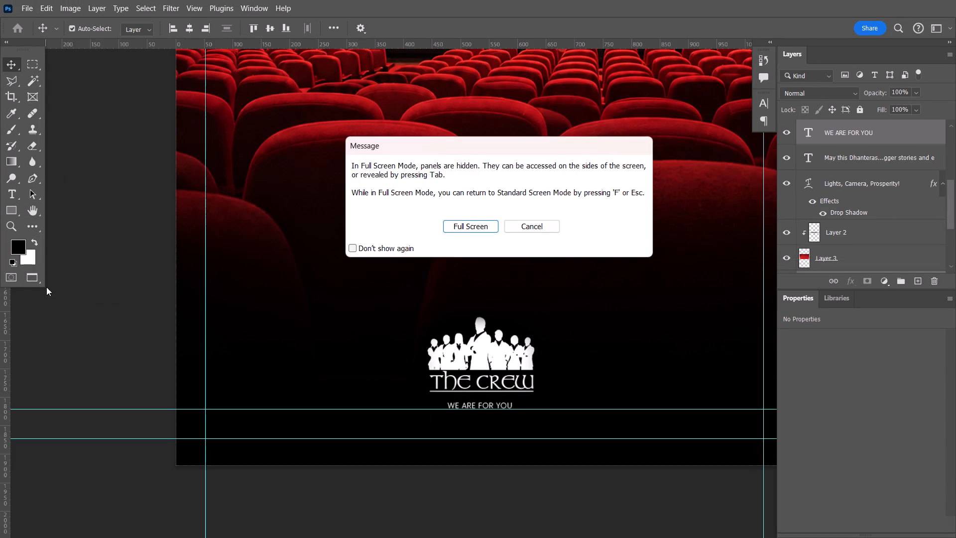
{"action": "left_click", "coordinate": [465, 227]}
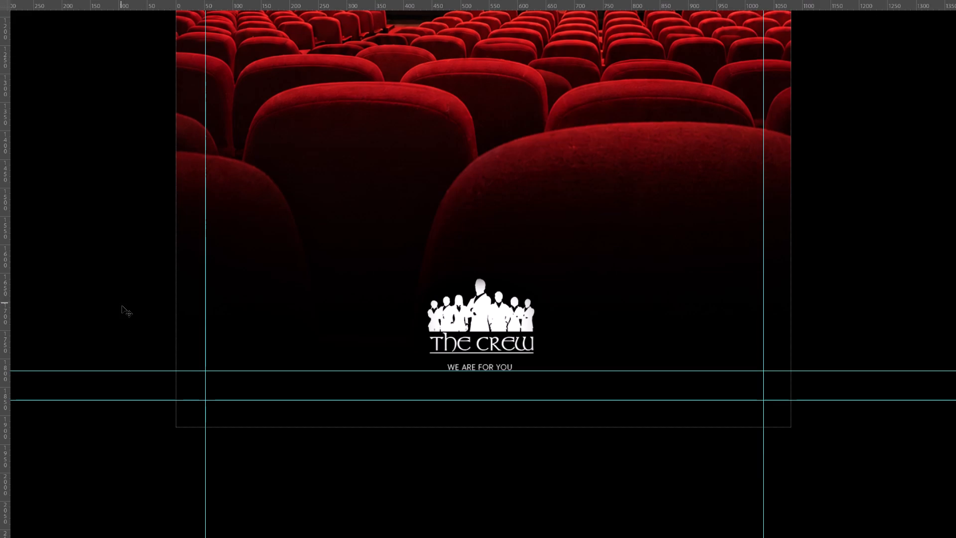
{"action": "key", "text": "f"}
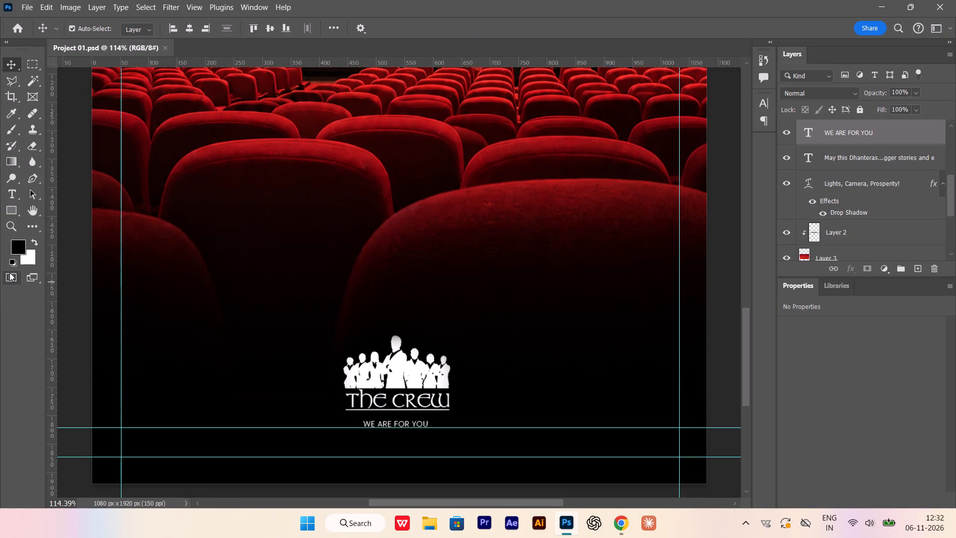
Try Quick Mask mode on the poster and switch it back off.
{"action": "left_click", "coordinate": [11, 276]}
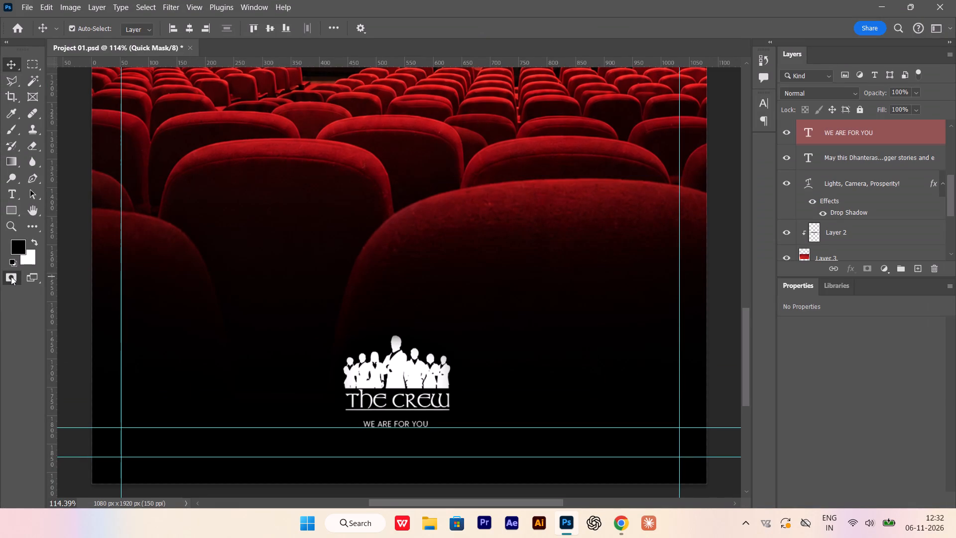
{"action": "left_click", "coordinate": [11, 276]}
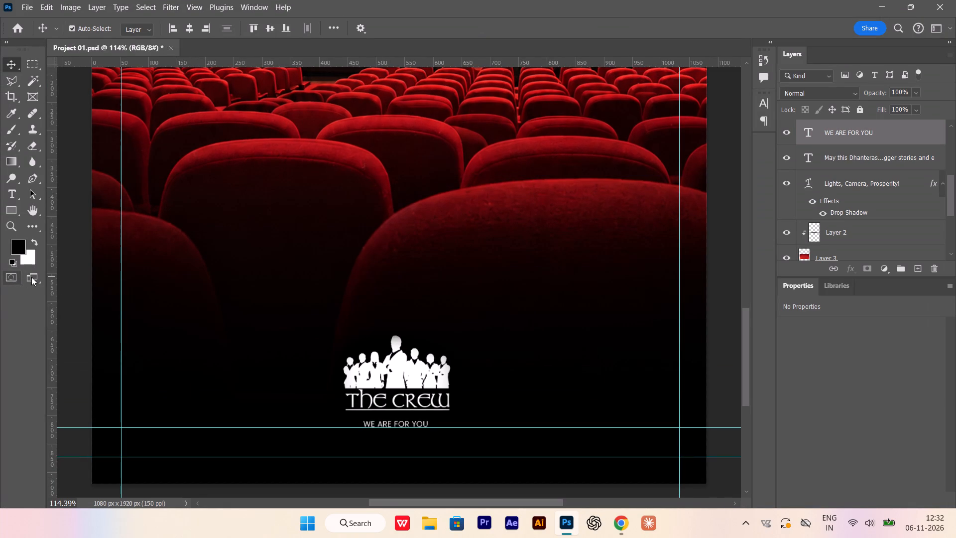
Switch back to Chrome and browse further YouTube Shorts for a Photoshop full-screen preview tip.
{"action": "left_click", "coordinate": [612, 528]}
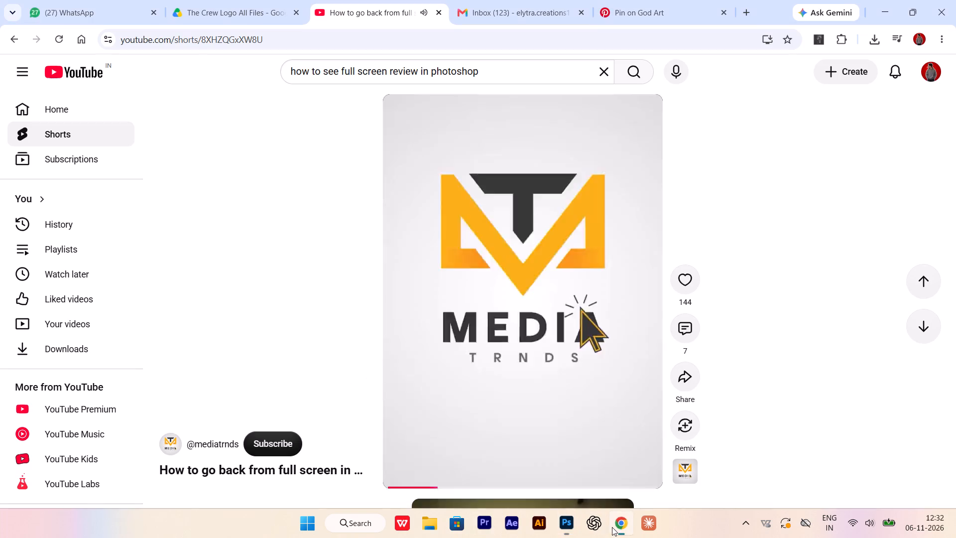
{"action": "scroll", "coordinate": [539, 379], "scroll_direction": "down", "scroll_amount": 8}
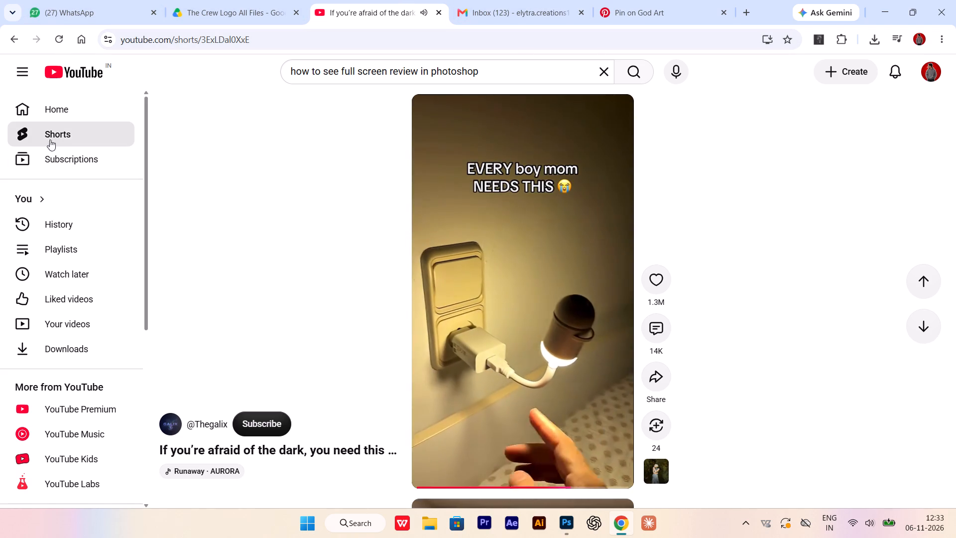
{"action": "scroll", "coordinate": [480, 184], "scroll_direction": "down", "scroll_amount": 3}
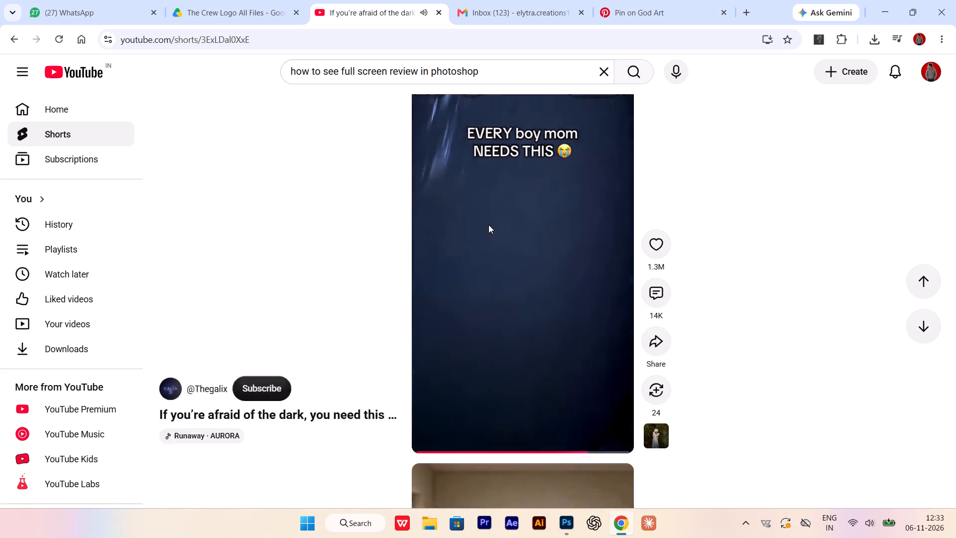
{"action": "scroll", "coordinate": [488, 225], "scroll_direction": "up", "scroll_amount": 7}
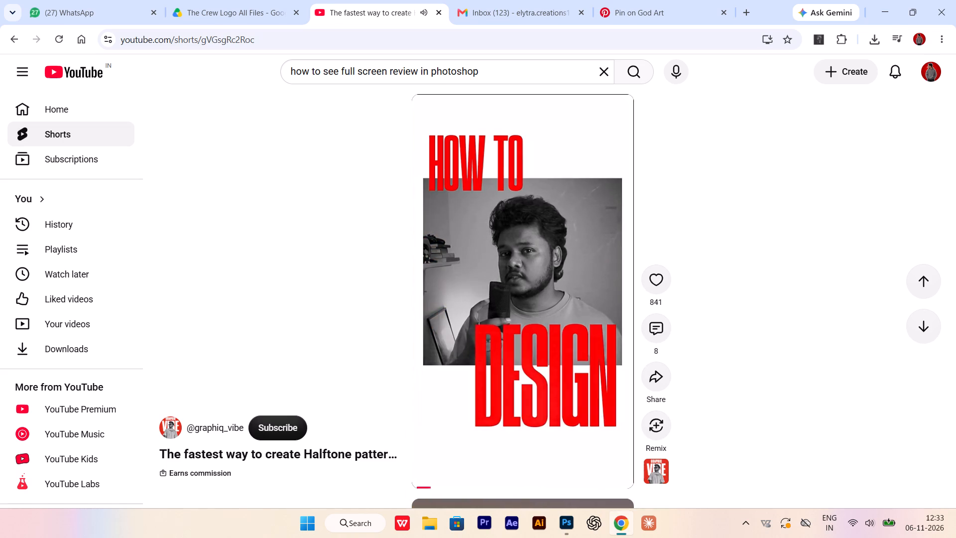
Refine the YouTube search to "how to see full screen review in with hide guides photoshop" and look through the results.
{"action": "left_click", "coordinate": [428, 77]}
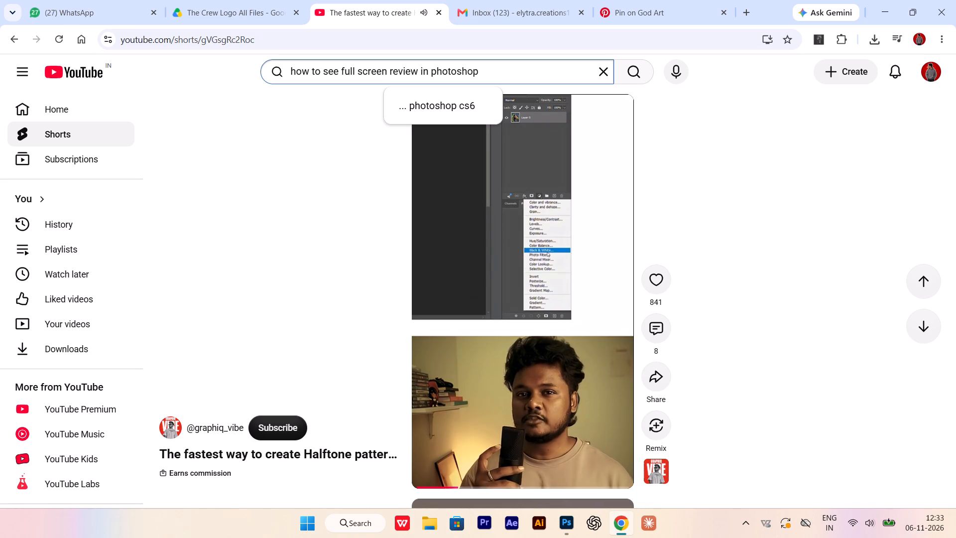
{"action": "key", "text": "space"}
{"action": "type", "text": "with hide guides"}
{"action": "key", "text": "space"}
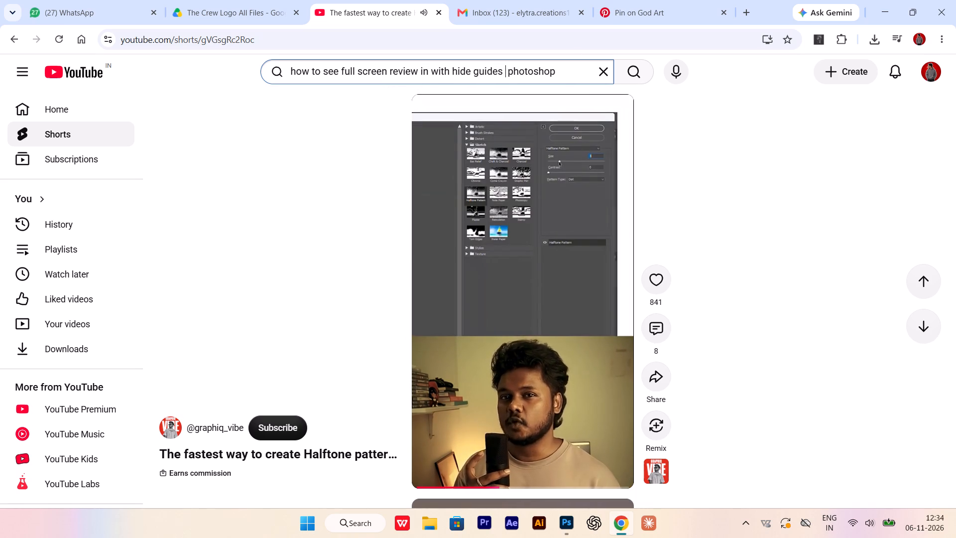
{"action": "key", "text": "Return"}
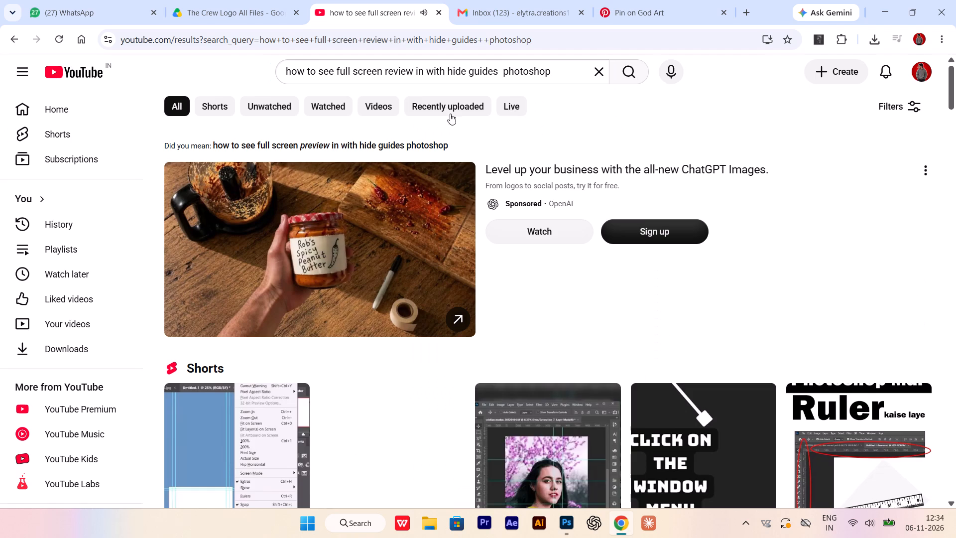
{"action": "scroll", "coordinate": [442, 214], "scroll_direction": "down", "scroll_amount": 2}
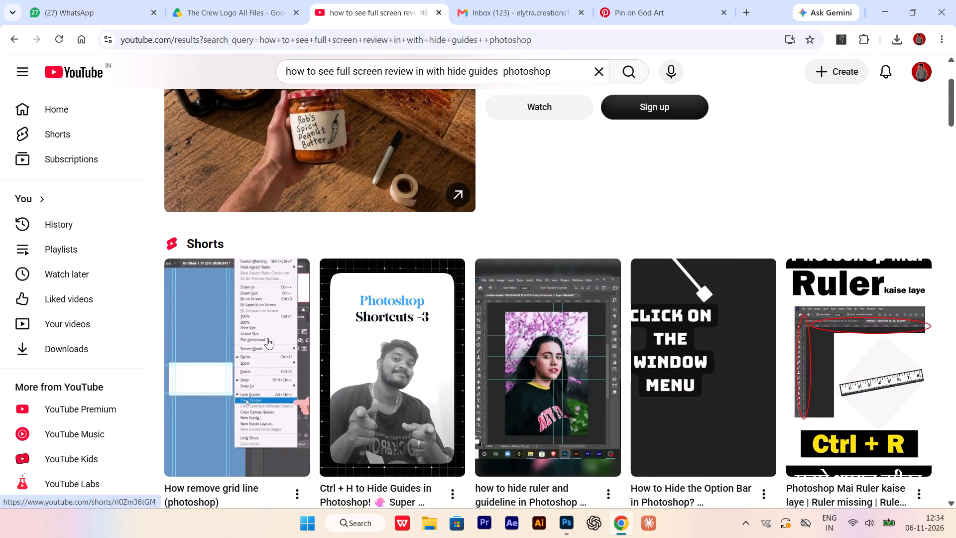
{"action": "left_click_drag", "start_coordinate": [560, 73], "coordinate": [266, 85]}
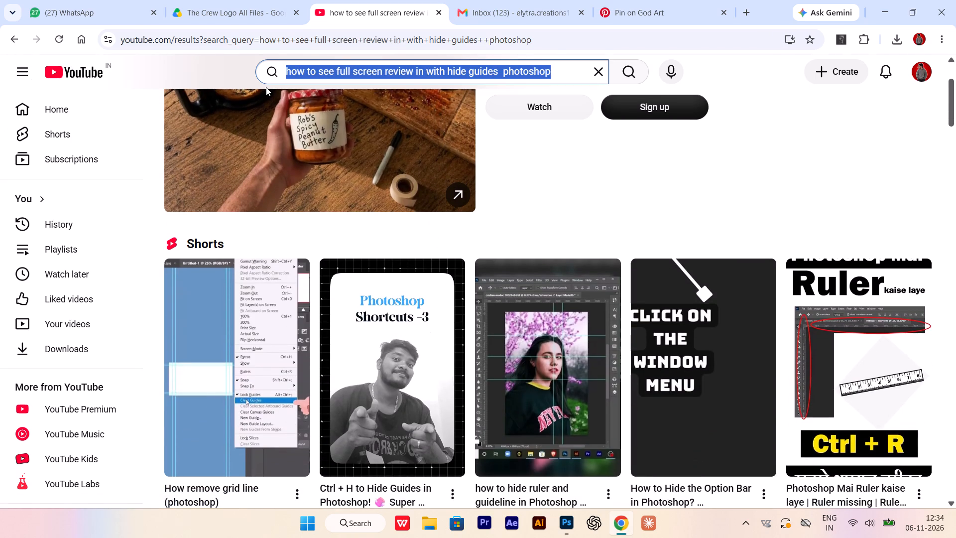
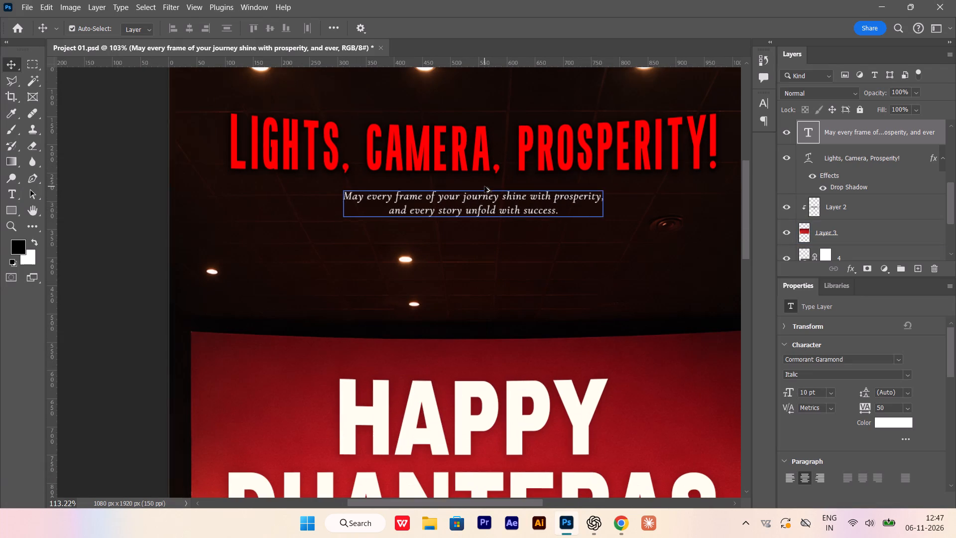
{"action": "left_click", "coordinate": [899, 421]}
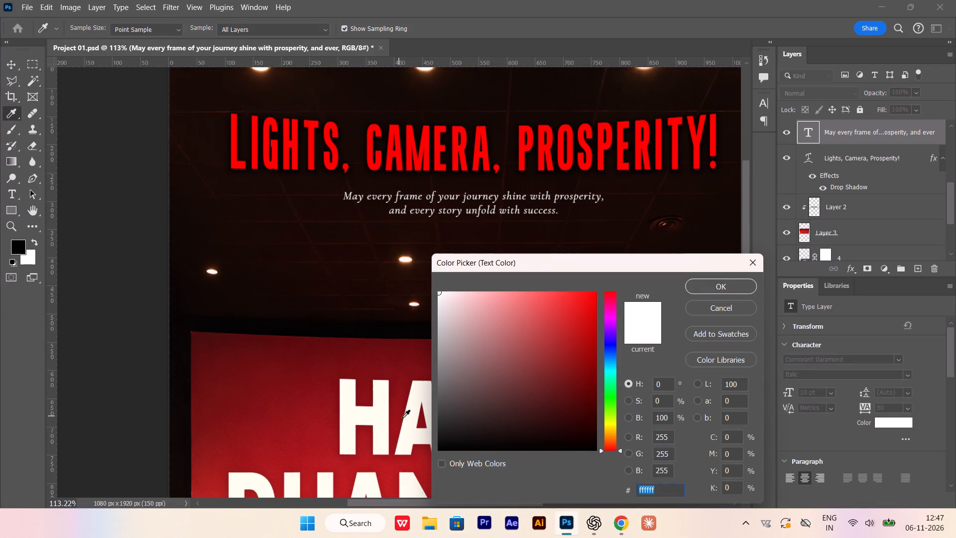
{"action": "left_click", "coordinate": [407, 423]}
{"action": "left_click", "coordinate": [727, 288]}
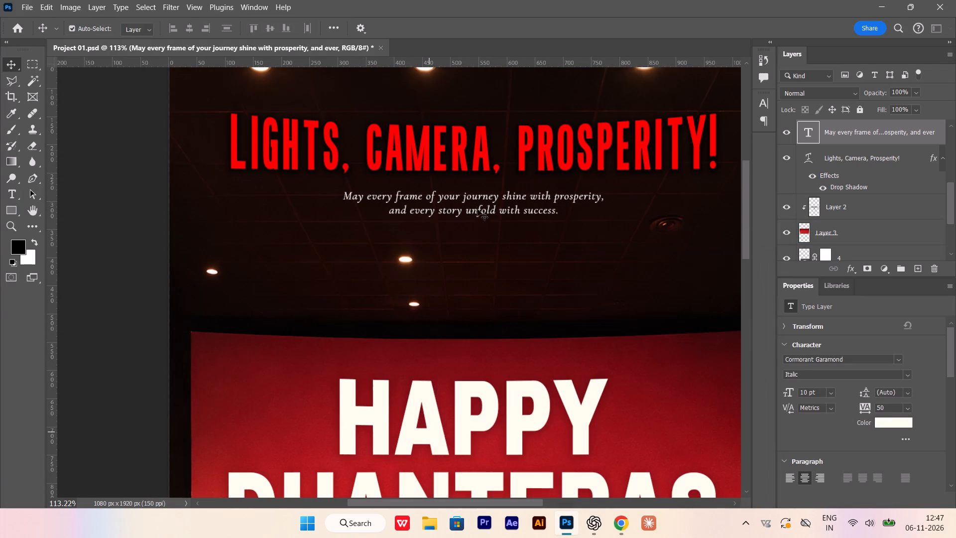
Enlarge the two-line supporting text and set its font size to 14 pt.
{"action": "left_click", "coordinate": [477, 207]}
{"action": "key", "text": "ctrl+t"}
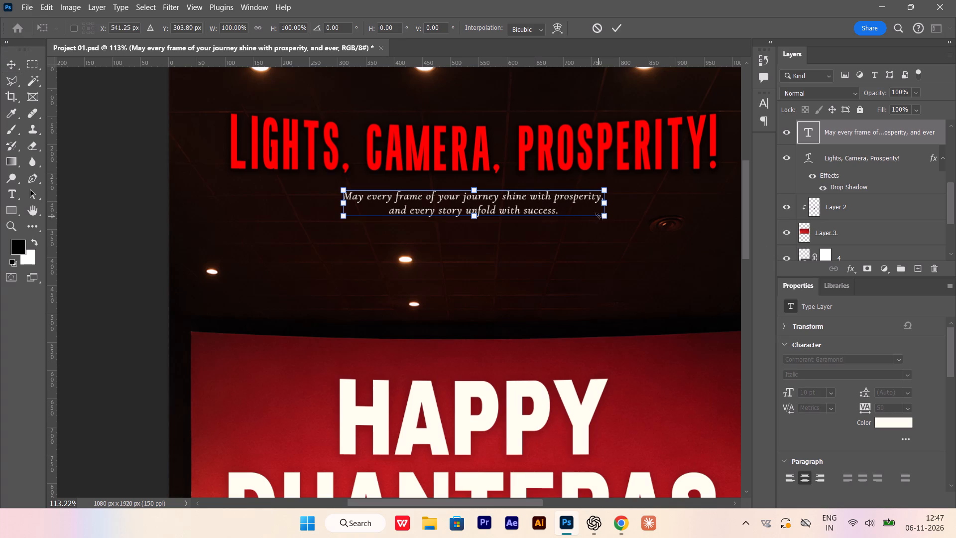
{"action": "left_click_drag", "start_coordinate": [600, 216], "coordinate": [637, 227], "text": "alt+shift"}
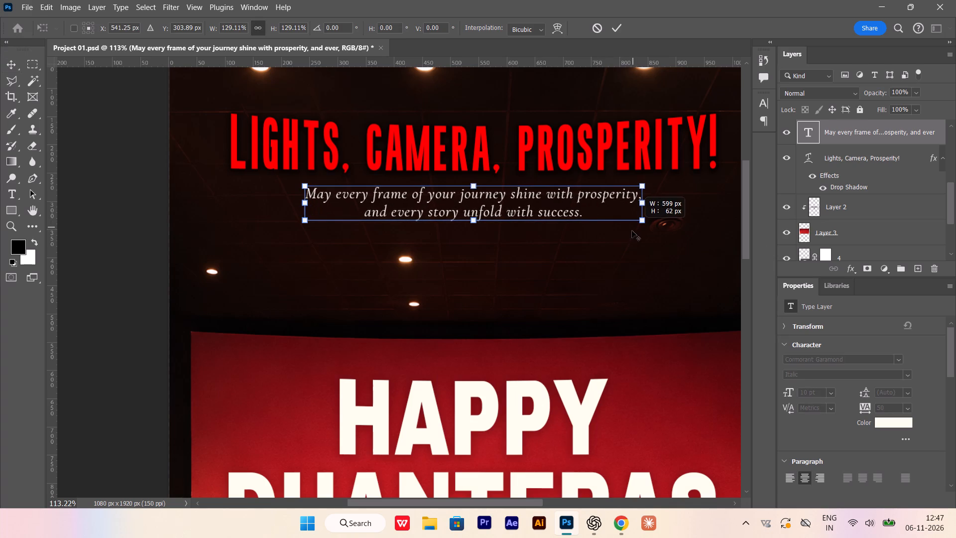
{"action": "key", "text": "Return"}
{"action": "left_click", "coordinate": [829, 395]}
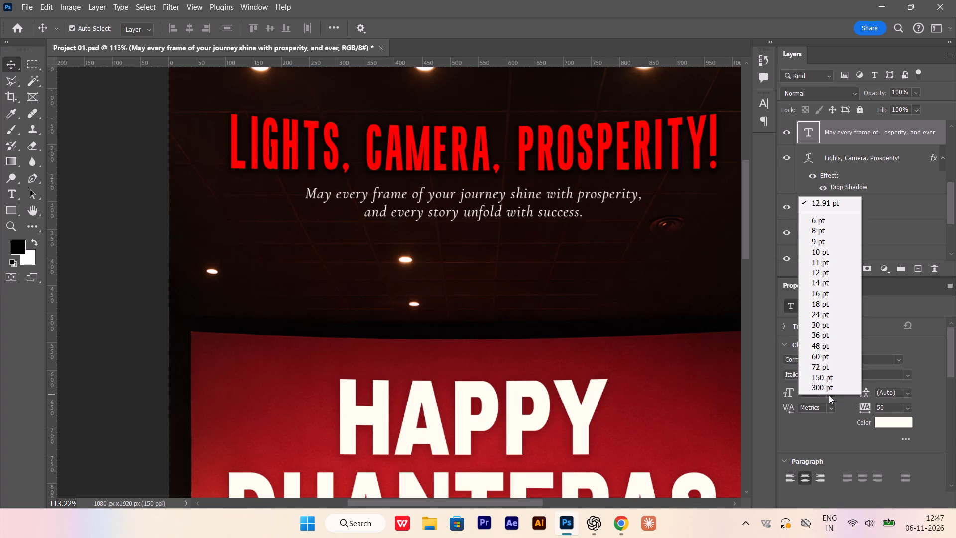
{"action": "left_click", "coordinate": [818, 278]}
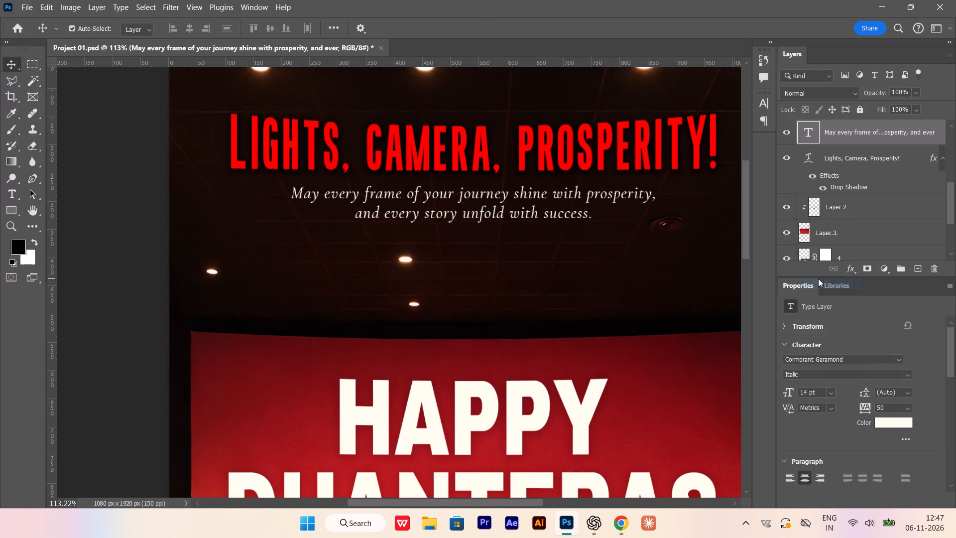
Widen the gap between the two texts by moving the supporting text down and the "Lights, Camera, Prosperity!" headline slightly up.
{"action": "scroll", "coordinate": [463, 196], "scroll_direction": "up", "scroll_amount": 2, "text": "alt"}
{"action": "left_click_drag", "start_coordinate": [464, 196], "coordinate": [457, 239]}
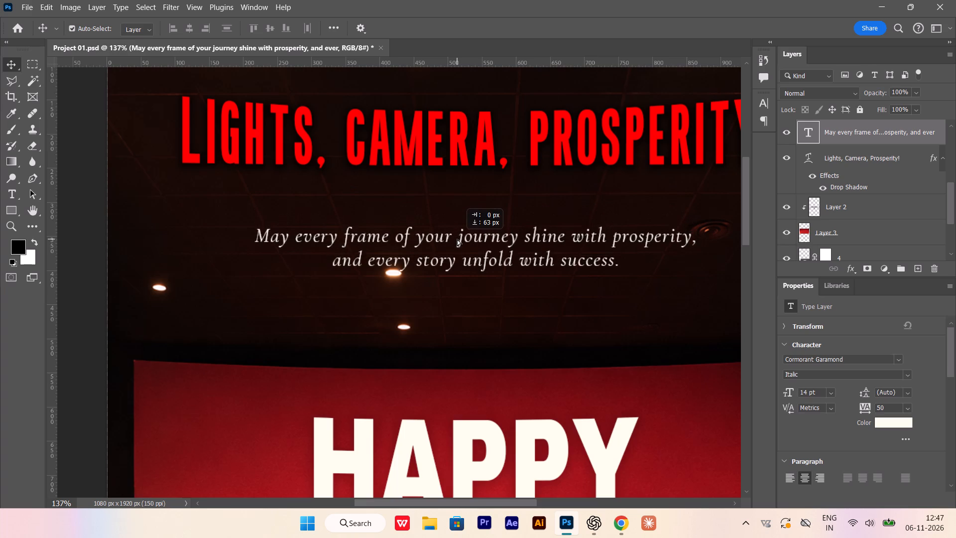
{"action": "left_click_drag", "start_coordinate": [457, 239], "coordinate": [457, 254]}
{"action": "scroll", "coordinate": [462, 245], "scroll_direction": "up", "scroll_amount": 12}
{"action": "left_click_drag", "start_coordinate": [449, 268], "coordinate": [449, 263]}
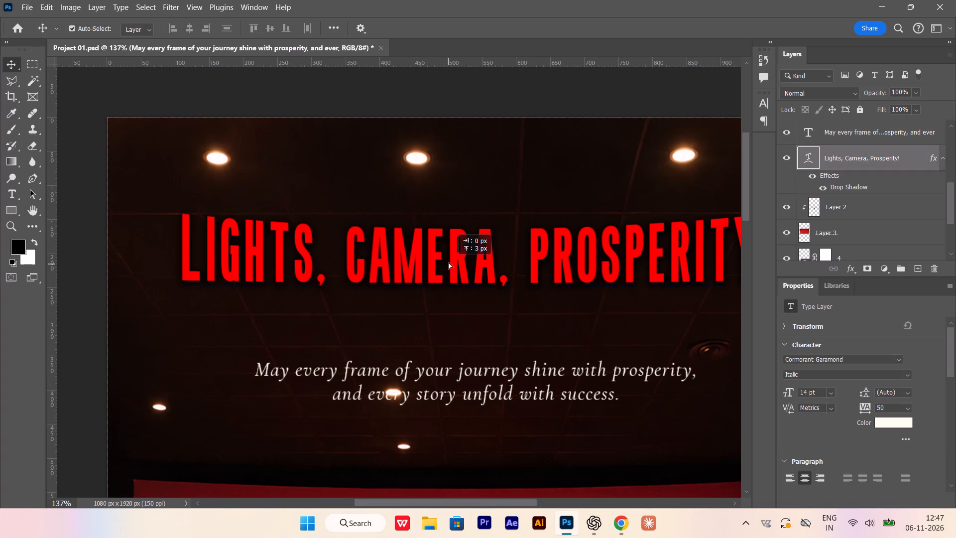
{"action": "left_click_drag", "start_coordinate": [449, 263], "coordinate": [448, 252]}
Reposition the supporting text so both lines sit just above the small ceiling light nearest the poster's centre.
{"action": "left_click_drag", "start_coordinate": [450, 370], "coordinate": [451, 363]}
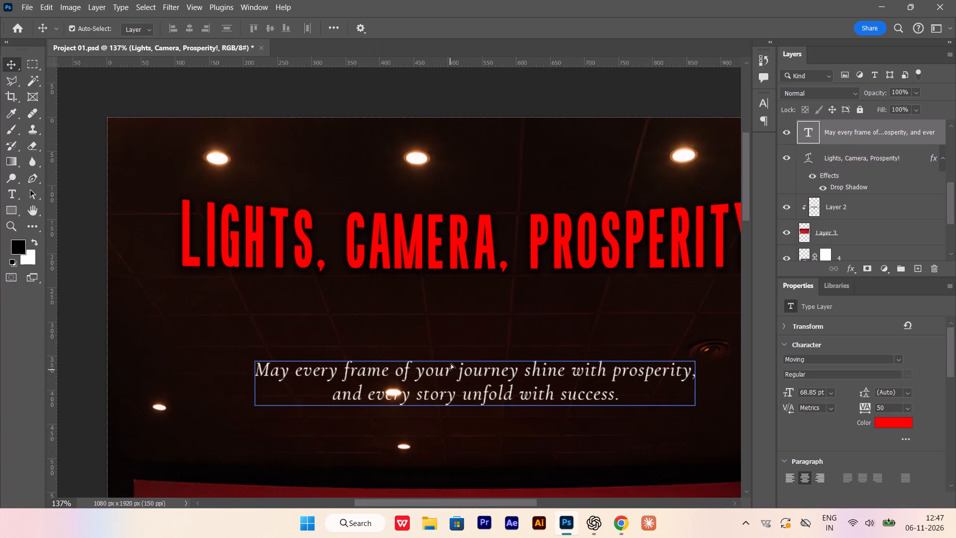
{"action": "left_click_drag", "start_coordinate": [451, 363], "coordinate": [452, 353]}
{"action": "scroll", "coordinate": [406, 377], "scroll_direction": "down", "scroll_amount": 5, "text": "alt"}
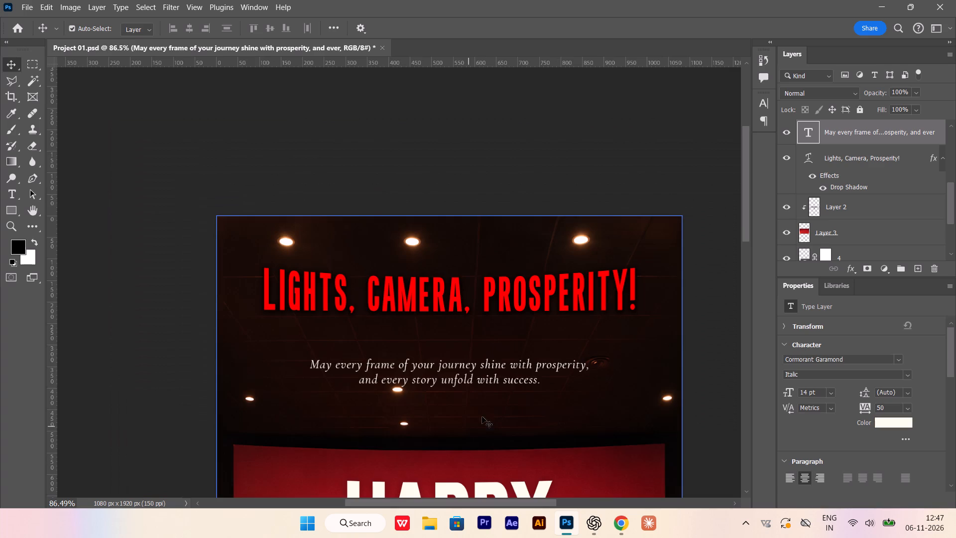
{"action": "scroll", "coordinate": [486, 377], "scroll_direction": "down", "scroll_amount": 3}
{"action": "scroll", "coordinate": [418, 374], "scroll_direction": "up", "scroll_amount": 6, "text": "alt"}
{"action": "left_click_drag", "start_coordinate": [450, 323], "coordinate": [451, 349]}
{"action": "scroll", "coordinate": [446, 317], "scroll_direction": "down", "scroll_amount": 4}
{"action": "scroll", "coordinate": [479, 325], "scroll_direction": "up", "scroll_amount": 7, "text": "alt"}
{"action": "left_click_drag", "start_coordinate": [442, 322], "coordinate": [442, 321]}
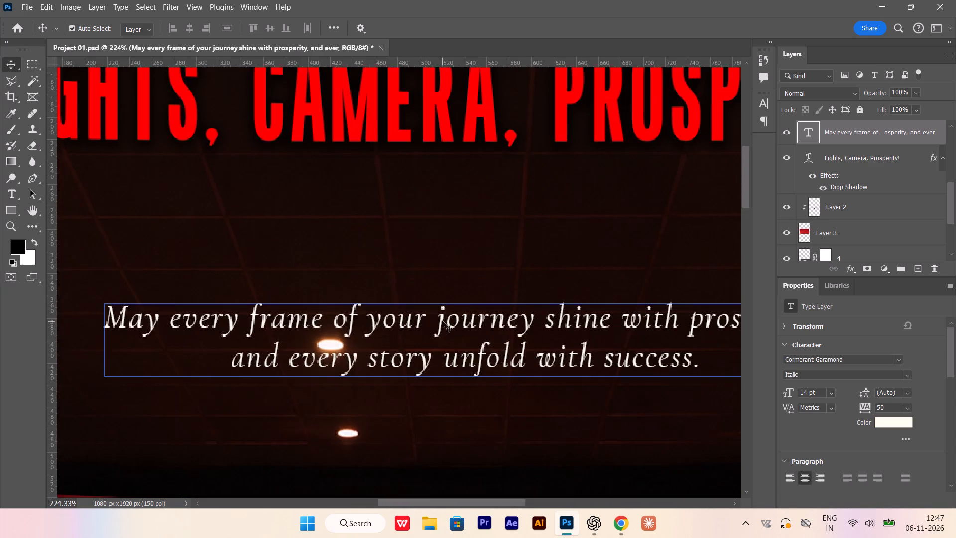
{"action": "left_click_drag", "start_coordinate": [442, 321], "coordinate": [437, 279]}
Nudge the supporting text slightly higher to add clearance above the small ceiling light.
{"action": "scroll", "coordinate": [268, 352], "scroll_direction": "up", "scroll_amount": 11, "text": "alt"}
{"action": "scroll", "coordinate": [354, 351], "scroll_direction": "up", "scroll_amount": 2, "text": "alt"}
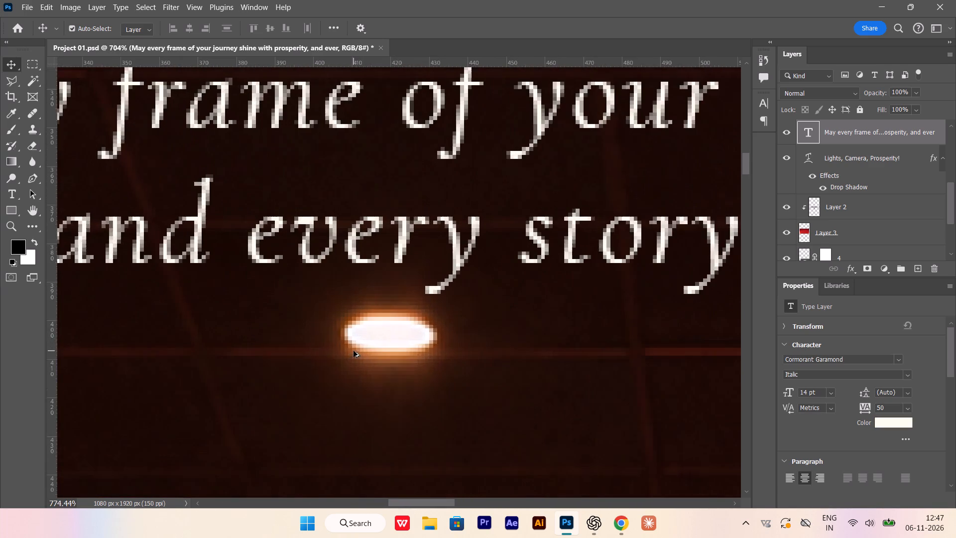
{"action": "scroll", "coordinate": [354, 351], "scroll_direction": "up", "scroll_amount": 3, "text": "alt"}
{"action": "scroll", "coordinate": [359, 350], "scroll_direction": "down", "scroll_amount": 20, "text": "alt"}
{"action": "scroll", "coordinate": [359, 350], "scroll_direction": "down", "scroll_amount": 2, "text": "alt"}
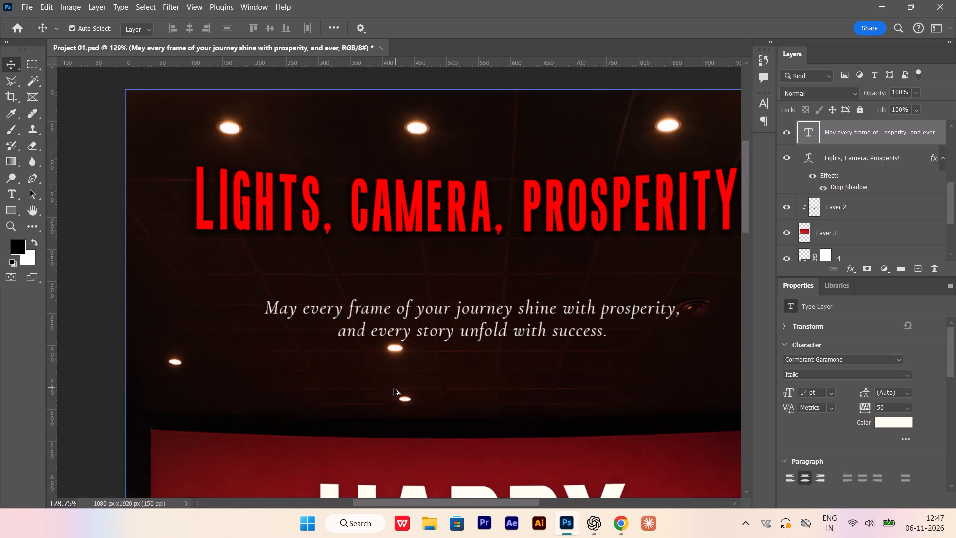
{"action": "scroll", "coordinate": [409, 366], "scroll_direction": "down", "scroll_amount": 3, "text": "alt"}
{"action": "scroll", "coordinate": [432, 341], "scroll_direction": "up", "scroll_amount": 4, "text": "alt"}
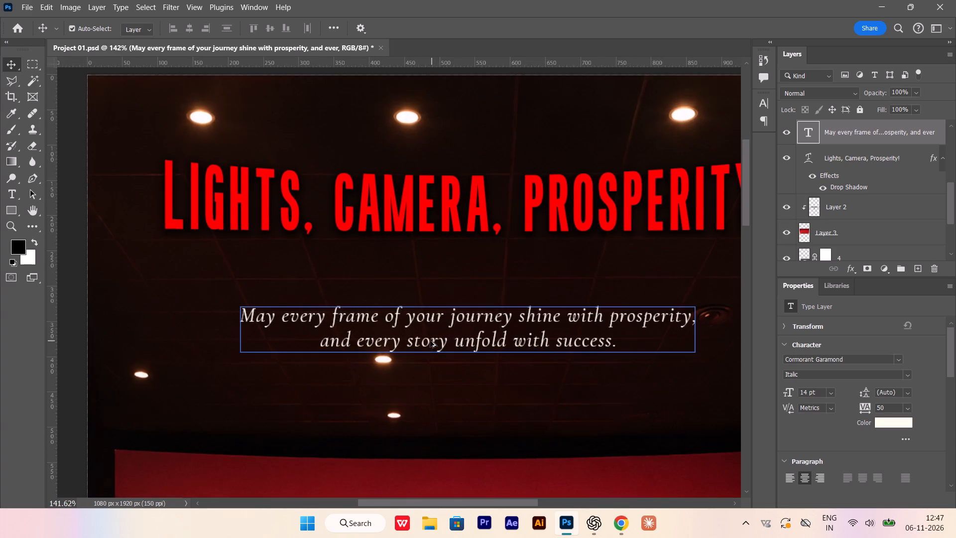
{"action": "scroll", "coordinate": [381, 340], "scroll_direction": "up", "scroll_amount": 11, "text": "alt"}
{"action": "left_click_drag", "start_coordinate": [378, 345], "coordinate": [378, 320]}
{"action": "scroll", "coordinate": [363, 319], "scroll_direction": "down", "scroll_amount": 5}
Outline a polygonal lasso selection of about 41 × 15 px on the dark ceiling directly above the small light under the supporting text.
{"action": "scroll", "coordinate": [394, 352], "scroll_direction": "up", "scroll_amount": 9, "text": "alt"}
{"action": "left_click", "coordinate": [8, 83]}
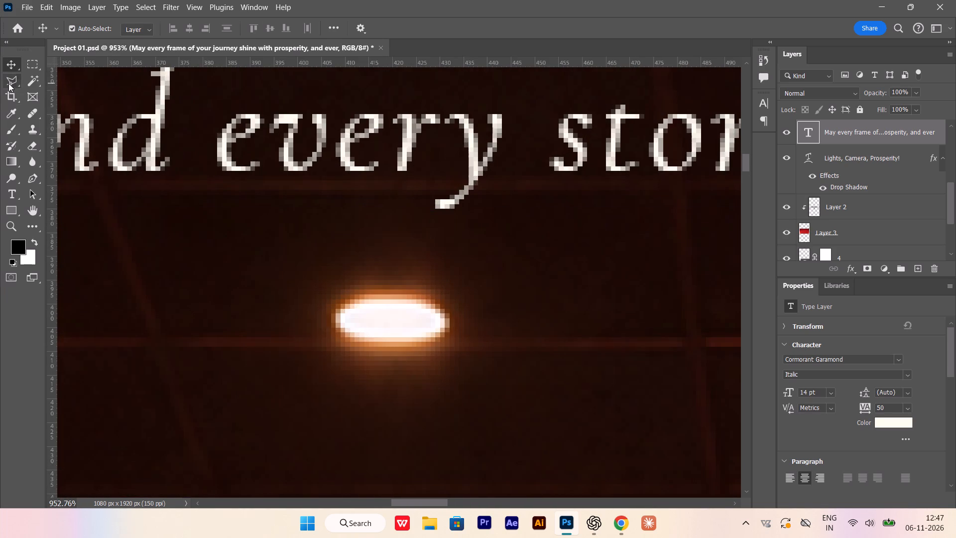
{"action": "scroll", "coordinate": [334, 322], "scroll_direction": "up", "scroll_amount": 6, "text": "alt"}
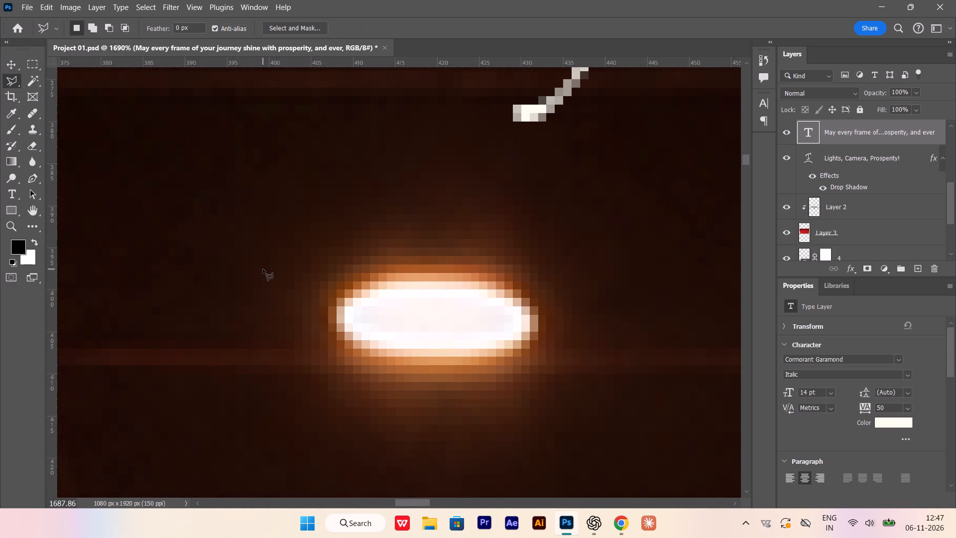
{"action": "scroll", "coordinate": [260, 264], "scroll_direction": "down", "scroll_amount": 2, "text": "alt"}
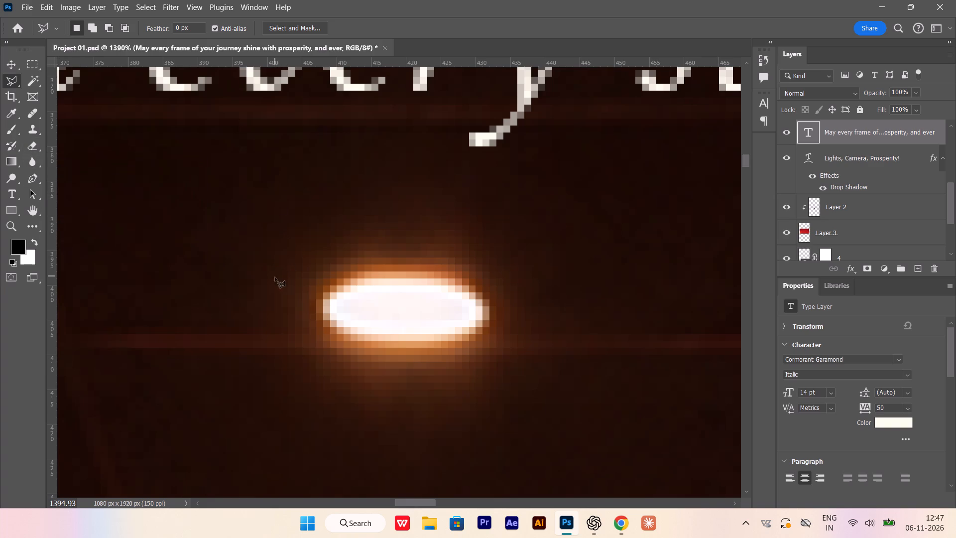
{"action": "left_click", "coordinate": [283, 195]}
{"action": "left_click", "coordinate": [280, 244]}
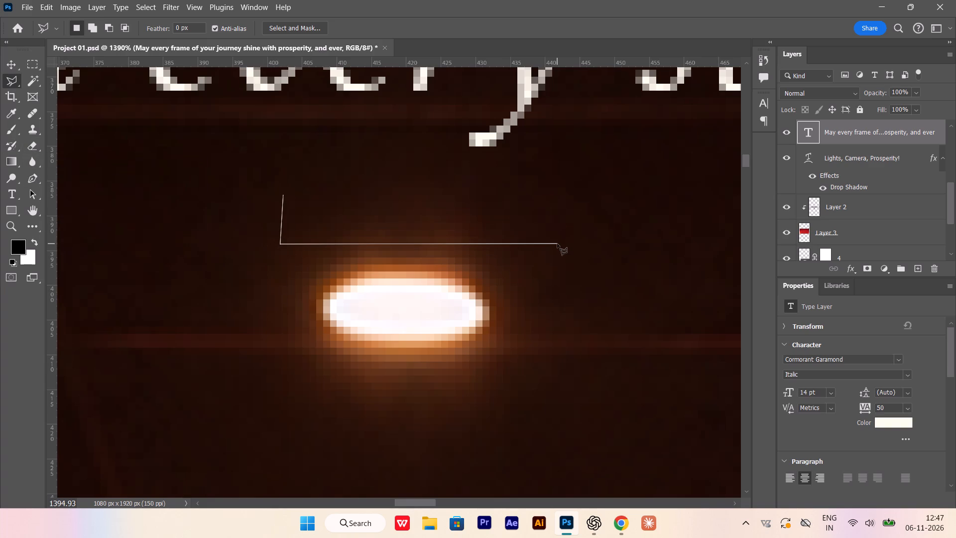
{"action": "left_click", "coordinate": [557, 244]}
{"action": "left_click", "coordinate": [551, 151]}
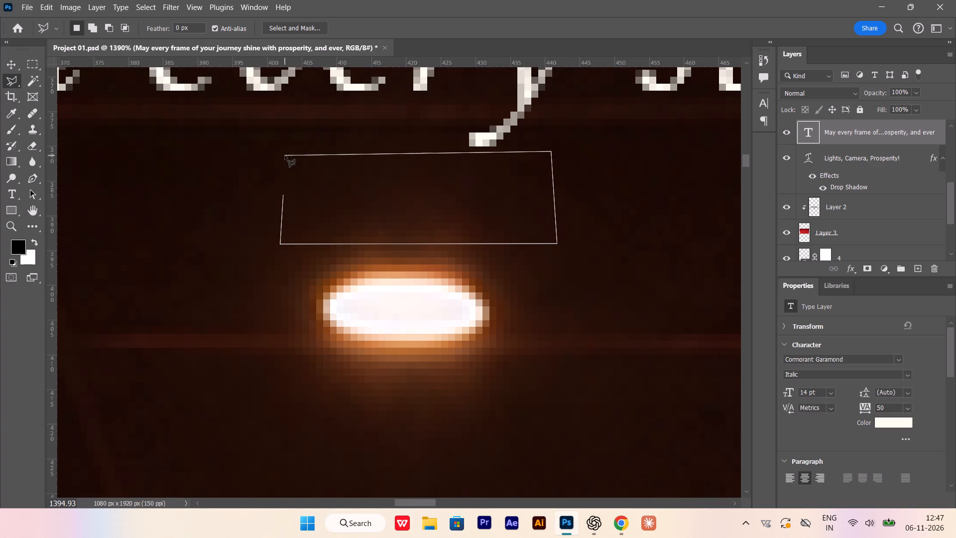
{"action": "left_click", "coordinate": [285, 155]}
{"action": "double_click", "coordinate": [280, 194]}
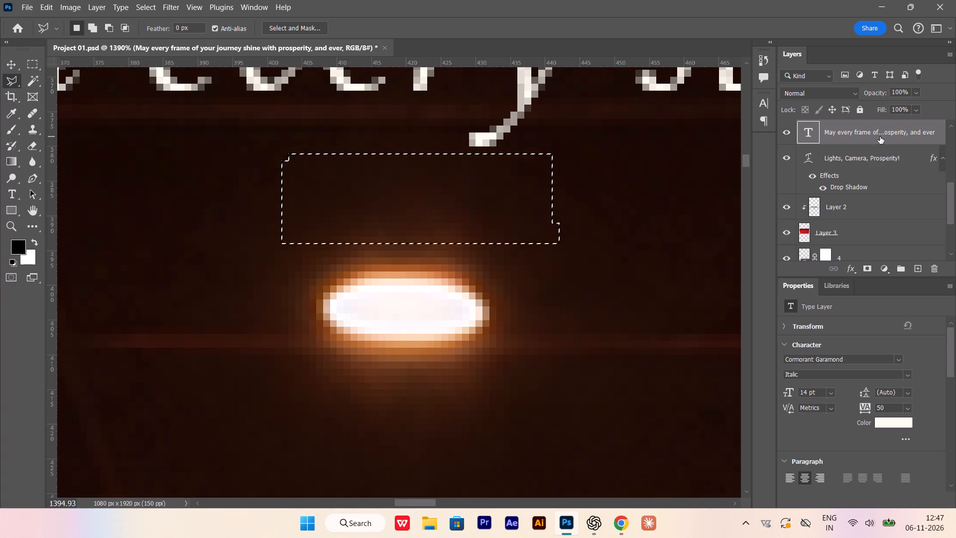
Unlock and rasterize the "Warm Recessed Lights Over Red Theater" layer.
{"action": "scroll", "coordinate": [860, 234], "scroll_direction": "down", "scroll_amount": 5}
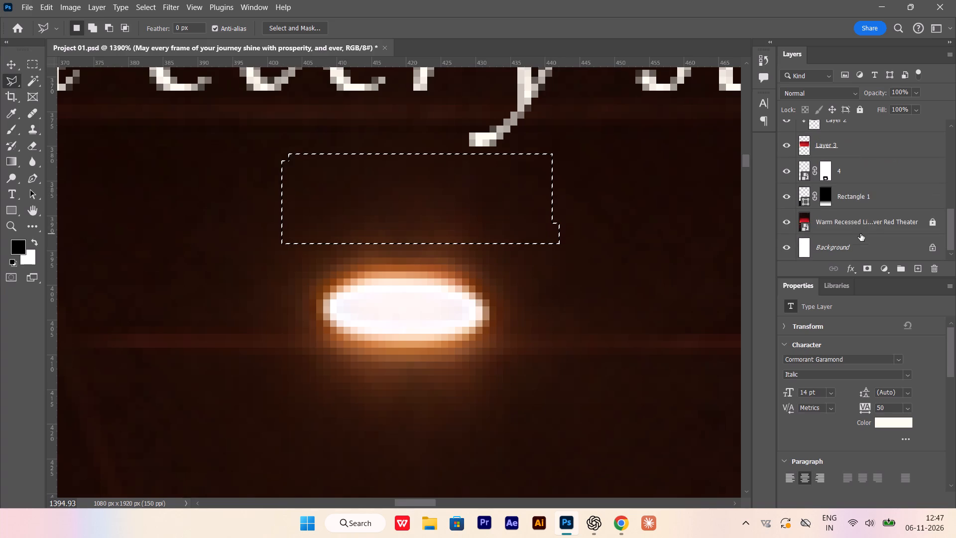
{"action": "scroll", "coordinate": [860, 234], "scroll_direction": "down", "scroll_amount": 1}
{"action": "left_click", "coordinate": [872, 215]}
{"action": "left_click", "coordinate": [859, 108]}
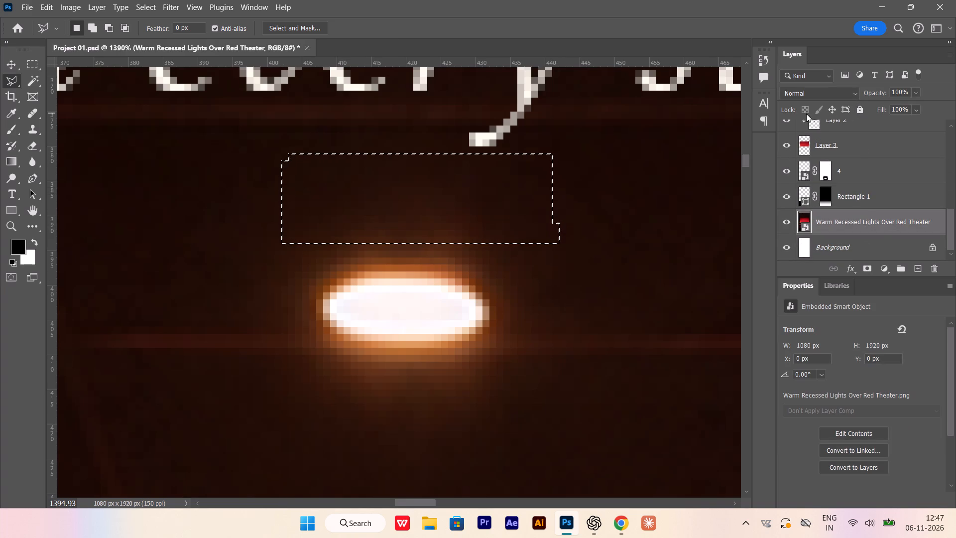
{"action": "right_click", "coordinate": [881, 226]}
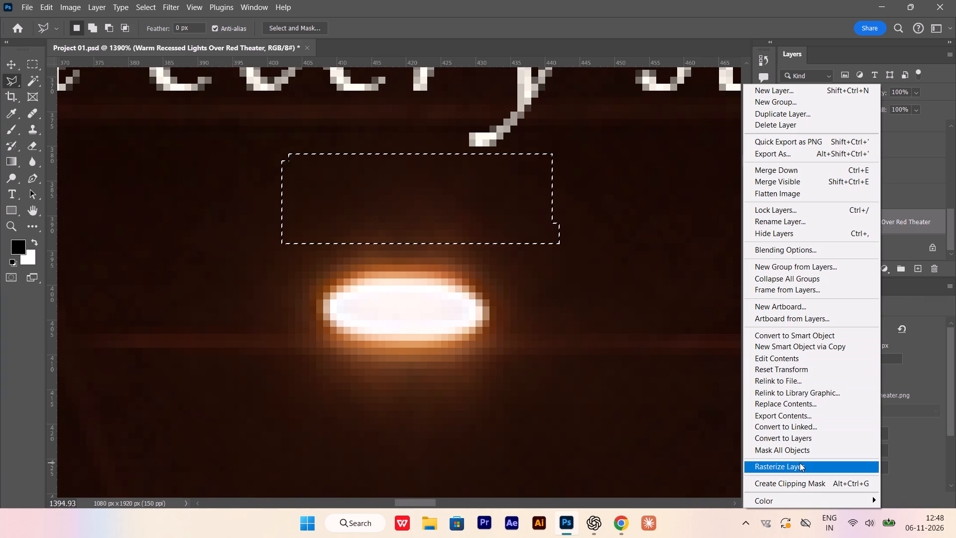
{"action": "left_click", "coordinate": [800, 463]}
Copy the selected ceiling area to a new layer and stretch it downward over the small light to about 28 px high.
{"action": "key", "text": "ctrl+j"}
{"action": "key", "text": "ctrl+t"}
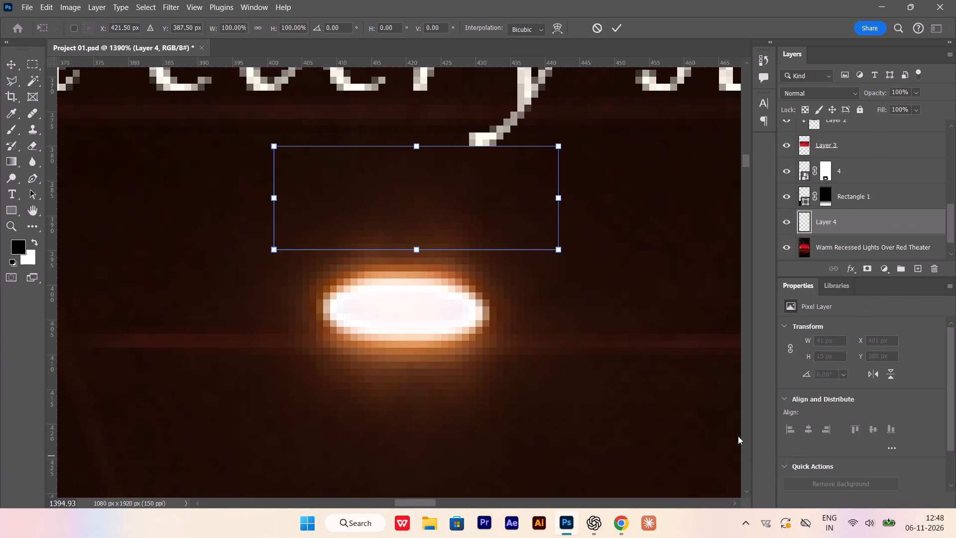
{"action": "left_click_drag", "start_coordinate": [415, 251], "coordinate": [413, 262]}
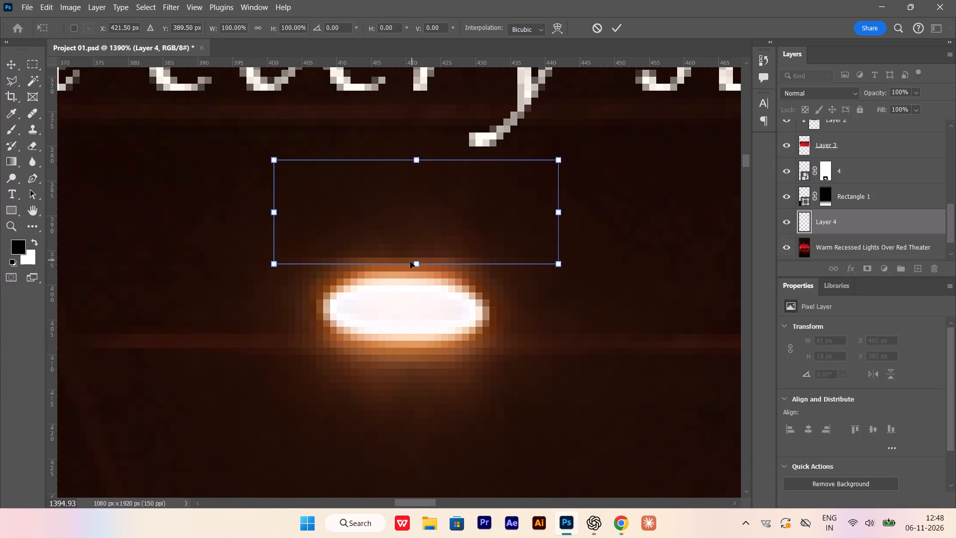
{"action": "key", "text": "ctrl+z"}
{"action": "left_click_drag", "start_coordinate": [417, 252], "coordinate": [416, 354]}
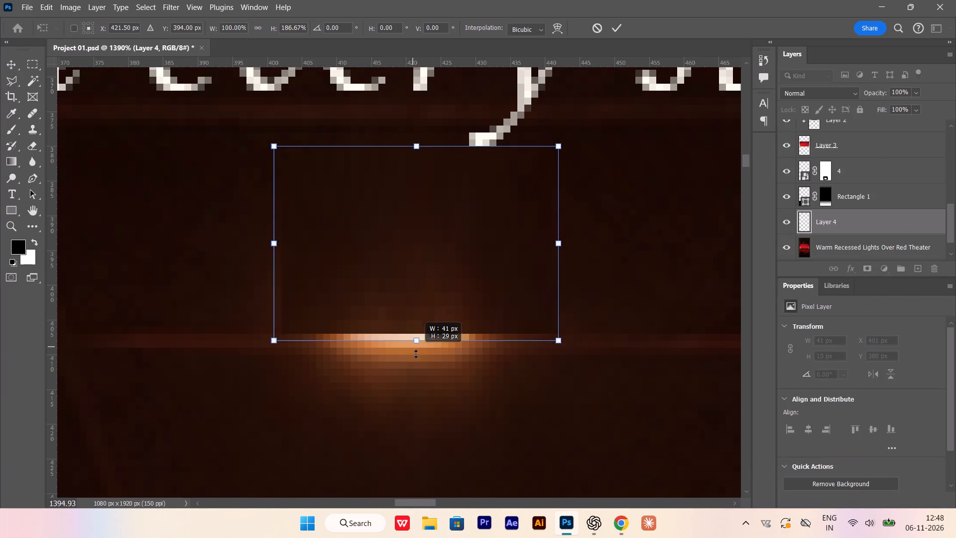
{"action": "left_click_drag", "start_coordinate": [416, 354], "coordinate": [420, 372]}
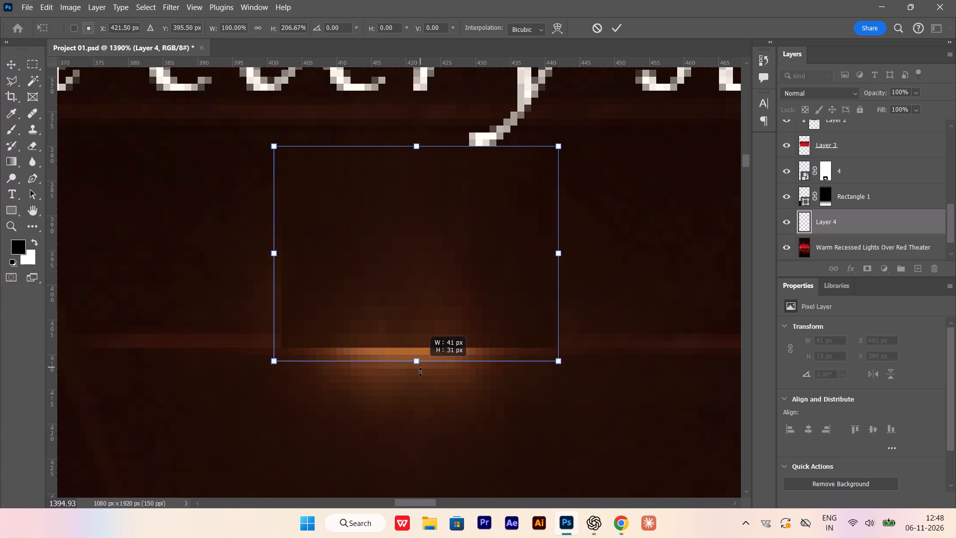
{"action": "left_click_drag", "start_coordinate": [420, 372], "coordinate": [413, 339]}
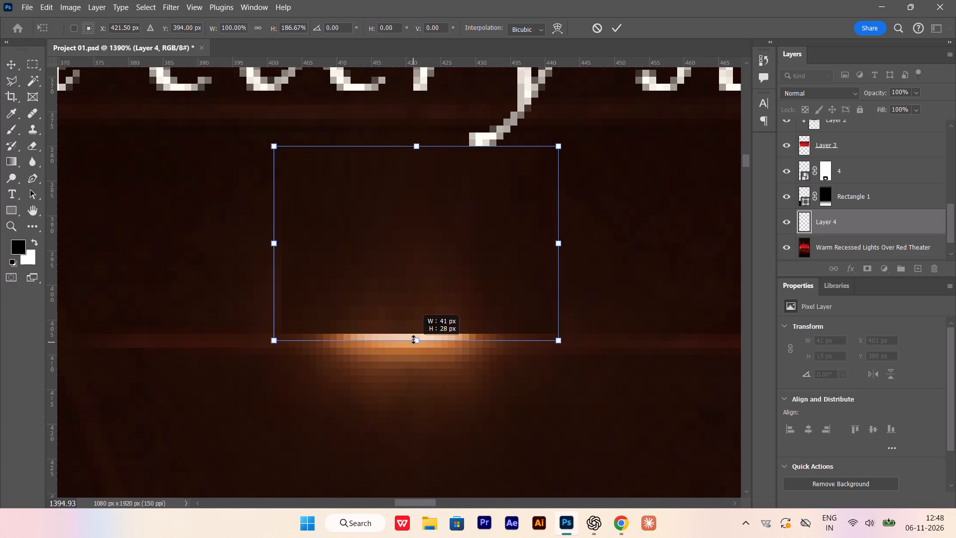
{"action": "left_click_drag", "start_coordinate": [413, 339], "coordinate": [415, 346]}
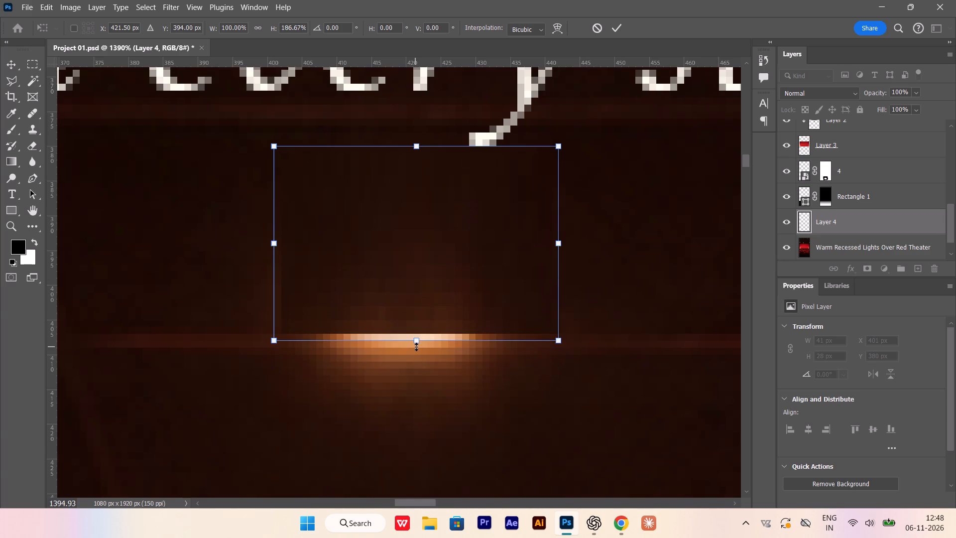
{"action": "key", "text": "Return"}
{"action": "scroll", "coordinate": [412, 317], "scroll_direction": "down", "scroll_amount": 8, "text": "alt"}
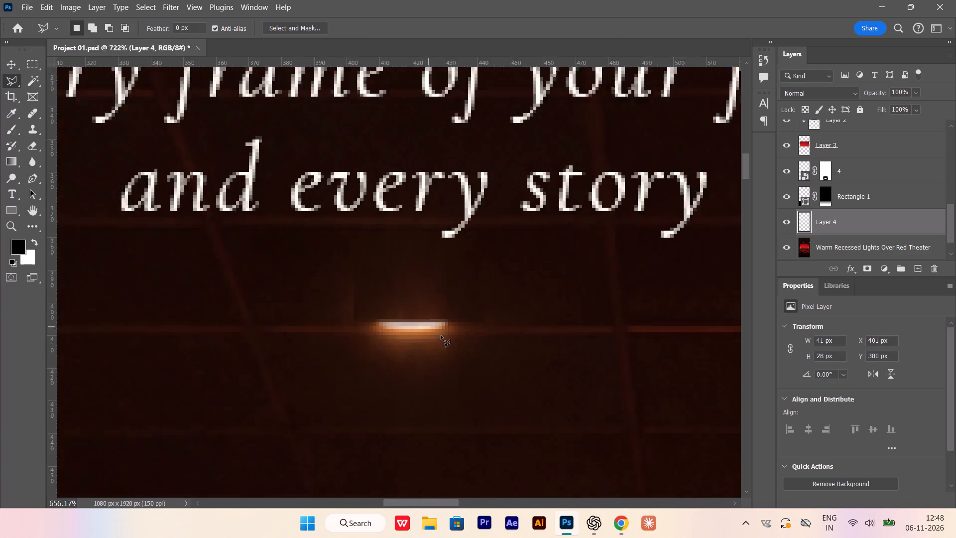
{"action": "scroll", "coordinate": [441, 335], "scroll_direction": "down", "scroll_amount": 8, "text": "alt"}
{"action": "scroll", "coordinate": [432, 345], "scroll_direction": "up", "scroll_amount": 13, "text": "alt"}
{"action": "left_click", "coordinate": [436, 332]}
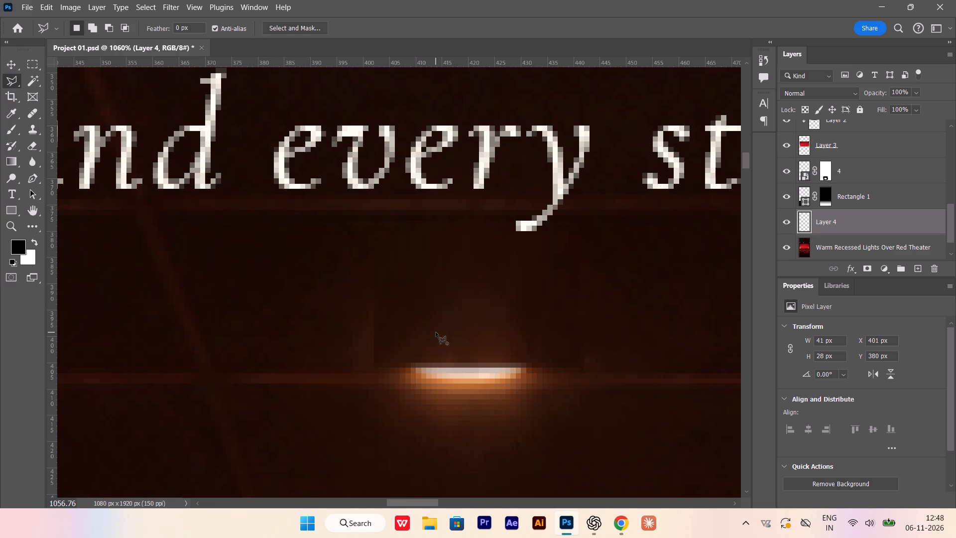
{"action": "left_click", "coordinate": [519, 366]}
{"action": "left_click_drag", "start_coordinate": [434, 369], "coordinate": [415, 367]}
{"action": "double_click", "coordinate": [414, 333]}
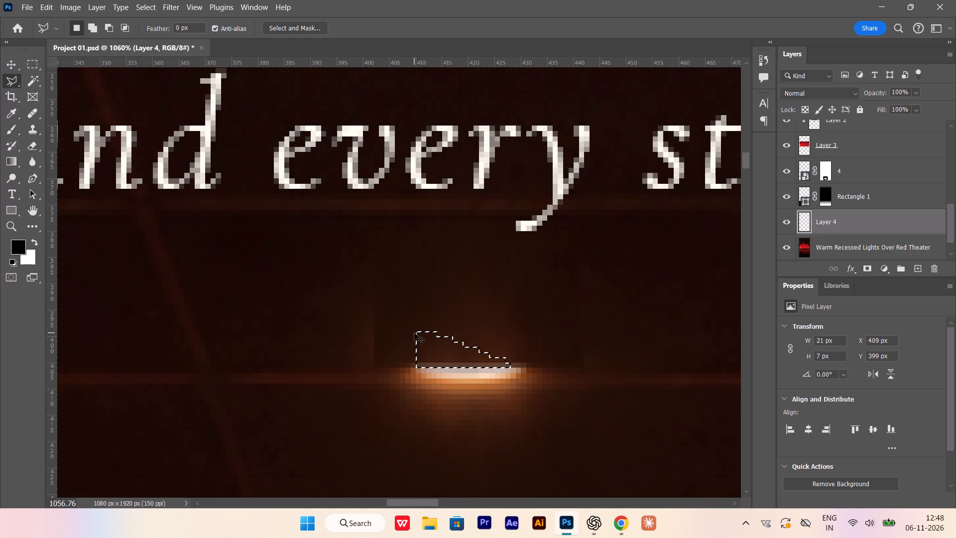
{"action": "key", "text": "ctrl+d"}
Hide the Layer 4 ceiling patch and make the "Warm Recessed Lights Over Red Theater" layer active.
{"action": "left_click", "coordinate": [847, 251]}
{"action": "left_click", "coordinate": [786, 224]}
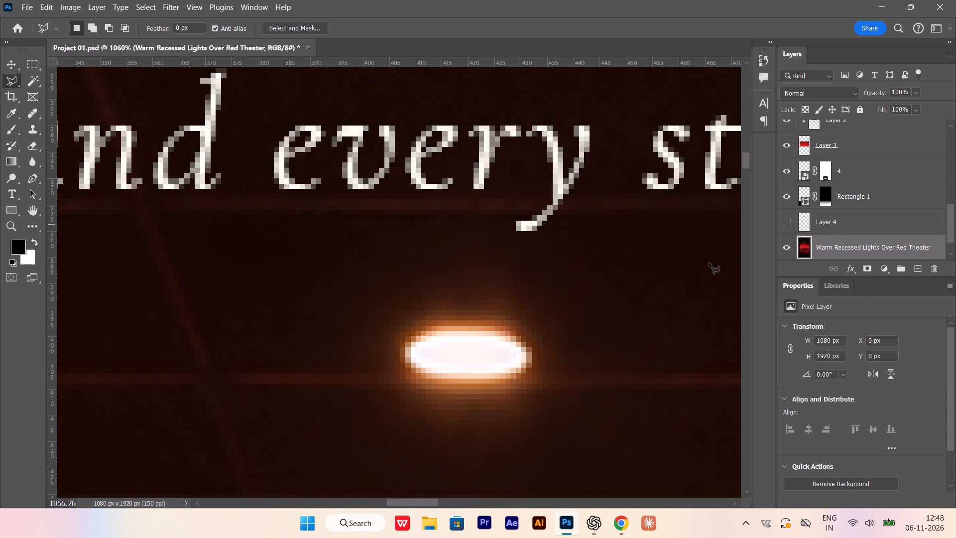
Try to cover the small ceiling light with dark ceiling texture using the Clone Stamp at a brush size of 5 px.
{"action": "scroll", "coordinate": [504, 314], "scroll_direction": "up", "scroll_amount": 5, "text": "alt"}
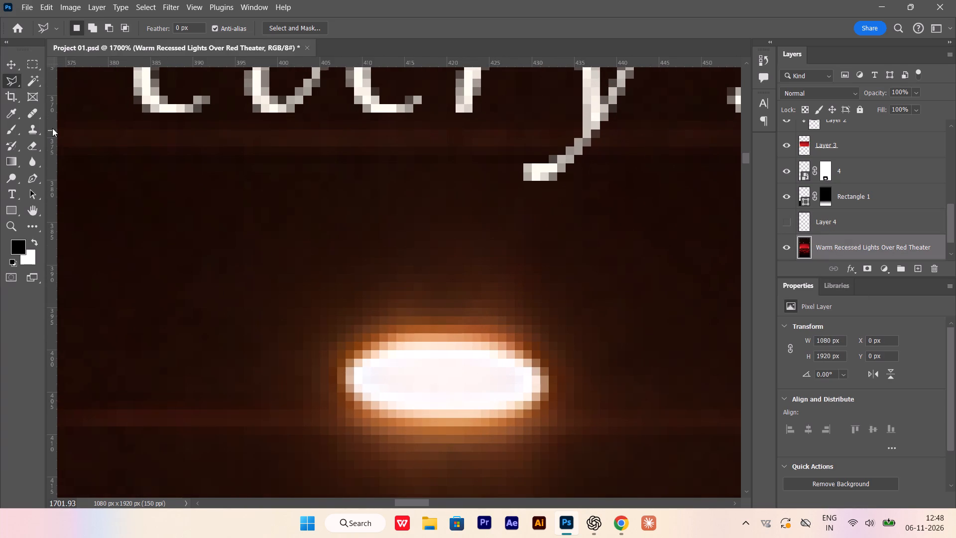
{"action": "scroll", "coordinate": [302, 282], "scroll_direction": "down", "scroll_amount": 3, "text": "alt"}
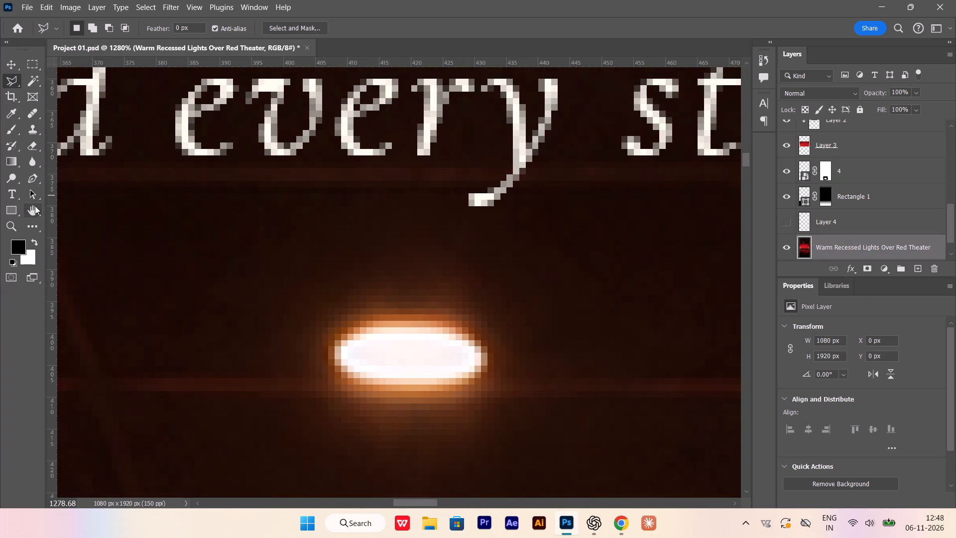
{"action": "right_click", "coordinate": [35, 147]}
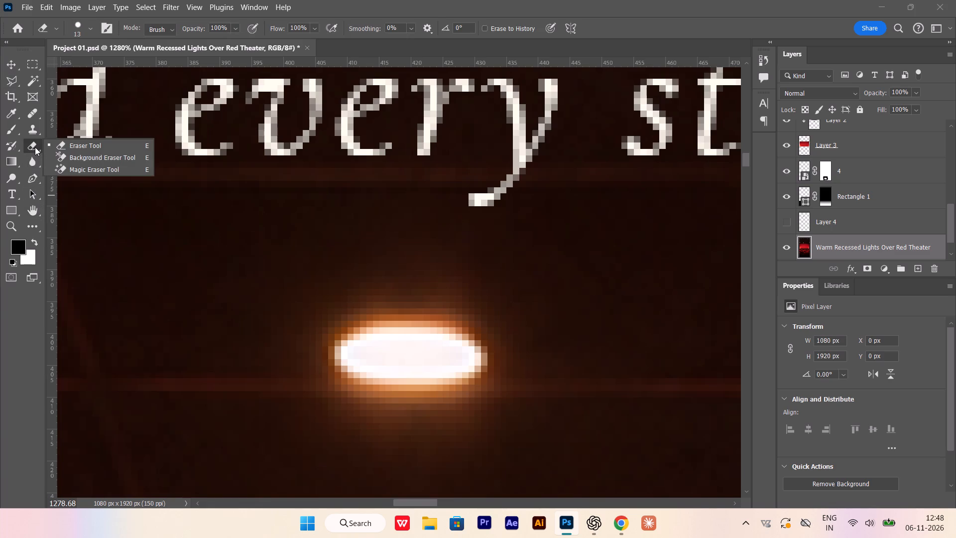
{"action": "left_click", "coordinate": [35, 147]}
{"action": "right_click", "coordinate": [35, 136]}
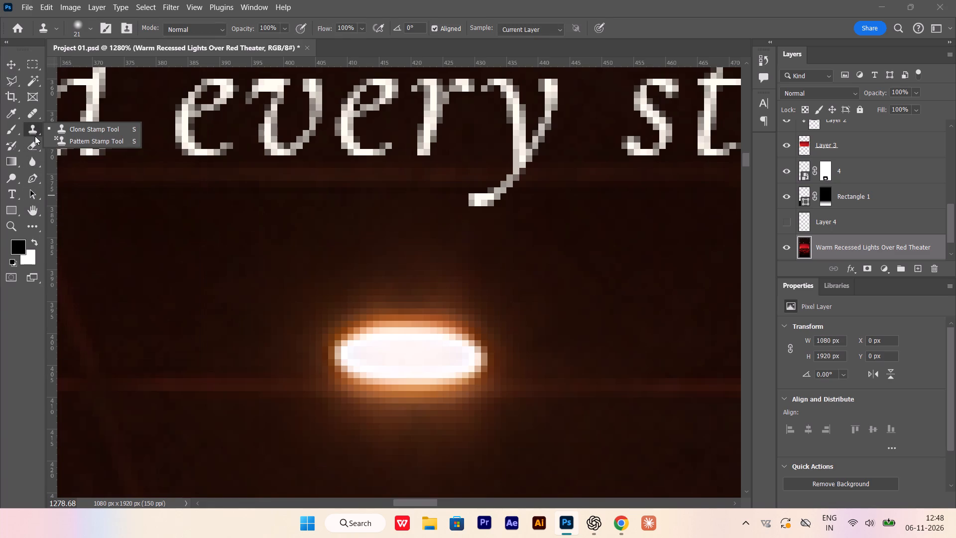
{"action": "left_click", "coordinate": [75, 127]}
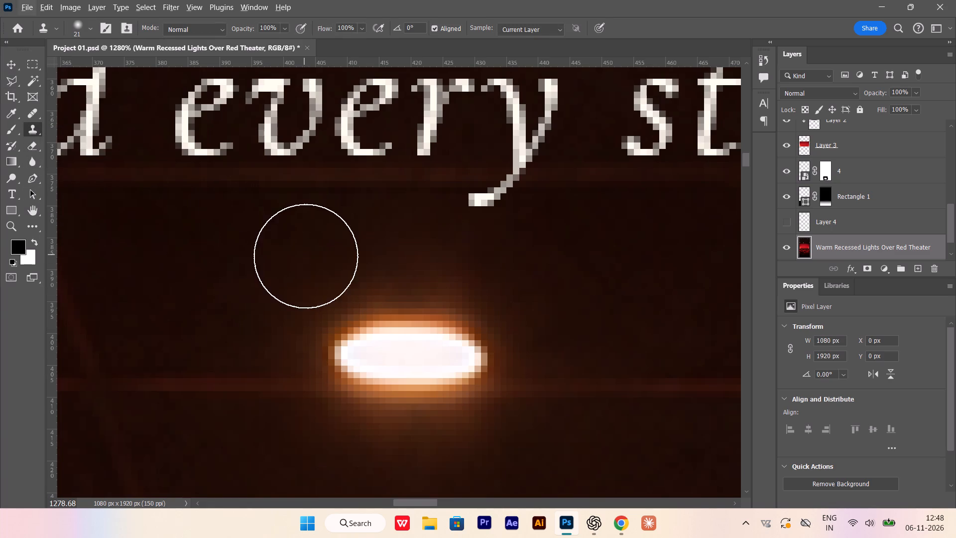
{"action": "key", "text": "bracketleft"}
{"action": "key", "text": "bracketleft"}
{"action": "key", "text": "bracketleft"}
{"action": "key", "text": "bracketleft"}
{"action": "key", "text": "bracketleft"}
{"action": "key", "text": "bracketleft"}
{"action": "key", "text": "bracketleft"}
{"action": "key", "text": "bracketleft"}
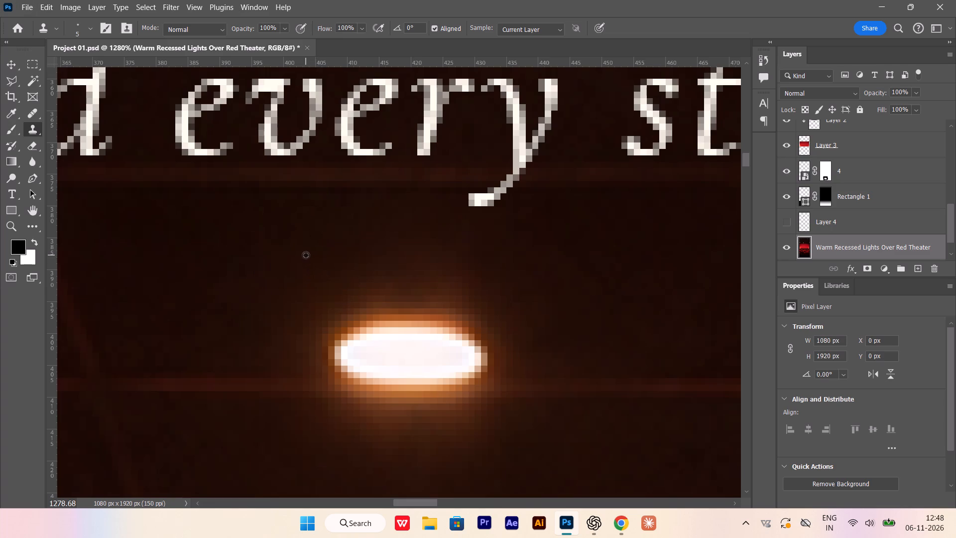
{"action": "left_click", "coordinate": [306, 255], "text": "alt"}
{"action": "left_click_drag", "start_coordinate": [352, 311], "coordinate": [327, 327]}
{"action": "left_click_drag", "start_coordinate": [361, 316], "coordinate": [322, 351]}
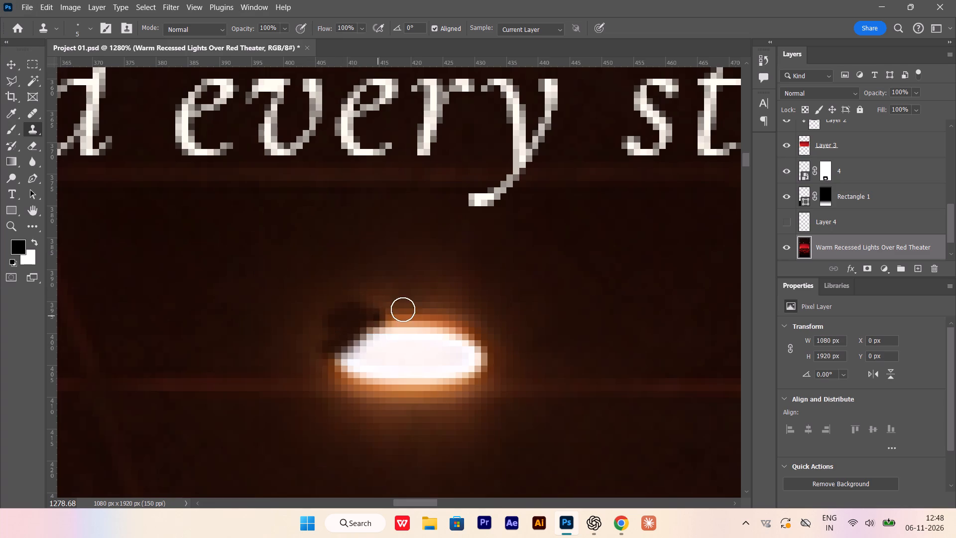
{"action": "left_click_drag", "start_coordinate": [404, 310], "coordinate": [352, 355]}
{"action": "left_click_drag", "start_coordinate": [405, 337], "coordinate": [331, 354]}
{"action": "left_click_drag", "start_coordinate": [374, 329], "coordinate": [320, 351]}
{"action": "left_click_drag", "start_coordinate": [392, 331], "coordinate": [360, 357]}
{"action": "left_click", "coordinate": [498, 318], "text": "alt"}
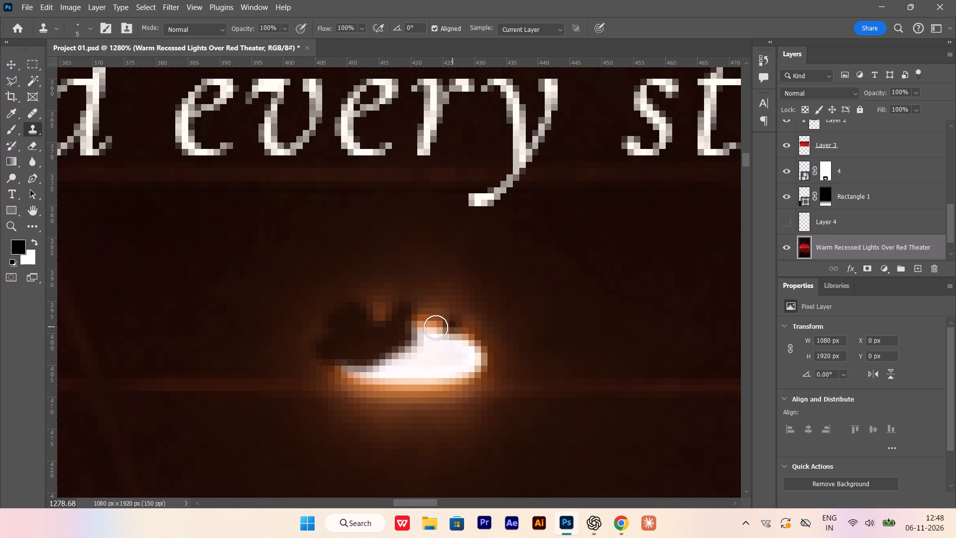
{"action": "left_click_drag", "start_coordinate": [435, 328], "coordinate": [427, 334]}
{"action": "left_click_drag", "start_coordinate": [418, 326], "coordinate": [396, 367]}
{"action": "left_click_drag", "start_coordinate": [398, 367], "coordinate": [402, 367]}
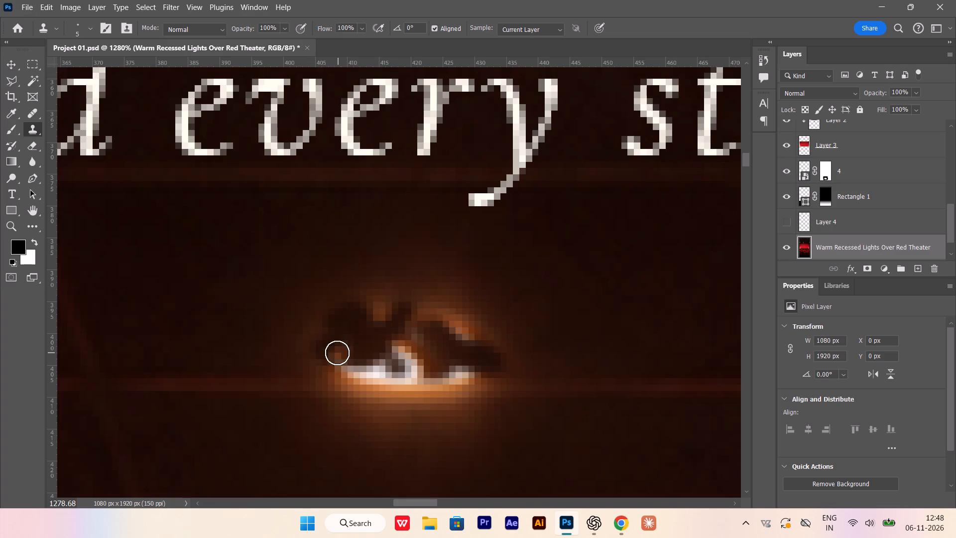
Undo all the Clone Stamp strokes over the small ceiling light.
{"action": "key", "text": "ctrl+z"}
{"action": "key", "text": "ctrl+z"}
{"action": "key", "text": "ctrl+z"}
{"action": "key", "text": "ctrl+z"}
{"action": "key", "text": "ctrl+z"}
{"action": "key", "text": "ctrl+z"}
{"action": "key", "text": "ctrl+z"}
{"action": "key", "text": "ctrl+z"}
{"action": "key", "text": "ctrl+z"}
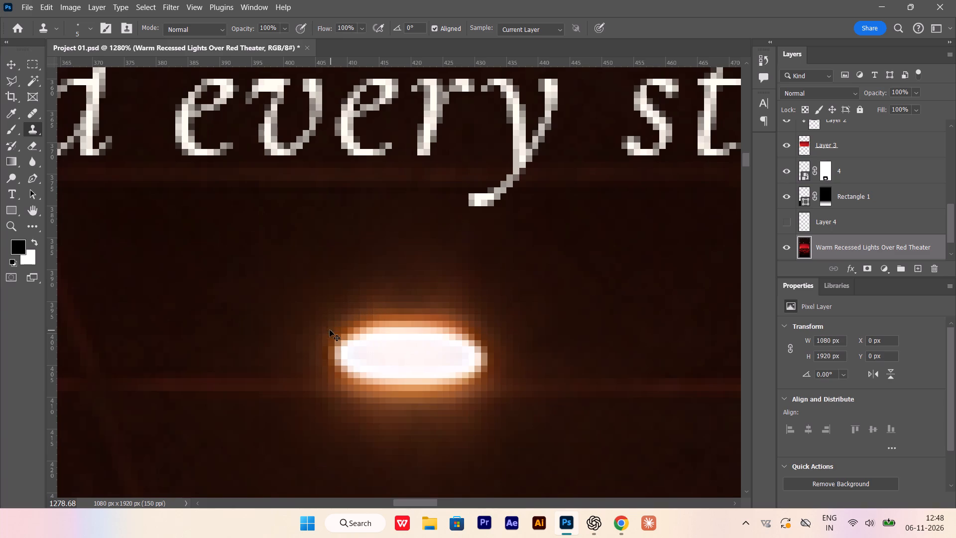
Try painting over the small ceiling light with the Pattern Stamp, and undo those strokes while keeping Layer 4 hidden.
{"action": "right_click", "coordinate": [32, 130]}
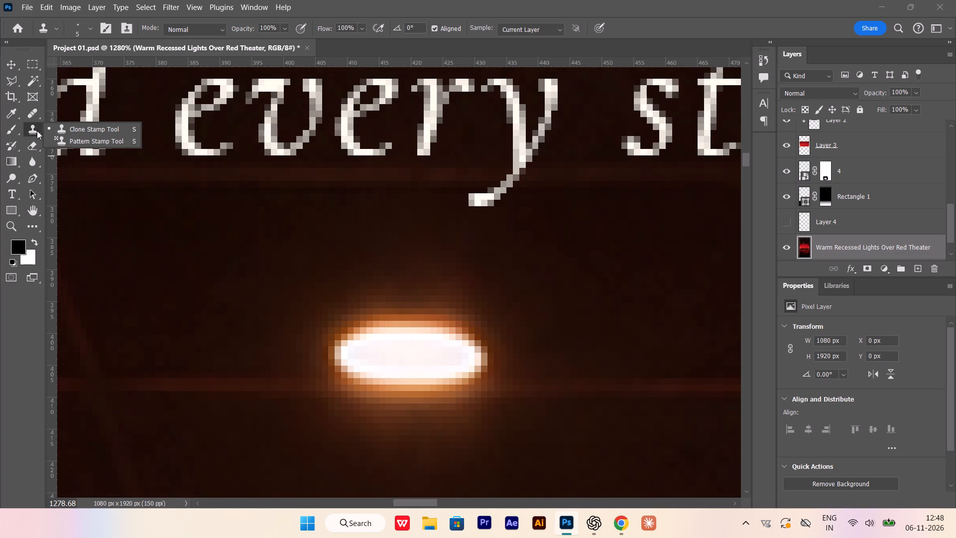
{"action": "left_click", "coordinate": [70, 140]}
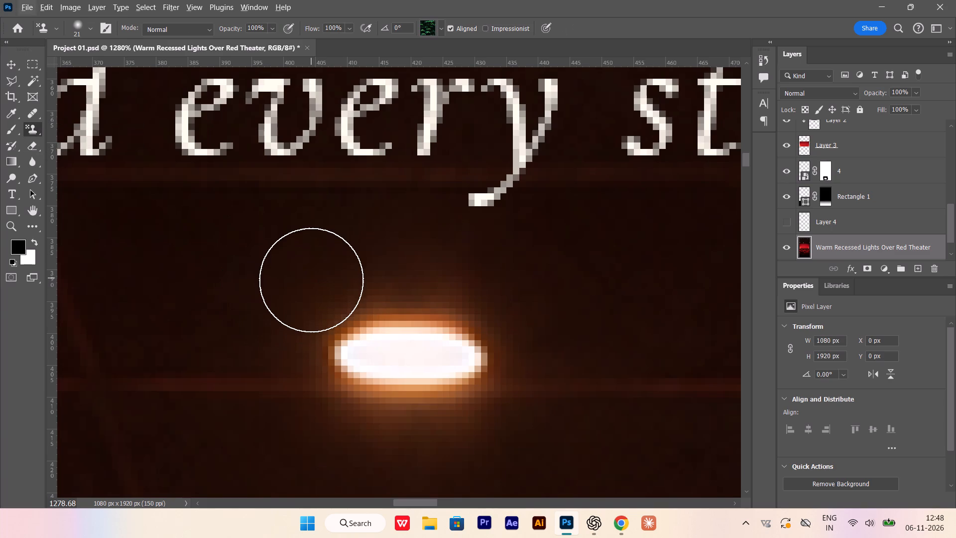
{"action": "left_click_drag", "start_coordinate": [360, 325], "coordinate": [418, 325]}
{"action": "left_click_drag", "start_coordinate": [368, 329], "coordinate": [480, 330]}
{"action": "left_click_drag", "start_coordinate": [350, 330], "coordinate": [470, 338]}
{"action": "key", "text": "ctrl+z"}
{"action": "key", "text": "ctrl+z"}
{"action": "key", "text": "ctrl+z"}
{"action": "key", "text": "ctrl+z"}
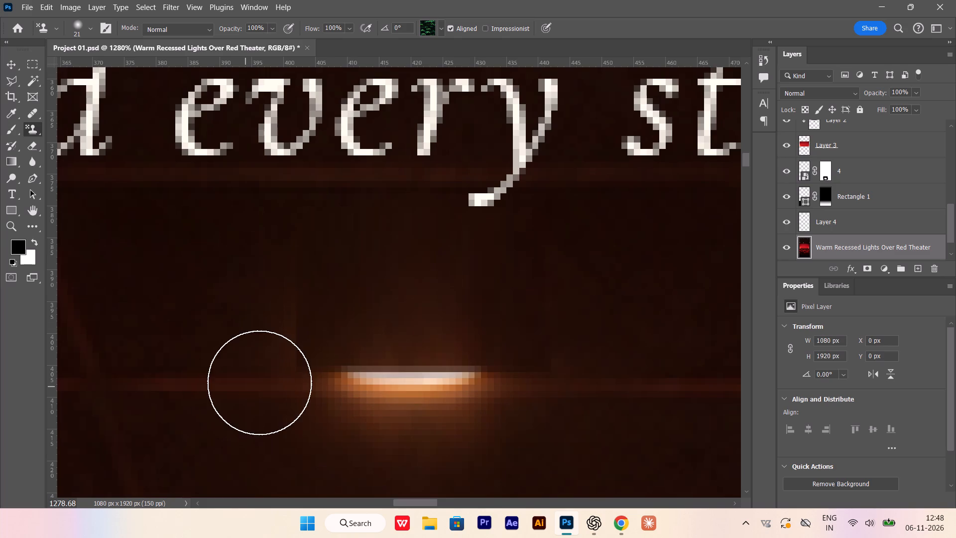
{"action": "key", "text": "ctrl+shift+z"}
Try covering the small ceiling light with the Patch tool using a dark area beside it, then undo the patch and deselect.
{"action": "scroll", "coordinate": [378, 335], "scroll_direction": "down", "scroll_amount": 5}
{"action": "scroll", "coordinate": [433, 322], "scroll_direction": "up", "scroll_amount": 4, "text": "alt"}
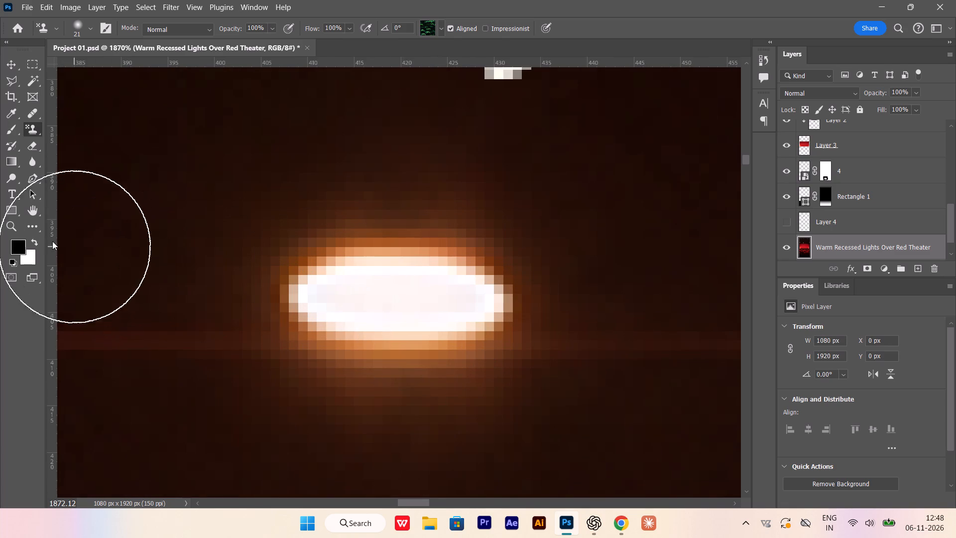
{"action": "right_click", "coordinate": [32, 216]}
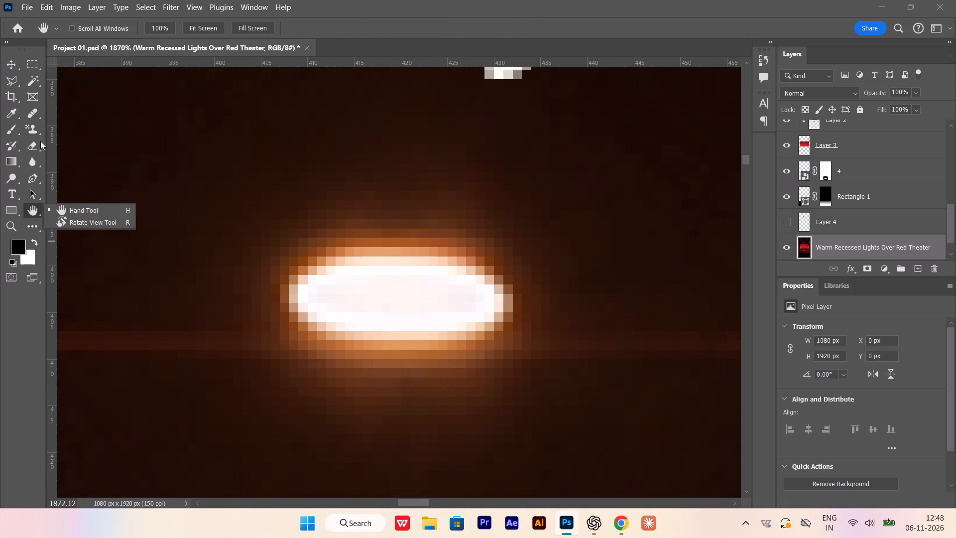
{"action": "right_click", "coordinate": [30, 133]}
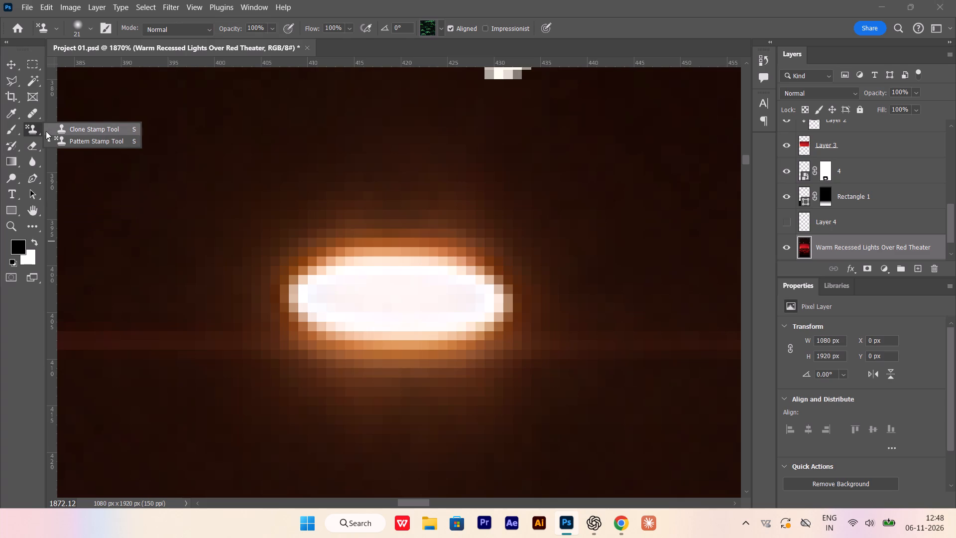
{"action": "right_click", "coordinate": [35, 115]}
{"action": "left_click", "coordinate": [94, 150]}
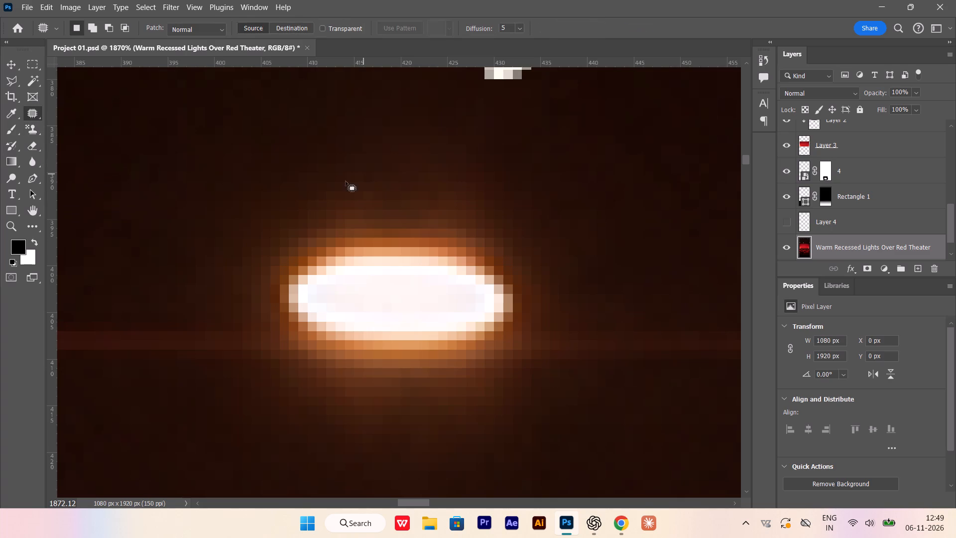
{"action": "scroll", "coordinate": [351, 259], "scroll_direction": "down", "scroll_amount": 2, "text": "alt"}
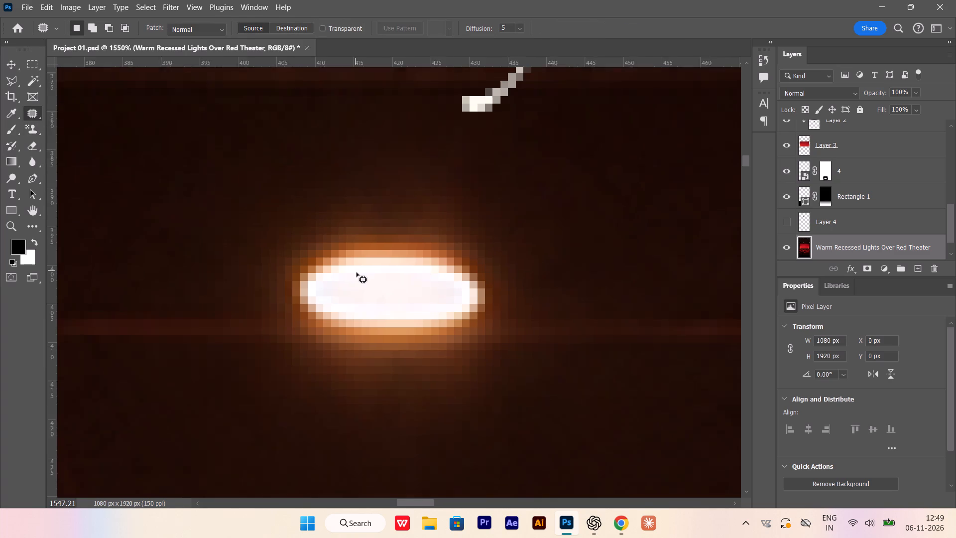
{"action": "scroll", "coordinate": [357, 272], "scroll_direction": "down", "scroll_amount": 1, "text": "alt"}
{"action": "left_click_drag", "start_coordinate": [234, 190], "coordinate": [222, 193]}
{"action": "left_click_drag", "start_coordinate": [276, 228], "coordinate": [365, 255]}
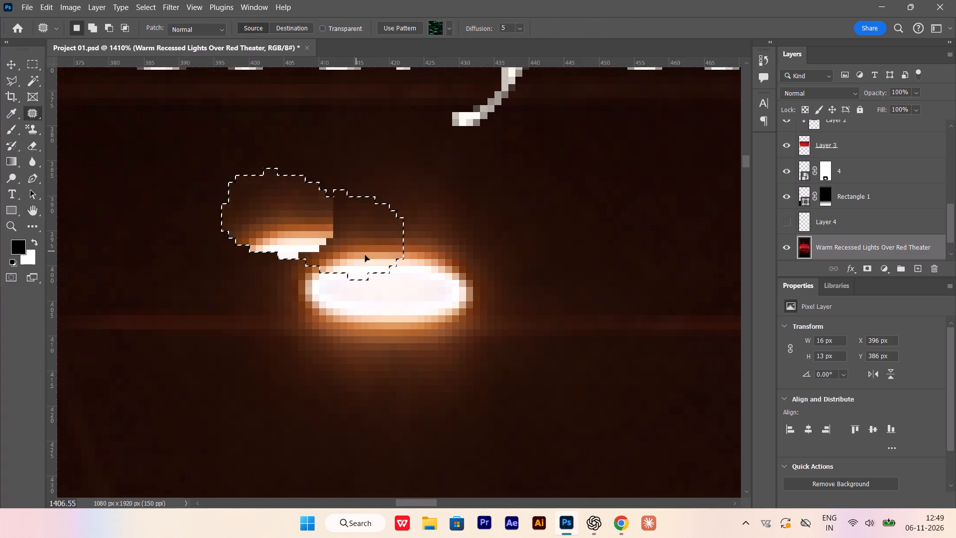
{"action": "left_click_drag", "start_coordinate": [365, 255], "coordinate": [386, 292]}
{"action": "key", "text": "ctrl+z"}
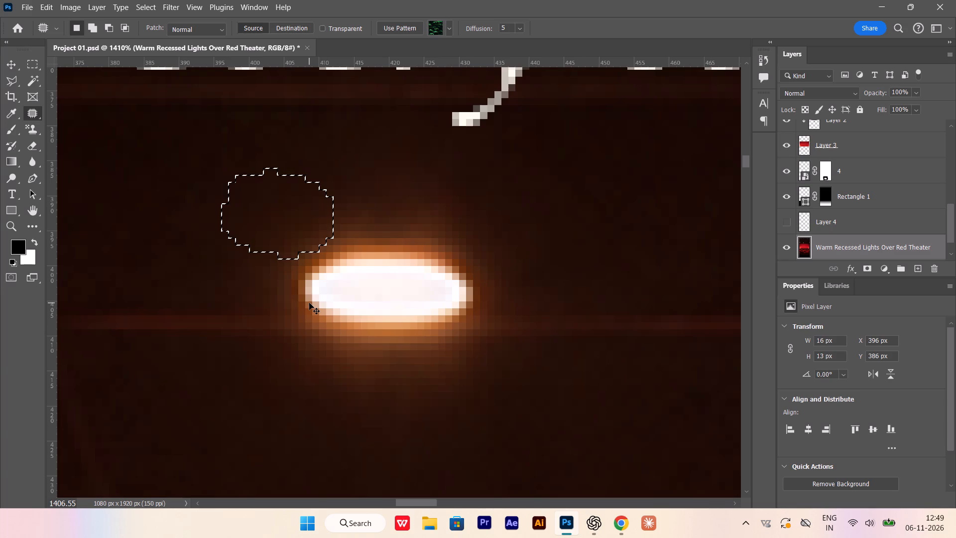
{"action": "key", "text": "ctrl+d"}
Patch the small ceiling light and the glow along its upper edge with dark ceiling texture using the Patch tool.
{"action": "left_click", "coordinate": [280, 300]}
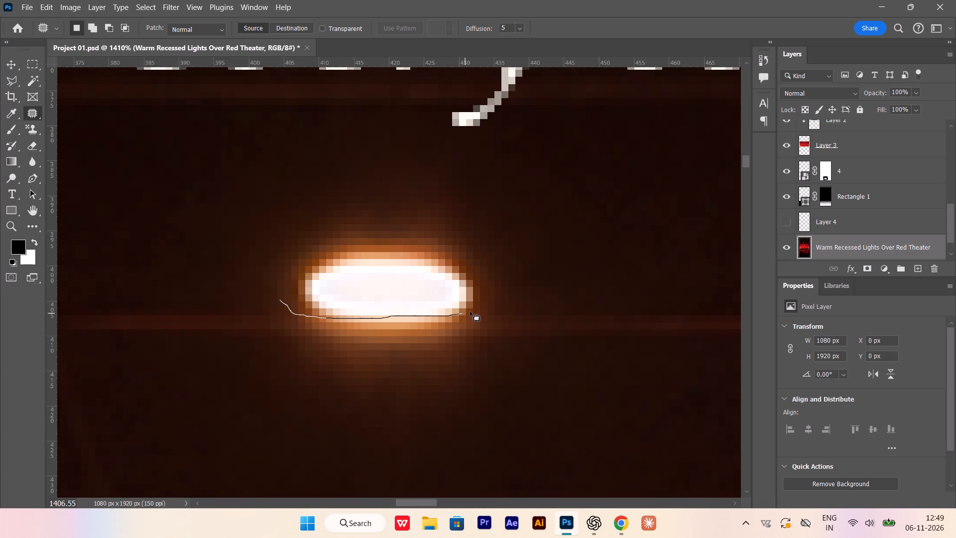
{"action": "left_click_drag", "start_coordinate": [376, 285], "coordinate": [305, 199]}
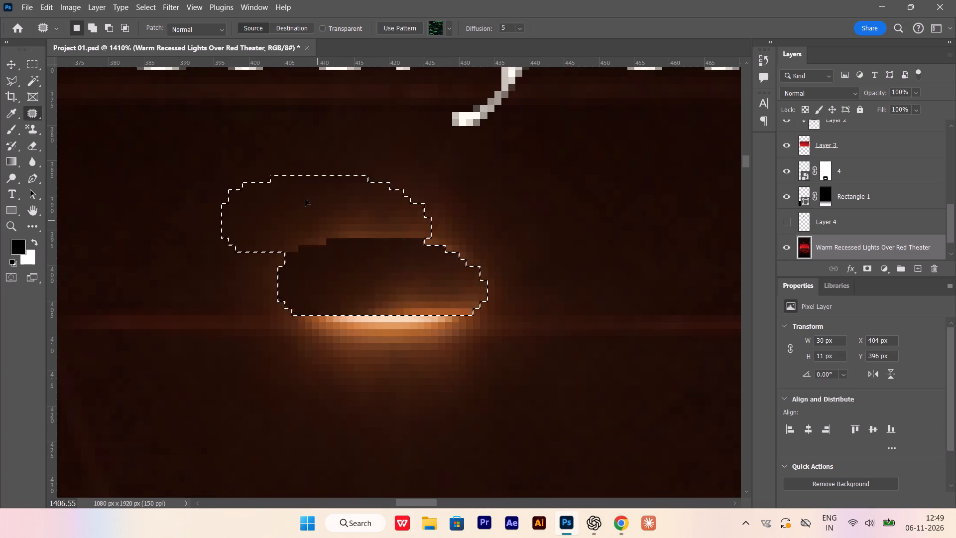
{"action": "left_click_drag", "start_coordinate": [305, 199], "coordinate": [333, 184]}
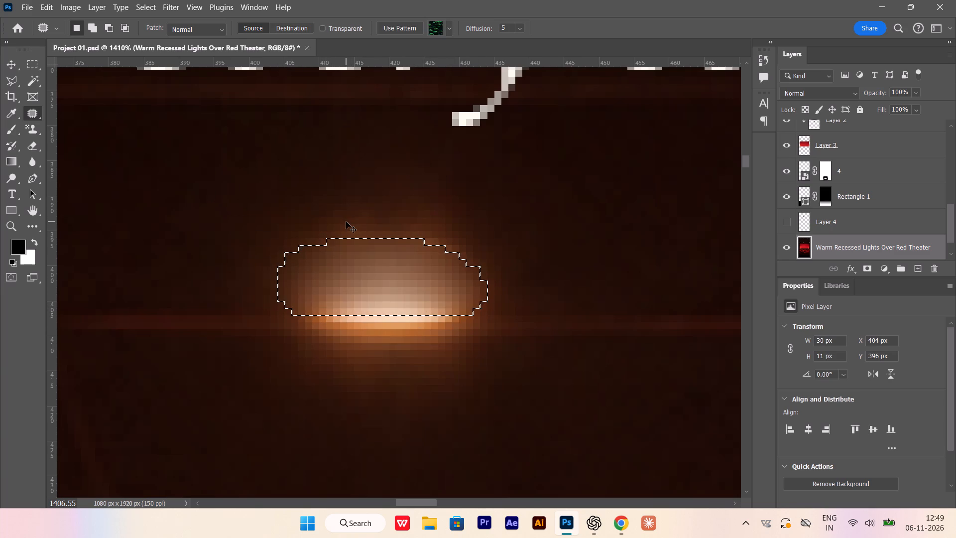
{"action": "key", "text": "ctrl+d"}
{"action": "left_click_drag", "start_coordinate": [235, 254], "coordinate": [263, 242]}
{"action": "left_click_drag", "start_coordinate": [394, 251], "coordinate": [374, 174]}
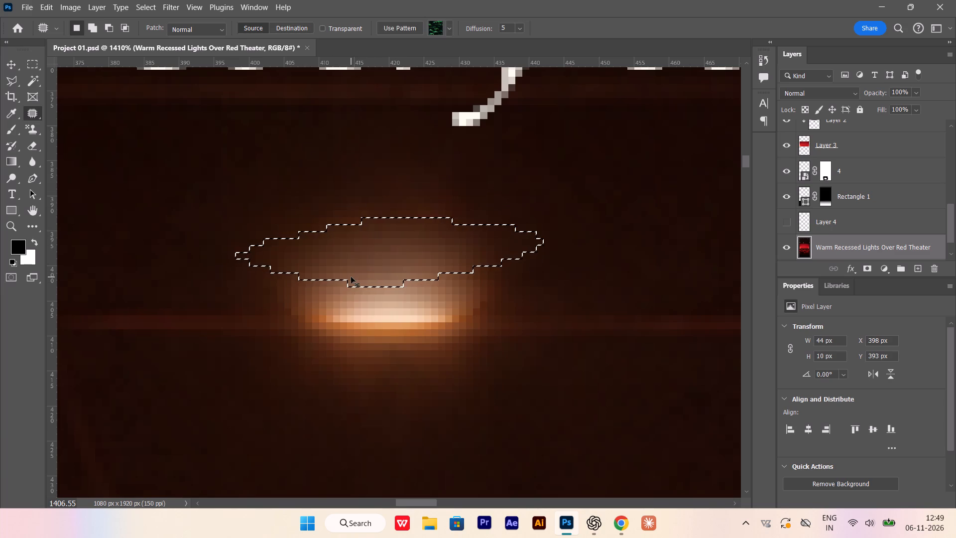
{"action": "key", "text": "ctrl+d"}
Paint over the glow above and beside the small ceiling light with the Spot Healing Brush at 5 px.
{"action": "scroll", "coordinate": [328, 244], "scroll_direction": "down", "scroll_amount": 3}
{"action": "scroll", "coordinate": [335, 255], "scroll_direction": "up", "scroll_amount": 14, "text": "alt"}
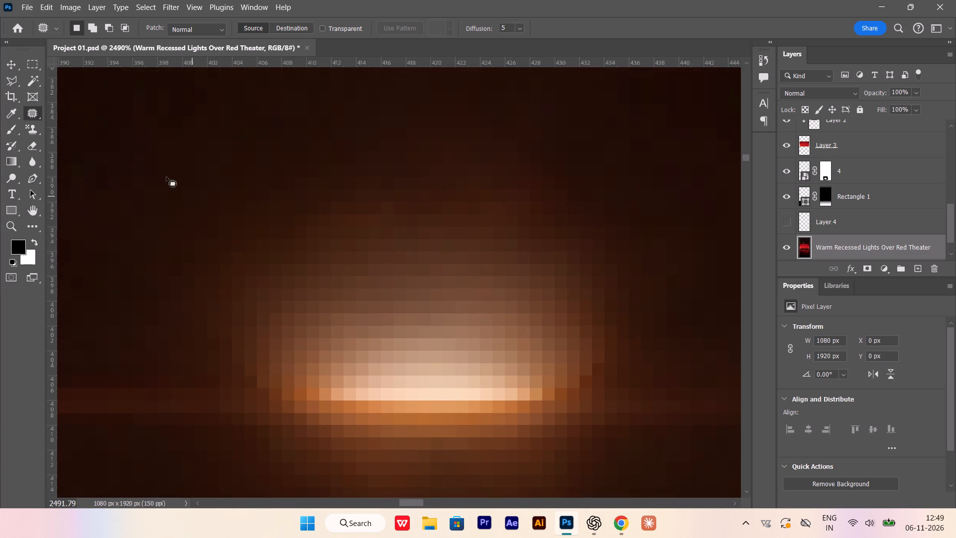
{"action": "right_click", "coordinate": [34, 114]}
{"action": "left_click", "coordinate": [85, 127]}
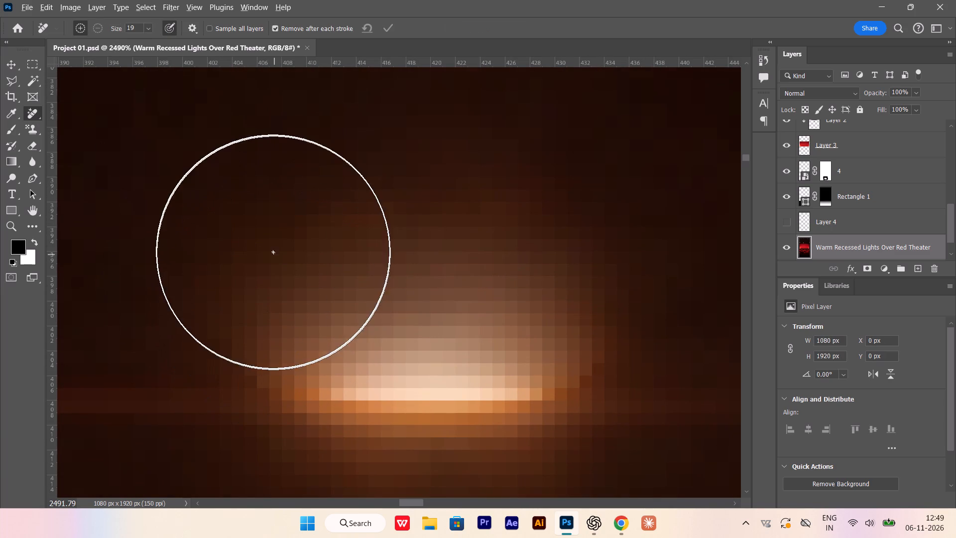
{"action": "right_click", "coordinate": [35, 110]}
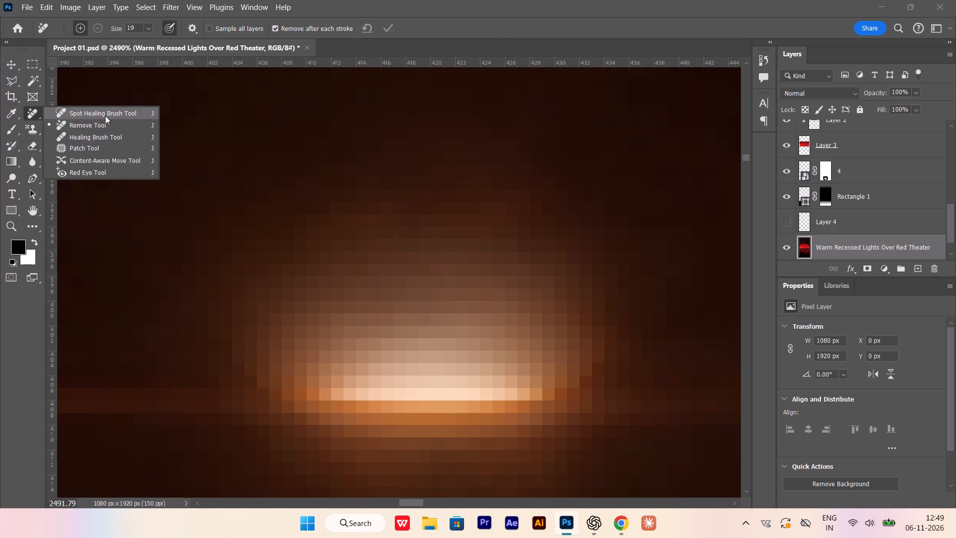
{"action": "left_click", "coordinate": [105, 116]}
{"action": "scroll", "coordinate": [294, 227], "scroll_direction": "down", "scroll_amount": 7, "text": "alt"}
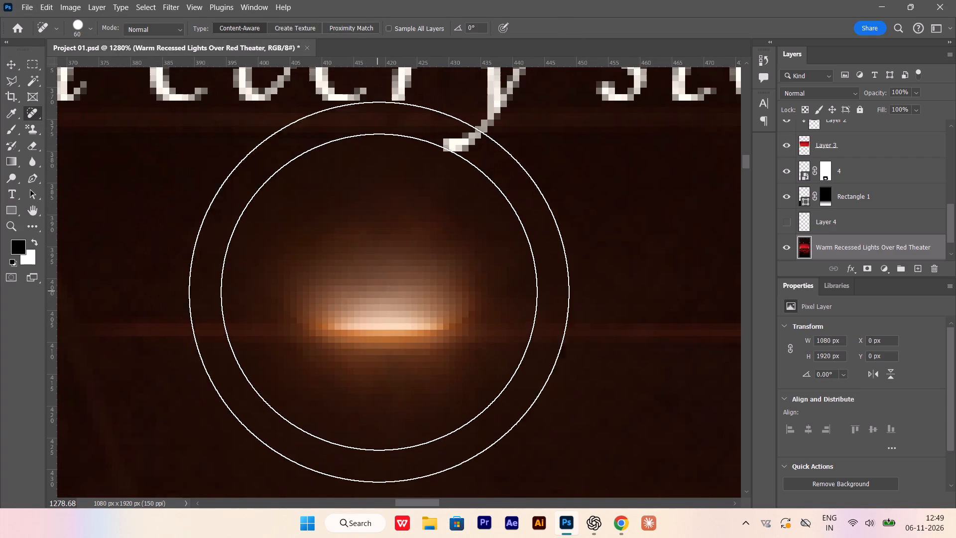
{"action": "key", "text": "bracketleft"}
{"action": "key", "text": "bracketleft"}
{"action": "key", "text": "bracketleft"}
{"action": "key", "text": "bracketleft"}
{"action": "key", "text": "bracketleft"}
{"action": "key", "text": "bracketleft"}
{"action": "key", "text": "bracketleft"}
{"action": "key", "text": "bracketleft"}
{"action": "key", "text": "bracketleft"}
{"action": "key", "text": "bracketleft"}
{"action": "key", "text": "bracketleft"}
{"action": "key", "text": "bracketleft"}
{"action": "key", "text": "bracketleft"}
{"action": "key", "text": "bracketleft"}
{"action": "scroll", "coordinate": [444, 237], "scroll_direction": "up", "scroll_amount": 3, "text": "alt"}
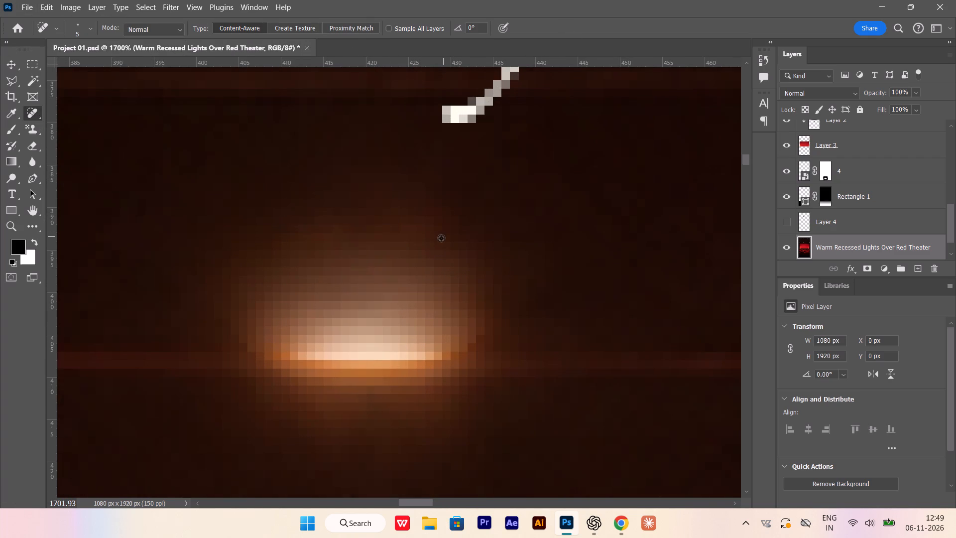
{"action": "left_click", "coordinate": [232, 184], "text": "alt"}
{"action": "left_click", "coordinate": [439, 200]}
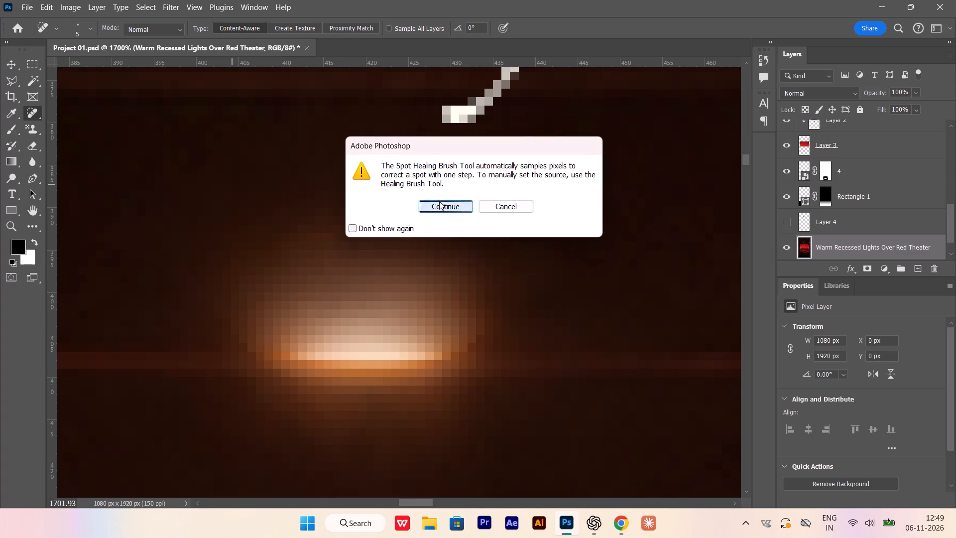
{"action": "left_click", "coordinate": [292, 191], "text": "alt"}
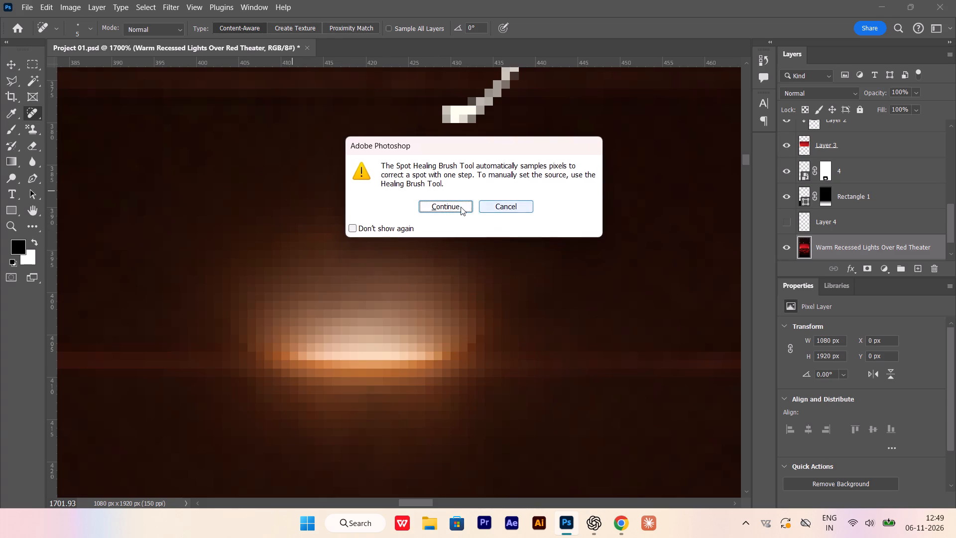
{"action": "left_click", "coordinate": [461, 207]}
{"action": "left_click_drag", "start_coordinate": [343, 220], "coordinate": [310, 244]}
{"action": "left_click_drag", "start_coordinate": [329, 242], "coordinate": [220, 288]}
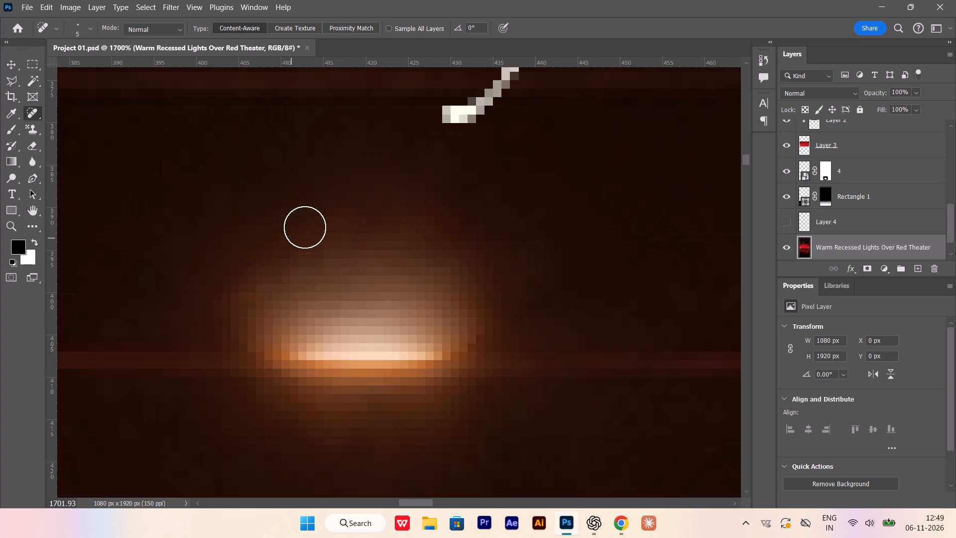
{"action": "left_click_drag", "start_coordinate": [297, 233], "coordinate": [203, 300]}
{"action": "left_click_drag", "start_coordinate": [305, 252], "coordinate": [213, 329]}
{"action": "left_click_drag", "start_coordinate": [349, 240], "coordinate": [396, 246]}
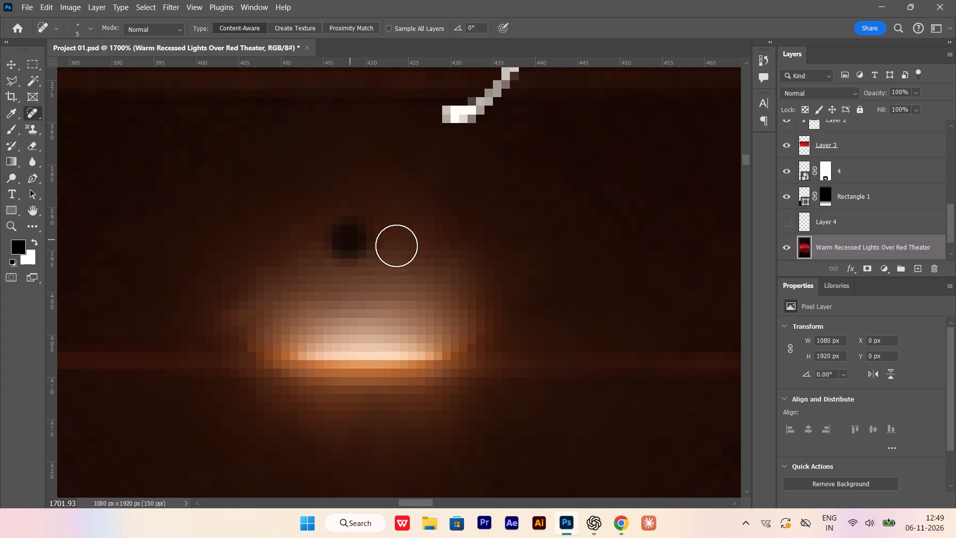
{"action": "left_click_drag", "start_coordinate": [396, 246], "coordinate": [503, 260]}
{"action": "left_click_drag", "start_coordinate": [301, 209], "coordinate": [539, 256]}
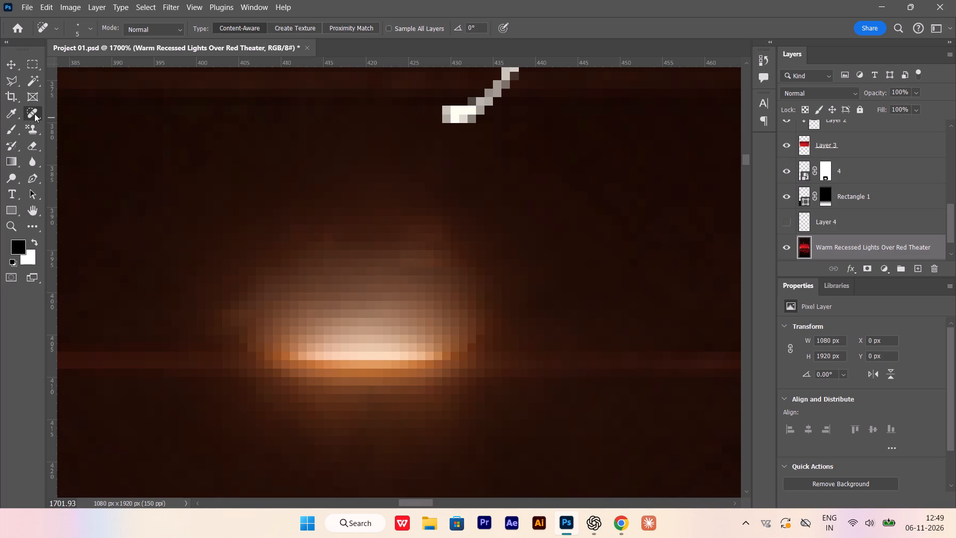
Heal the upper glow and bright core of the ceiling light with the Healing Brush, sampling dark ceiling on both sides.
{"action": "right_click", "coordinate": [34, 114]}
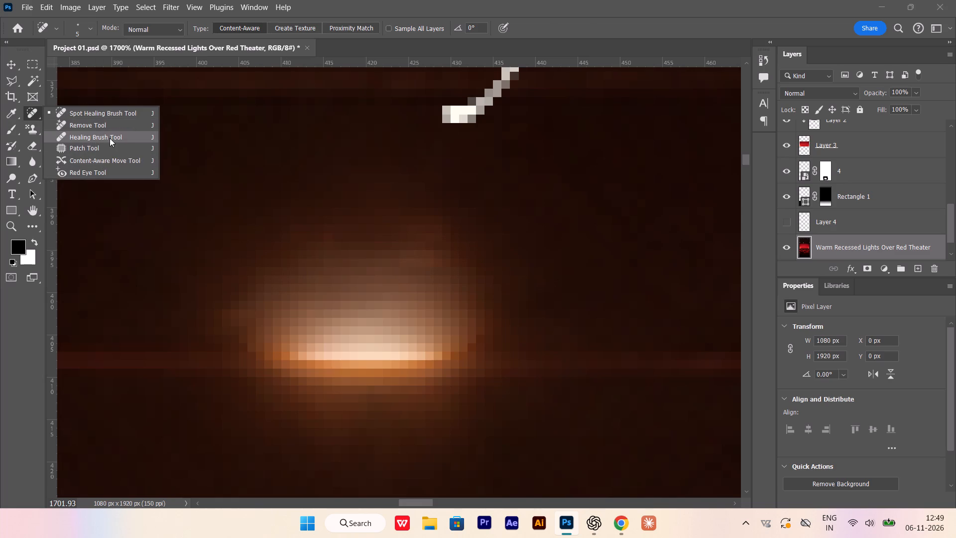
{"action": "left_click", "coordinate": [110, 138]}
{"action": "left_click", "coordinate": [284, 170], "text": "alt"}
{"action": "left_click_drag", "start_coordinate": [307, 225], "coordinate": [289, 263]}
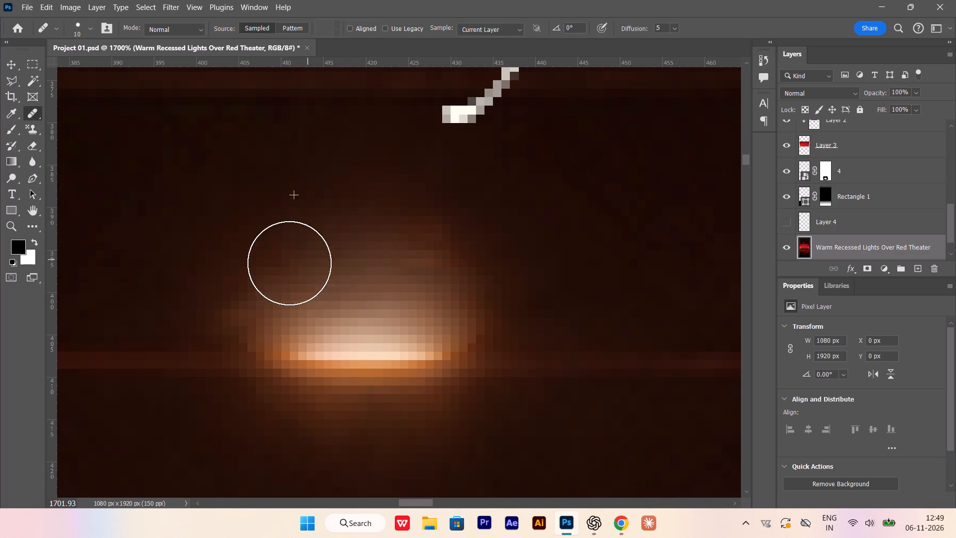
{"action": "left_click_drag", "start_coordinate": [289, 263], "coordinate": [488, 279]}
{"action": "left_click", "coordinate": [620, 222], "text": "alt"}
{"action": "left_click_drag", "start_coordinate": [445, 259], "coordinate": [406, 243]}
{"action": "left_click_drag", "start_coordinate": [372, 221], "coordinate": [405, 285]}
{"action": "left_click_drag", "start_coordinate": [411, 255], "coordinate": [541, 325]}
{"action": "left_click_drag", "start_coordinate": [377, 204], "coordinate": [395, 277]}
{"action": "left_click_drag", "start_coordinate": [295, 253], "coordinate": [341, 321]}
{"action": "left_click_drag", "start_coordinate": [509, 267], "coordinate": [170, 305]}
{"action": "left_click_drag", "start_coordinate": [436, 299], "coordinate": [473, 314]}
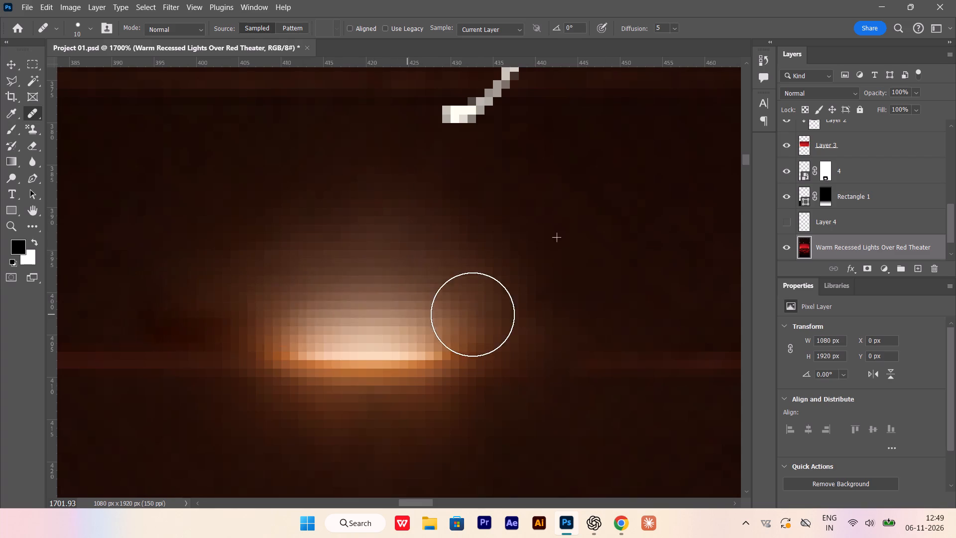
{"action": "left_click_drag", "start_coordinate": [473, 314], "coordinate": [424, 307]}
Heal the lower bright rim of the ceiling light with the Healing Brush, sampling dark ceiling from below it.
{"action": "scroll", "coordinate": [500, 305], "scroll_direction": "down", "scroll_amount": 7, "text": "alt"}
{"action": "scroll", "coordinate": [437, 422], "scroll_direction": "down", "scroll_amount": 1, "text": "alt"}
{"action": "scroll", "coordinate": [437, 422], "scroll_direction": "up", "scroll_amount": 4, "text": "alt"}
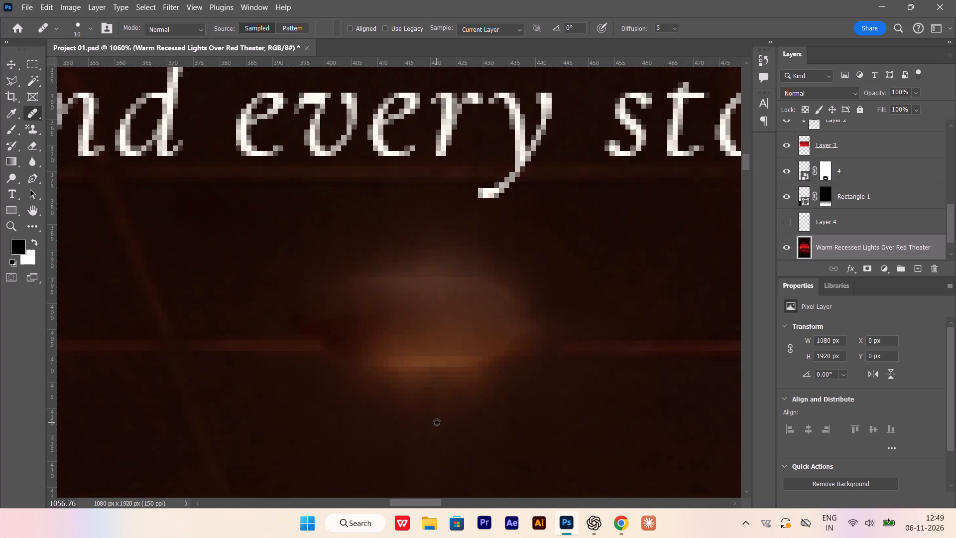
{"action": "scroll", "coordinate": [437, 422], "scroll_direction": "up", "scroll_amount": 3, "text": "alt"}
{"action": "left_click", "coordinate": [420, 467], "text": "alt"}
{"action": "left_click_drag", "start_coordinate": [460, 367], "coordinate": [435, 317]}
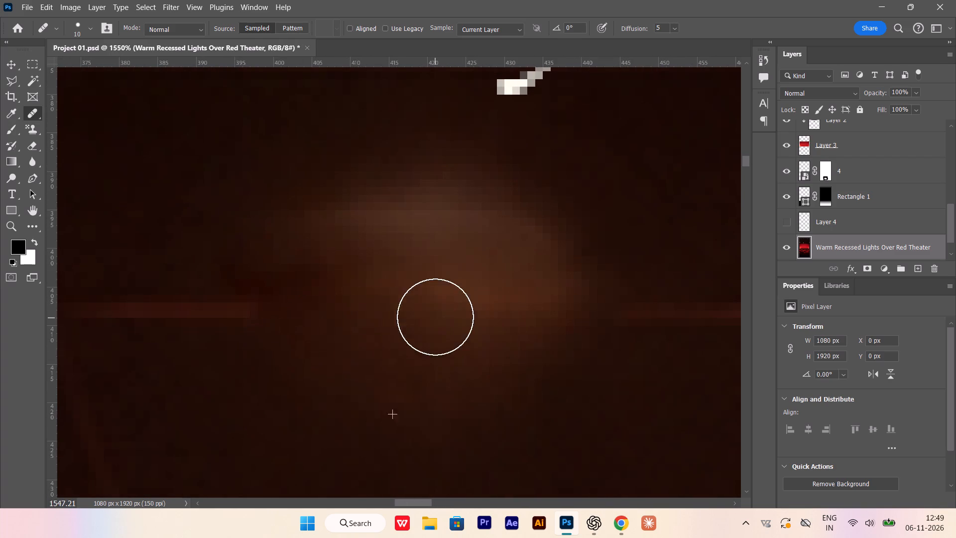
{"action": "left_click_drag", "start_coordinate": [435, 317], "coordinate": [508, 324]}
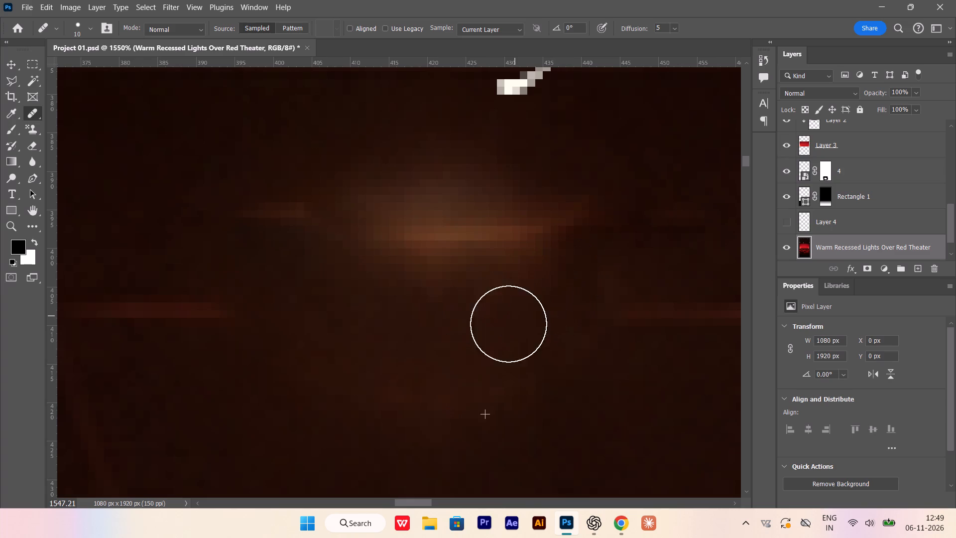
{"action": "left_click_drag", "start_coordinate": [508, 324], "coordinate": [449, 374]}
Heal the faint horizontal streak below the ceiling light with dark texture sampled from beside it.
{"action": "scroll", "coordinate": [422, 334], "scroll_direction": "down", "scroll_amount": 3, "text": "alt"}
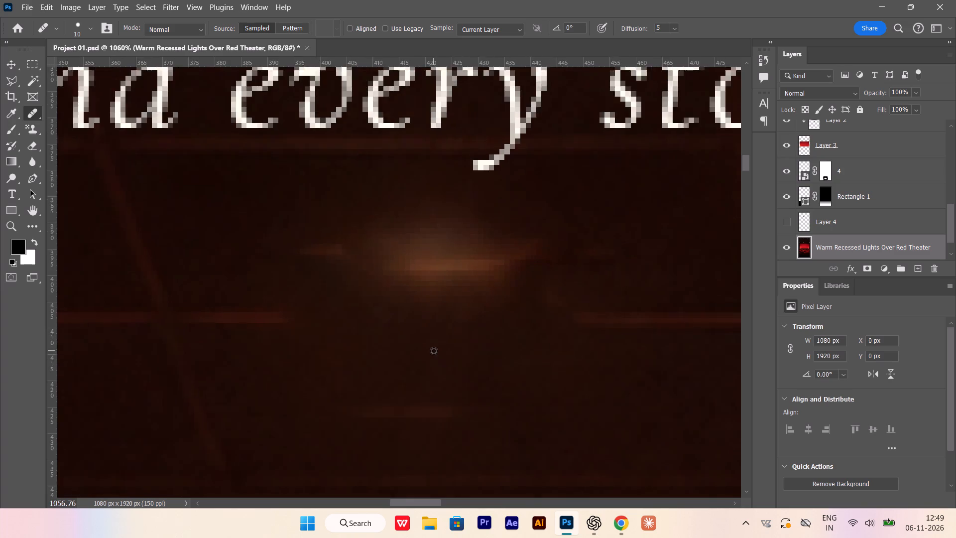
{"action": "scroll", "coordinate": [434, 351], "scroll_direction": "down", "scroll_amount": 5, "text": "alt"}
{"action": "scroll", "coordinate": [456, 409], "scroll_direction": "up", "scroll_amount": 5, "text": "alt"}
{"action": "left_click", "coordinate": [568, 386], "text": "alt"}
{"action": "left_click_drag", "start_coordinate": [509, 368], "coordinate": [412, 385]}
{"action": "left_click_drag", "start_coordinate": [438, 371], "coordinate": [349, 374]}
{"action": "left_click_drag", "start_coordinate": [463, 378], "coordinate": [321, 378]}
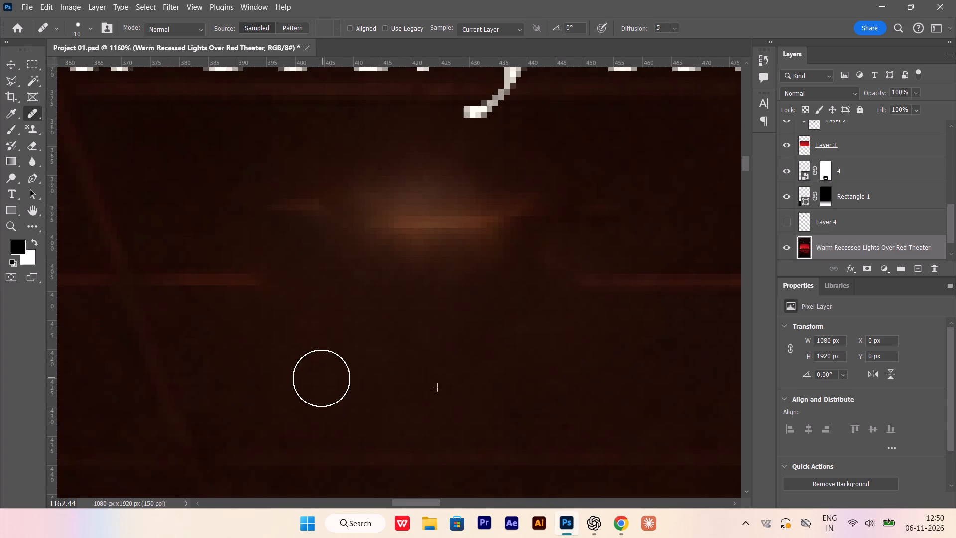
{"action": "left_click_drag", "start_coordinate": [321, 378], "coordinate": [323, 378]}
{"action": "left_click_drag", "start_coordinate": [407, 381], "coordinate": [388, 394]}
{"action": "left_click_drag", "start_coordinate": [539, 372], "coordinate": [402, 394]}
{"action": "left_click_drag", "start_coordinate": [360, 388], "coordinate": [205, 395]}
Heal the short reddish streak left of the remaining glow, sampling dark ceiling from above and left of it.
{"action": "scroll", "coordinate": [419, 358], "scroll_direction": "up", "scroll_amount": 2, "text": "alt"}
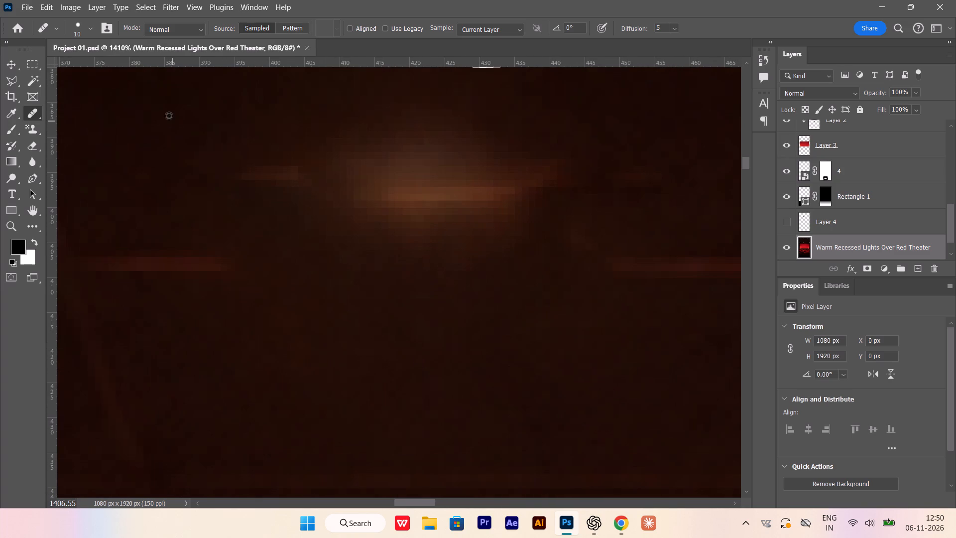
{"action": "scroll", "coordinate": [331, 226], "scroll_direction": "up", "scroll_amount": 8}
{"action": "left_click", "coordinate": [151, 193], "text": "alt"}
{"action": "left_click_drag", "start_coordinate": [220, 234], "coordinate": [248, 261]}
{"action": "left_click_drag", "start_coordinate": [266, 240], "coordinate": [267, 254]}
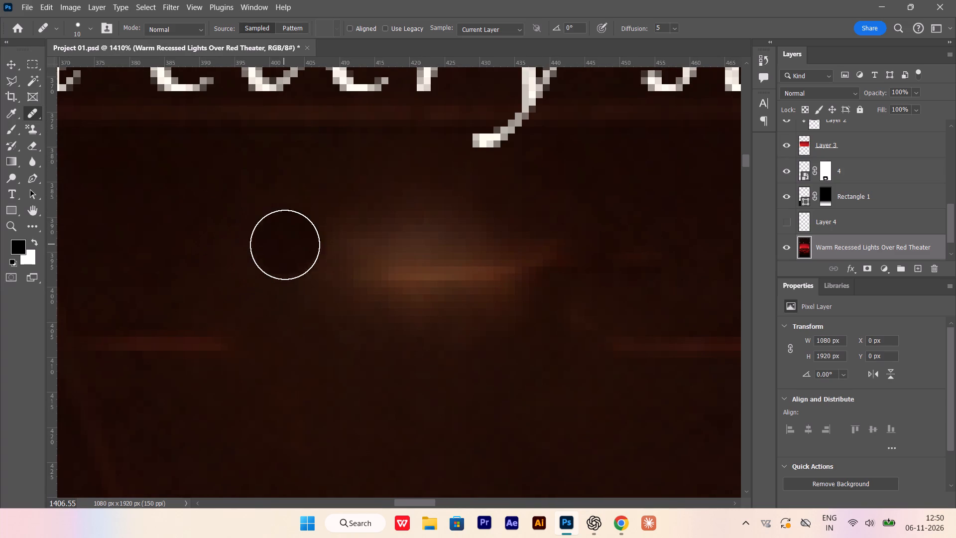
{"action": "left_click_drag", "start_coordinate": [285, 244], "coordinate": [293, 258]}
{"action": "left_click_drag", "start_coordinate": [302, 249], "coordinate": [311, 262]}
{"action": "left_click_drag", "start_coordinate": [335, 255], "coordinate": [333, 273]}
Heal the orange streak across the middle of the remaining glow with dark ceiling sampled above and left of it.
{"action": "left_click", "coordinate": [297, 179], "text": "alt"}
{"action": "left_click_drag", "start_coordinate": [370, 219], "coordinate": [358, 251]}
{"action": "left_click_drag", "start_coordinate": [401, 228], "coordinate": [377, 247]}
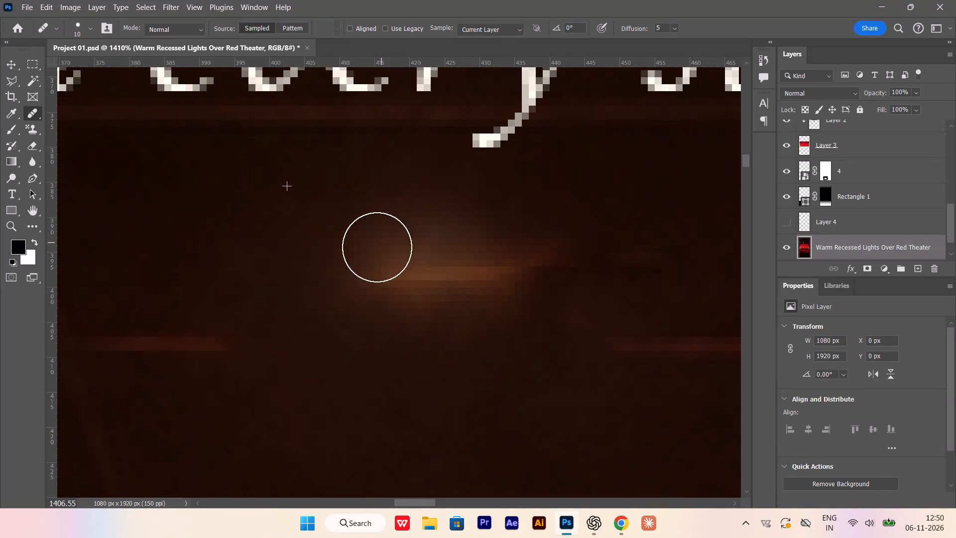
{"action": "left_click_drag", "start_coordinate": [377, 247], "coordinate": [375, 248]}
{"action": "left_click_drag", "start_coordinate": [396, 239], "coordinate": [410, 261]}
{"action": "left_click_drag", "start_coordinate": [439, 256], "coordinate": [452, 259]}
{"action": "left_click", "coordinate": [476, 252]}
{"action": "left_click_drag", "start_coordinate": [496, 251], "coordinate": [501, 257]}
{"action": "left_click", "coordinate": [544, 246]}
{"action": "left_click", "coordinate": [549, 246]}
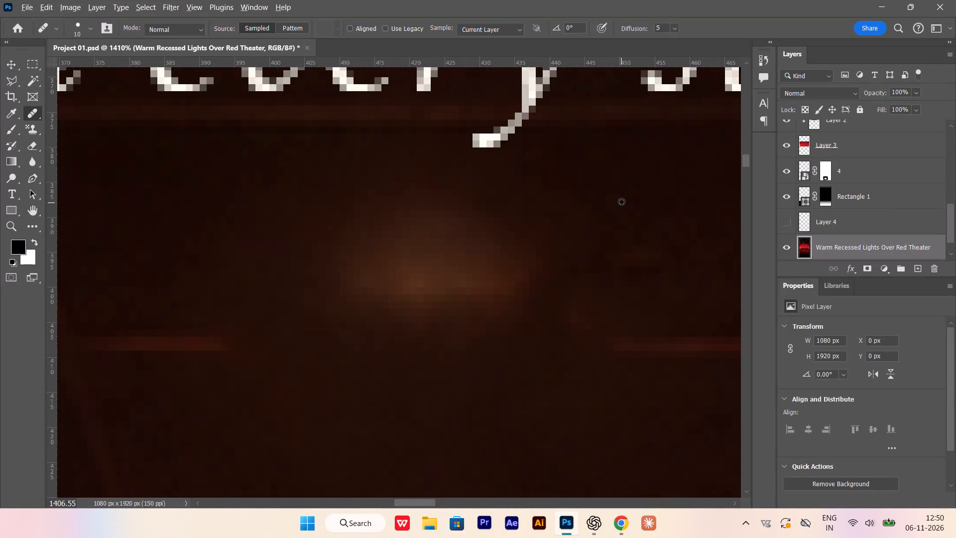
Heal the right side of the remaining glow with dark ceiling sampled above and right of it.
{"action": "left_click", "coordinate": [634, 196], "text": "alt"}
{"action": "left_click_drag", "start_coordinate": [582, 218], "coordinate": [603, 251]}
{"action": "left_click_drag", "start_coordinate": [576, 236], "coordinate": [571, 266]}
{"action": "left_click_drag", "start_coordinate": [522, 228], "coordinate": [519, 263]}
{"action": "left_click_drag", "start_coordinate": [496, 238], "coordinate": [480, 254]}
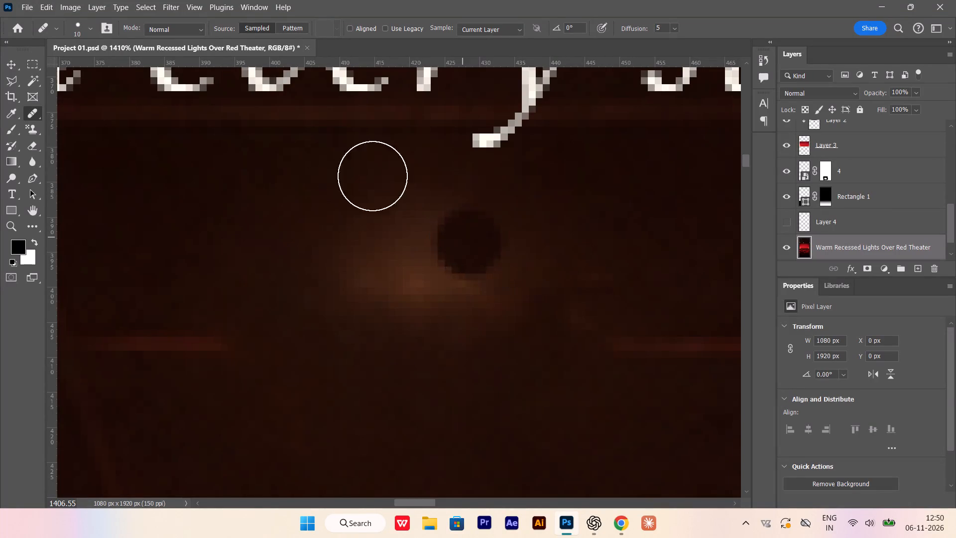
Heal the centre and left side of the warm glow using the Sampled source, with dark ceiling texture taken from its right.
{"action": "left_click", "coordinate": [294, 26]}
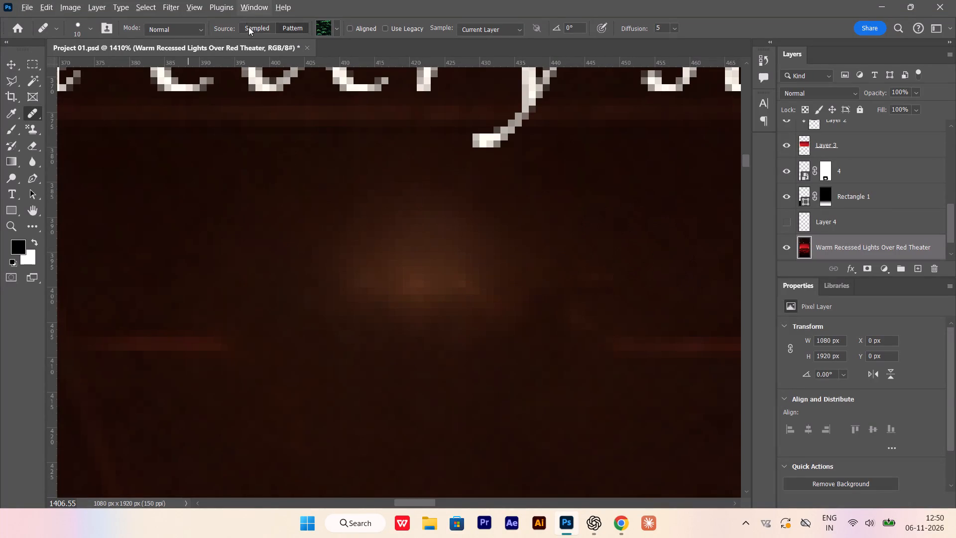
{"action": "left_click", "coordinate": [251, 27]}
{"action": "left_click", "coordinate": [654, 242], "text": "alt"}
{"action": "left_click_drag", "start_coordinate": [536, 222], "coordinate": [472, 254]}
{"action": "left_click", "coordinate": [471, 251]}
{"action": "left_click_drag", "start_coordinate": [465, 251], "coordinate": [449, 264]}
{"action": "left_click_drag", "start_coordinate": [432, 268], "coordinate": [333, 275]}
{"action": "left_click_drag", "start_coordinate": [460, 265], "coordinate": [427, 269]}
{"action": "left_click_drag", "start_coordinate": [453, 268], "coordinate": [305, 280]}
Heal the faint reddish marks extending from the glow's right edge with dark ceiling sampled farther right.
{"action": "left_click", "coordinate": [682, 264], "text": "alt"}
{"action": "left_click_drag", "start_coordinate": [624, 275], "coordinate": [616, 280]}
{"action": "left_click", "coordinate": [602, 274]}
{"action": "left_click_drag", "start_coordinate": [598, 274], "coordinate": [592, 275]}
{"action": "left_click_drag", "start_coordinate": [592, 275], "coordinate": [584, 275]}
{"action": "left_click_drag", "start_coordinate": [579, 275], "coordinate": [566, 277]}
{"action": "left_click", "coordinate": [560, 278]}
{"action": "left_click", "coordinate": [549, 280]}
Heal the upper and right edges of the remaining glow below the word "every" with dark ceiling sampled right of it.
{"action": "scroll", "coordinate": [395, 267], "scroll_direction": "down", "scroll_amount": 7, "text": "alt"}
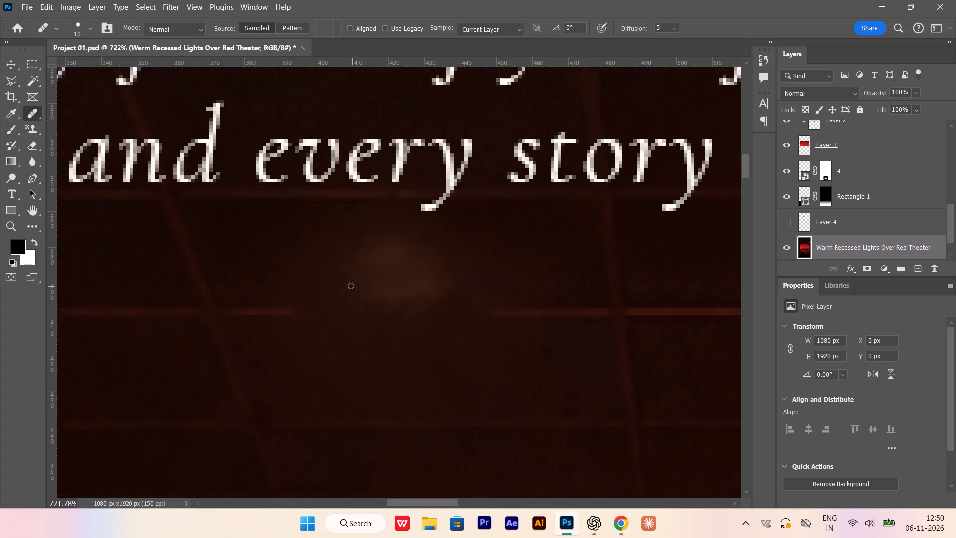
{"action": "scroll", "coordinate": [351, 286], "scroll_direction": "down", "scroll_amount": 2, "text": "alt"}
{"action": "scroll", "coordinate": [495, 256], "scroll_direction": "up", "scroll_amount": 4, "text": "alt"}
{"action": "left_click", "coordinate": [537, 268], "text": "alt"}
{"action": "left_click_drag", "start_coordinate": [452, 254], "coordinate": [429, 252]}
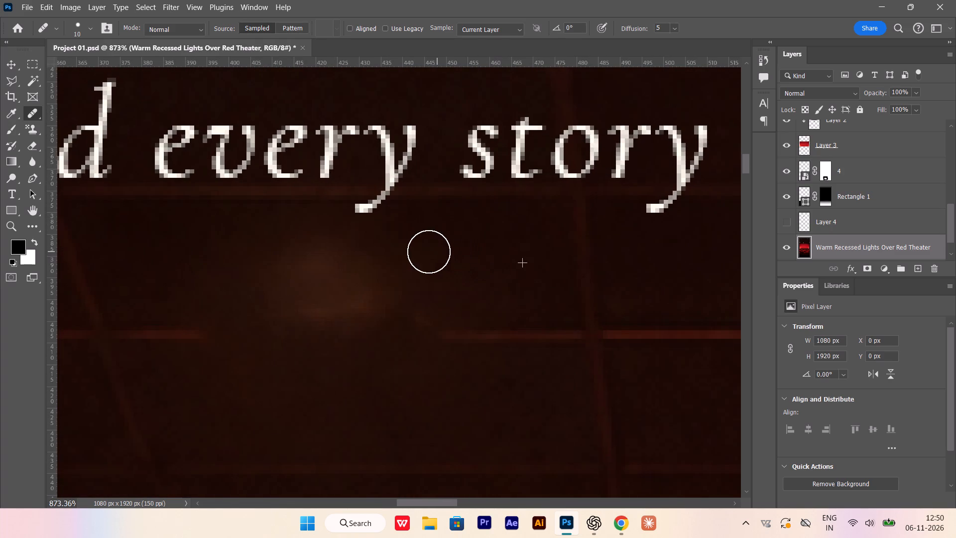
{"action": "left_click_drag", "start_coordinate": [429, 252], "coordinate": [342, 250]}
{"action": "left_click", "coordinate": [469, 232], "text": "alt"}
{"action": "left_click_drag", "start_coordinate": [437, 254], "coordinate": [363, 294]}
{"action": "left_click_drag", "start_coordinate": [387, 280], "coordinate": [366, 302]}
{"action": "left_click_drag", "start_coordinate": [434, 292], "coordinate": [399, 308]}
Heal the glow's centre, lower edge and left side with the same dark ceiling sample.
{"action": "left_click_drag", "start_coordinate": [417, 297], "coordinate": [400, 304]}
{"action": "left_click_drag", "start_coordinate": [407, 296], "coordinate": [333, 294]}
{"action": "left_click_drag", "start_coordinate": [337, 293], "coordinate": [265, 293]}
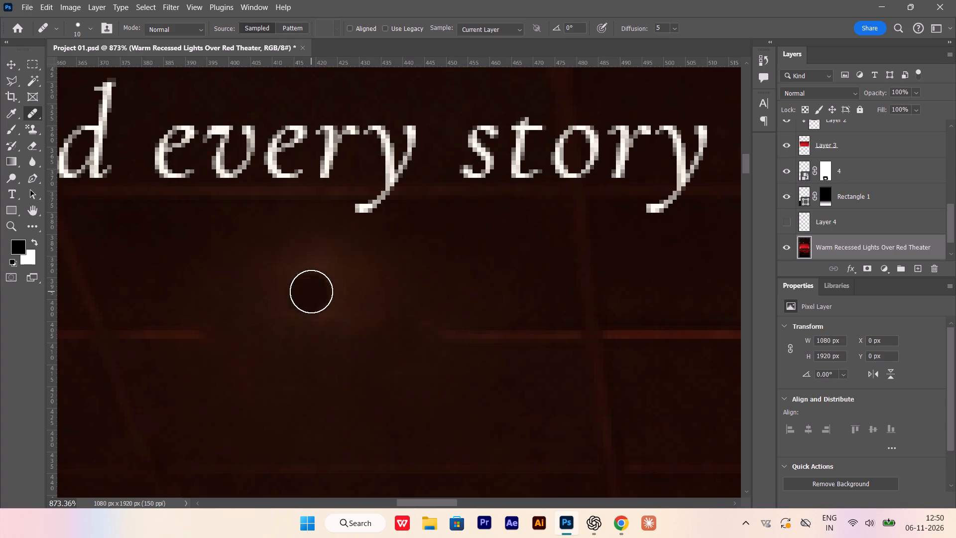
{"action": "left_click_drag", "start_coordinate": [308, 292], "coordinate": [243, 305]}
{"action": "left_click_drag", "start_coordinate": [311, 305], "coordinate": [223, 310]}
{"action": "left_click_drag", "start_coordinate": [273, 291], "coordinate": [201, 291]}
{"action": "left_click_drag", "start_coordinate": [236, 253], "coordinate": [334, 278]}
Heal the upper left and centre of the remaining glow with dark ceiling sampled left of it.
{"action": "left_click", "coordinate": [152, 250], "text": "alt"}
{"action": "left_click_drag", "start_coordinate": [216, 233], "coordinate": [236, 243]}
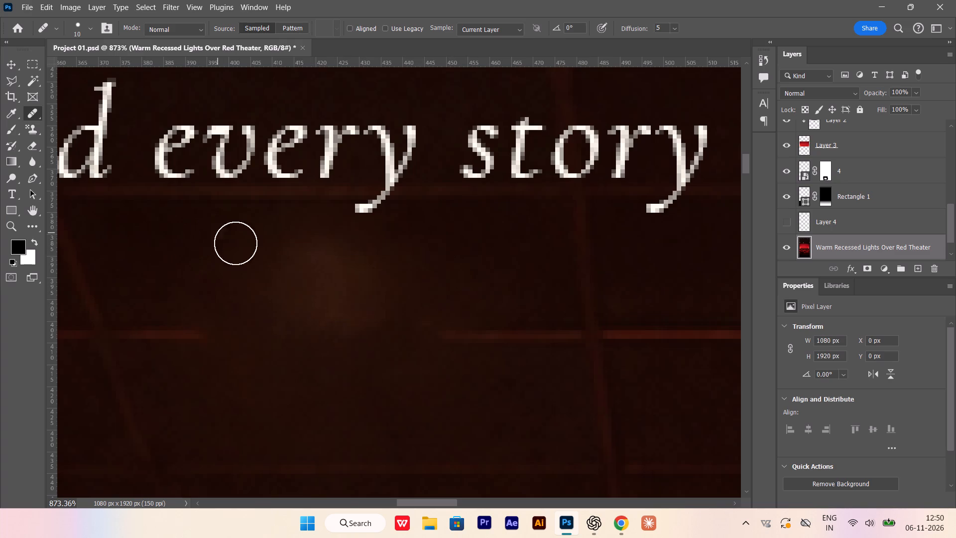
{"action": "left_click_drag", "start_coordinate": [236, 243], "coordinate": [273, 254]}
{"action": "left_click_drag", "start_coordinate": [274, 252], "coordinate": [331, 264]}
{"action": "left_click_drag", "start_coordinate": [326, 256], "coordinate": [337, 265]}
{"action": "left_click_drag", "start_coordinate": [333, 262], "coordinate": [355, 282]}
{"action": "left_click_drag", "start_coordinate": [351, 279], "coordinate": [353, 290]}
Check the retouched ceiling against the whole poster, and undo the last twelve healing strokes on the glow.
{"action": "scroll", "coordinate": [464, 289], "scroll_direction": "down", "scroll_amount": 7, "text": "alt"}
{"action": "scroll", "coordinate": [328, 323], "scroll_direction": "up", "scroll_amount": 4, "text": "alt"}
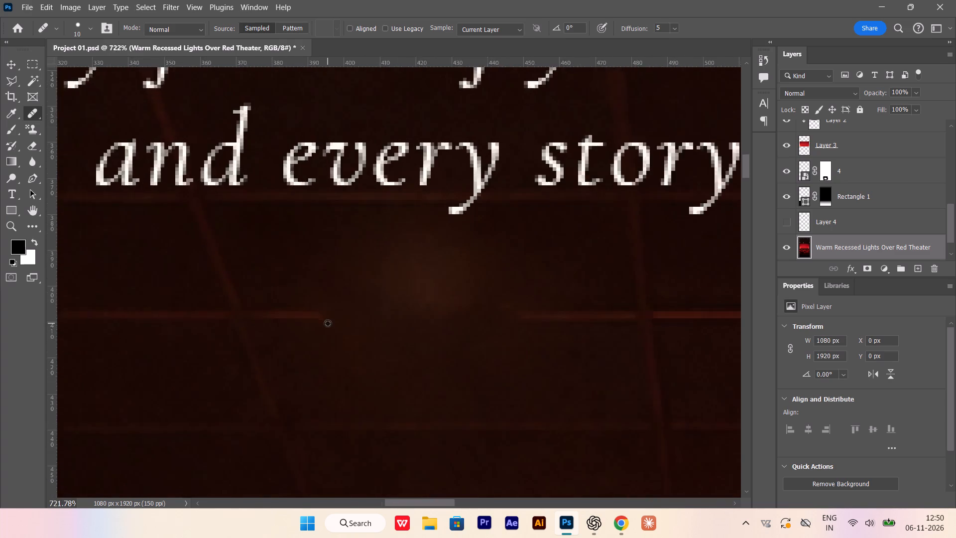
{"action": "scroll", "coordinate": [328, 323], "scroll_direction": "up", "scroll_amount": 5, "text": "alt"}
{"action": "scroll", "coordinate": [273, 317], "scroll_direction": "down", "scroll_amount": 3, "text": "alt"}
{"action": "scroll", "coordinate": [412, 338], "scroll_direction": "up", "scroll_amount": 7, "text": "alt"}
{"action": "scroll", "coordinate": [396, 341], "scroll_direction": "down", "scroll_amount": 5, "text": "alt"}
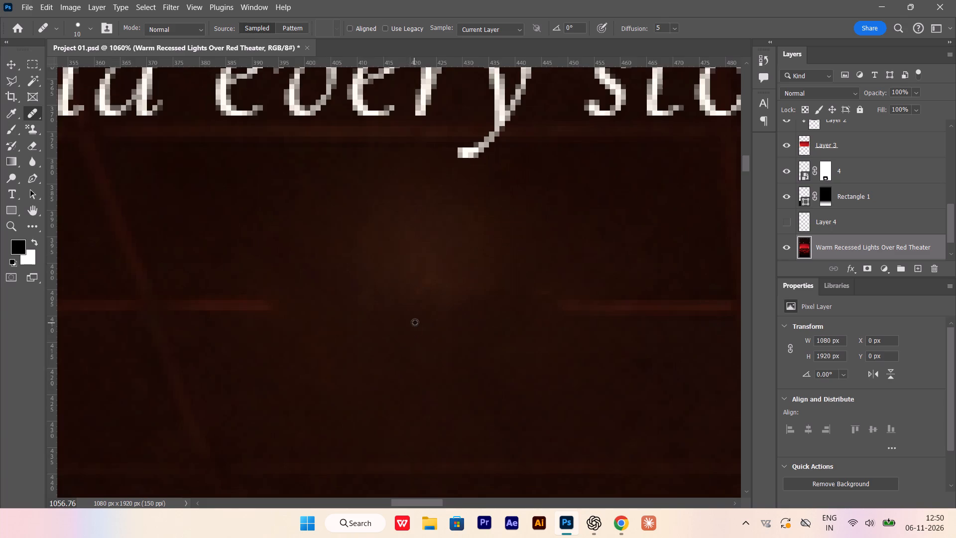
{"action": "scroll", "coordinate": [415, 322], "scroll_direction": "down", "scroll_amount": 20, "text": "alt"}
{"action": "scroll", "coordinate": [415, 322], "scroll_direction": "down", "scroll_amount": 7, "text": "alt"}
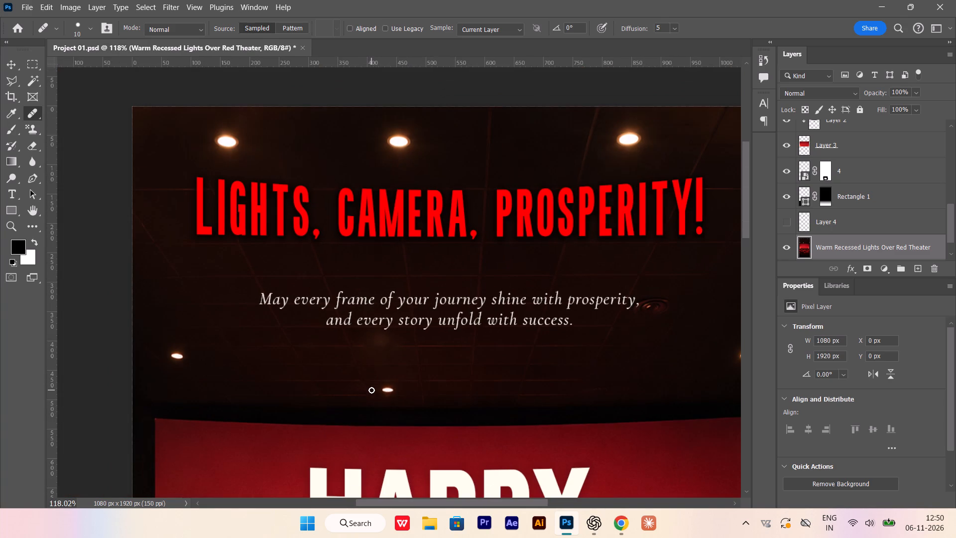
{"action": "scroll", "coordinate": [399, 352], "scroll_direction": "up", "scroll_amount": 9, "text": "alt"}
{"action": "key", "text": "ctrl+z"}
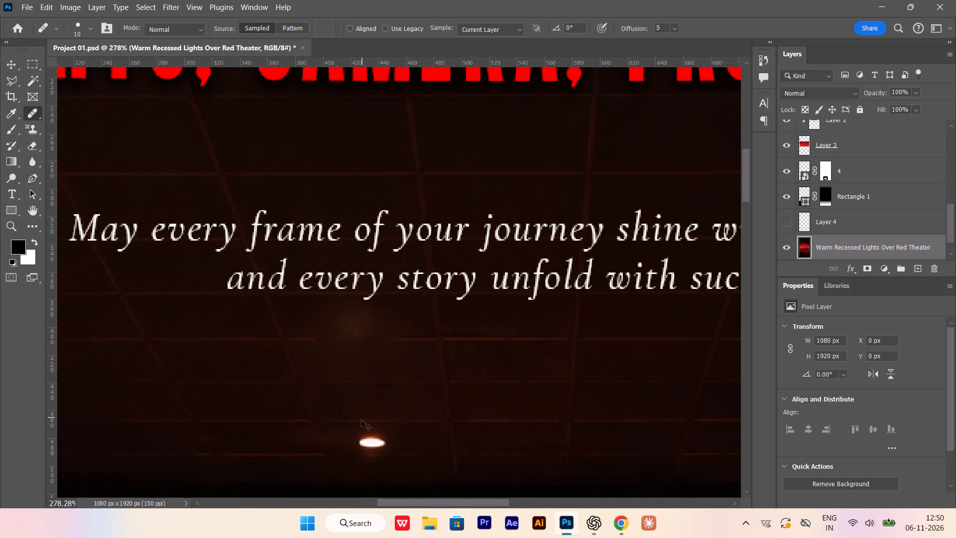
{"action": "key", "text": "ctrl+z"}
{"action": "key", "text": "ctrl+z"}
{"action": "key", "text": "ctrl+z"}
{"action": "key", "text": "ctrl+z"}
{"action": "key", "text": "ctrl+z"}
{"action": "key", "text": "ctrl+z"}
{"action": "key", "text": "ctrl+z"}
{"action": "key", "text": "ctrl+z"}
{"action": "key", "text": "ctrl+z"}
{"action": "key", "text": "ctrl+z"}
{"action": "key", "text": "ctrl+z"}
{"action": "left_click", "coordinate": [589, 532]}
{"action": "scroll", "coordinate": [475, 383], "scroll_direction": "down", "scroll_amount": 4}
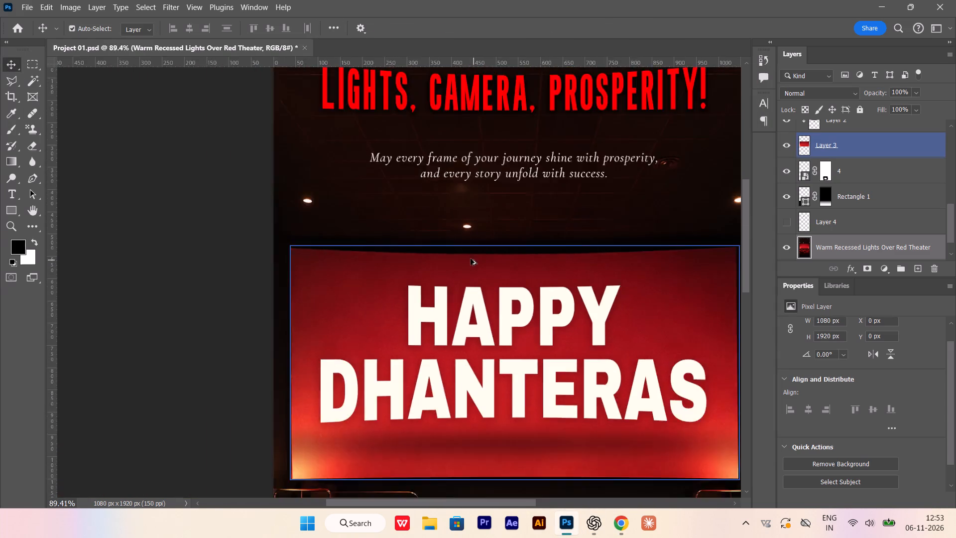
{"action": "scroll", "coordinate": [471, 259], "scroll_direction": "down", "scroll_amount": 6}
{"action": "scroll", "coordinate": [388, 389], "scroll_direction": "down", "scroll_amount": 4}
{"action": "scroll", "coordinate": [420, 334], "scroll_direction": "down", "scroll_amount": 3, "text": "alt"}
{"action": "scroll", "coordinate": [476, 309], "scroll_direction": "up", "scroll_amount": 8, "text": "alt"}
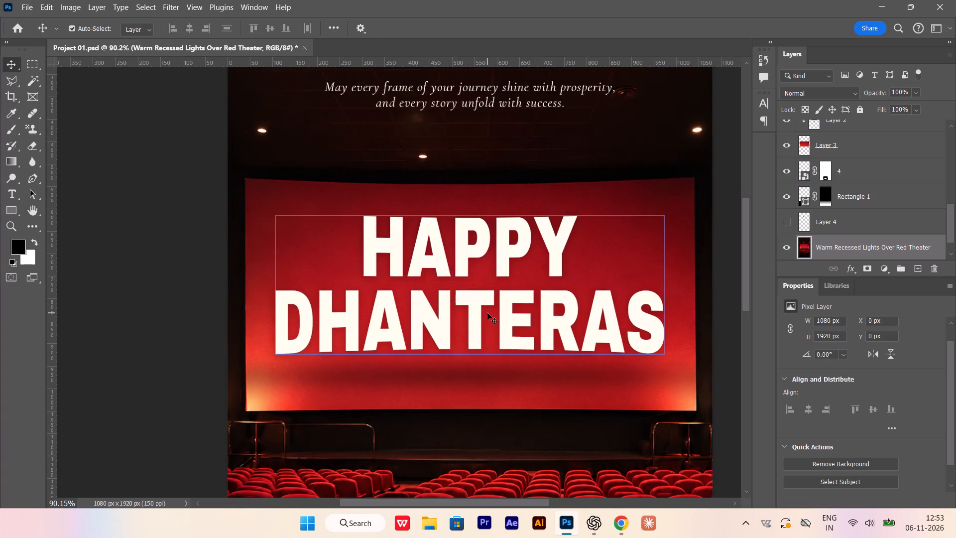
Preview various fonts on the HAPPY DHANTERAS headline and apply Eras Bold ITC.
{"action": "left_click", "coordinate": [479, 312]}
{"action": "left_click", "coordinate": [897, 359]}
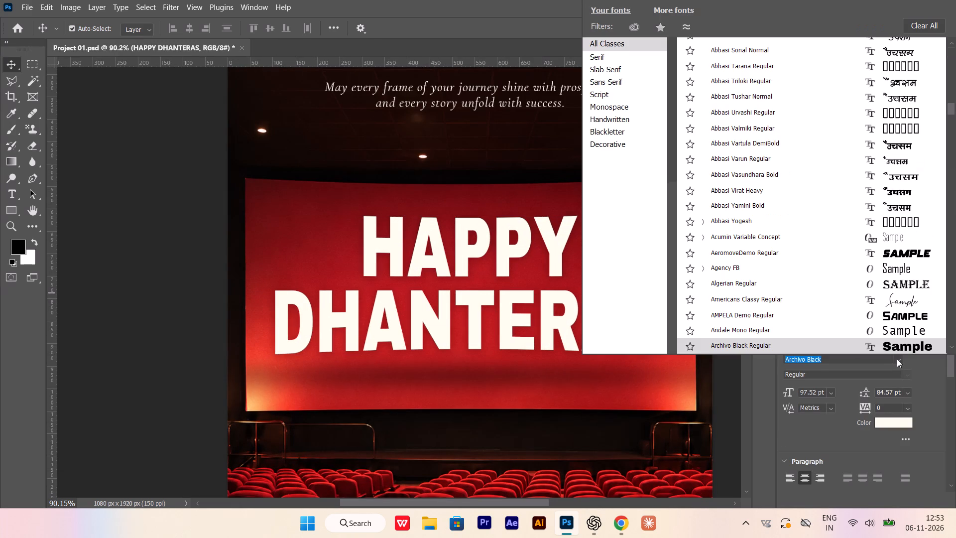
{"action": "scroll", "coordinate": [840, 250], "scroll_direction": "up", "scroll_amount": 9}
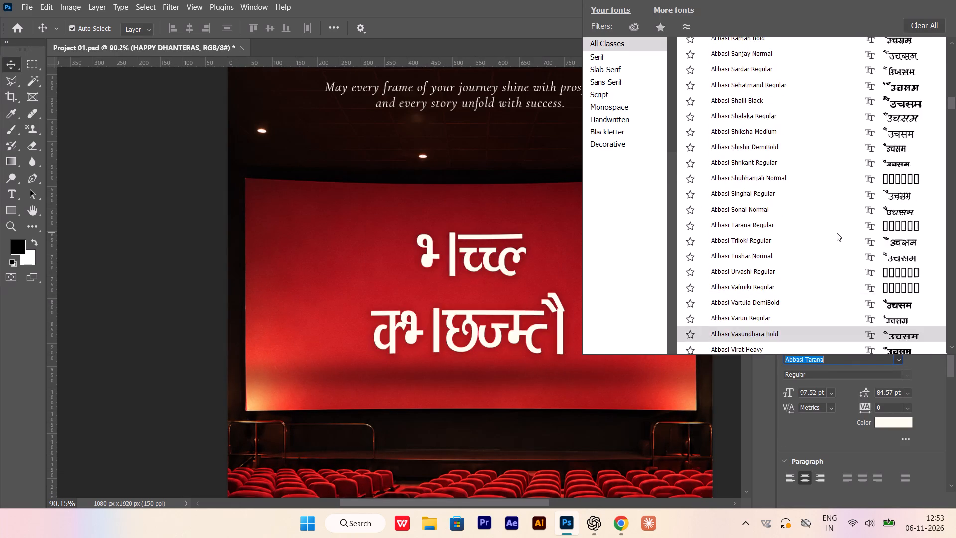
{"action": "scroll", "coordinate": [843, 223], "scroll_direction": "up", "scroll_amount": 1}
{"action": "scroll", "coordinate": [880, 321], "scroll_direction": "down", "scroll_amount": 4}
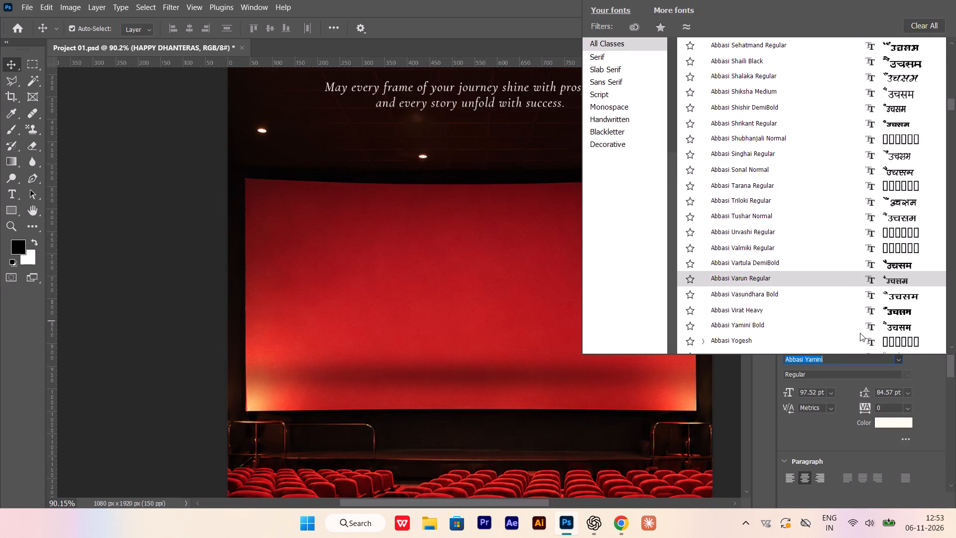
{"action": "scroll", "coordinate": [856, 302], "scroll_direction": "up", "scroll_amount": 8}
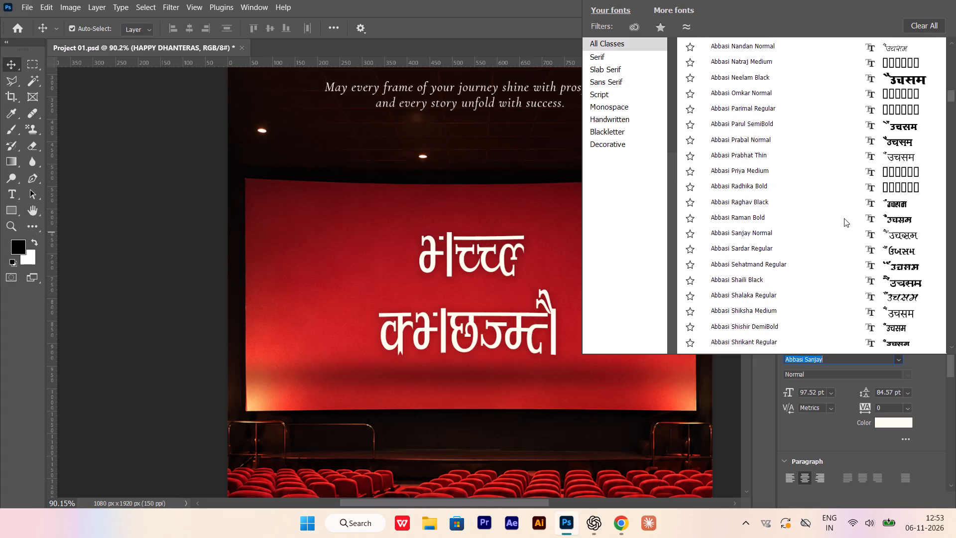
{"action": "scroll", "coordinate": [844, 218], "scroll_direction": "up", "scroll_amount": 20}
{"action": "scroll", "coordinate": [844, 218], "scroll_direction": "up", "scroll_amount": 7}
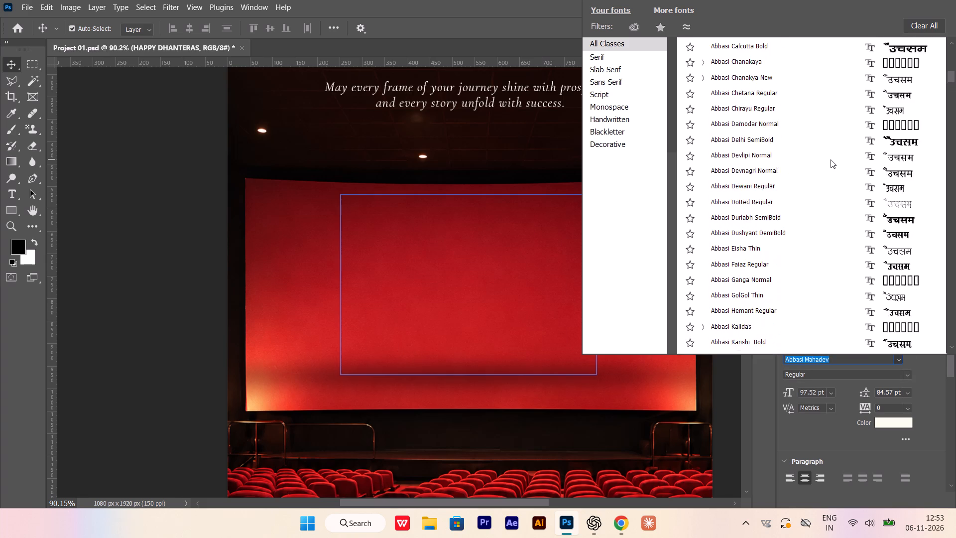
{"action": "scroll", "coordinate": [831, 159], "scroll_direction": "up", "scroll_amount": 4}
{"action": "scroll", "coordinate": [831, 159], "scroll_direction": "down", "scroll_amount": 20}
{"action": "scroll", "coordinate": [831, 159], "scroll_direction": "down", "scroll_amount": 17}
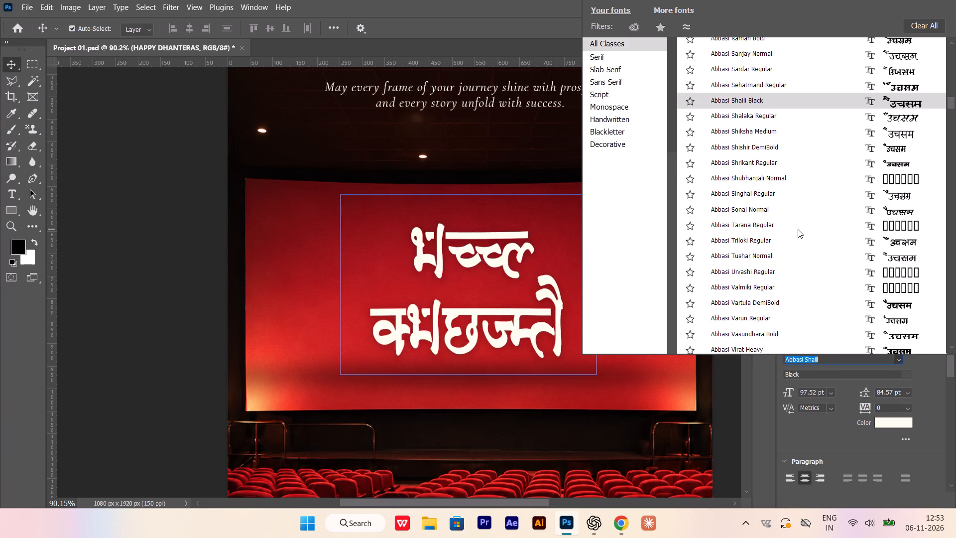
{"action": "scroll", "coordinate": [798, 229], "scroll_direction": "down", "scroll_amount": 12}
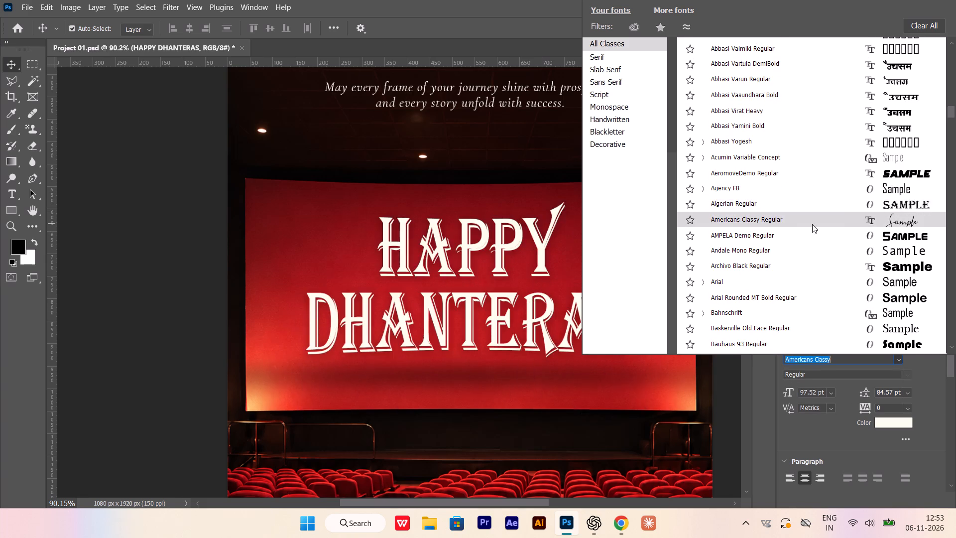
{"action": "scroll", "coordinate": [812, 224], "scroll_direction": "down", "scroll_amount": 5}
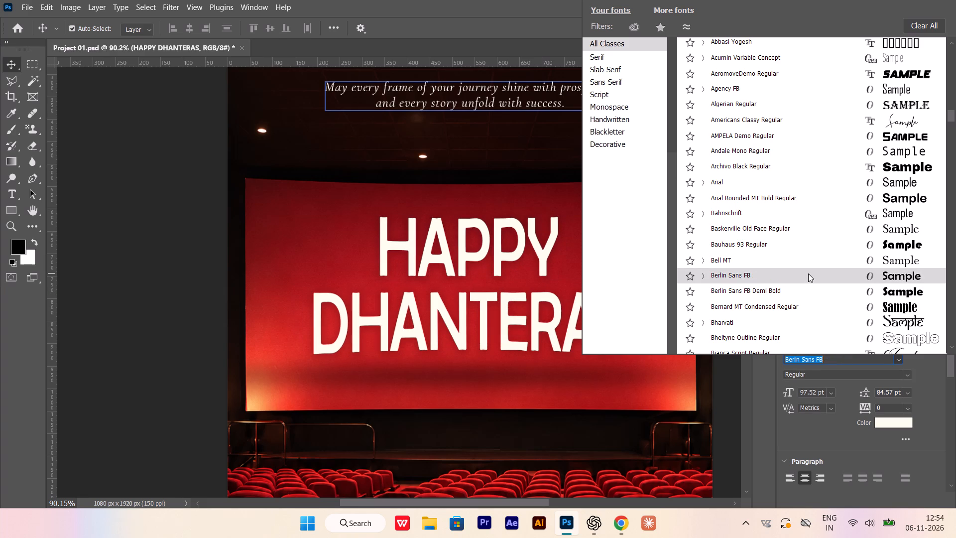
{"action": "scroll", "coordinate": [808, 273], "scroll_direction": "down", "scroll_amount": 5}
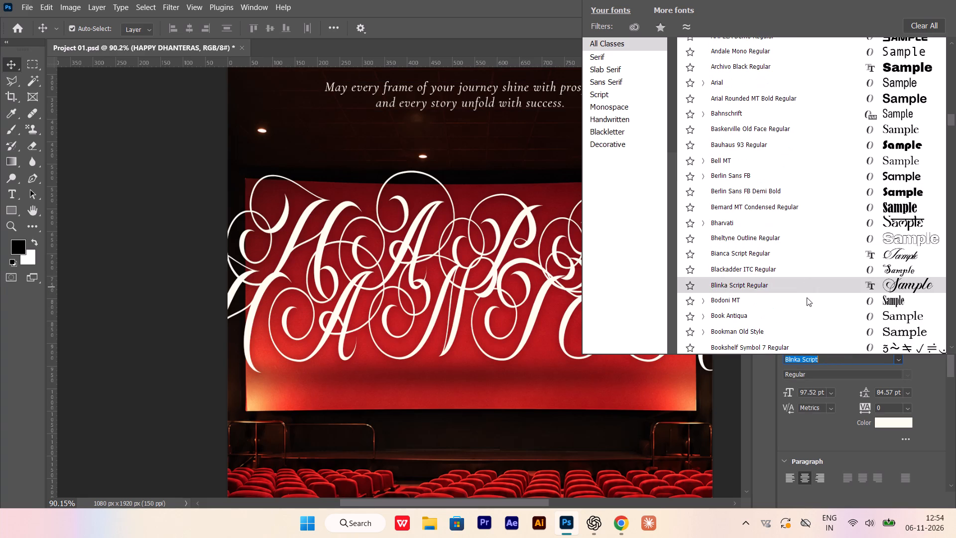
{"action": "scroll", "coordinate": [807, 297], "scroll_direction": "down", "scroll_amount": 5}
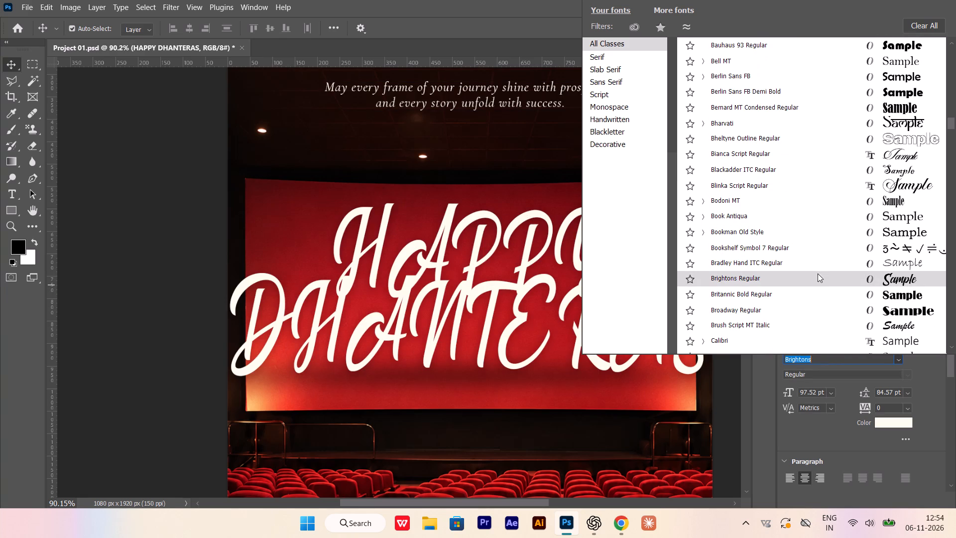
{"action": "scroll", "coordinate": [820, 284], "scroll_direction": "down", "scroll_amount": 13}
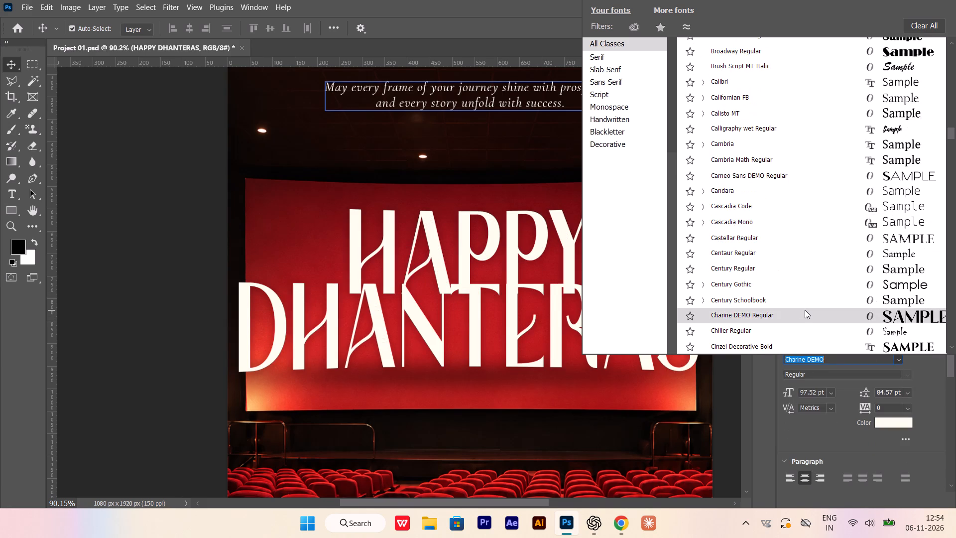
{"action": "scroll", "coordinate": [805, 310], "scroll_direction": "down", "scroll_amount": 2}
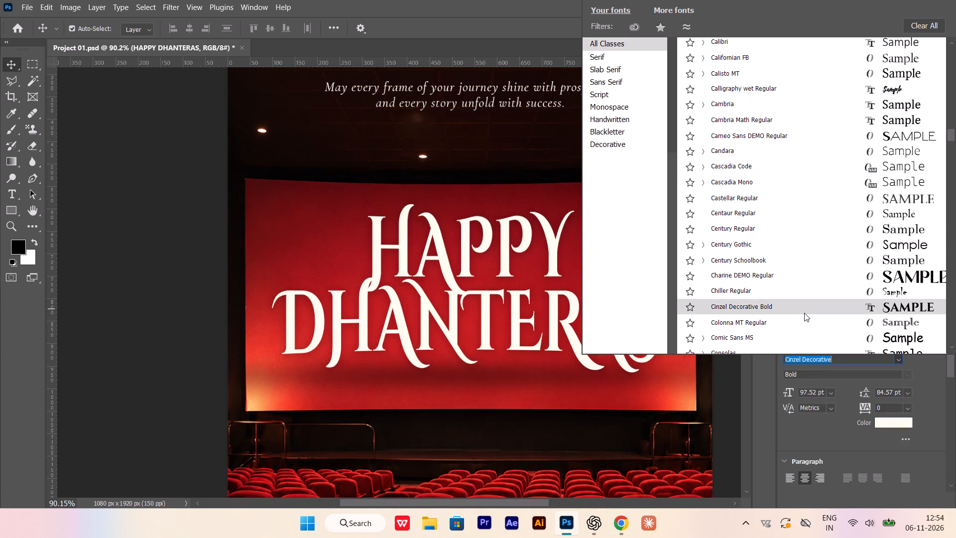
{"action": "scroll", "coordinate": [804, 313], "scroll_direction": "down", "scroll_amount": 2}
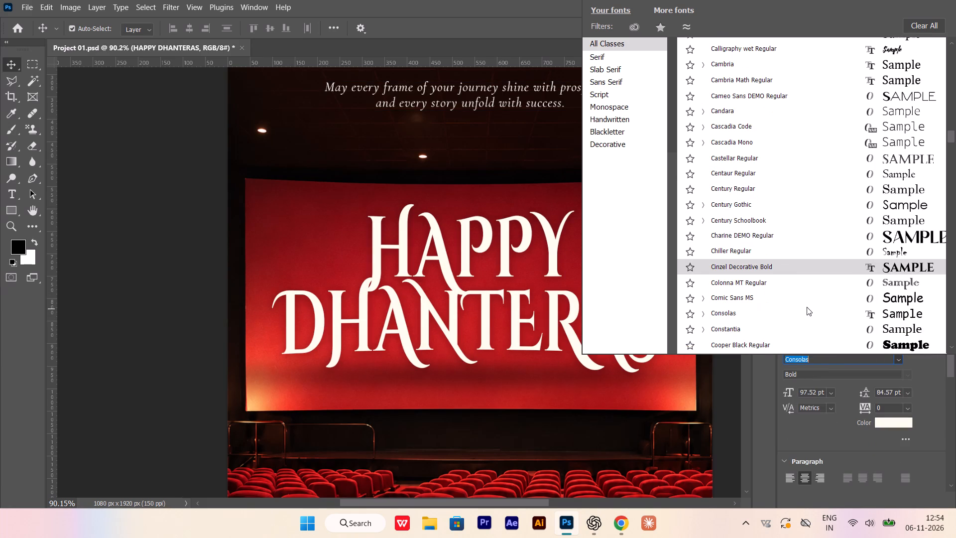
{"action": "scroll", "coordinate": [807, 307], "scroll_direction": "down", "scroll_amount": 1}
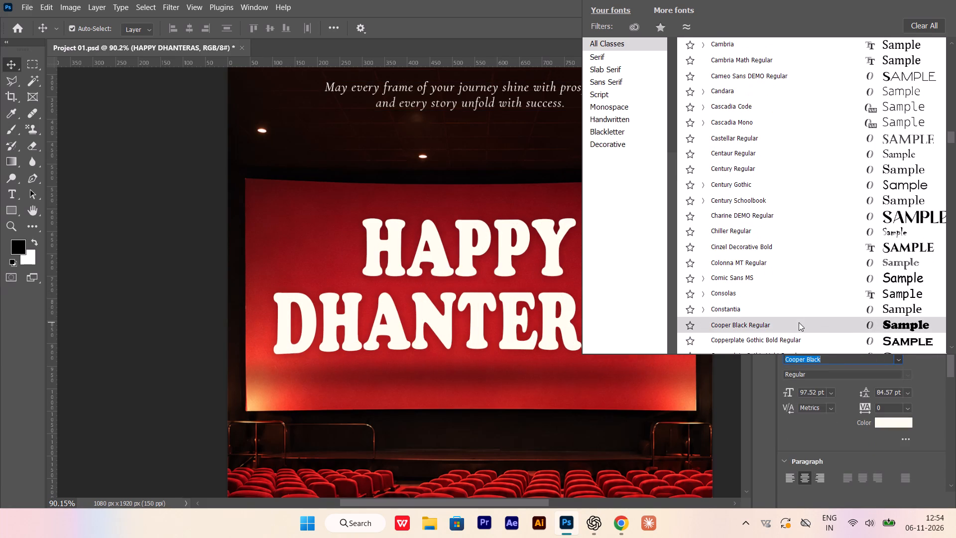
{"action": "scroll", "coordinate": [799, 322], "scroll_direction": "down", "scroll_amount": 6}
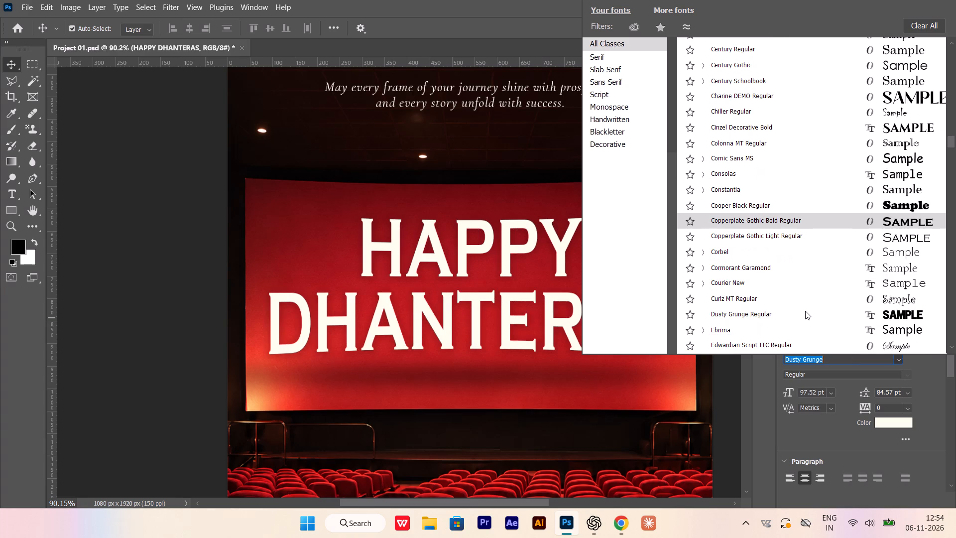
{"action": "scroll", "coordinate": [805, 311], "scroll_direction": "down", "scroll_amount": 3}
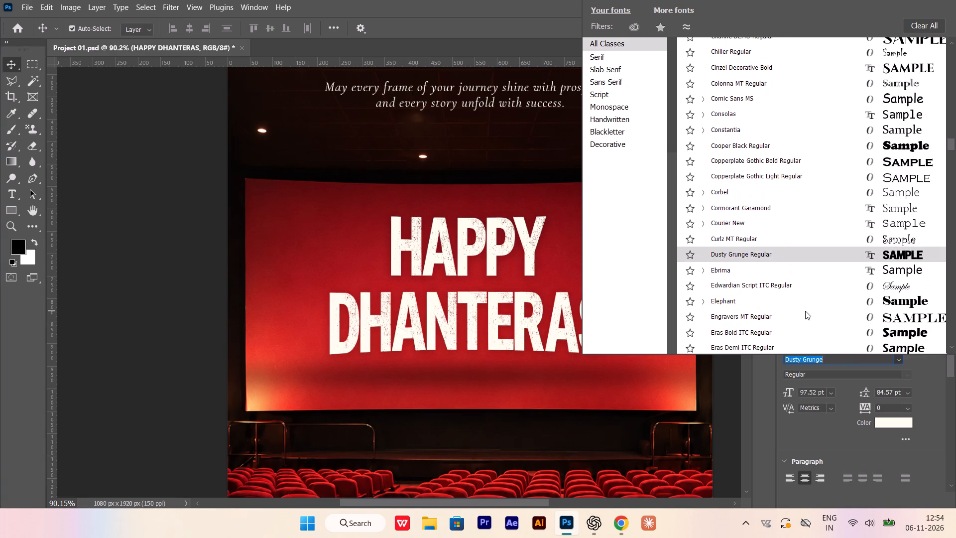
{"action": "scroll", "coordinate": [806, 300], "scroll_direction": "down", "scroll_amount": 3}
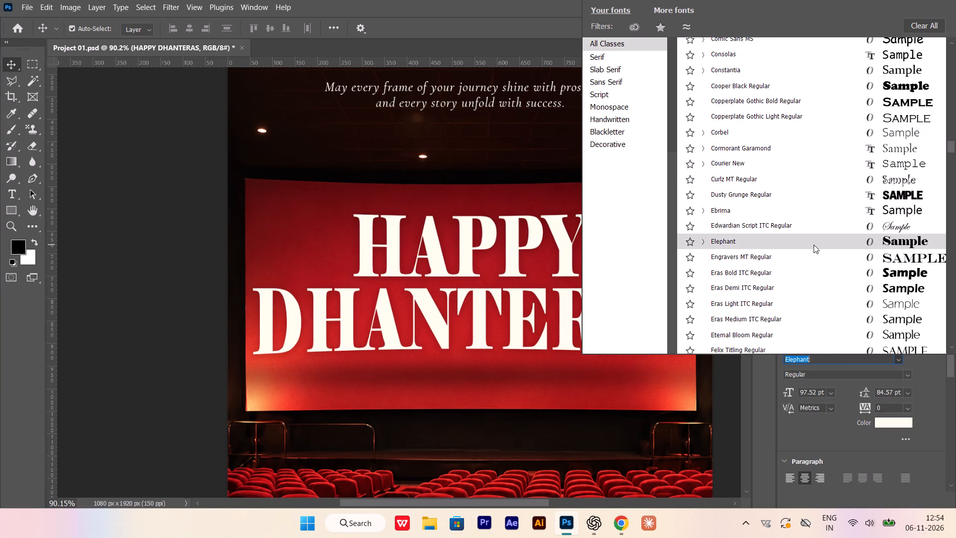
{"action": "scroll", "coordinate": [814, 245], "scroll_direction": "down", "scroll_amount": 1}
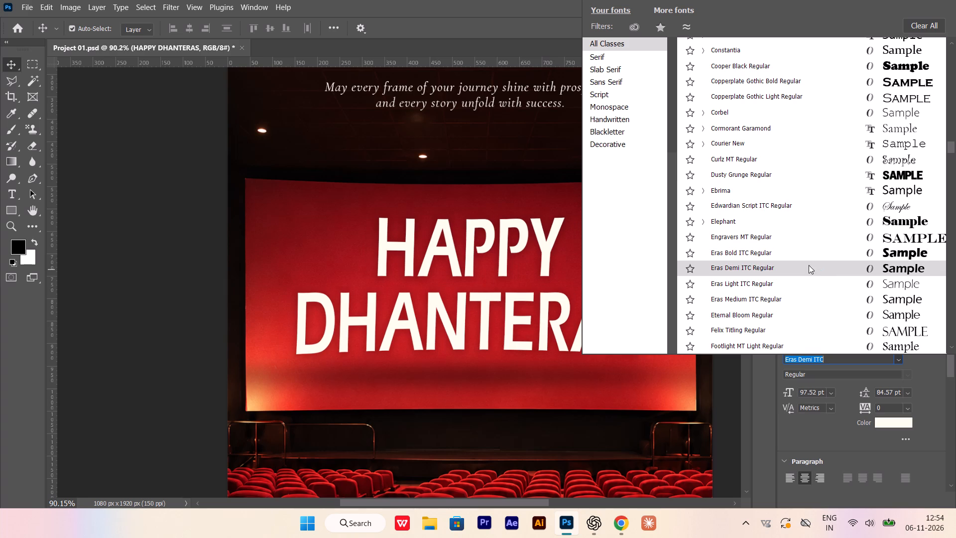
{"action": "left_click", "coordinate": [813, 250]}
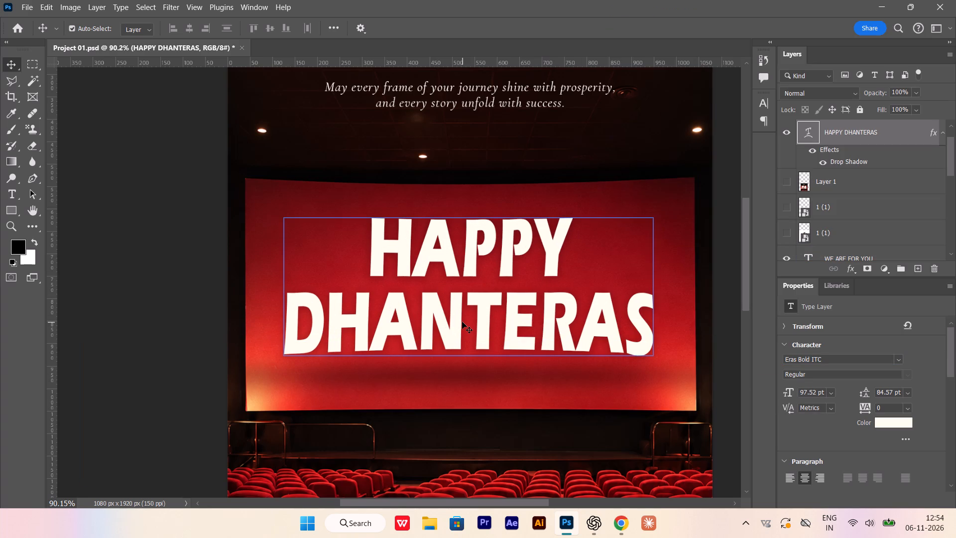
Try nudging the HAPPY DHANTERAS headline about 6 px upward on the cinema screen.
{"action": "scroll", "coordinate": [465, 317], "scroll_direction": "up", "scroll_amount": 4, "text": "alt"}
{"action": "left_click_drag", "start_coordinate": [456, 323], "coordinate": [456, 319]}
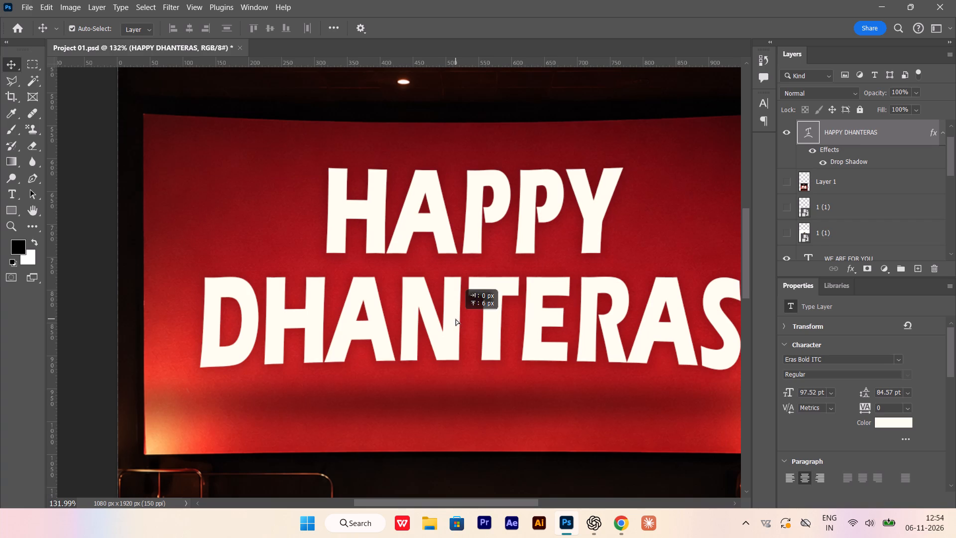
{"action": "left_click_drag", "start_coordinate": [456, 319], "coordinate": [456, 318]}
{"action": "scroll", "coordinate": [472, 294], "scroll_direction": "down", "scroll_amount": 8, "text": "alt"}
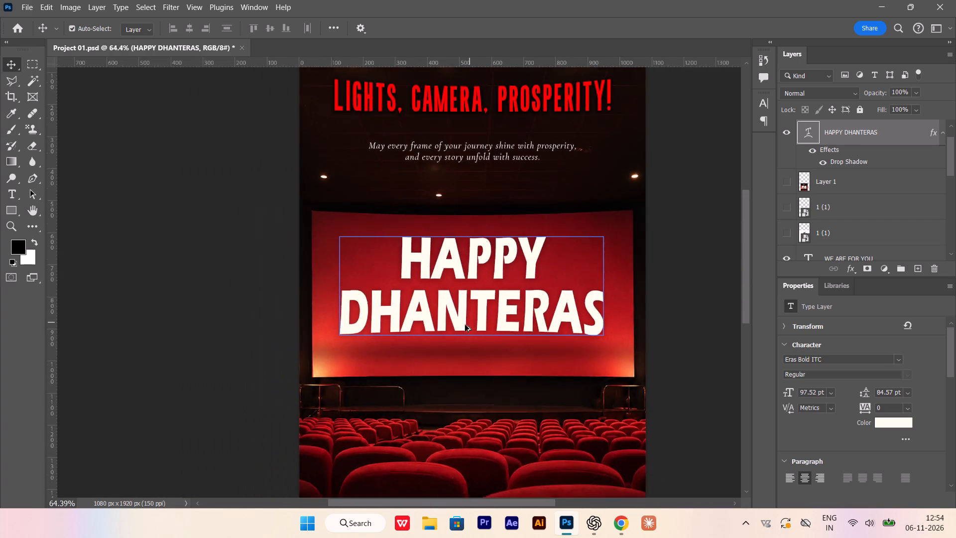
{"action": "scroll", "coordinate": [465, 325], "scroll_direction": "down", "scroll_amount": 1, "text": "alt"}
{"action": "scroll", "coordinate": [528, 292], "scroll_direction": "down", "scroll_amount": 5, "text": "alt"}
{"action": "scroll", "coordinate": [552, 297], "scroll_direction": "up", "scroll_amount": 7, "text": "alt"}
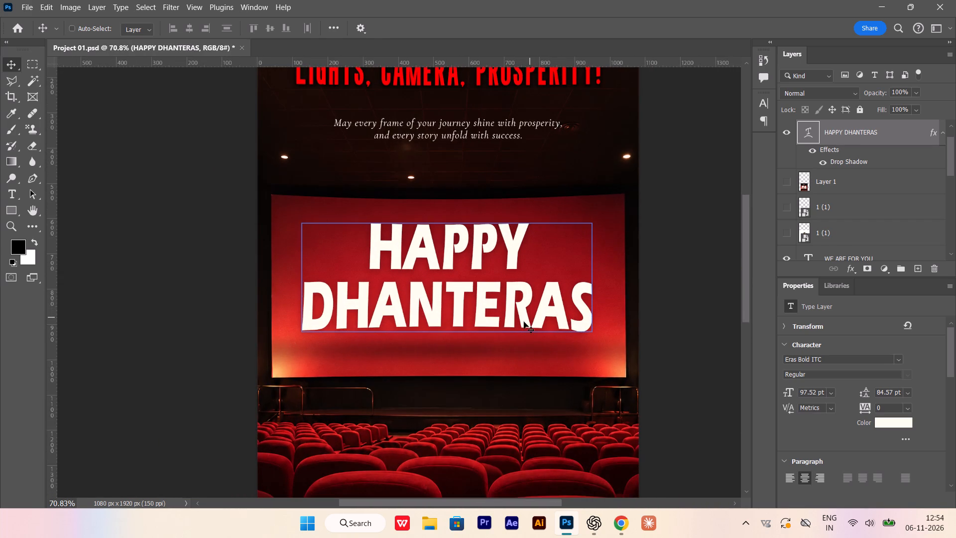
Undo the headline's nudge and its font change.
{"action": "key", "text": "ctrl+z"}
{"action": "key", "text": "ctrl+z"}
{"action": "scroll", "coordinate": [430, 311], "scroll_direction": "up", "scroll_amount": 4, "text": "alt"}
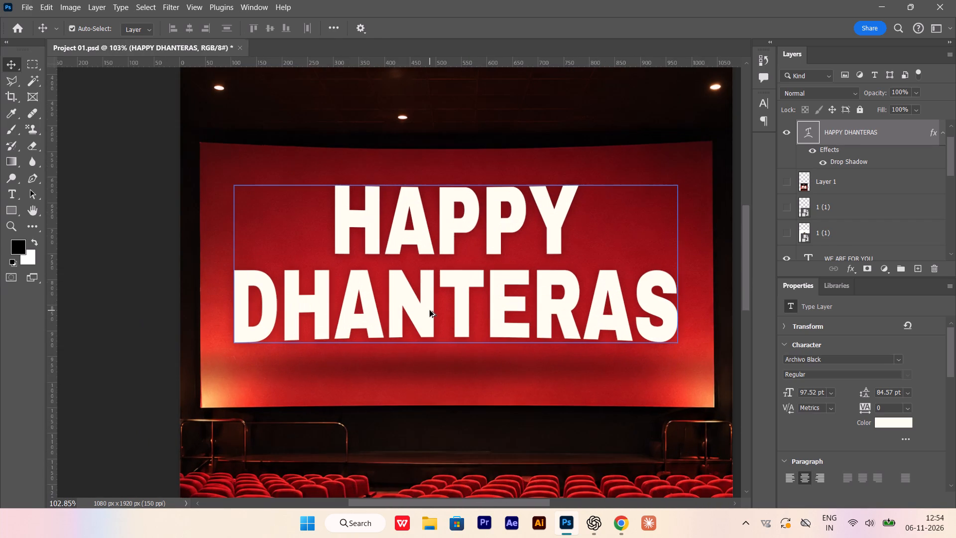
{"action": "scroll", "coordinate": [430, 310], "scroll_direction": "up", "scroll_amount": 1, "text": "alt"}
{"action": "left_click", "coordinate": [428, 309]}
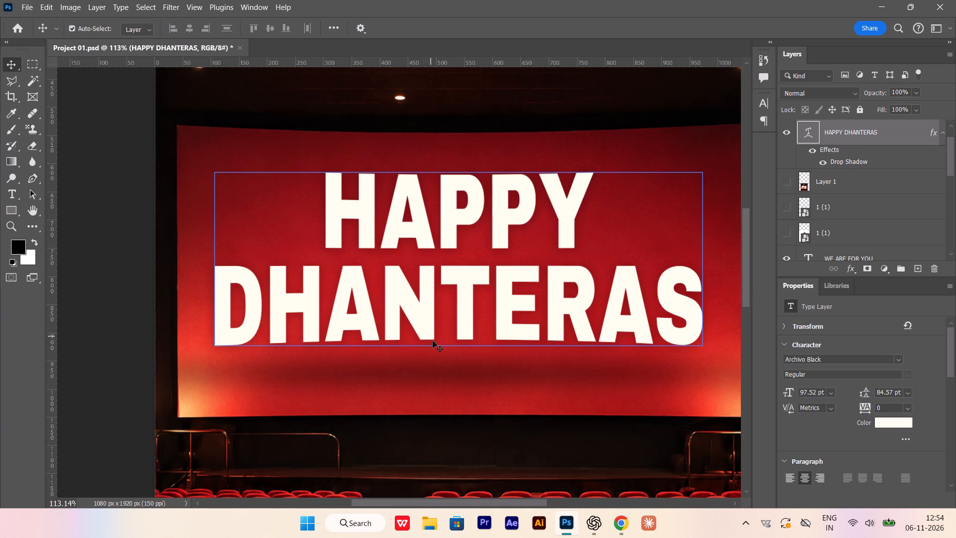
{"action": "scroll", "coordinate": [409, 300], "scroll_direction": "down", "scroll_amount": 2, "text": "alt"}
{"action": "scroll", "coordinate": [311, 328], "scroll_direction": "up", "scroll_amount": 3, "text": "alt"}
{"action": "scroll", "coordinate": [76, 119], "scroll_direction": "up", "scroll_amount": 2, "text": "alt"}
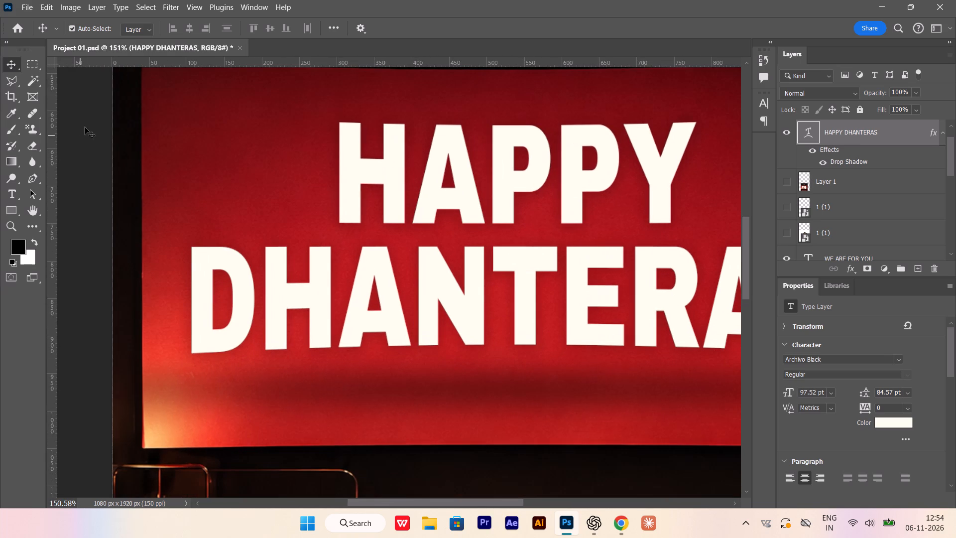
Place the Brass Diya with Marigolds image into the poster as an embedded object.
{"action": "left_click", "coordinate": [32, 9]}
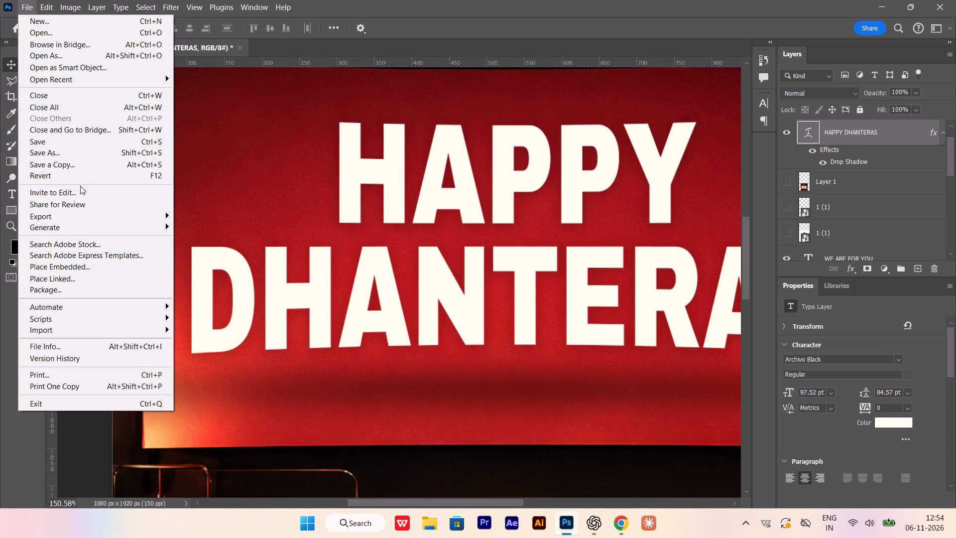
{"action": "left_click", "coordinate": [80, 264]}
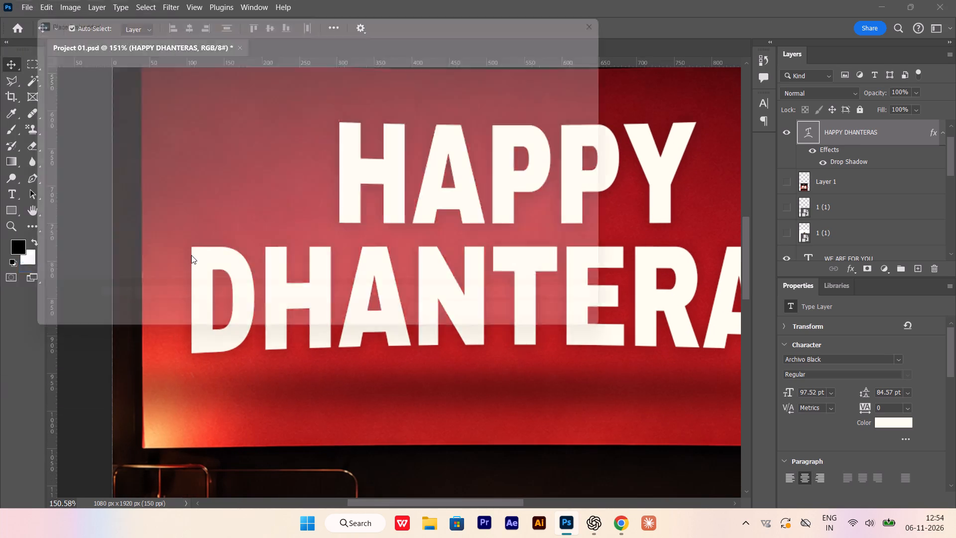
{"action": "left_click", "coordinate": [211, 199]}
{"action": "left_click", "coordinate": [520, 326]}
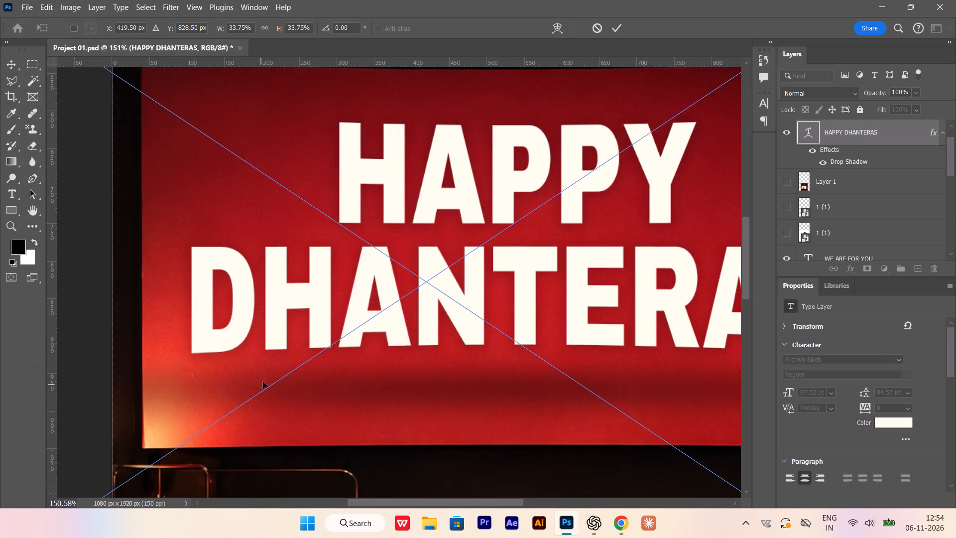
Scale the diya down to about 165 × 107 px and position it in the lower-left corner of the red cinema screen.
{"action": "scroll", "coordinate": [337, 341], "scroll_direction": "down", "scroll_amount": 8, "text": "alt"}
{"action": "left_click", "coordinate": [579, 183]}
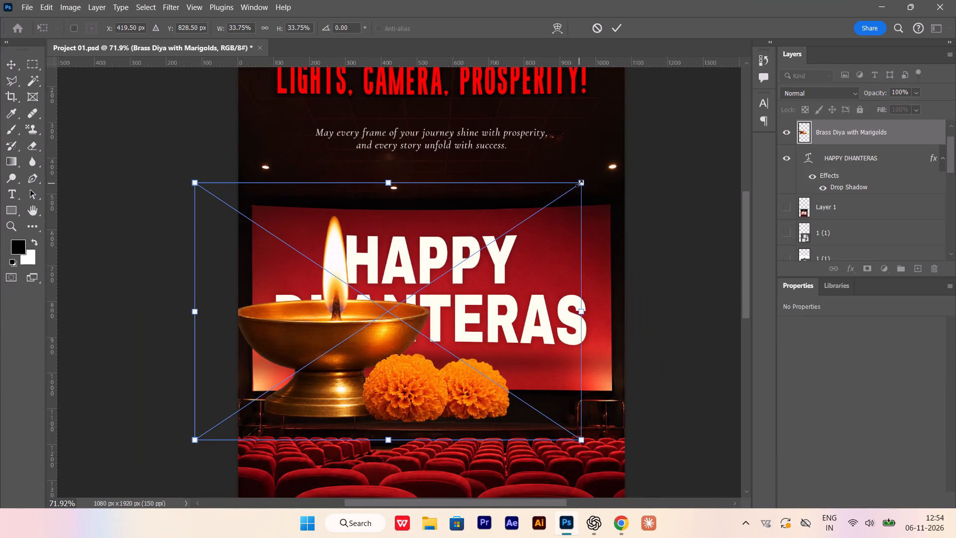
{"action": "left_click_drag", "start_coordinate": [579, 183], "coordinate": [483, 280], "text": "shift"}
{"action": "scroll", "coordinate": [367, 307], "scroll_direction": "up", "scroll_amount": 5, "text": "alt"}
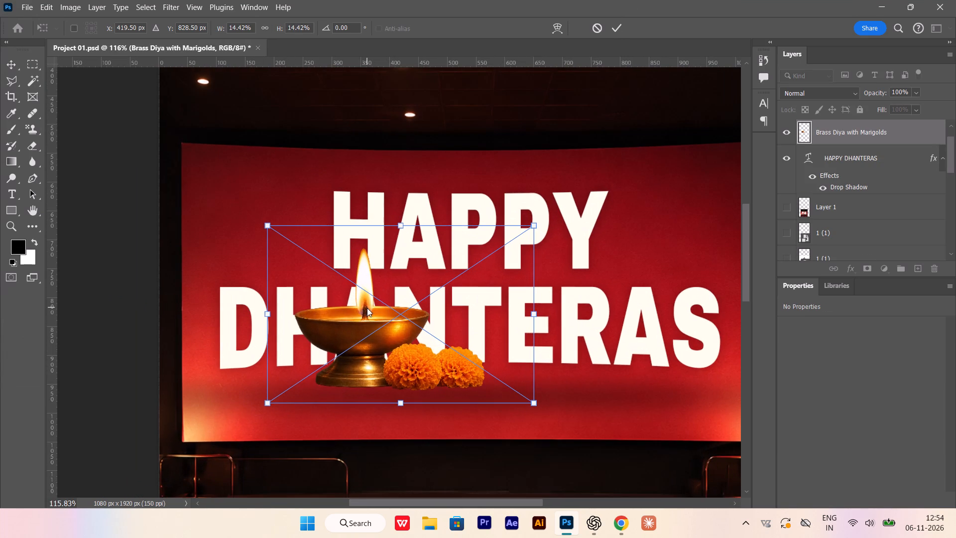
{"action": "left_click_drag", "start_coordinate": [367, 308], "coordinate": [282, 340]}
{"action": "left_click_drag", "start_coordinate": [369, 340], "coordinate": [271, 377]}
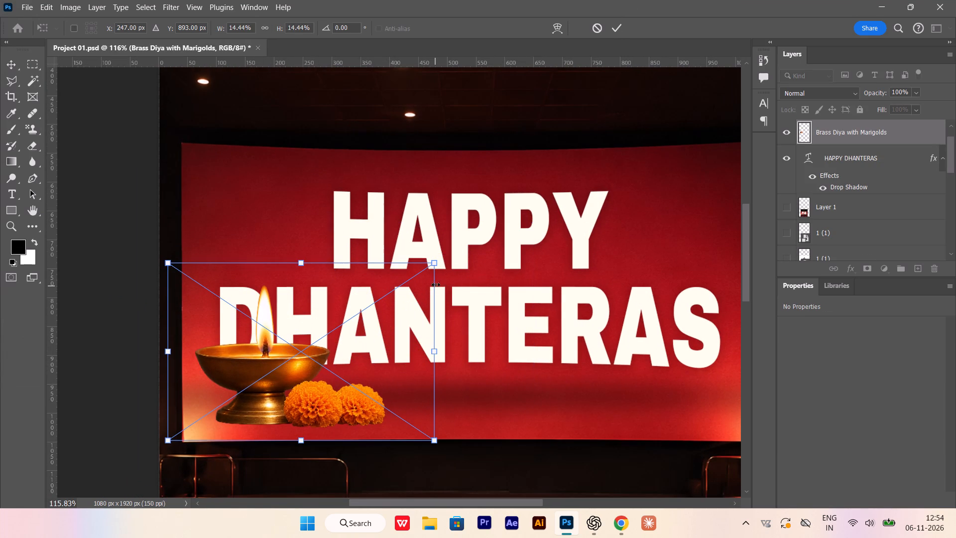
{"action": "left_click_drag", "start_coordinate": [433, 274], "coordinate": [399, 328], "text": "alt+shift"}
{"action": "left_click_drag", "start_coordinate": [435, 264], "coordinate": [431, 271], "text": "alt+shift"}
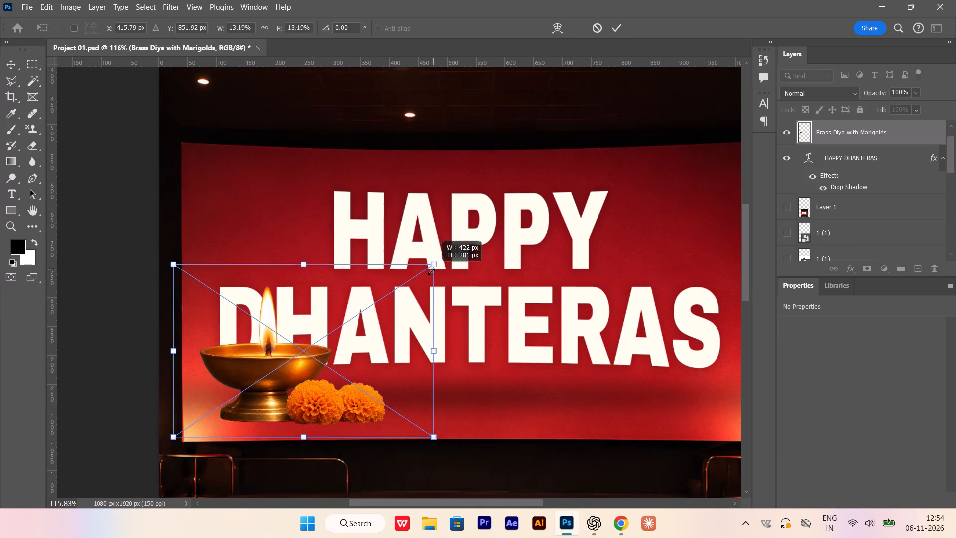
{"action": "left_click_drag", "start_coordinate": [431, 271], "coordinate": [411, 303], "text": "alt+shift"}
{"action": "scroll", "coordinate": [257, 352], "scroll_direction": "up", "scroll_amount": 3, "text": "alt"}
{"action": "left_click_drag", "start_coordinate": [377, 339], "coordinate": [292, 385]}
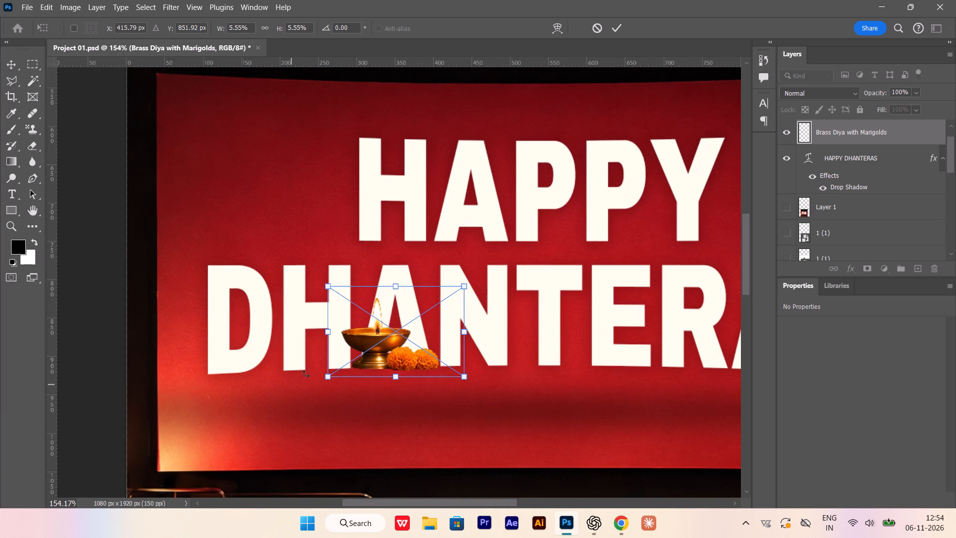
{"action": "left_click_drag", "start_coordinate": [384, 345], "coordinate": [212, 448]}
{"action": "key", "text": "Return"}
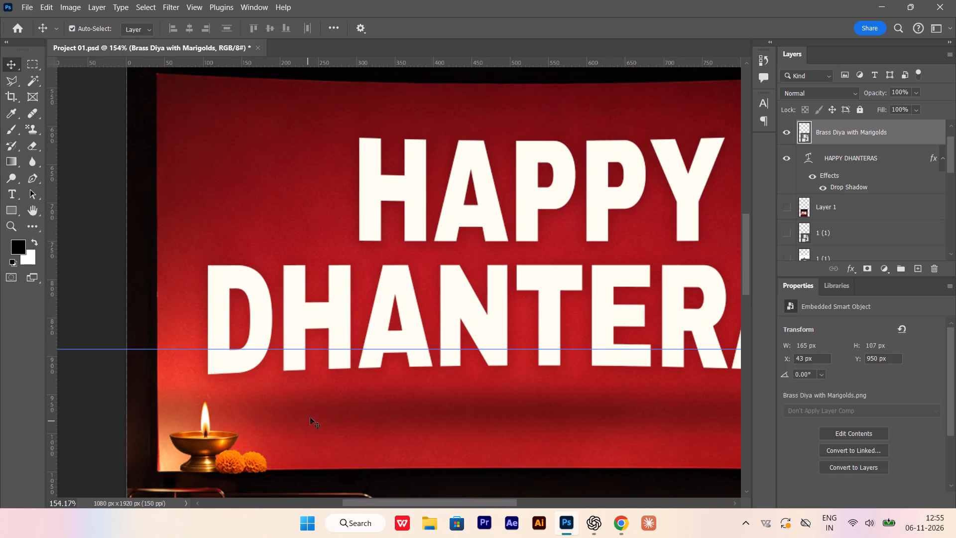
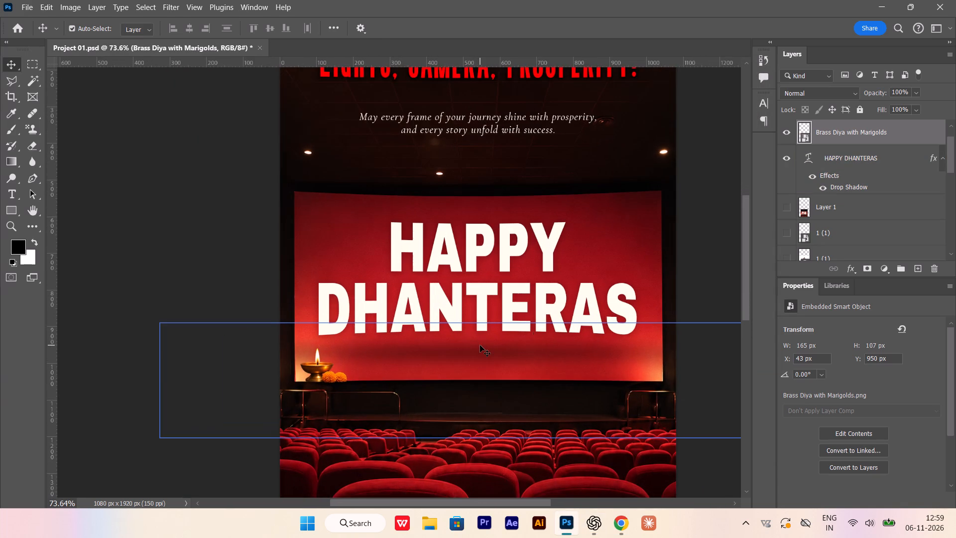
{"action": "scroll", "coordinate": [842, 222], "scroll_direction": "down", "scroll_amount": 11}
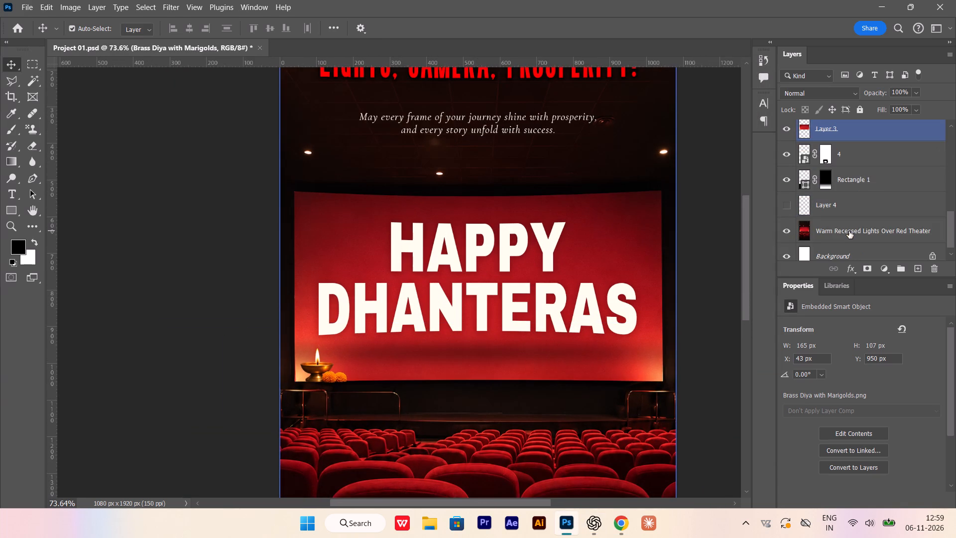
{"action": "left_click", "coordinate": [849, 229]}
{"action": "left_click", "coordinate": [25, 10]}
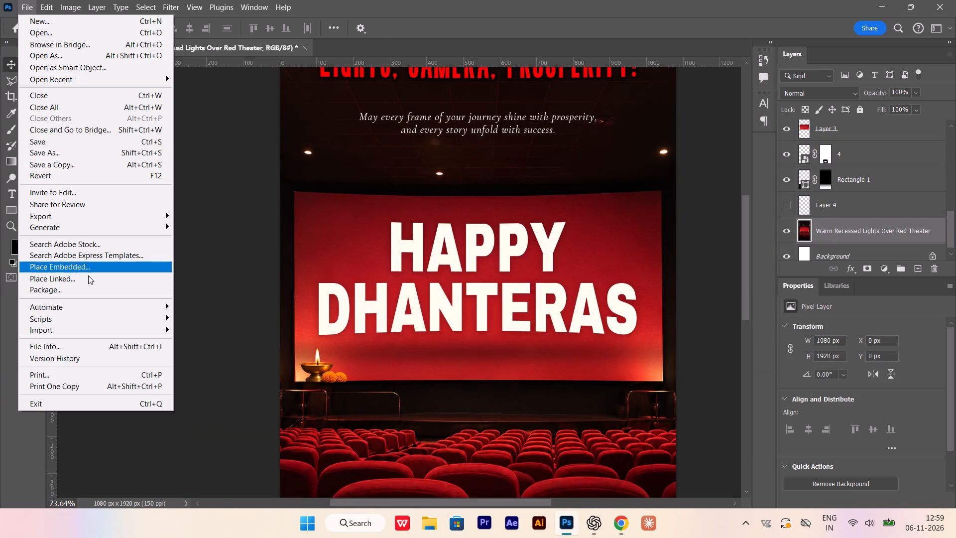
{"action": "left_click", "coordinate": [93, 265]}
{"action": "left_click", "coordinate": [161, 198]}
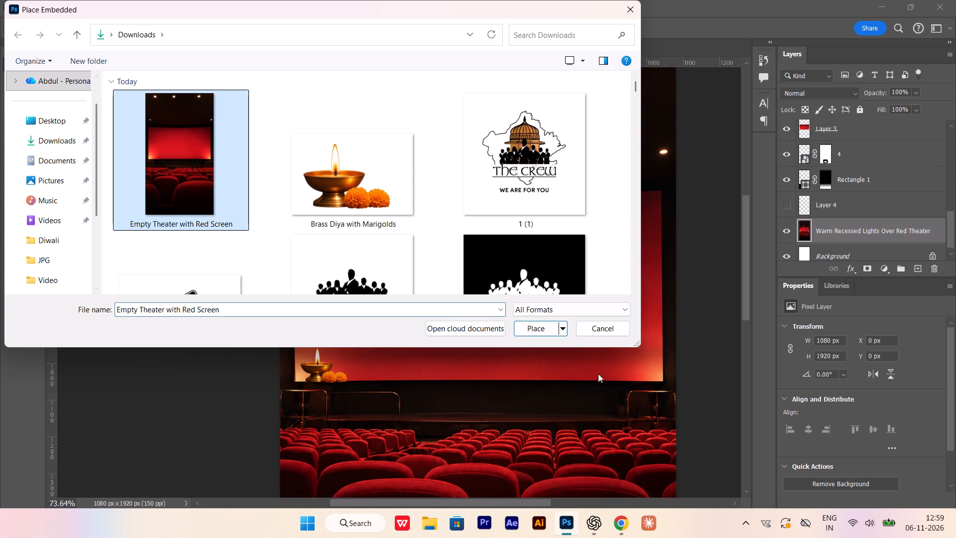
{"action": "left_click", "coordinate": [524, 334]}
{"action": "scroll", "coordinate": [526, 333], "scroll_direction": "down", "scroll_amount": 5, "text": "alt"}
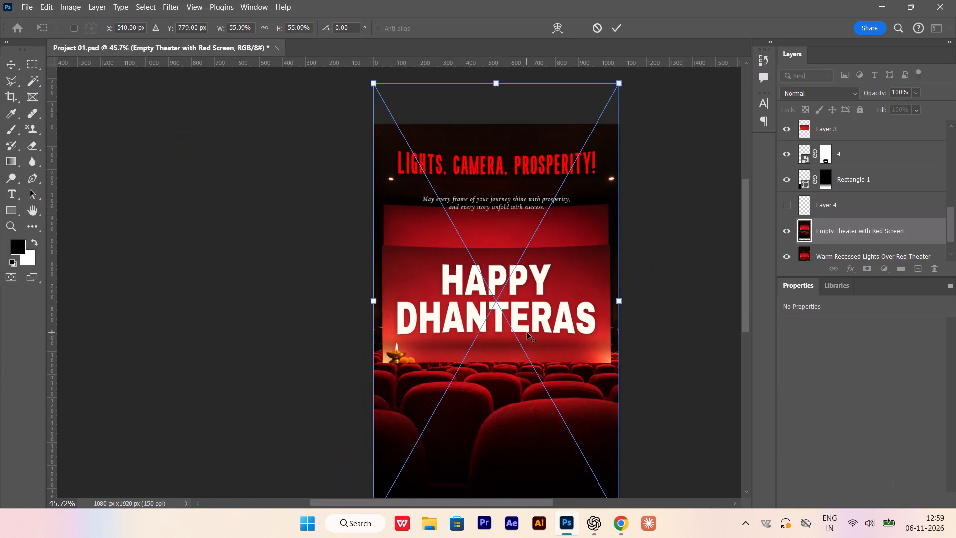
{"action": "scroll", "coordinate": [527, 332], "scroll_direction": "down", "scroll_amount": 3, "text": "alt"}
{"action": "left_click", "coordinate": [531, 347]}
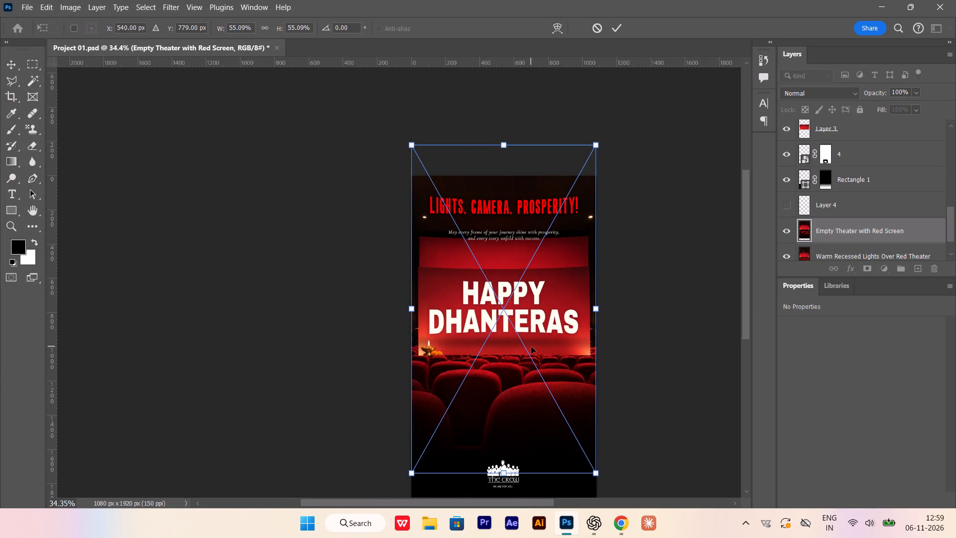
{"action": "key", "text": "Return"}
Center the placed theater image horizontally and vertically on the canvas, leaving no active selection.
{"action": "key", "text": "ctrl+a"}
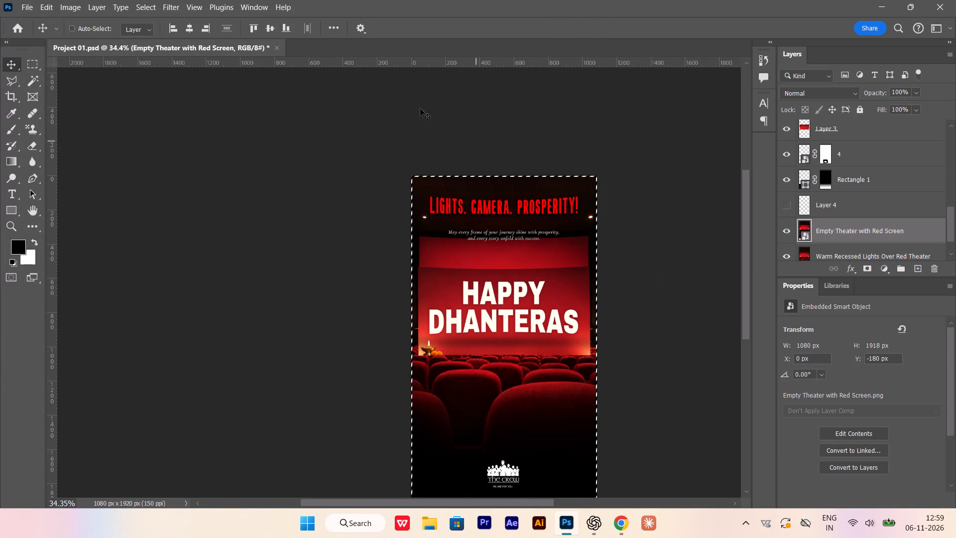
{"action": "left_click", "coordinate": [191, 22]}
{"action": "left_click", "coordinate": [270, 24]}
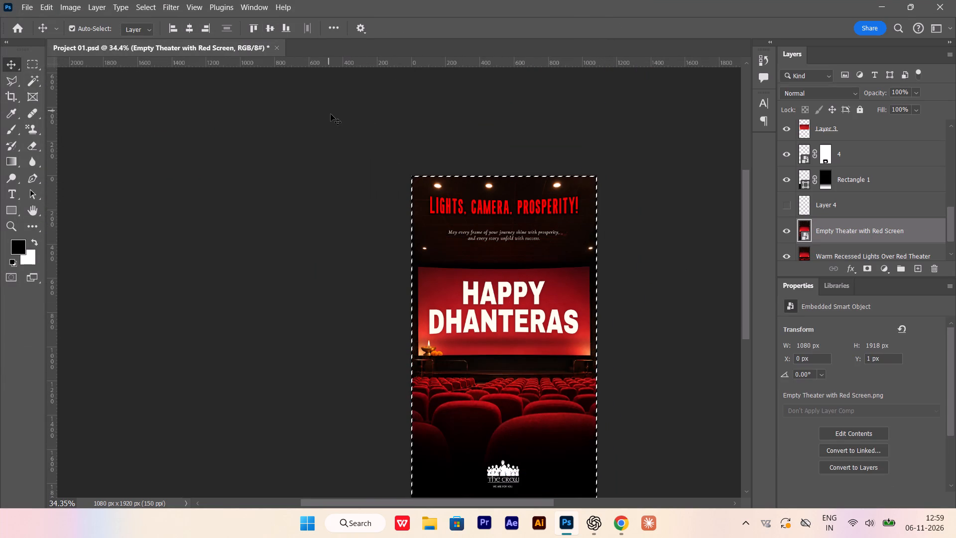
{"action": "key", "text": "ctrl+d"}
Compare the two theater backgrounds by toggling their visibility, leaving the Warm Recessed Lights Over Red Theater layer hidden.
{"action": "scroll", "coordinate": [414, 206], "scroll_direction": "down", "scroll_amount": 3}
{"action": "scroll", "coordinate": [494, 279], "scroll_direction": "up", "scroll_amount": 10, "text": "alt"}
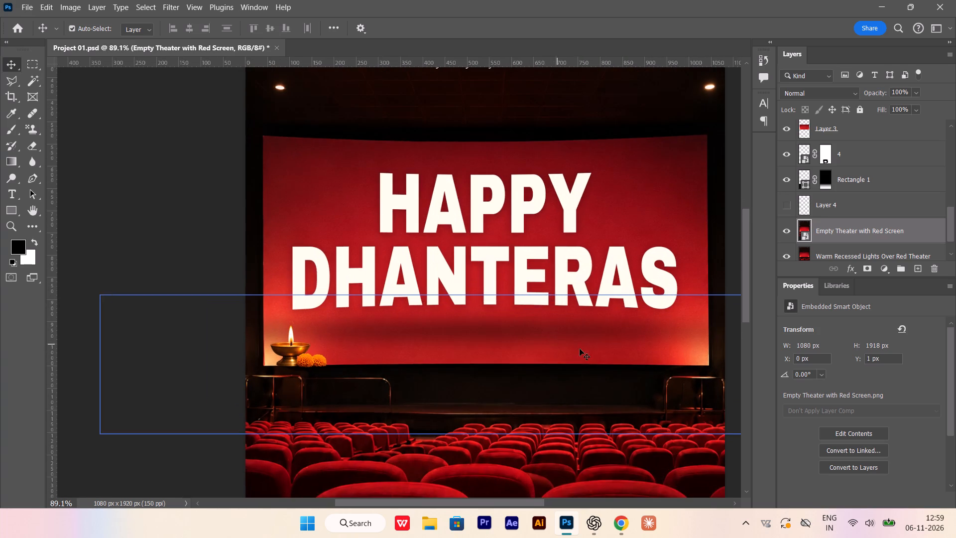
{"action": "left_click", "coordinate": [786, 235]}
{"action": "left_click", "coordinate": [786, 235]}
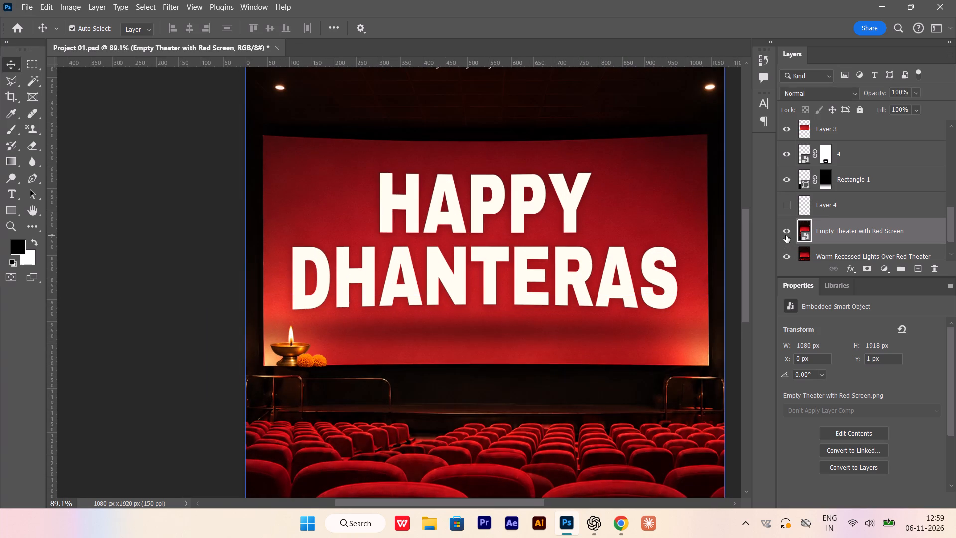
{"action": "left_click", "coordinate": [786, 235]}
{"action": "left_click", "coordinate": [786, 235]}
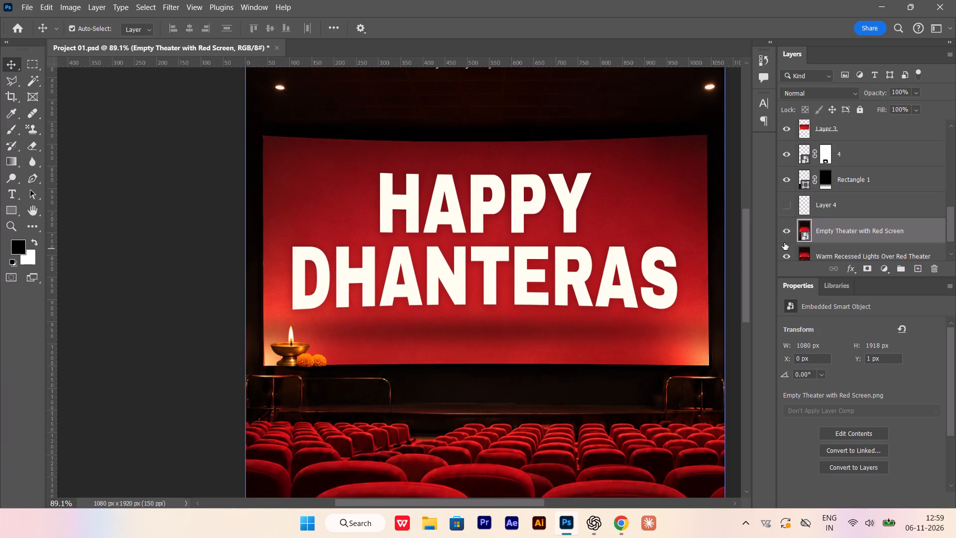
{"action": "scroll", "coordinate": [784, 243], "scroll_direction": "down", "scroll_amount": 1}
{"action": "left_click", "coordinate": [786, 231]}
{"action": "left_click", "coordinate": [786, 231]}
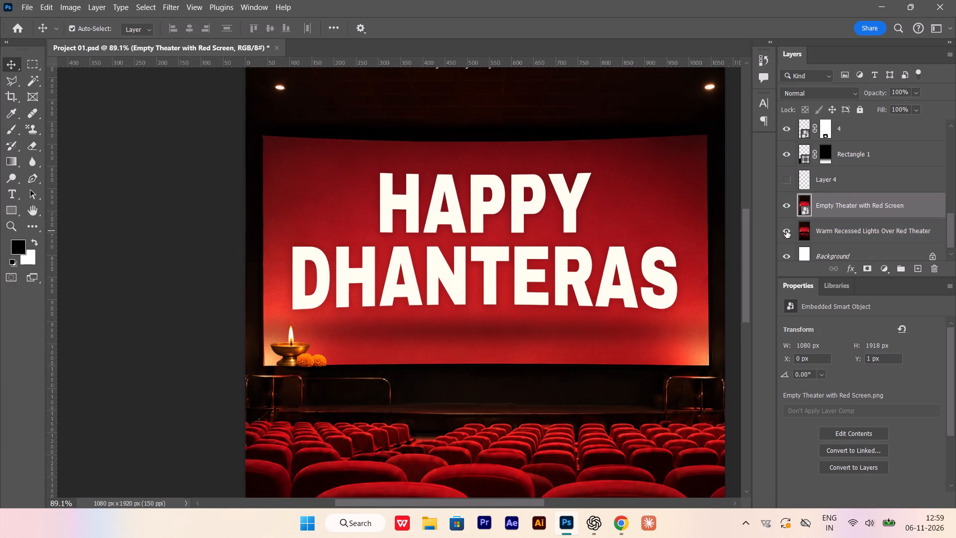
{"action": "left_click", "coordinate": [786, 231]}
{"action": "left_click", "coordinate": [784, 212]}
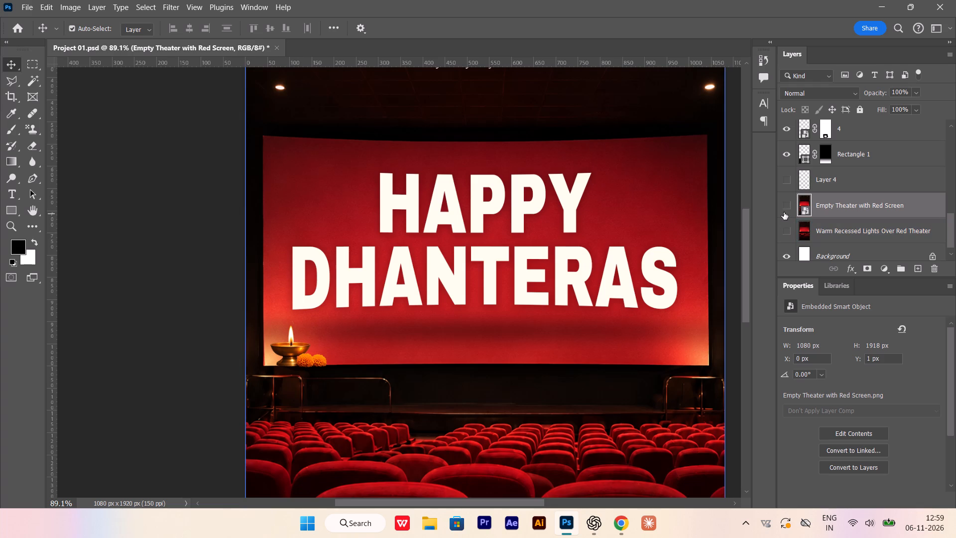
{"action": "left_click", "coordinate": [784, 212]}
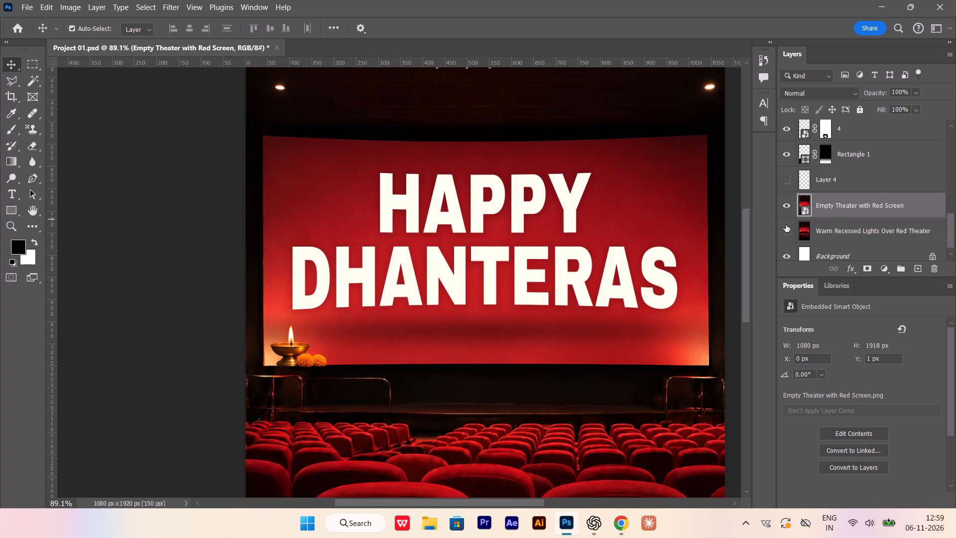
Delete Layer 3, the separate red screen overlay behind the HAPPY DHANTERAS text.
{"action": "scroll", "coordinate": [787, 219], "scroll_direction": "up", "scroll_amount": 1}
{"action": "left_click", "coordinate": [692, 229]}
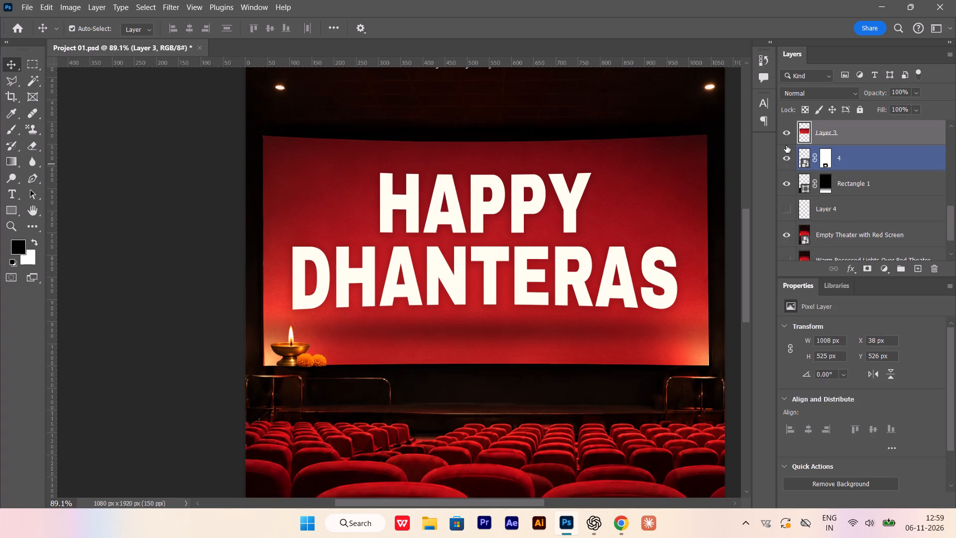
{"action": "left_click", "coordinate": [788, 134]}
{"action": "left_click", "coordinate": [788, 134]}
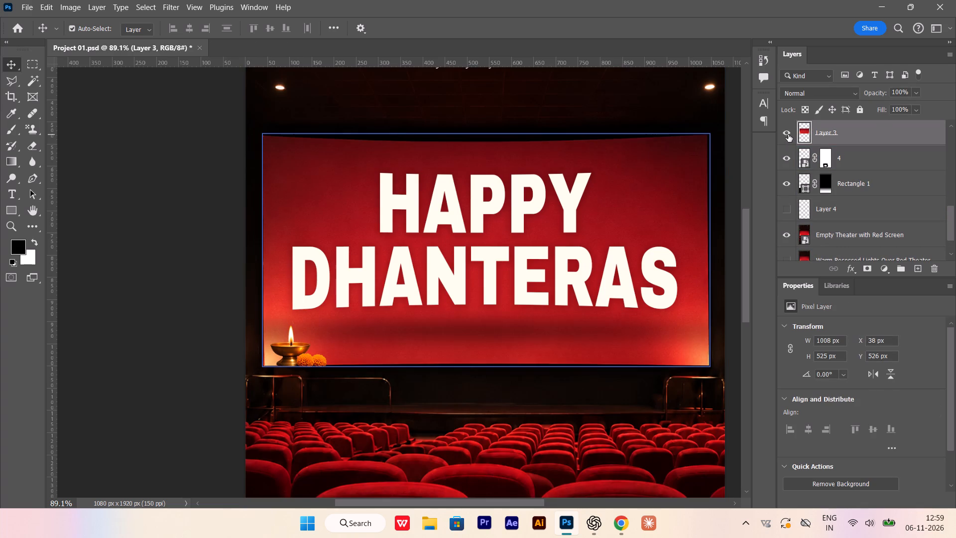
{"action": "left_click", "coordinate": [788, 134]}
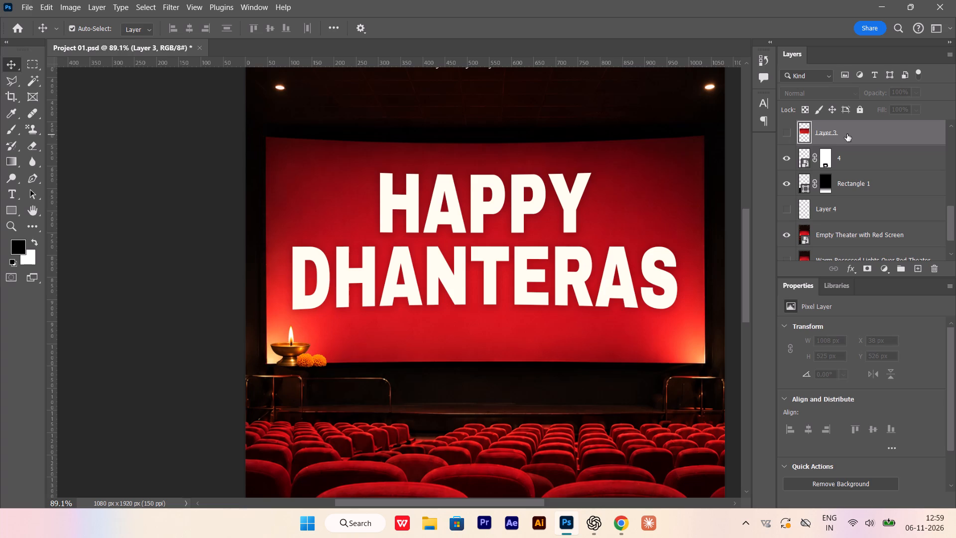
{"action": "left_click", "coordinate": [847, 134]}
{"action": "key", "text": "Delete"}
Examine the whole poster from the headline down to the logo with the new theater background.
{"action": "scroll", "coordinate": [587, 192], "scroll_direction": "up", "scroll_amount": 4}
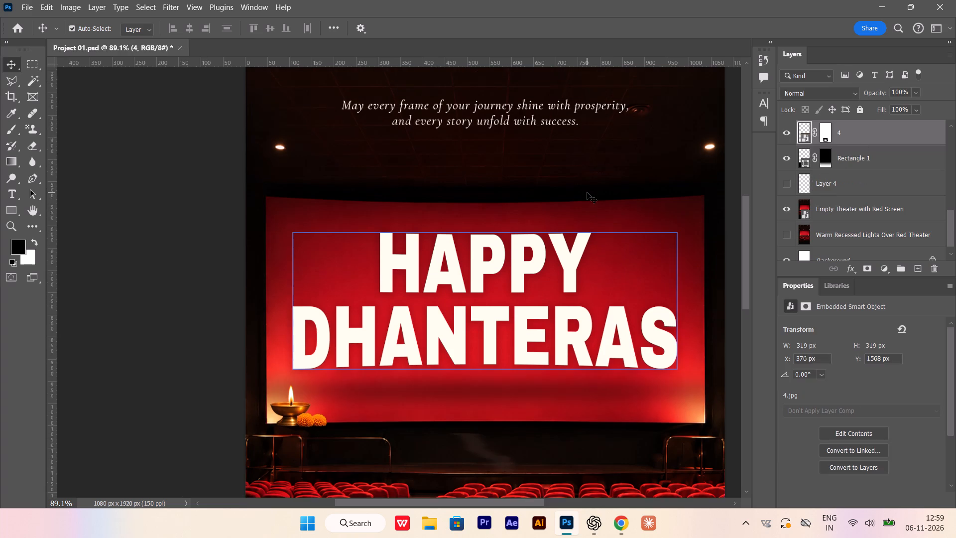
{"action": "scroll", "coordinate": [587, 192], "scroll_direction": "up", "scroll_amount": 7}
{"action": "scroll", "coordinate": [587, 191], "scroll_direction": "down", "scroll_amount": 5, "text": "alt"}
{"action": "scroll", "coordinate": [587, 188], "scroll_direction": "down", "scroll_amount": 5}
{"action": "scroll", "coordinate": [850, 209], "scroll_direction": "up", "scroll_amount": 3, "text": "alt"}
{"action": "scroll", "coordinate": [847, 223], "scroll_direction": "down", "scroll_amount": 9}
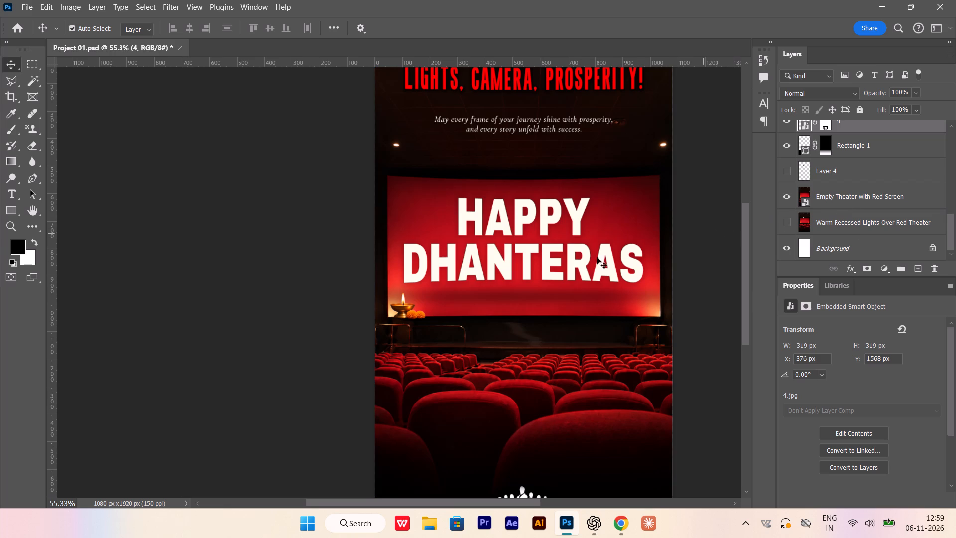
{"action": "scroll", "coordinate": [592, 172], "scroll_direction": "up", "scroll_amount": 6}
{"action": "scroll", "coordinate": [590, 183], "scroll_direction": "down", "scroll_amount": 1}
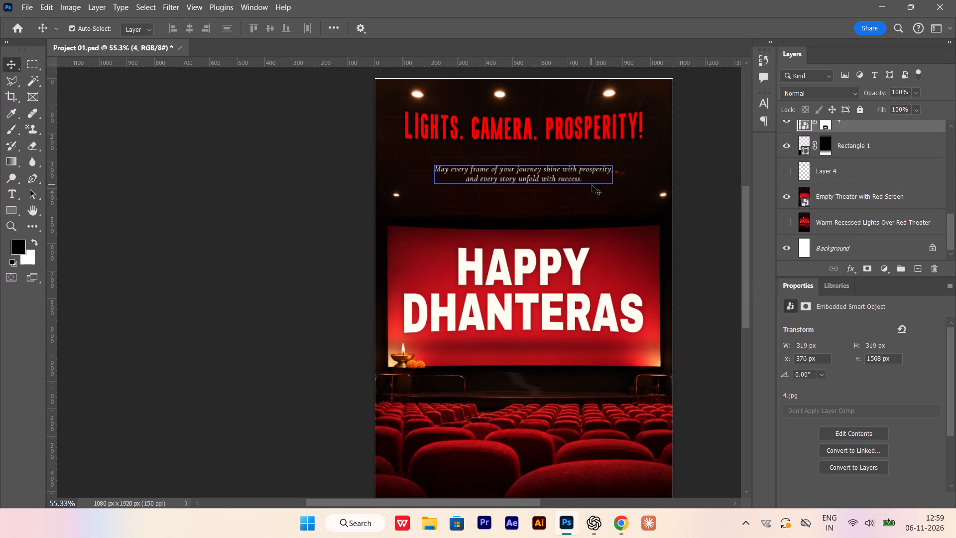
{"action": "scroll", "coordinate": [613, 190], "scroll_direction": "down", "scroll_amount": 4}
{"action": "scroll", "coordinate": [818, 208], "scroll_direction": "down", "scroll_amount": 17}
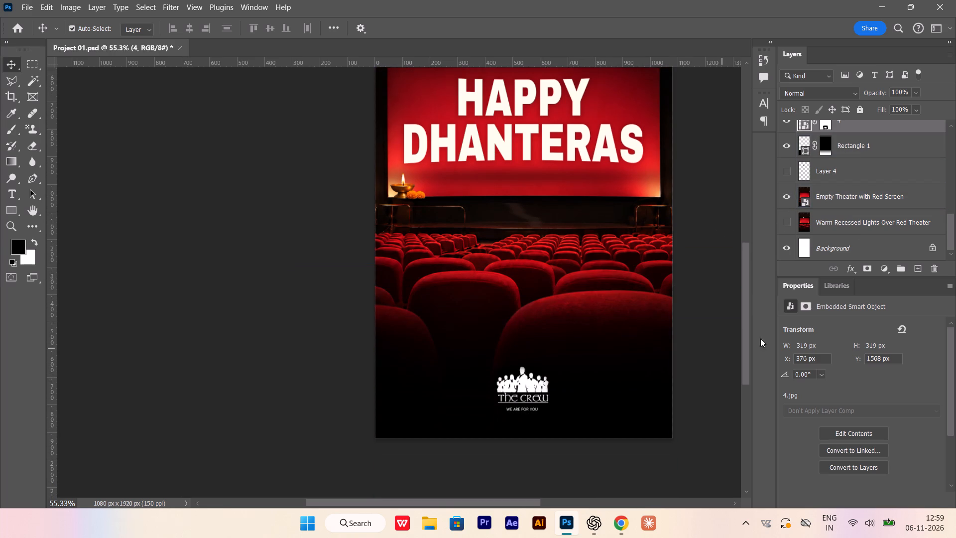
{"action": "left_click", "coordinate": [728, 345]}
Scale the Empty Theater with Red Screen layer proportionally to about 1090 × 1938 px so it extends past the canvas edges.
{"action": "scroll", "coordinate": [692, 303], "scroll_direction": "up", "scroll_amount": 19}
{"action": "scroll", "coordinate": [665, 124], "scroll_direction": "up", "scroll_amount": 4, "text": "alt"}
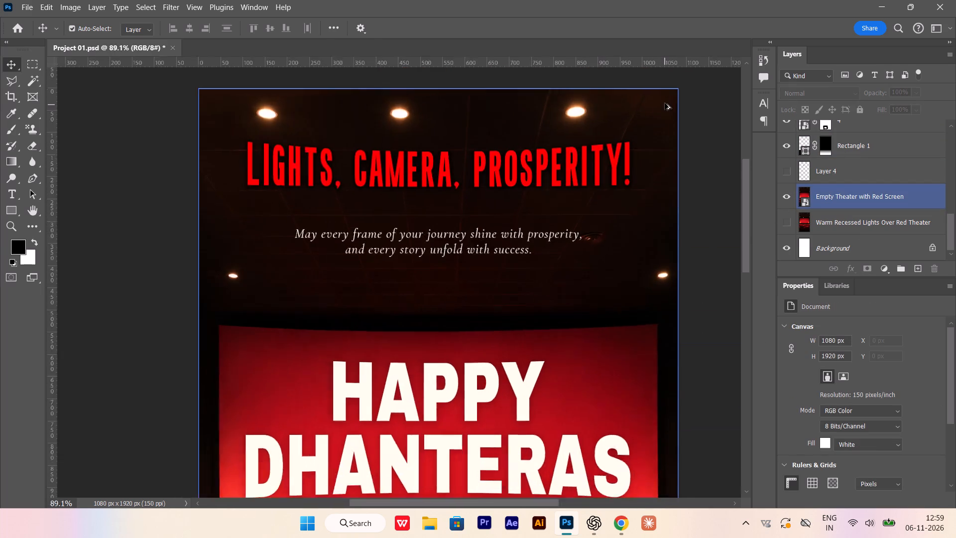
{"action": "scroll", "coordinate": [665, 103], "scroll_direction": "up", "scroll_amount": 6, "text": "alt"}
{"action": "scroll", "coordinate": [674, 123], "scroll_direction": "up", "scroll_amount": 6}
{"action": "left_click", "coordinate": [721, 179]}
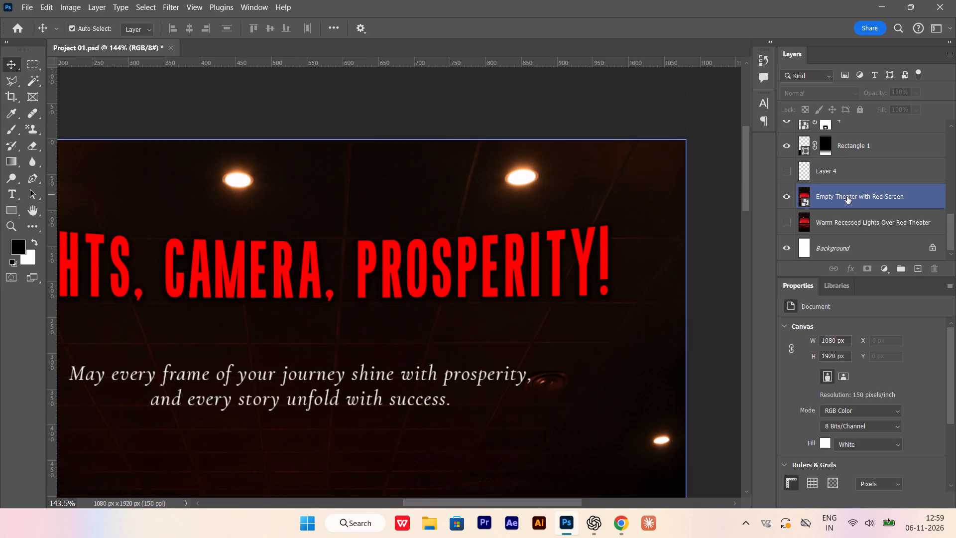
{"action": "left_click", "coordinate": [847, 196]}
{"action": "key", "text": "ctrl+t"}
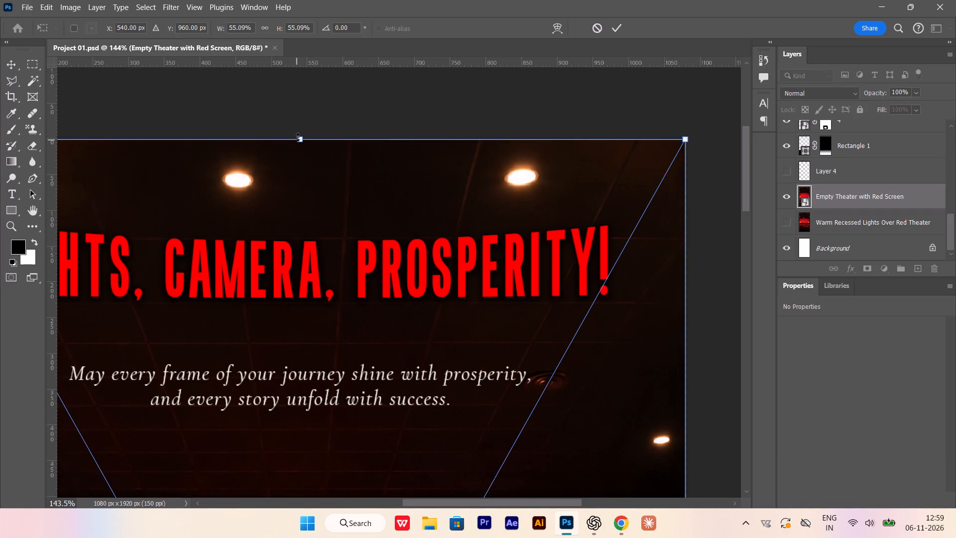
{"action": "left_click", "coordinate": [298, 137]}
{"action": "left_click_drag", "start_coordinate": [303, 138], "coordinate": [300, 134], "text": "alt+shift"}
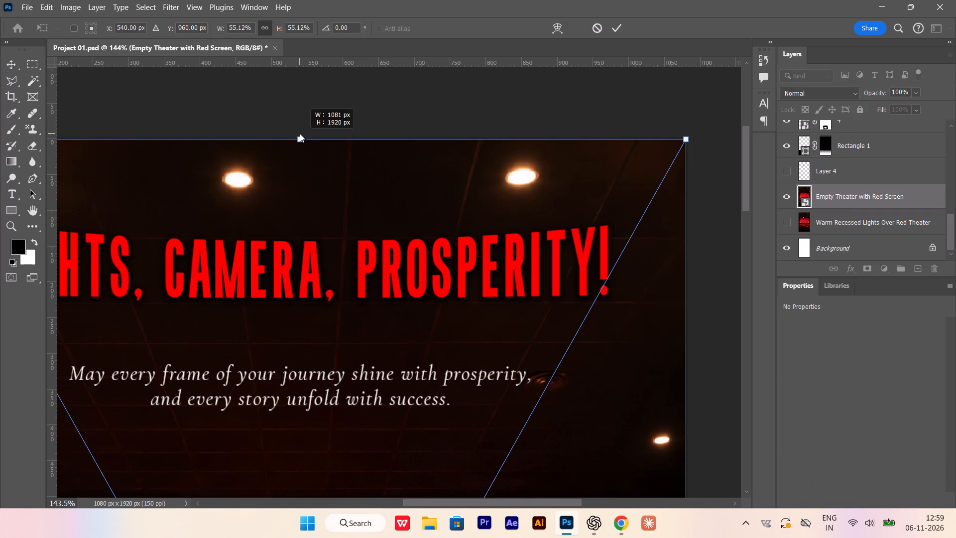
{"action": "left_click_drag", "start_coordinate": [300, 134], "coordinate": [304, 131], "text": "alt+shift"}
{"action": "key", "text": "Return"}
Center the enlarged theater background horizontally and vertically on the canvas.
{"action": "key", "text": "ctrl+a"}
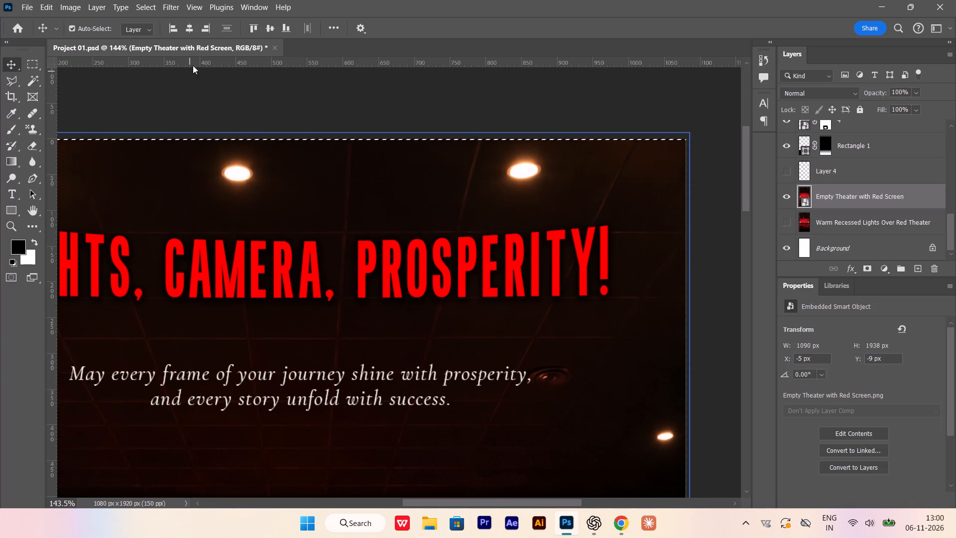
{"action": "left_click", "coordinate": [190, 31]}
{"action": "left_click", "coordinate": [267, 33]}
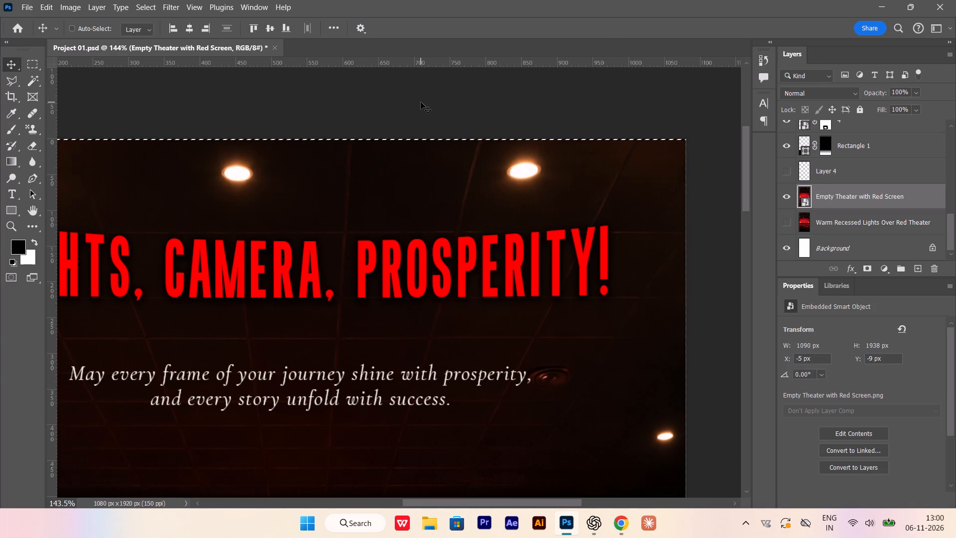
Clear the canvas selection and rasterize the Empty Theater with Red Screen layer.
{"action": "key", "text": "ctrl+d"}
{"action": "scroll", "coordinate": [488, 174], "scroll_direction": "down", "scroll_amount": 5, "text": "alt"}
{"action": "scroll", "coordinate": [660, 186], "scroll_direction": "down", "scroll_amount": 4}
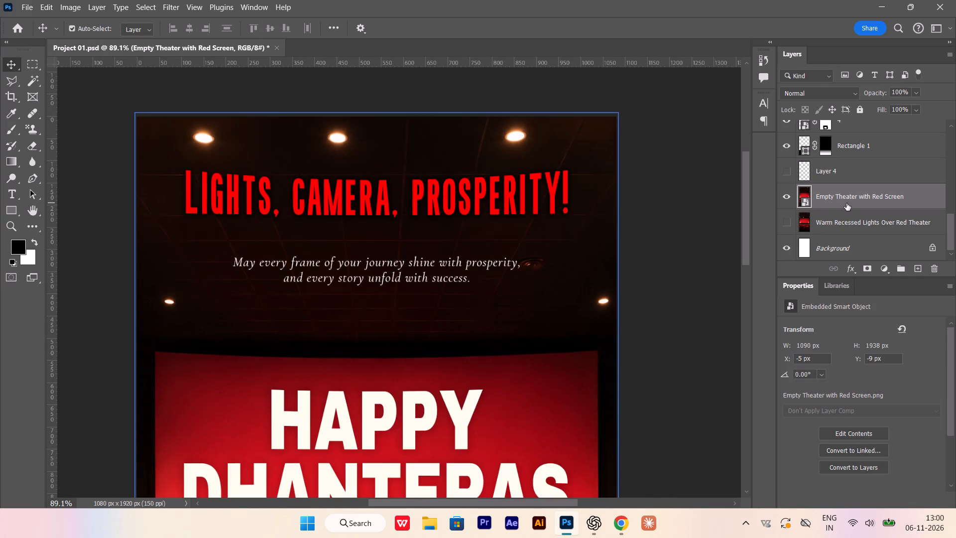
{"action": "scroll", "coordinate": [612, 219], "scroll_direction": "down", "scroll_amount": 13}
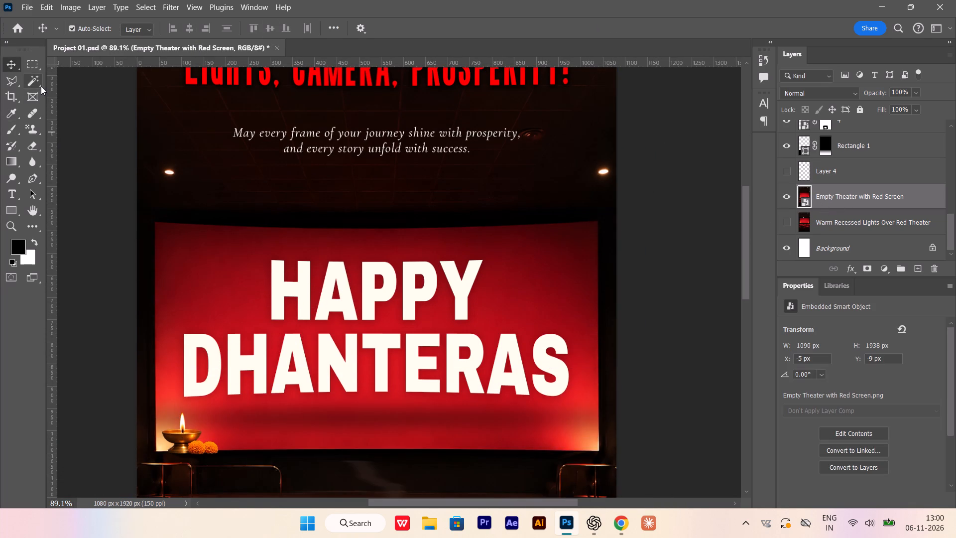
{"action": "right_click", "coordinate": [893, 206]}
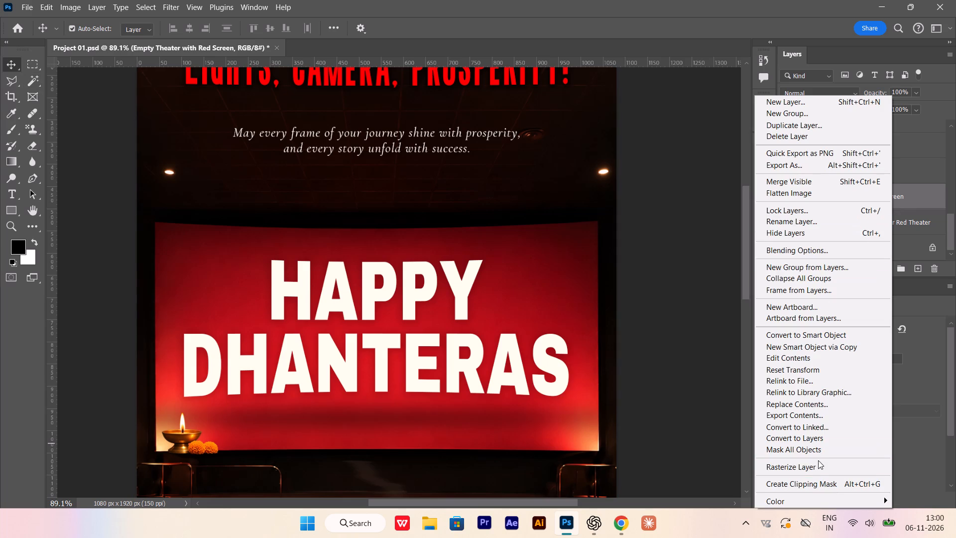
{"action": "left_click", "coordinate": [816, 468]}
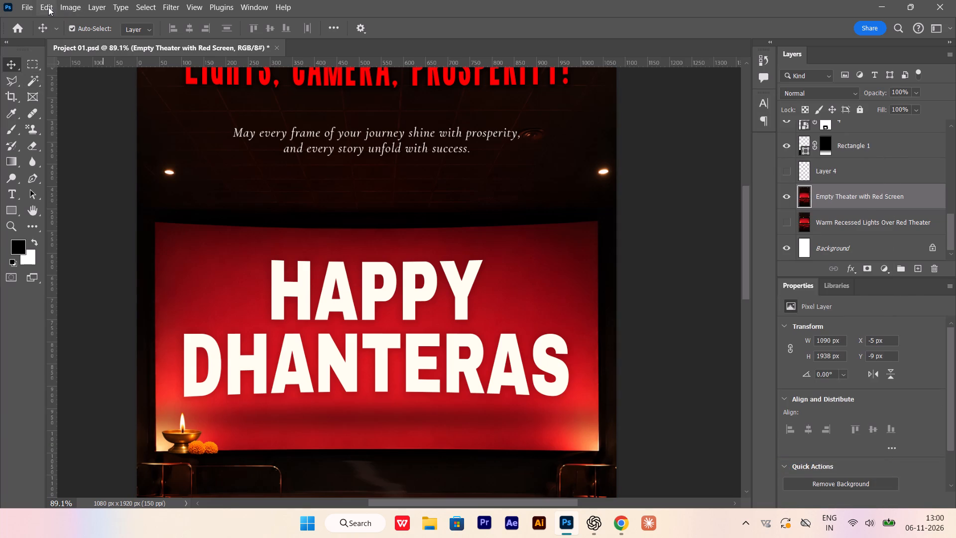
Select the red cinema screen with the Object Selection tool and copy it to its own layer.
{"action": "right_click", "coordinate": [25, 82]}
{"action": "left_click", "coordinate": [89, 85]}
{"action": "scroll", "coordinate": [239, 183], "scroll_direction": "down", "scroll_amount": 5, "text": "alt"}
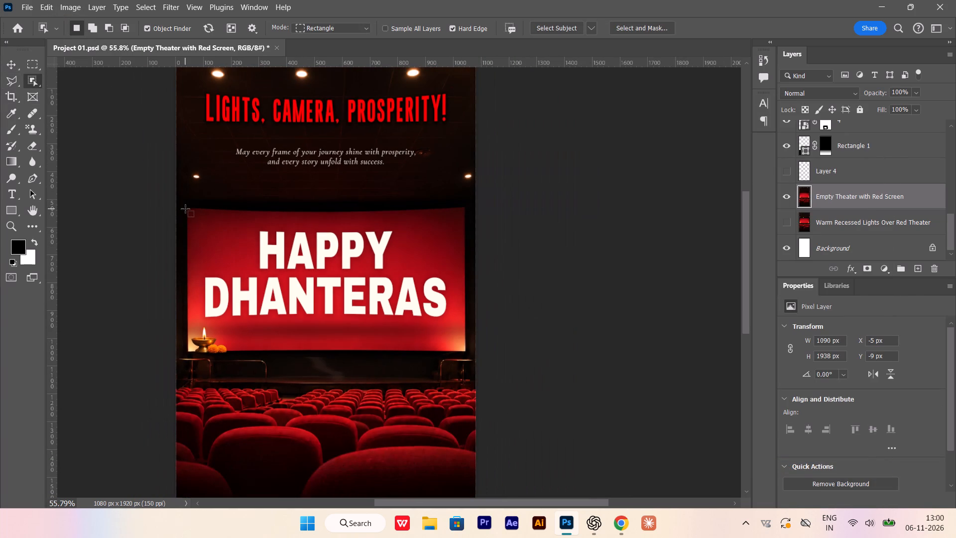
{"action": "left_click_drag", "start_coordinate": [186, 204], "coordinate": [447, 360]}
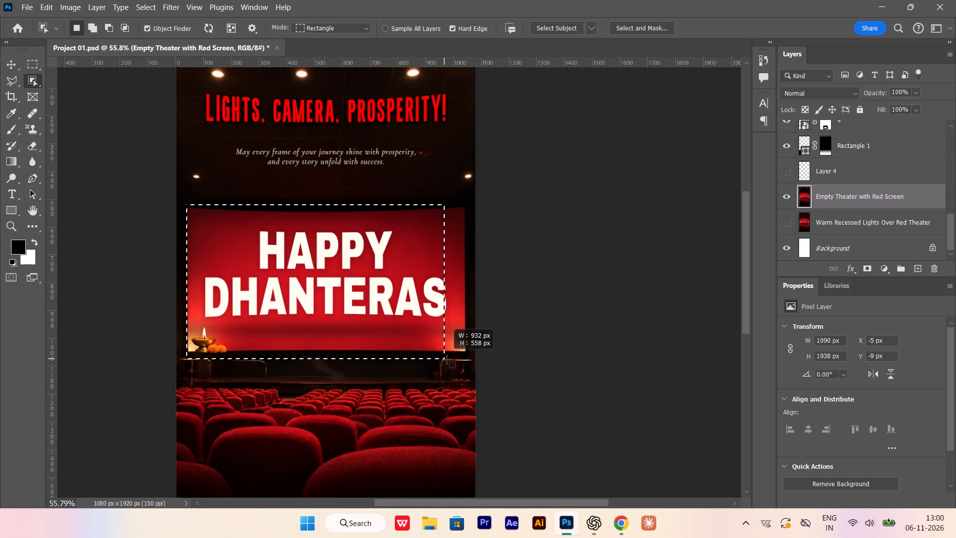
{"action": "left_click_drag", "start_coordinate": [447, 360], "coordinate": [467, 359]}
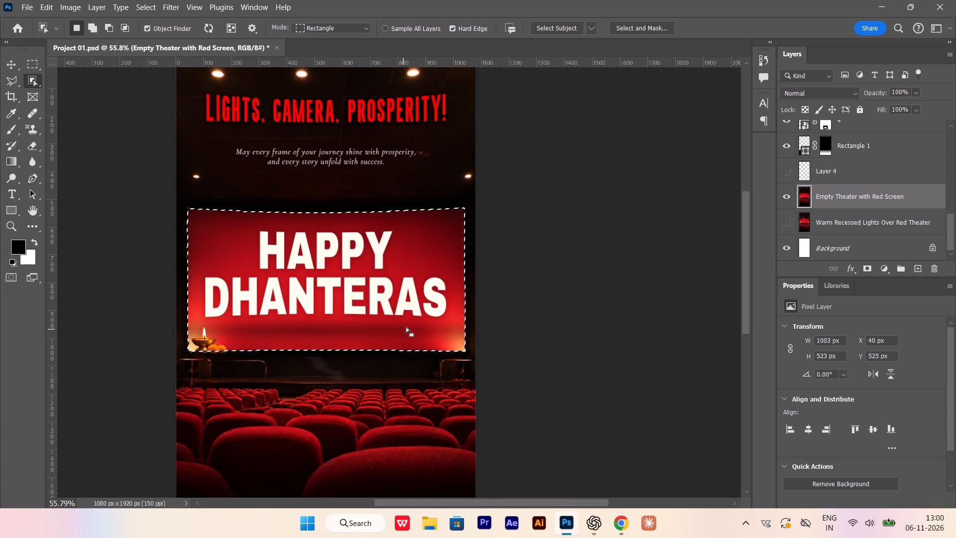
{"action": "key", "text": "ctrl+j"}
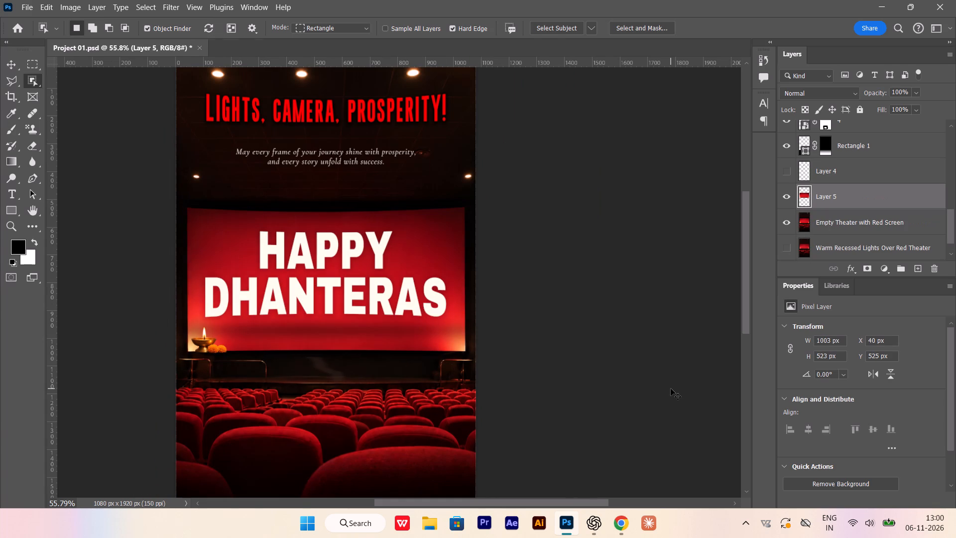
Lock the Empty Theater with Red Screen background layer.
{"action": "left_click", "coordinate": [18, 68]}
{"action": "scroll", "coordinate": [851, 173], "scroll_direction": "up", "scroll_amount": 1}
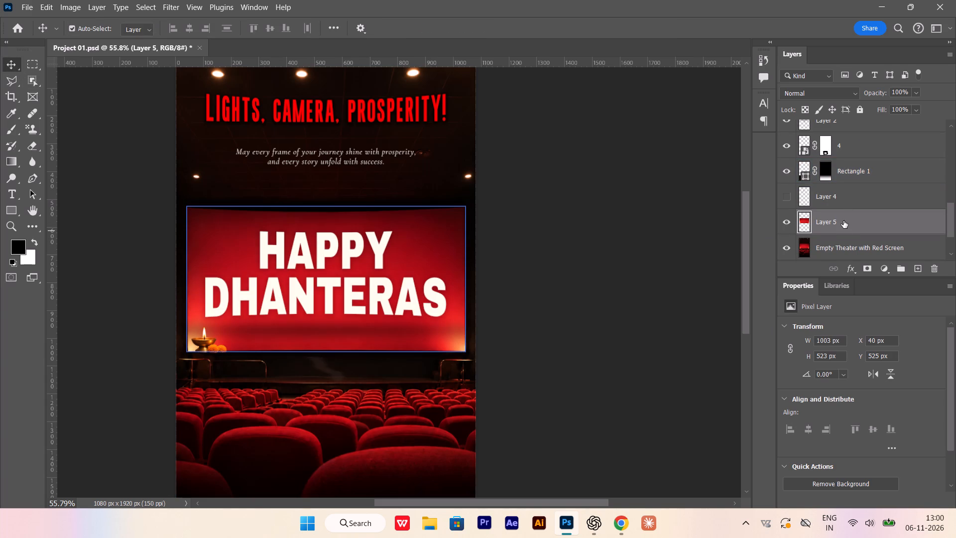
{"action": "left_click", "coordinate": [849, 253]}
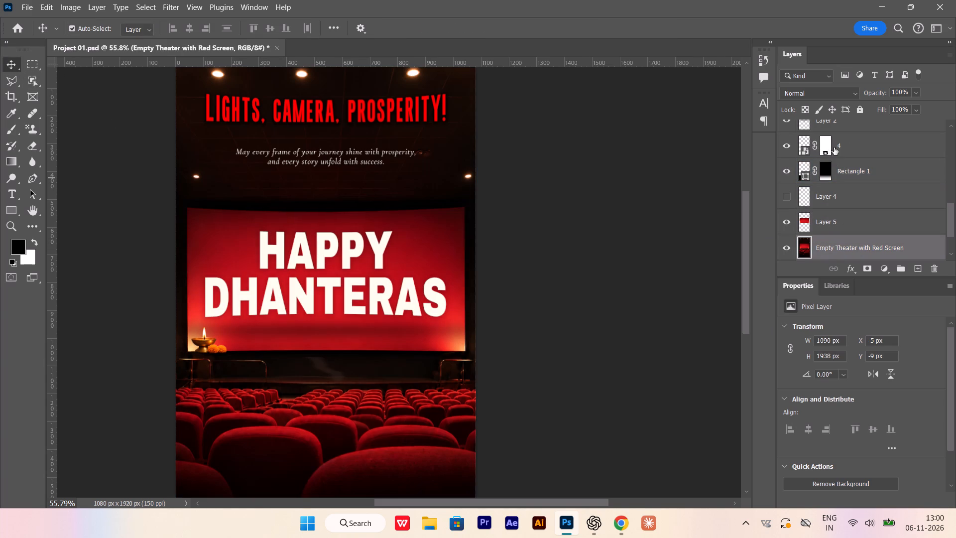
{"action": "left_click", "coordinate": [857, 113]}
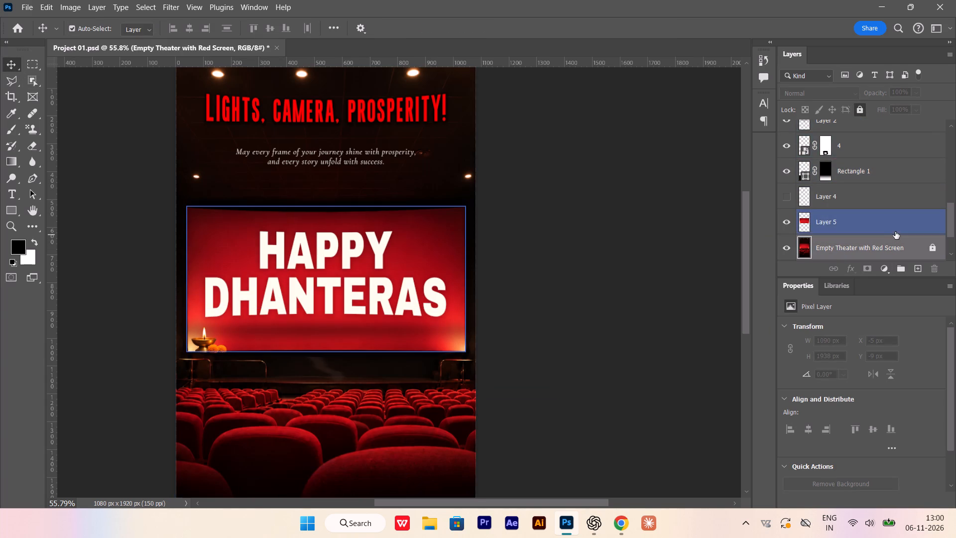
Move the red screen copy, Layer 5, directly beneath Layer 2 in the stack and clip Layer 2 to it.
{"action": "left_click", "coordinate": [895, 232]}
{"action": "left_click_drag", "start_coordinate": [897, 225], "coordinate": [885, 154]}
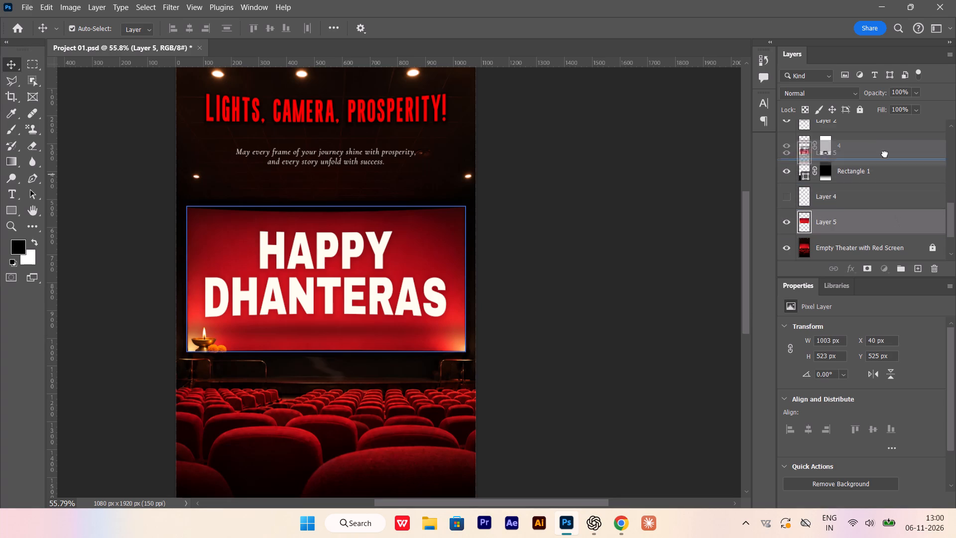
{"action": "left_click_drag", "start_coordinate": [885, 154], "coordinate": [881, 180]}
{"action": "scroll", "coordinate": [415, 326], "scroll_direction": "up", "scroll_amount": 3}
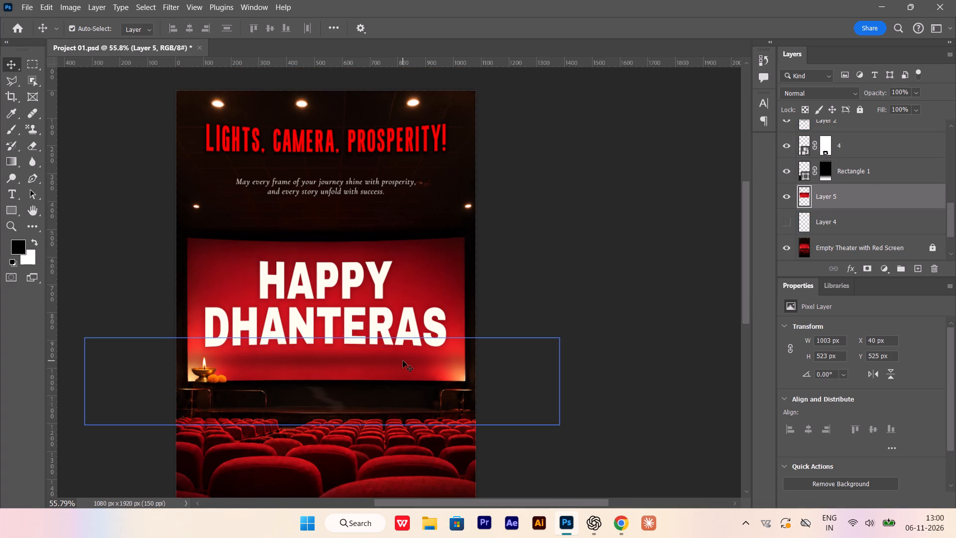
{"action": "scroll", "coordinate": [805, 233], "scroll_direction": "up", "scroll_amount": 2}
{"action": "left_click_drag", "start_coordinate": [849, 245], "coordinate": [840, 193]}
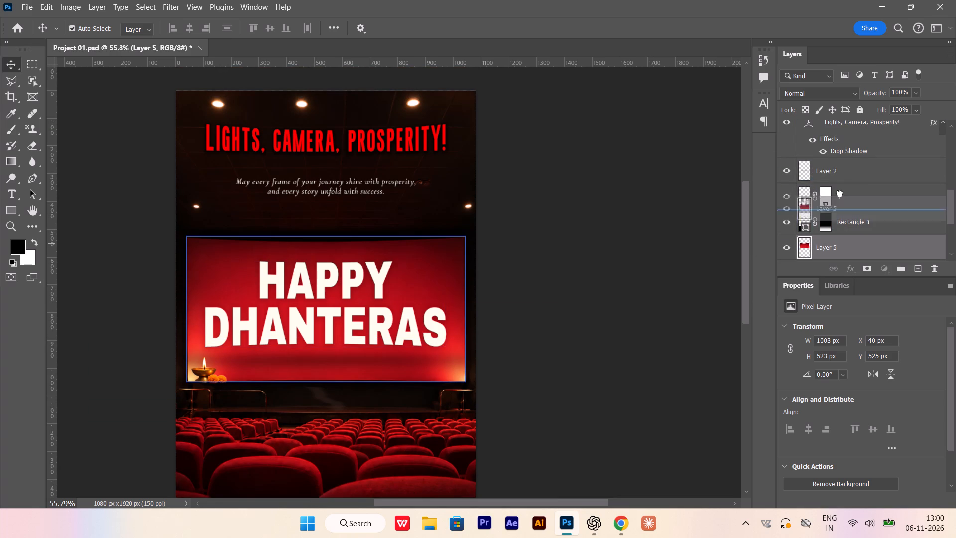
{"action": "left_click_drag", "start_coordinate": [840, 193], "coordinate": [838, 188]}
{"action": "left_click", "coordinate": [871, 184], "text": "alt"}
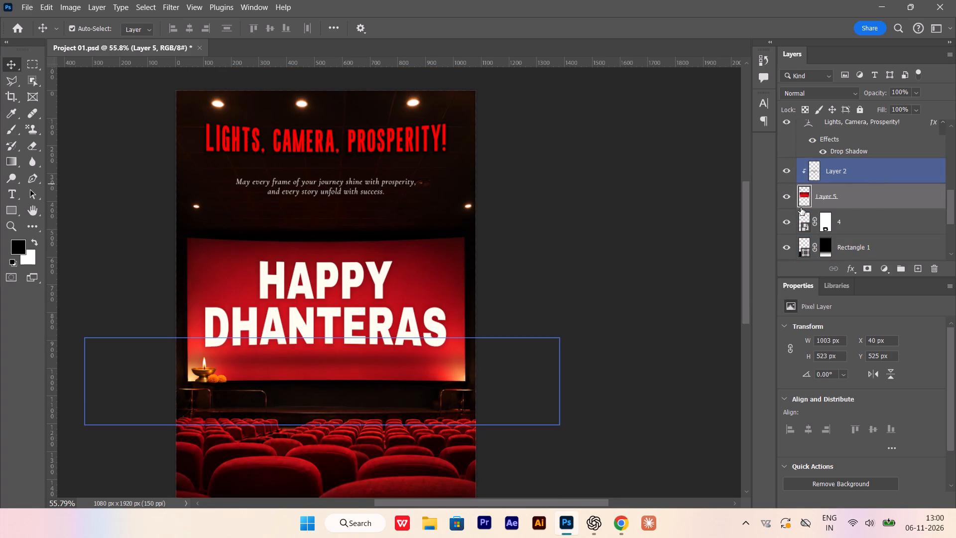
Locate the Brass Diya with Marigolds layer and briefly preview the hidden Layer 1 and Vector Smart Object layers.
{"action": "left_click", "coordinate": [208, 378]}
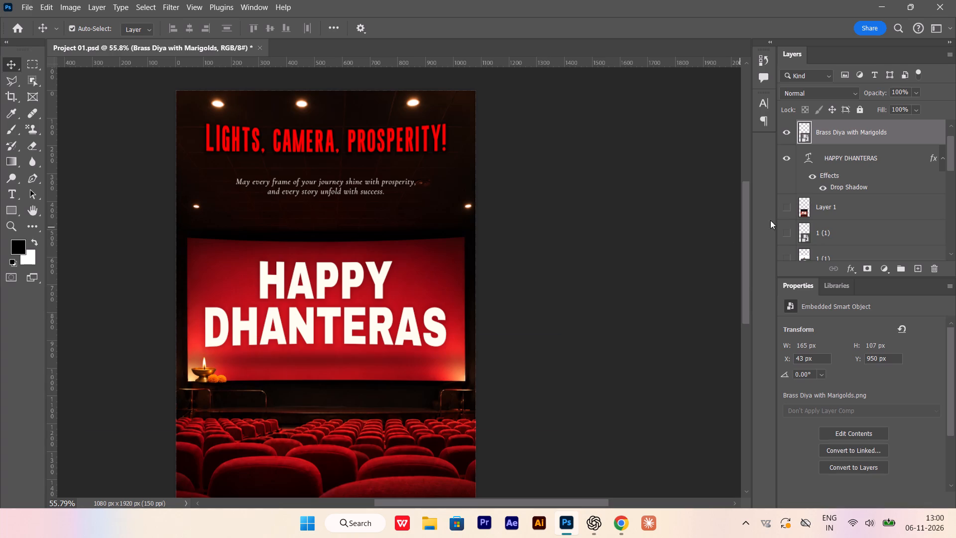
{"action": "scroll", "coordinate": [865, 140], "scroll_direction": "down", "scroll_amount": 2}
{"action": "scroll", "coordinate": [867, 188], "scroll_direction": "up", "scroll_amount": 6}
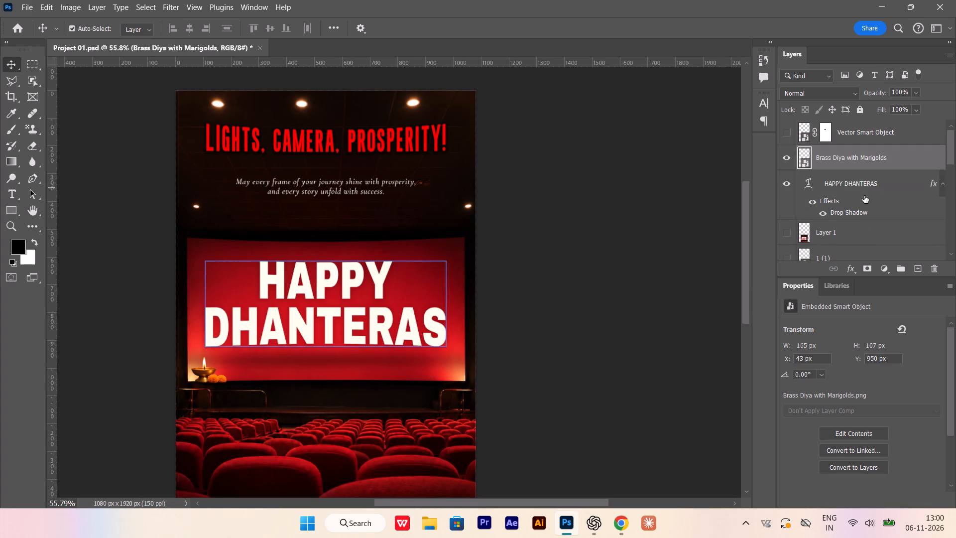
{"action": "left_click", "coordinate": [788, 236]}
{"action": "left_click", "coordinate": [788, 236]}
{"action": "scroll", "coordinate": [838, 168], "scroll_direction": "up", "scroll_amount": 1}
{"action": "left_click", "coordinate": [782, 134]}
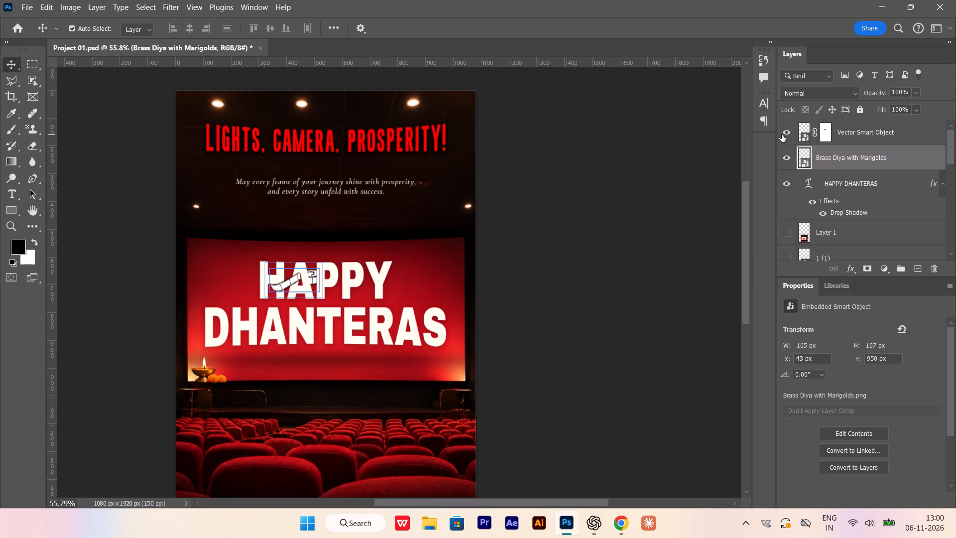
{"action": "left_click", "coordinate": [782, 134]}
Move the Brass Diya with Marigolds layer directly above Layer 2 and clip it to the red screen copy.
{"action": "scroll", "coordinate": [800, 168], "scroll_direction": "down", "scroll_amount": 1}
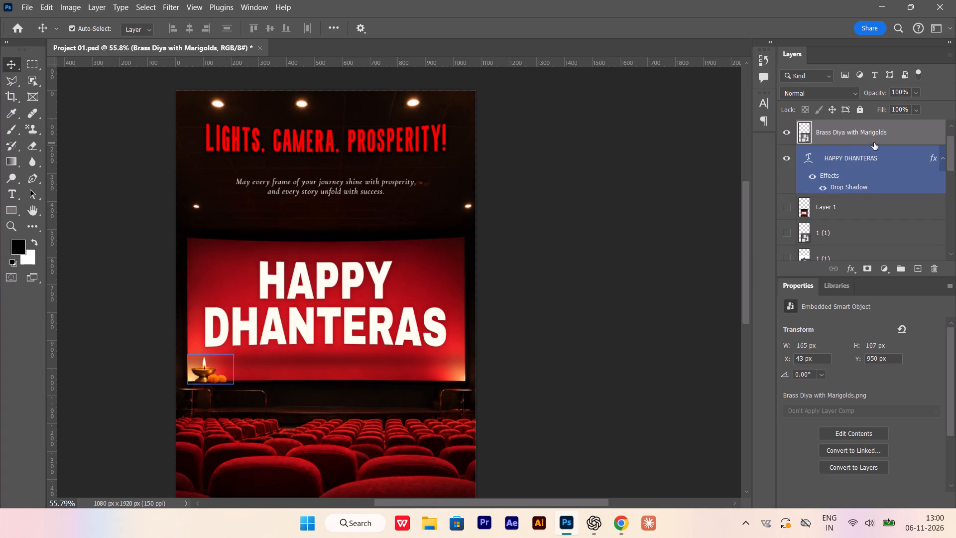
{"action": "left_click_drag", "start_coordinate": [874, 142], "coordinate": [860, 240]}
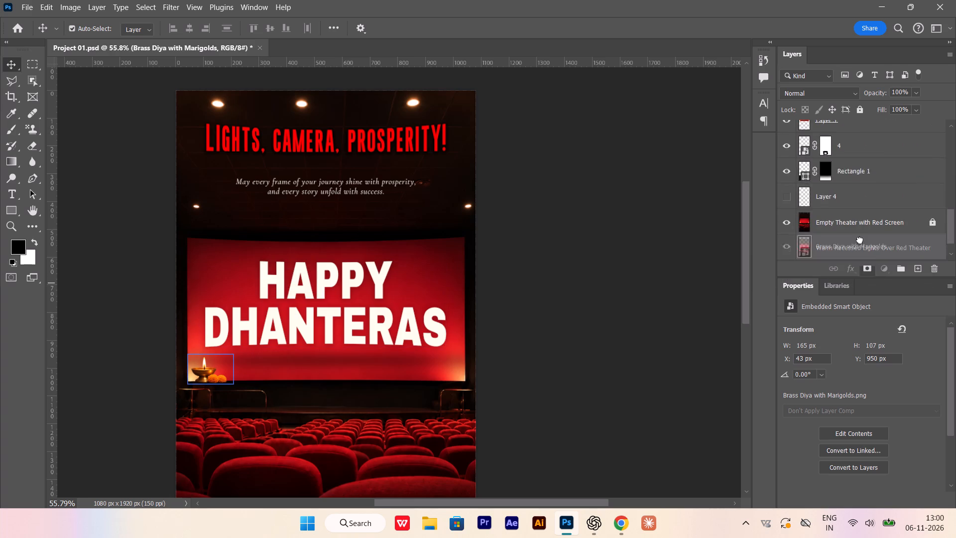
{"action": "left_click_drag", "start_coordinate": [860, 240], "coordinate": [845, 159]}
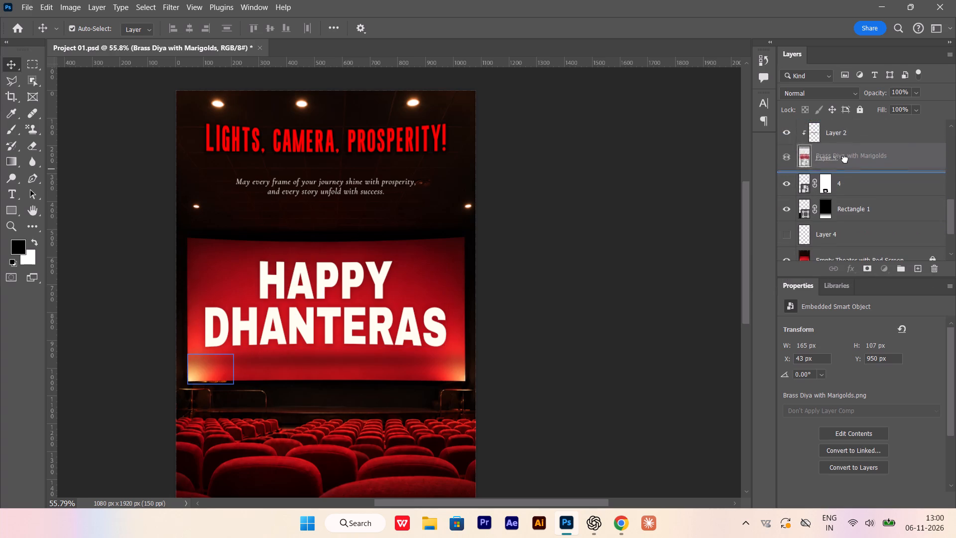
{"action": "left_click_drag", "start_coordinate": [845, 159], "coordinate": [838, 130]}
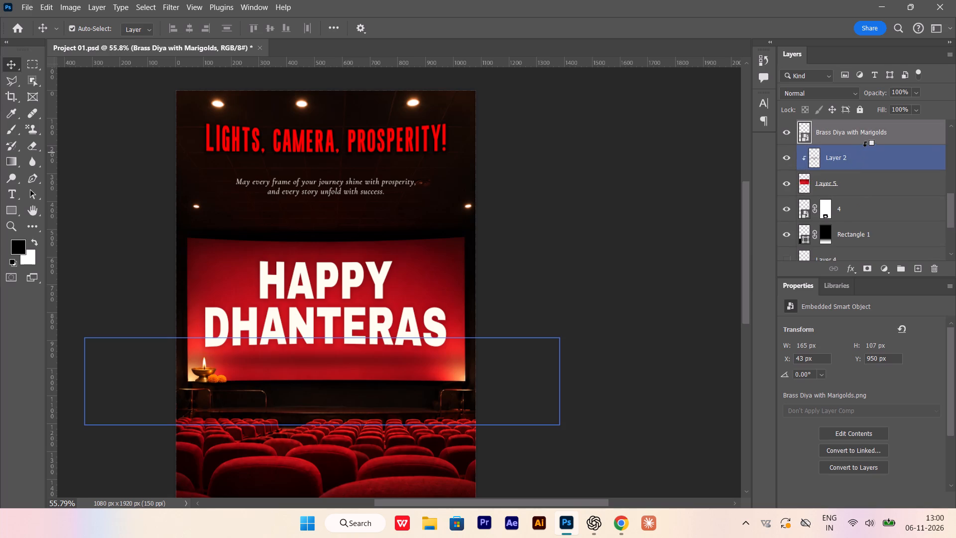
{"action": "left_click", "coordinate": [865, 146], "text": "alt"}
Shift the diya toward the red screen's lower-left corner, to about X 31 px, Y 949 px.
{"action": "scroll", "coordinate": [174, 386], "scroll_direction": "up", "scroll_amount": 18, "text": "alt"}
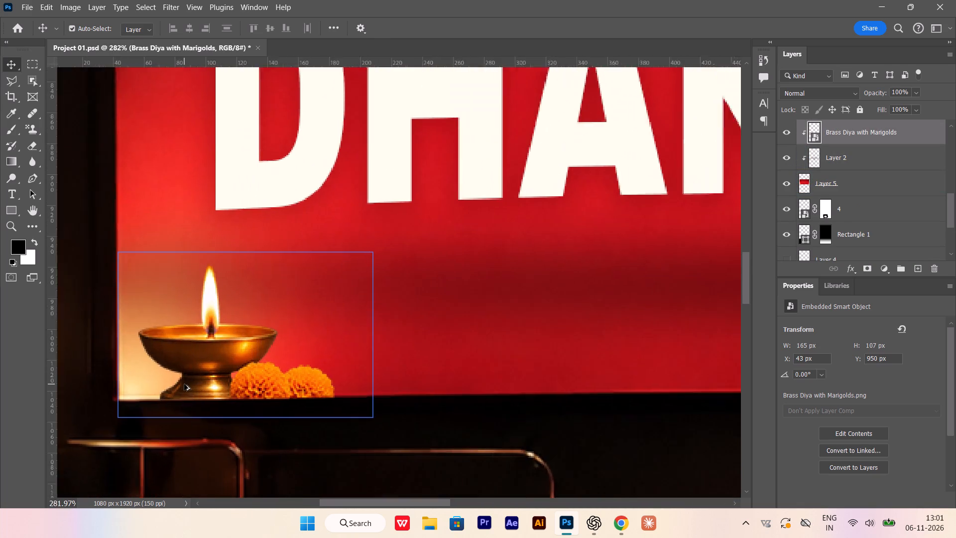
{"action": "scroll", "coordinate": [184, 384], "scroll_direction": "up", "scroll_amount": 2, "text": "alt"}
{"action": "left_click_drag", "start_coordinate": [203, 371], "coordinate": [172, 363]}
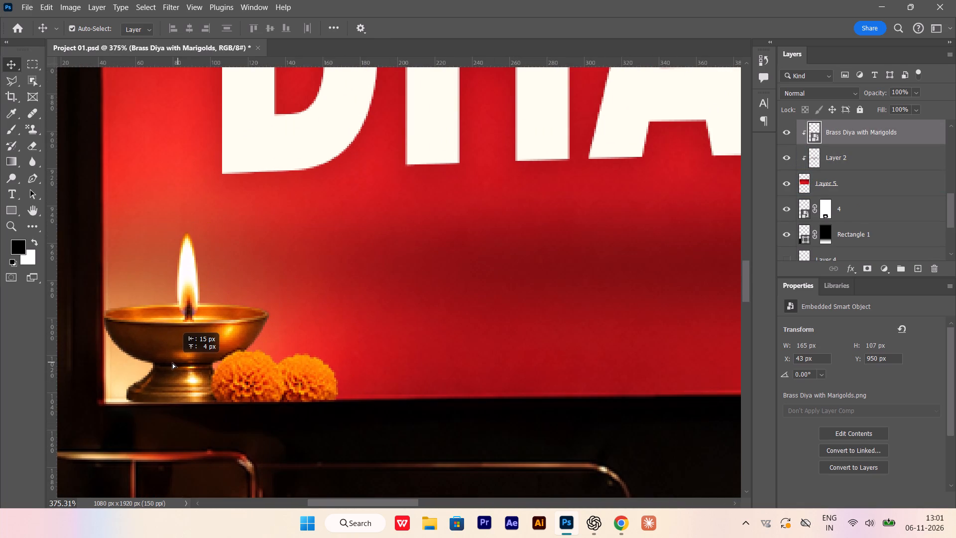
{"action": "left_click_drag", "start_coordinate": [172, 363], "coordinate": [190, 360]}
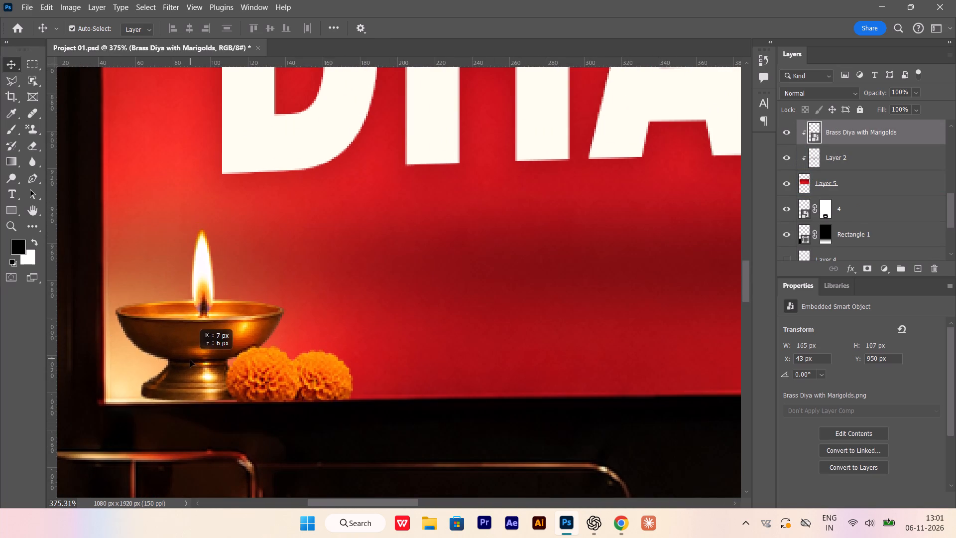
{"action": "left_click_drag", "start_coordinate": [190, 360], "coordinate": [181, 369]}
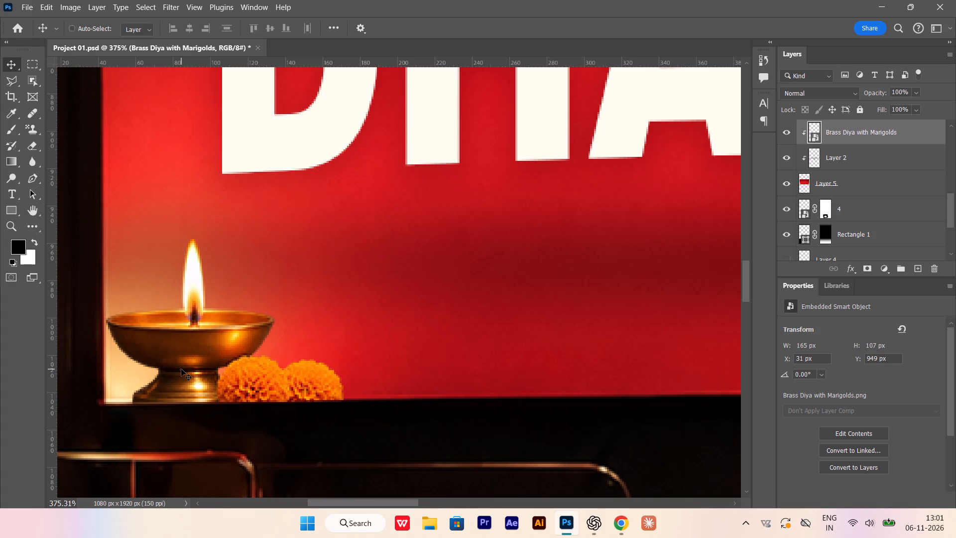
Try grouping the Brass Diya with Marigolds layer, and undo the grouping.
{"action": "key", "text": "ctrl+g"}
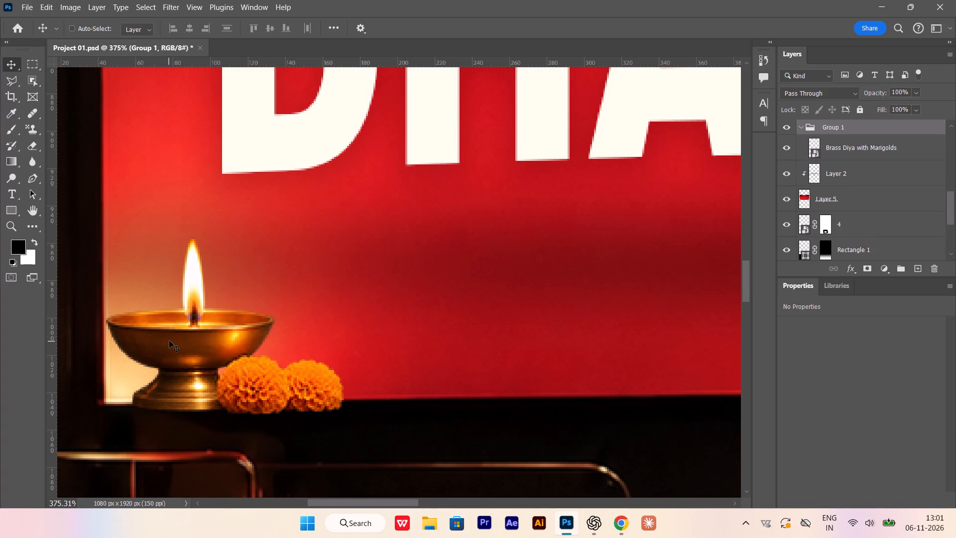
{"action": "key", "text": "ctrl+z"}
Enlarge the diya to about 180 × 120 px and reposition it at about X 19 px, Y 935 px.
{"action": "key", "text": "ctrl+t"}
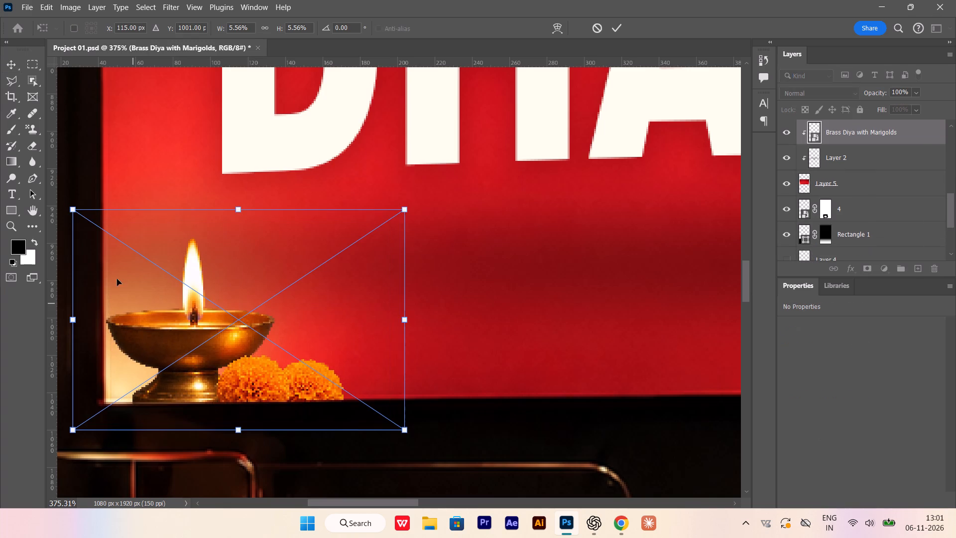
{"action": "left_click_drag", "start_coordinate": [74, 213], "coordinate": [64, 195]}
{"action": "left_click_drag", "start_coordinate": [197, 316], "coordinate": [192, 306]}
{"action": "key", "text": "Return"}
Duplicate the diya with marigolds straight across to the right side of the red screen, about 810 px away.
{"action": "scroll", "coordinate": [244, 307], "scroll_direction": "down", "scroll_amount": 7, "text": "alt"}
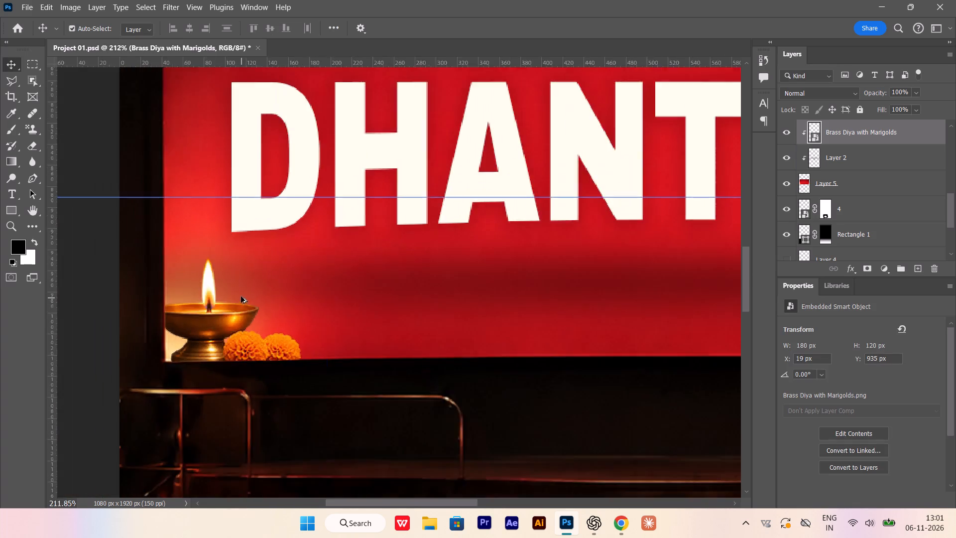
{"action": "scroll", "coordinate": [241, 296], "scroll_direction": "down", "scroll_amount": 9, "text": "alt"}
{"action": "scroll", "coordinate": [224, 306], "scroll_direction": "up", "scroll_amount": 3, "text": "alt"}
{"action": "scroll", "coordinate": [205, 294], "scroll_direction": "down", "scroll_amount": 4, "text": "alt"}
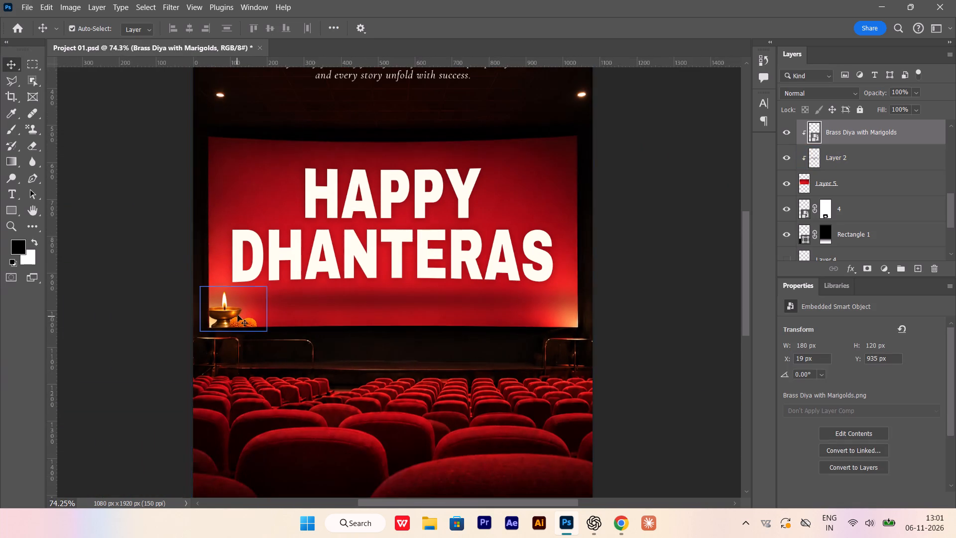
{"action": "scroll", "coordinate": [237, 300], "scroll_direction": "up", "scroll_amount": 2, "text": "alt"}
{"action": "left_click_drag", "start_coordinate": [220, 319], "coordinate": [560, 319], "text": "alt"}
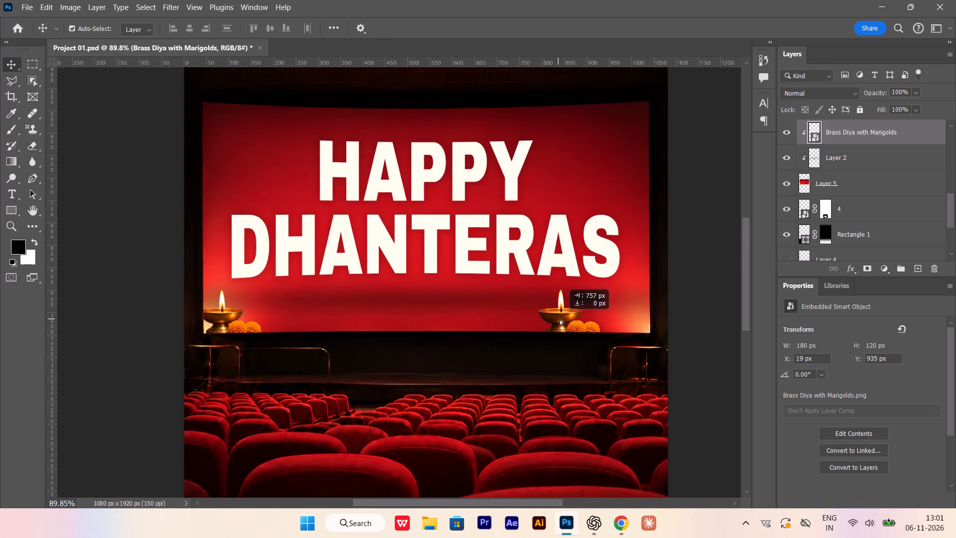
{"action": "left_click_drag", "start_coordinate": [560, 319], "coordinate": [582, 319], "text": "alt"}
Flip the duplicated diya horizontally and shift it toward the red screen's lower-right corner, to about X 871 px, Y 939 px.
{"action": "key", "text": "ctrl+t"}
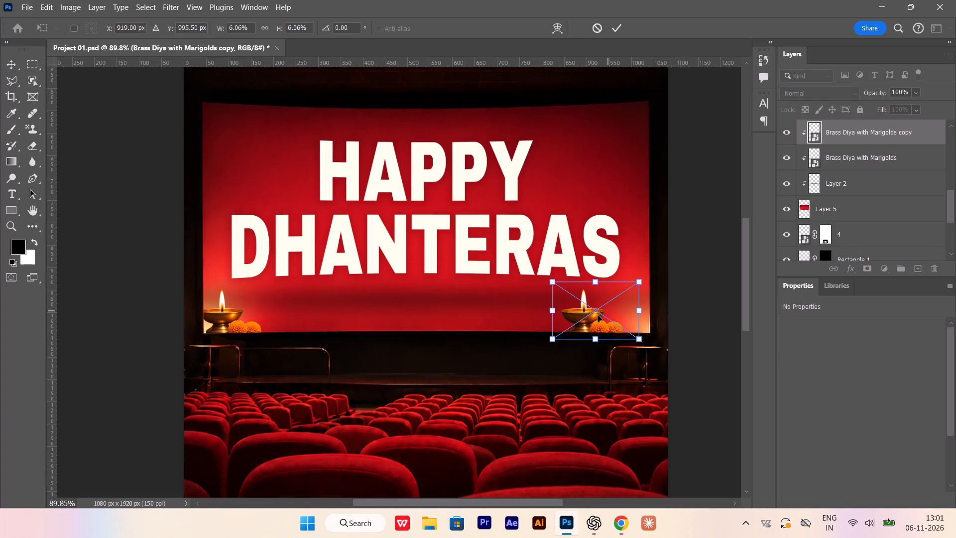
{"action": "right_click", "coordinate": [593, 317]}
{"action": "left_click", "coordinate": [641, 297]}
{"action": "left_click_drag", "start_coordinate": [611, 316], "coordinate": [614, 315]}
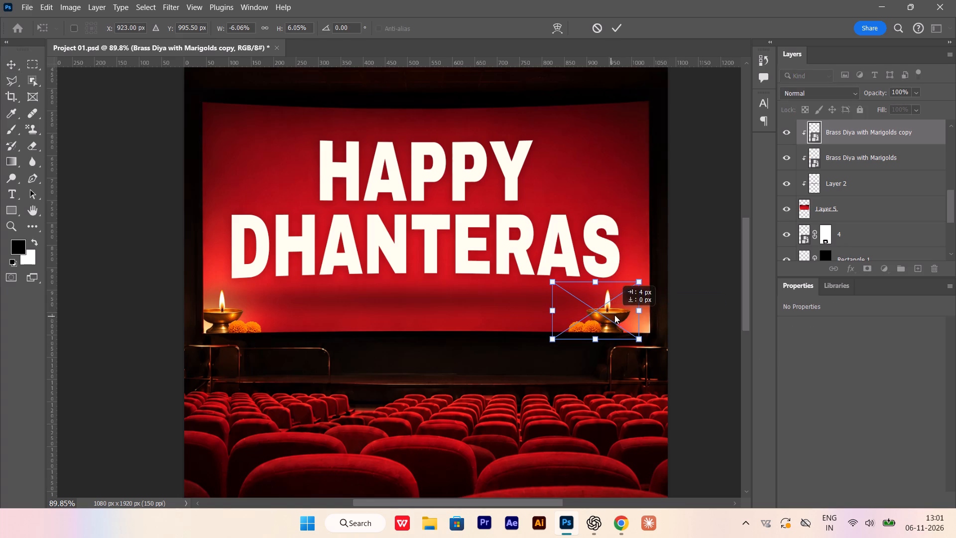
{"action": "left_click_drag", "start_coordinate": [614, 315], "coordinate": [635, 317]}
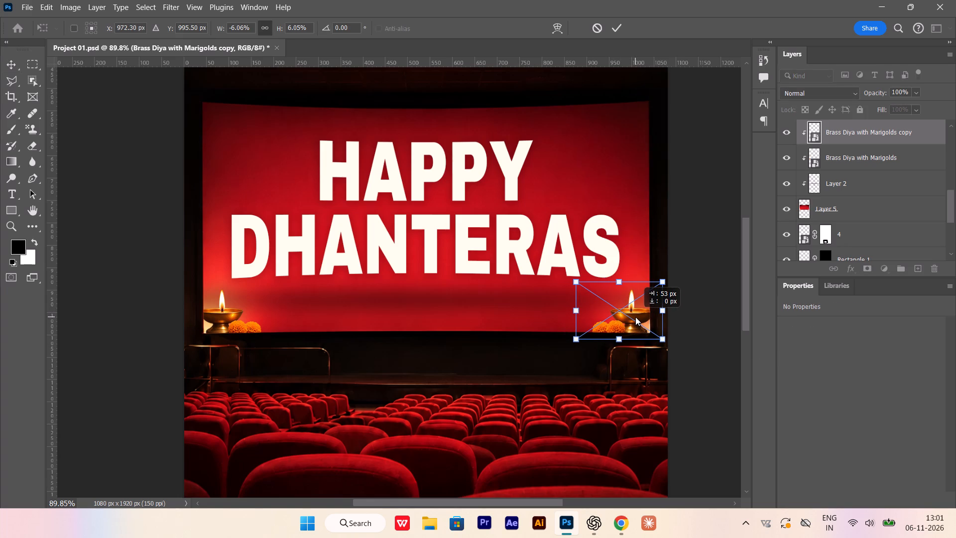
{"action": "left_click_drag", "start_coordinate": [635, 317], "coordinate": [627, 315]}
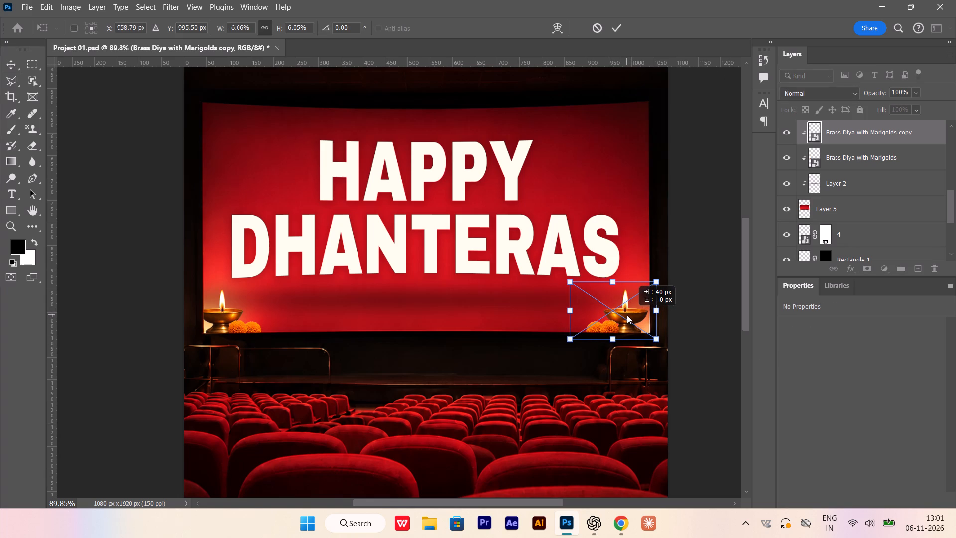
{"action": "left_click_drag", "start_coordinate": [627, 315], "coordinate": [628, 314]}
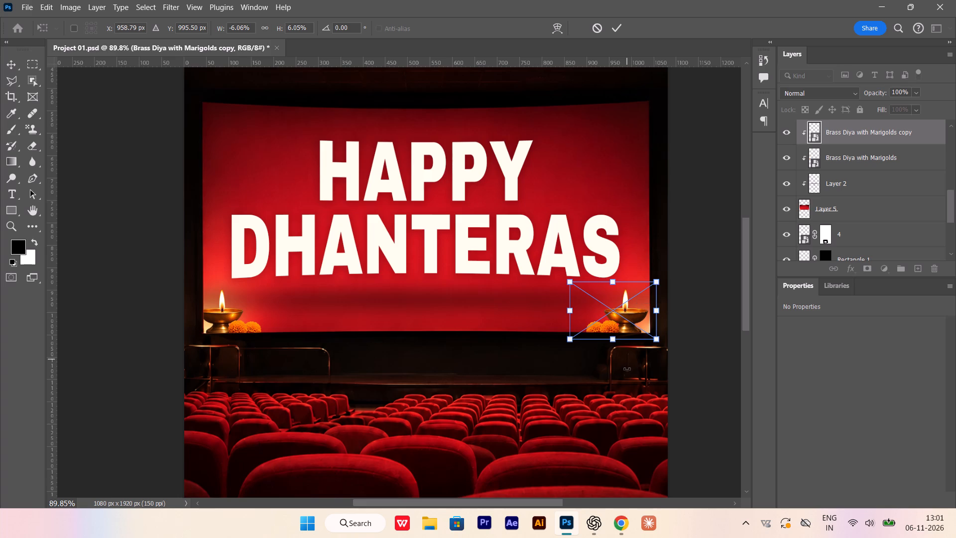
{"action": "key", "text": "Return"}
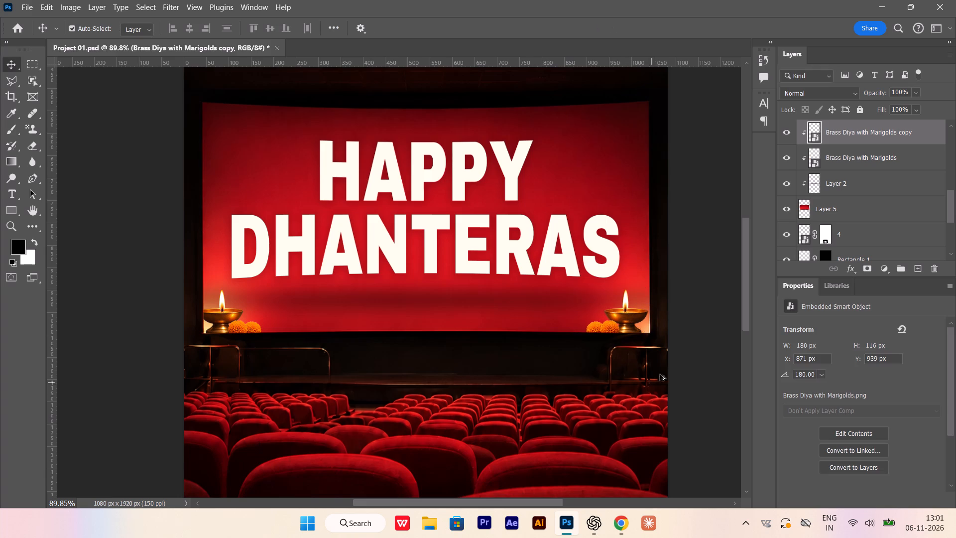
Fine-tune the mirrored diya's horizontal position at the red screen's right edge, to about X 866 px.
{"action": "scroll", "coordinate": [639, 334], "scroll_direction": "up", "scroll_amount": 3, "text": "alt"}
{"action": "left_click_drag", "start_coordinate": [629, 316], "coordinate": [637, 321]}
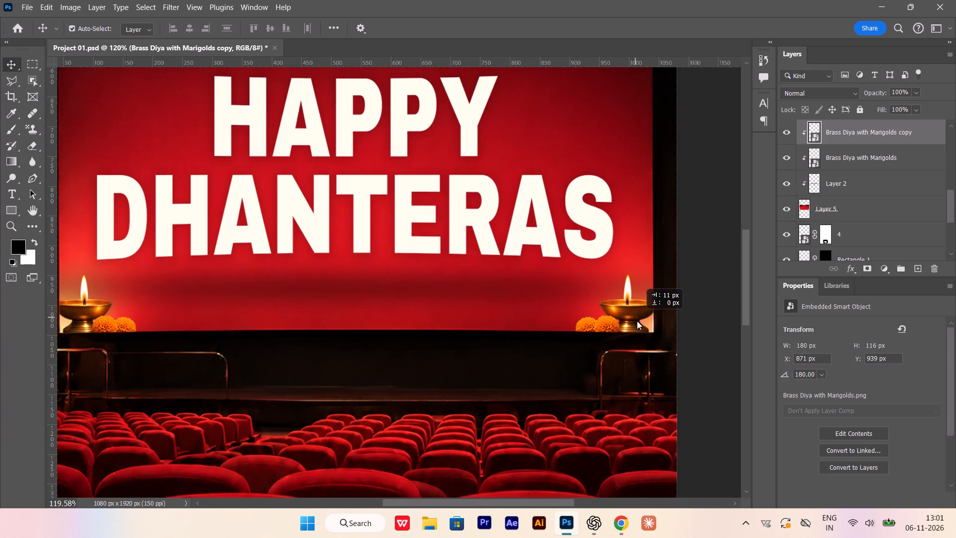
{"action": "left_click_drag", "start_coordinate": [637, 321], "coordinate": [637, 318]}
{"action": "scroll", "coordinate": [551, 356], "scroll_direction": "down", "scroll_amount": 4, "text": "alt"}
{"action": "scroll", "coordinate": [626, 342], "scroll_direction": "up", "scroll_amount": 7, "text": "alt"}
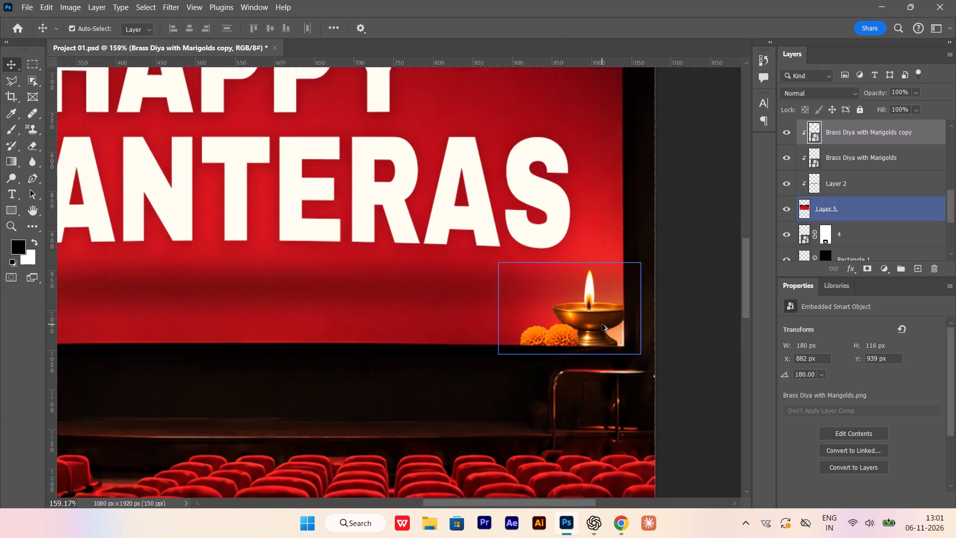
{"action": "left_click_drag", "start_coordinate": [590, 323], "coordinate": [579, 322]}
{"action": "scroll", "coordinate": [587, 333], "scroll_direction": "down", "scroll_amount": 4, "text": "alt"}
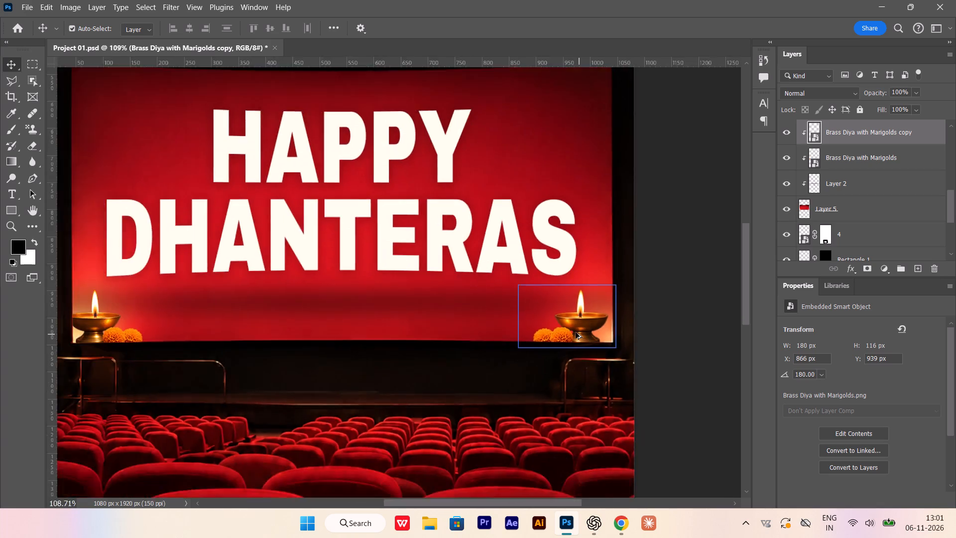
Nudge the original diya slightly inward from the red screen's left edge, to about X 37 px, Y 935 px.
{"action": "scroll", "coordinate": [576, 332], "scroll_direction": "down", "scroll_amount": 3, "text": "alt"}
{"action": "scroll", "coordinate": [202, 349], "scroll_direction": "up", "scroll_amount": 3, "text": "alt"}
{"action": "left_click_drag", "start_coordinate": [209, 319], "coordinate": [216, 321]}
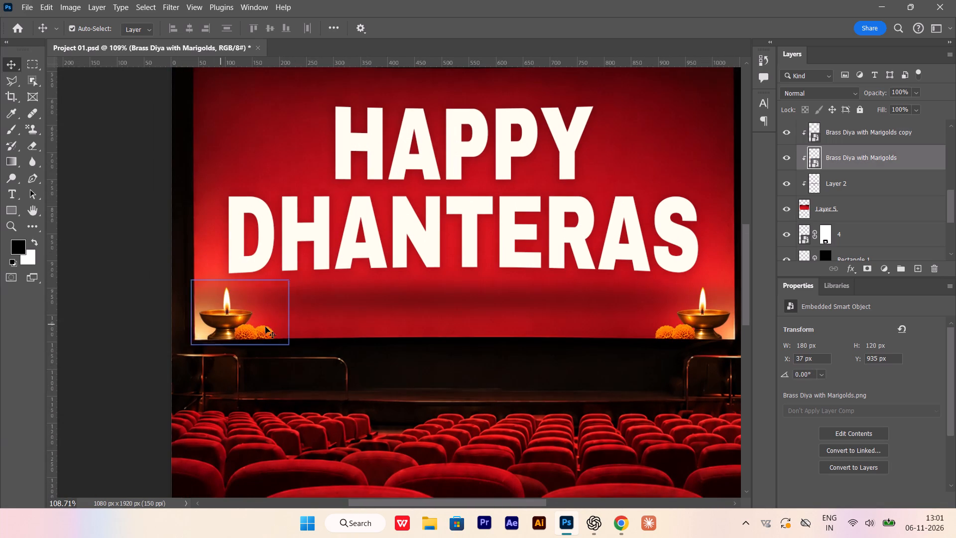
Move the HAPPY DHANTERAS text layer down the stack, directly above the Brass Diya with Marigolds copy layer.
{"action": "scroll", "coordinate": [297, 341], "scroll_direction": "down", "scroll_amount": 3, "text": "alt"}
{"action": "left_click", "coordinate": [132, 335]}
{"action": "scroll", "coordinate": [153, 309], "scroll_direction": "up", "scroll_amount": 7, "text": "alt"}
{"action": "key", "text": "space"}
{"action": "key", "text": "space"}
{"action": "left_click_drag", "start_coordinate": [325, 331], "coordinate": [415, 365]}
{"action": "left_click", "coordinate": [358, 285]}
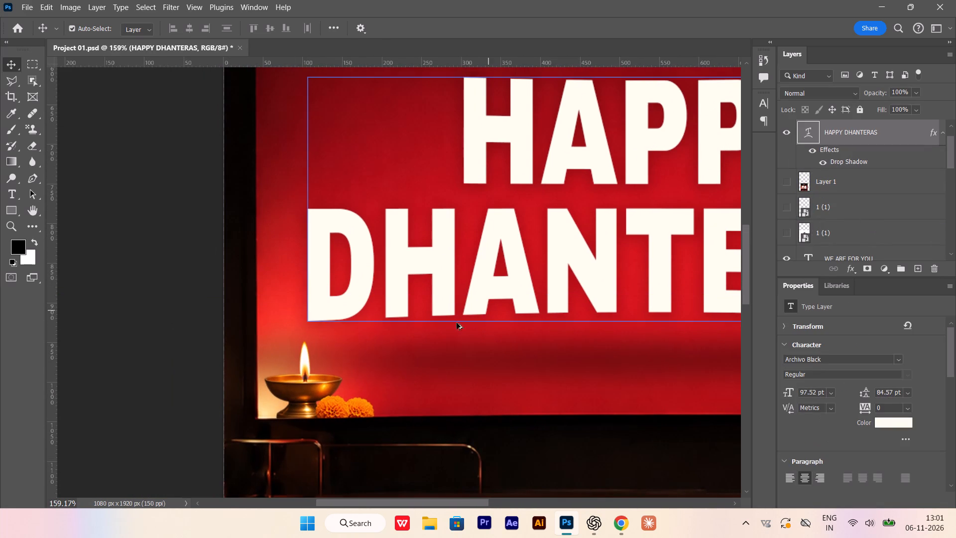
{"action": "scroll", "coordinate": [420, 334], "scroll_direction": "down", "scroll_amount": 6, "text": "alt"}
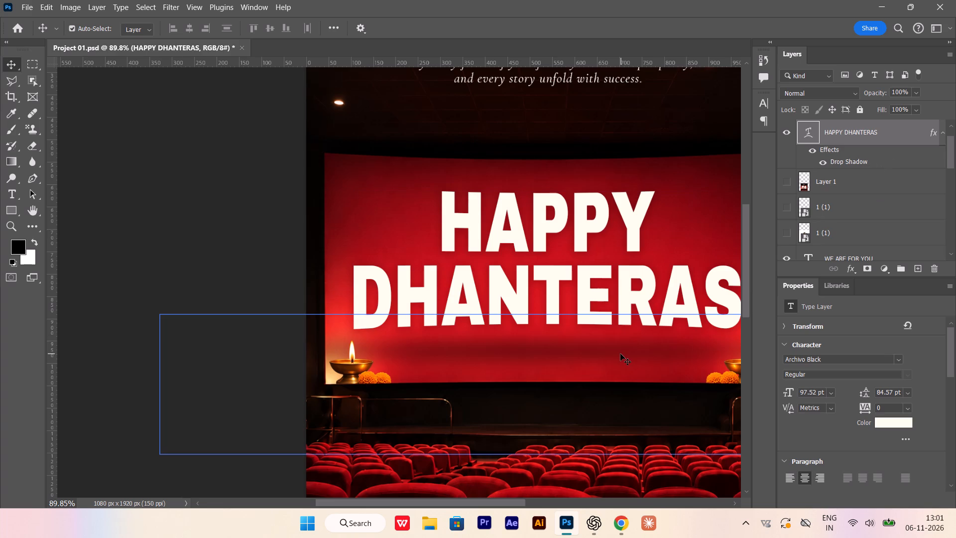
{"action": "left_click", "coordinate": [599, 287]}
{"action": "left_click_drag", "start_coordinate": [902, 136], "coordinate": [903, 198]}
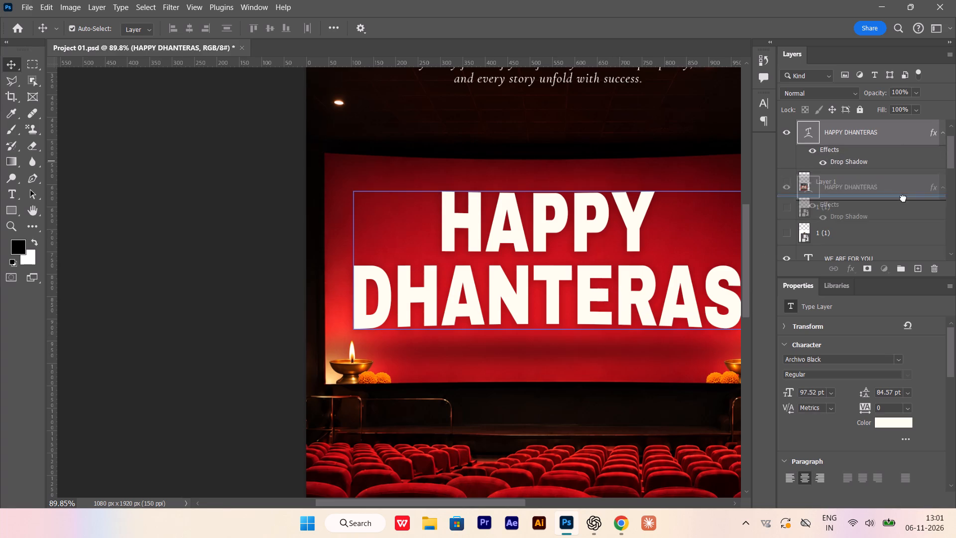
{"action": "left_click_drag", "start_coordinate": [903, 198], "coordinate": [890, 291]}
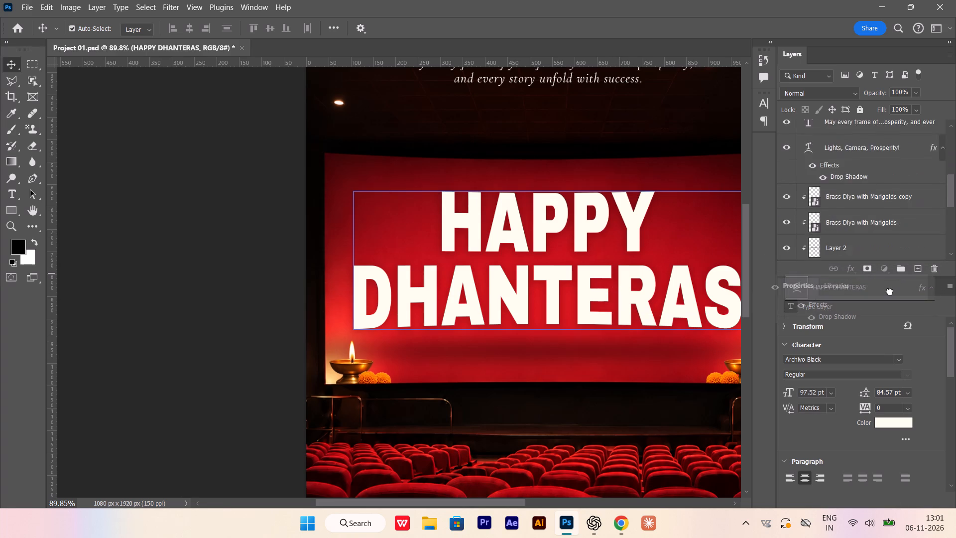
{"action": "left_click_drag", "start_coordinate": [890, 291], "coordinate": [871, 114]}
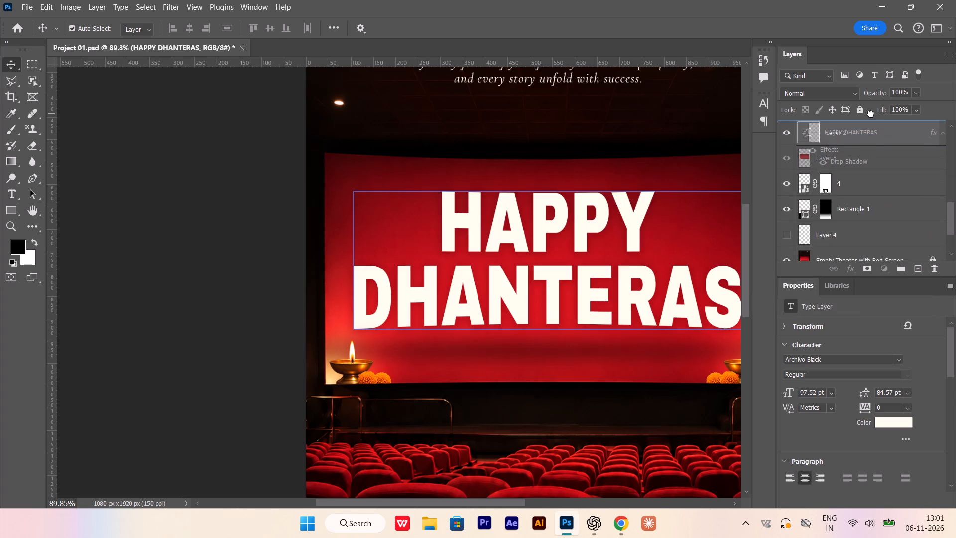
{"action": "left_click_drag", "start_coordinate": [871, 114], "coordinate": [860, 117]}
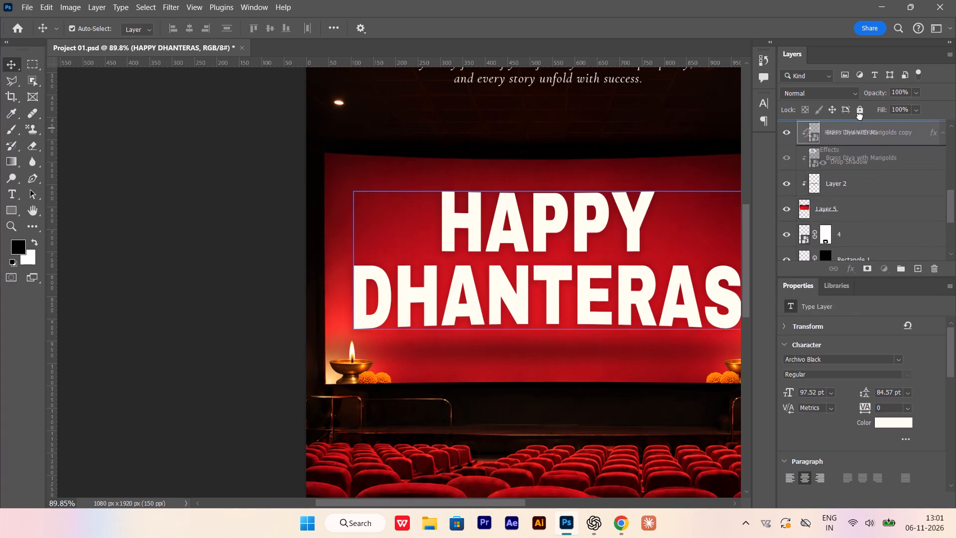
{"action": "left_click_drag", "start_coordinate": [860, 117], "coordinate": [866, 184]}
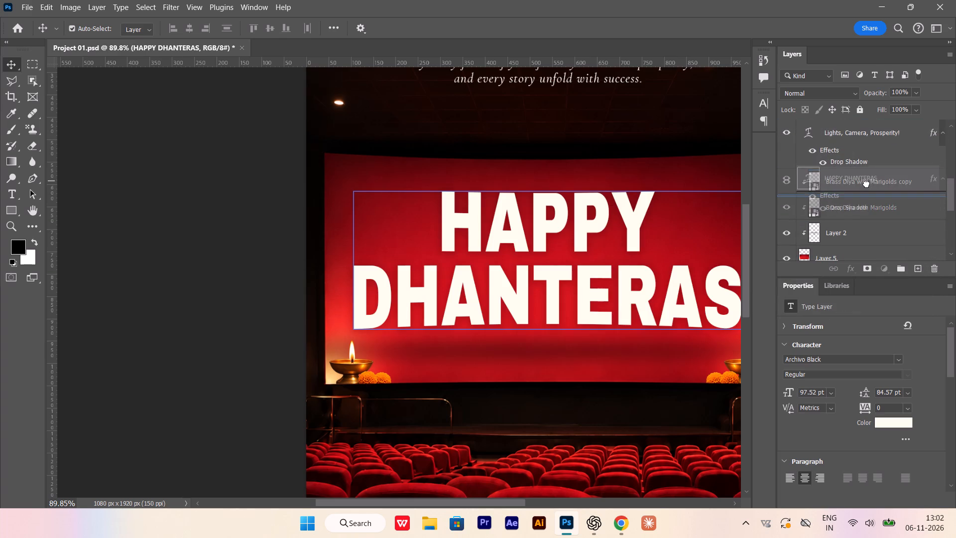
{"action": "left_click_drag", "start_coordinate": [866, 184], "coordinate": [862, 178]}
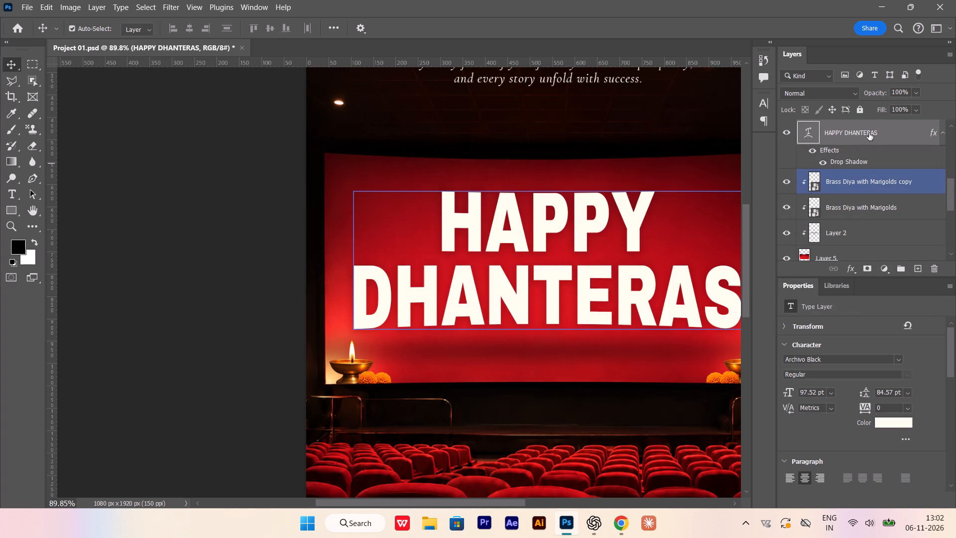
Clip the HAPPY DHANTERAS text to the red screen layer and check it by toggling its visibility.
{"action": "left_click", "coordinate": [888, 167], "text": "alt"}
{"action": "scroll", "coordinate": [570, 307], "scroll_direction": "up", "scroll_amount": 2}
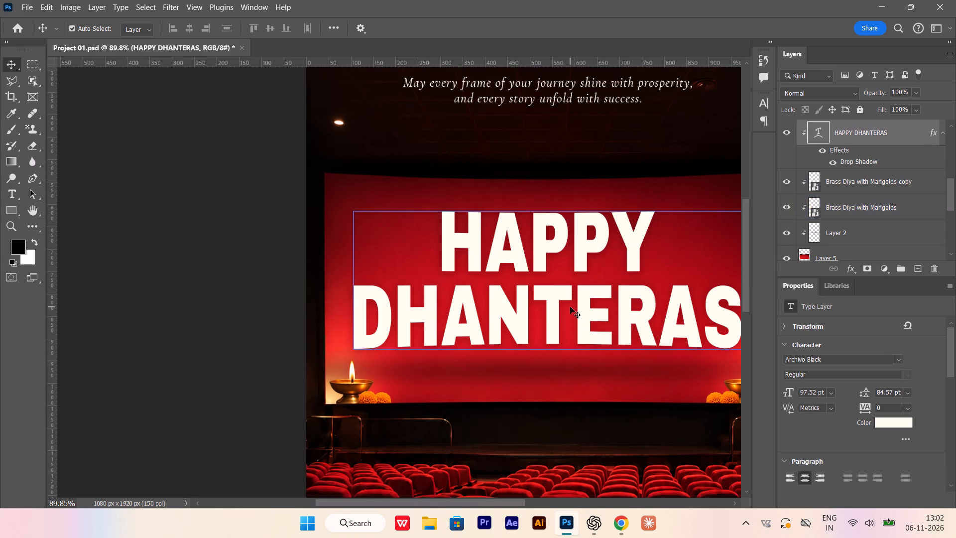
{"action": "left_click", "coordinate": [789, 135]}
{"action": "left_click", "coordinate": [789, 135]}
Add a new empty layer above the HAPPY DHANTERAS text layer.
{"action": "scroll", "coordinate": [397, 366], "scroll_direction": "up", "scroll_amount": 2, "text": "alt"}
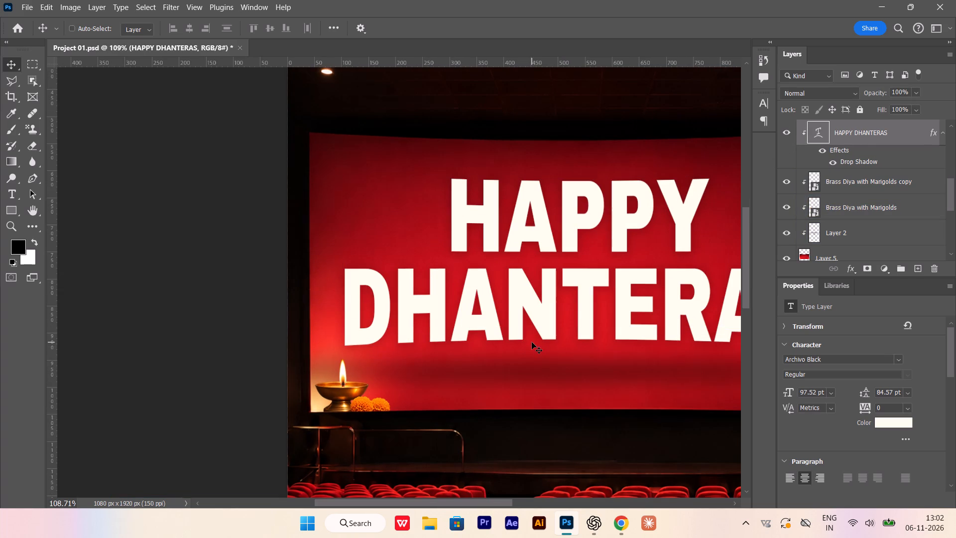
{"action": "key", "text": "ctrl+shift+n"}
{"action": "key", "text": "Return"}
Set the foreground colour for the Brush tool to pale yellow #ffea97.
{"action": "scroll", "coordinate": [291, 317], "scroll_direction": "down", "scroll_amount": 2}
{"action": "scroll", "coordinate": [355, 324], "scroll_direction": "up", "scroll_amount": 3, "text": "alt"}
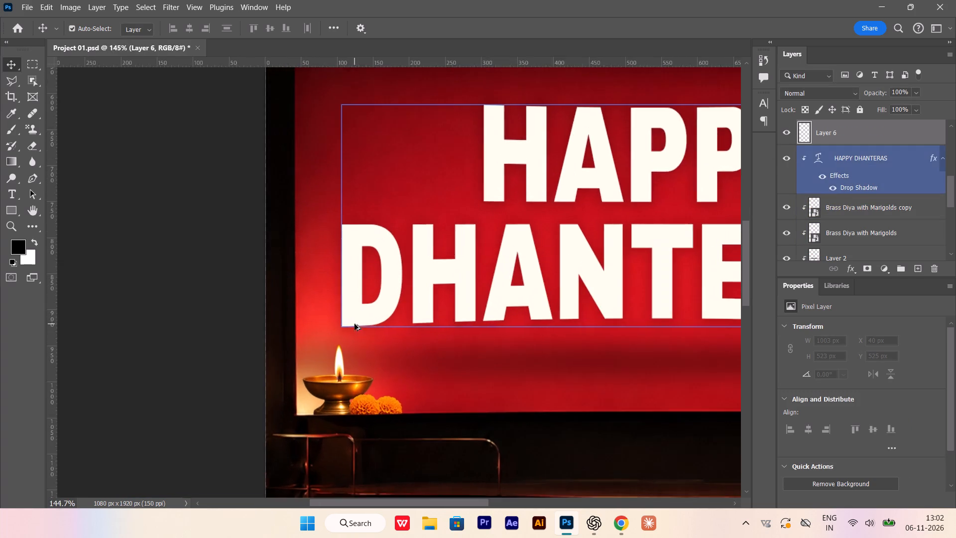
{"action": "scroll", "coordinate": [355, 324], "scroll_direction": "up", "scroll_amount": 4, "text": "alt"}
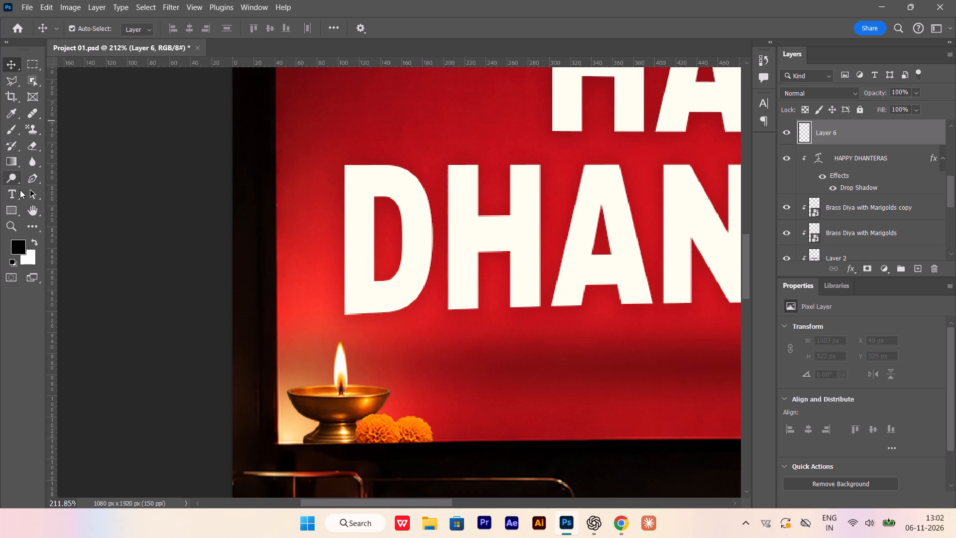
{"action": "left_click", "coordinate": [10, 130]}
{"action": "left_click", "coordinate": [22, 245]}
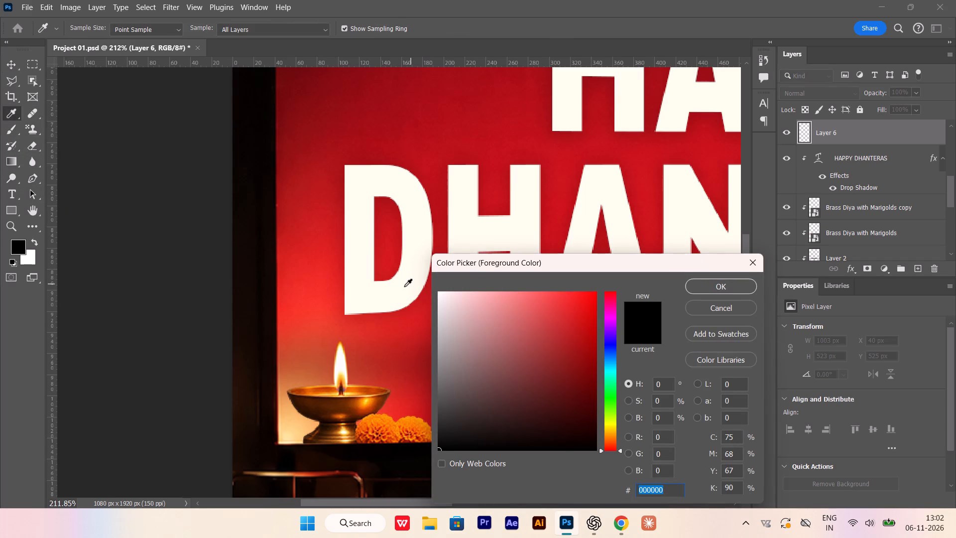
{"action": "left_click", "coordinate": [404, 287]}
{"action": "left_click_drag", "start_coordinate": [463, 294], "coordinate": [482, 268]}
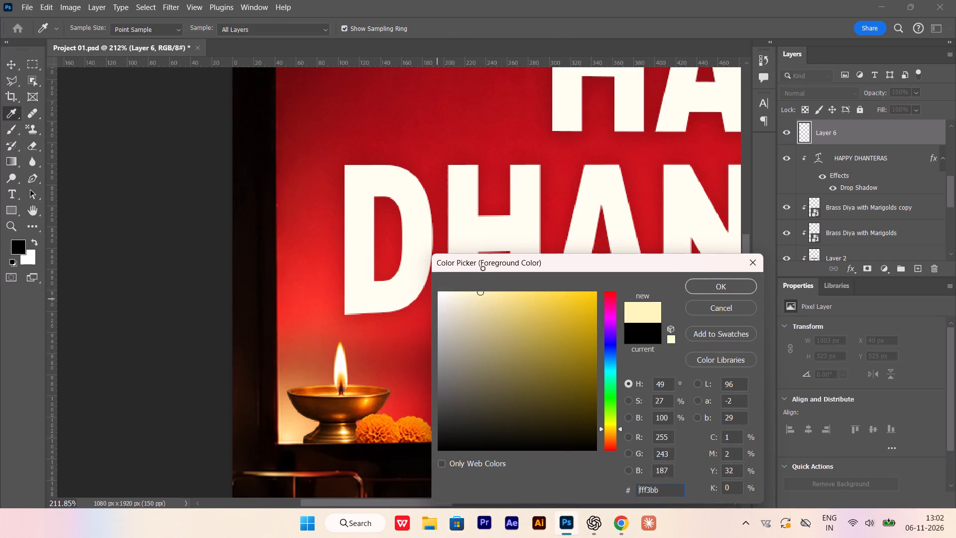
{"action": "left_click_drag", "start_coordinate": [482, 268], "coordinate": [489, 267]}
{"action": "left_click", "coordinate": [622, 426]}
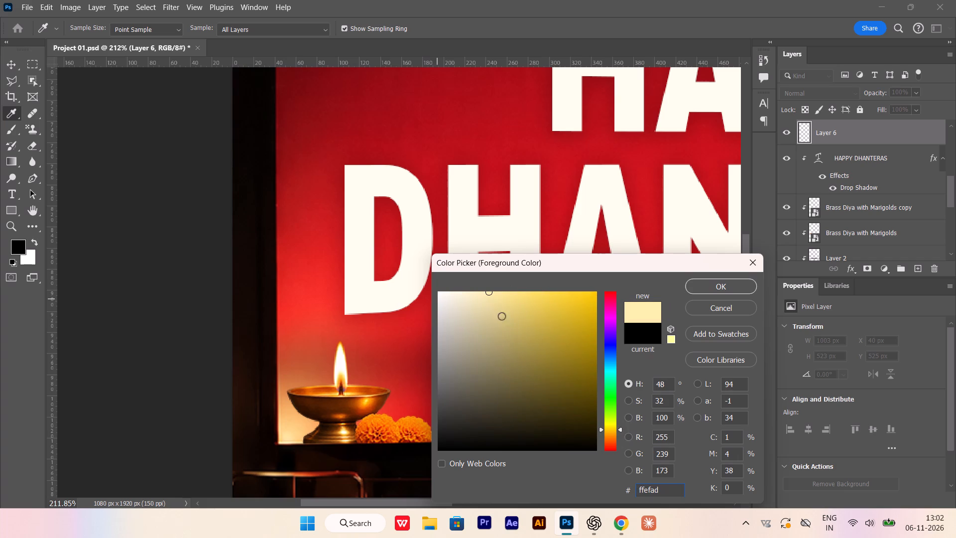
{"action": "left_click_drag", "start_coordinate": [493, 293], "coordinate": [503, 277]}
{"action": "left_click", "coordinate": [705, 289]}
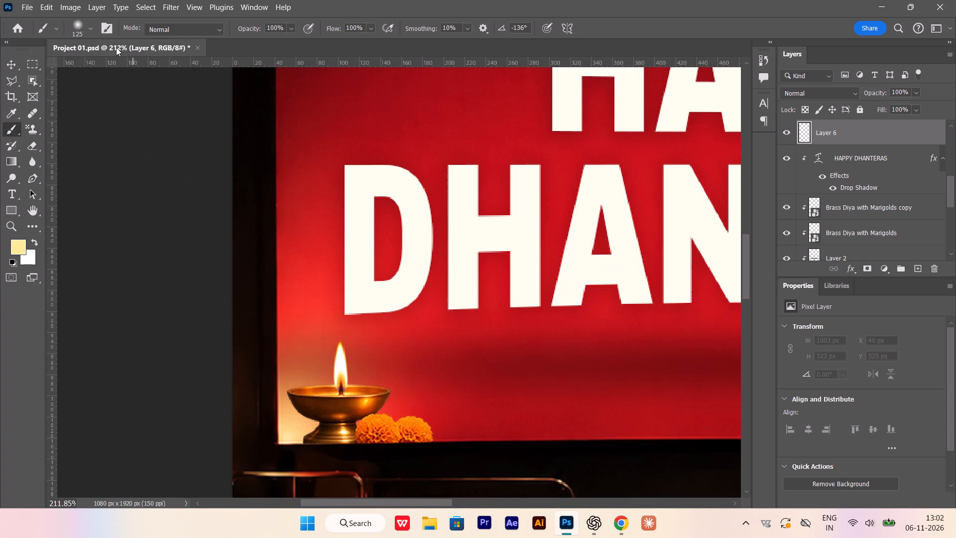
Set up a soft, narrow vertical elliptical brush tip at 125 px, 0% hardness and a -91° angle, slightly widened.
{"action": "left_click", "coordinate": [93, 31]}
{"action": "left_click", "coordinate": [125, 143]}
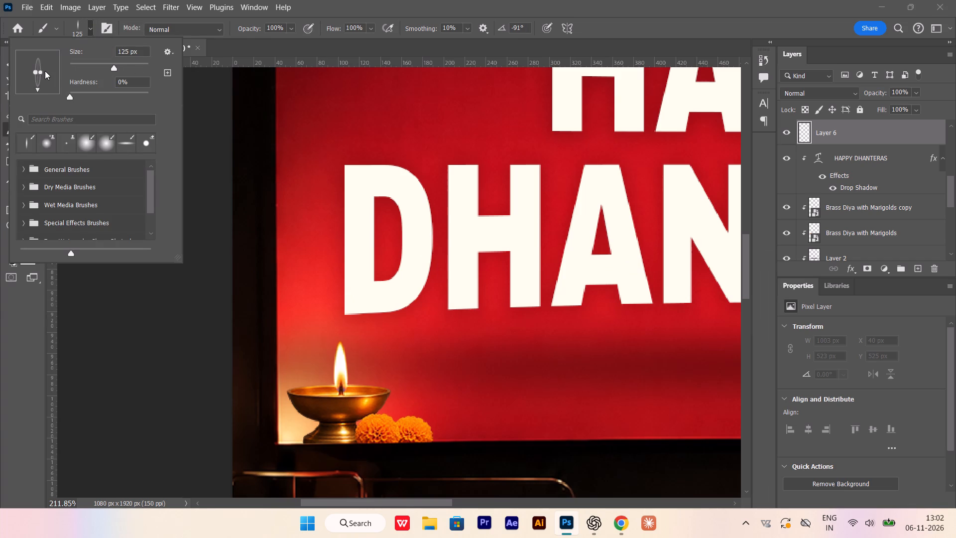
{"action": "left_click", "coordinate": [41, 72]}
{"action": "left_click", "coordinate": [88, 29]}
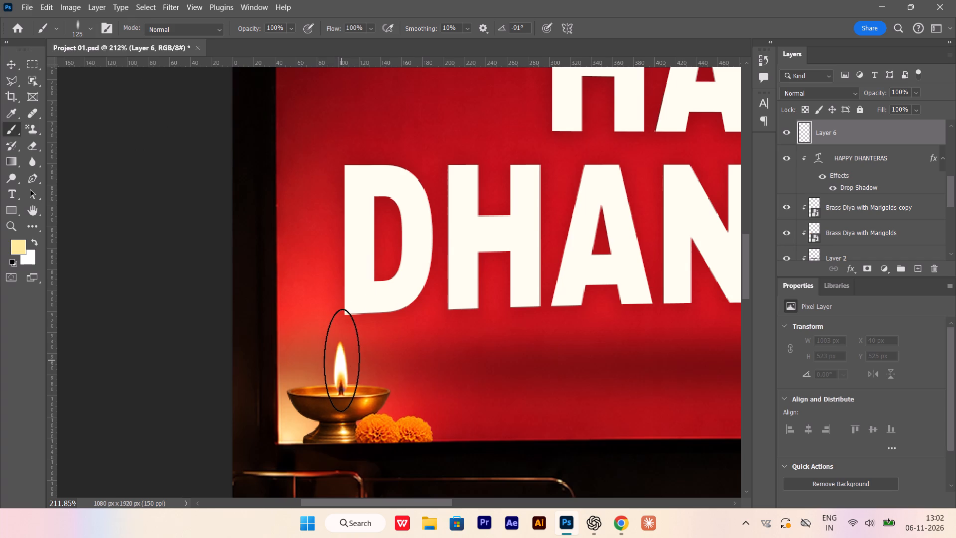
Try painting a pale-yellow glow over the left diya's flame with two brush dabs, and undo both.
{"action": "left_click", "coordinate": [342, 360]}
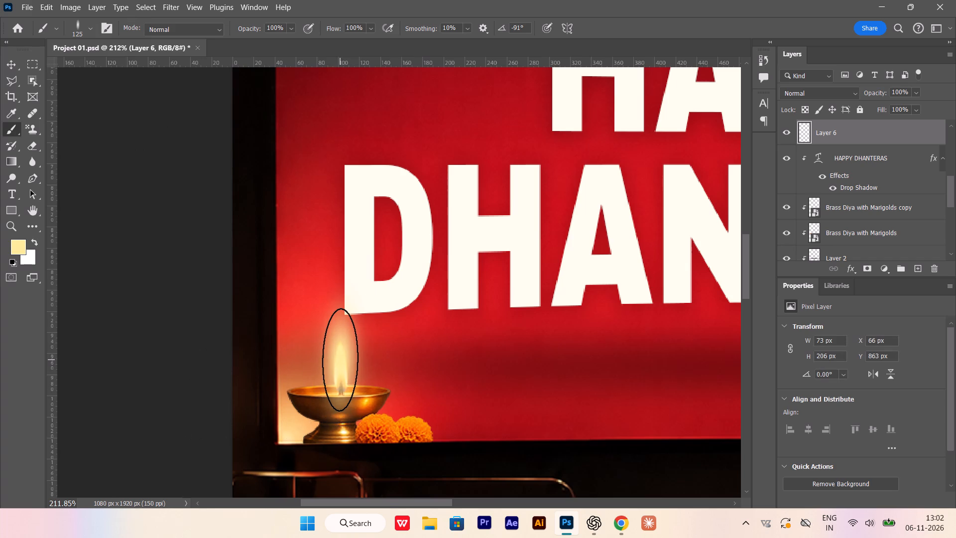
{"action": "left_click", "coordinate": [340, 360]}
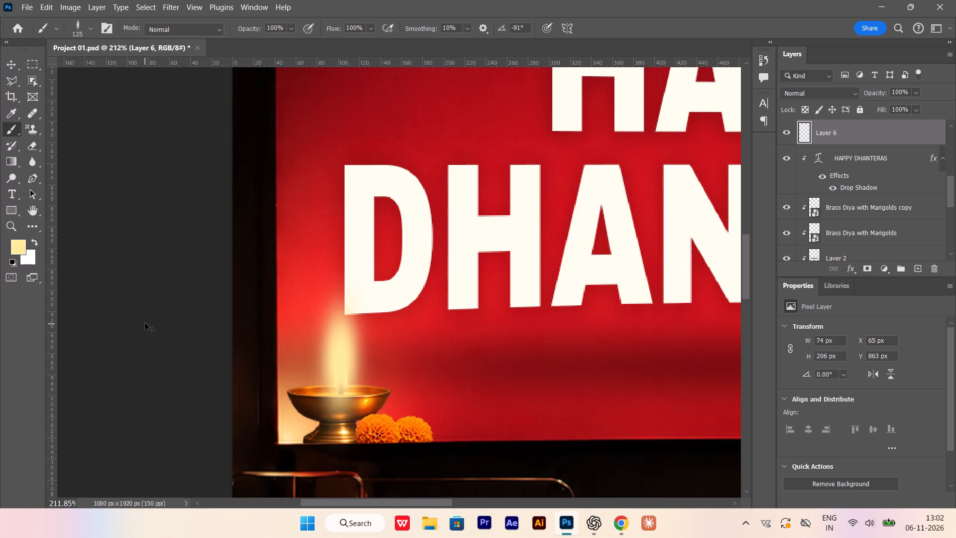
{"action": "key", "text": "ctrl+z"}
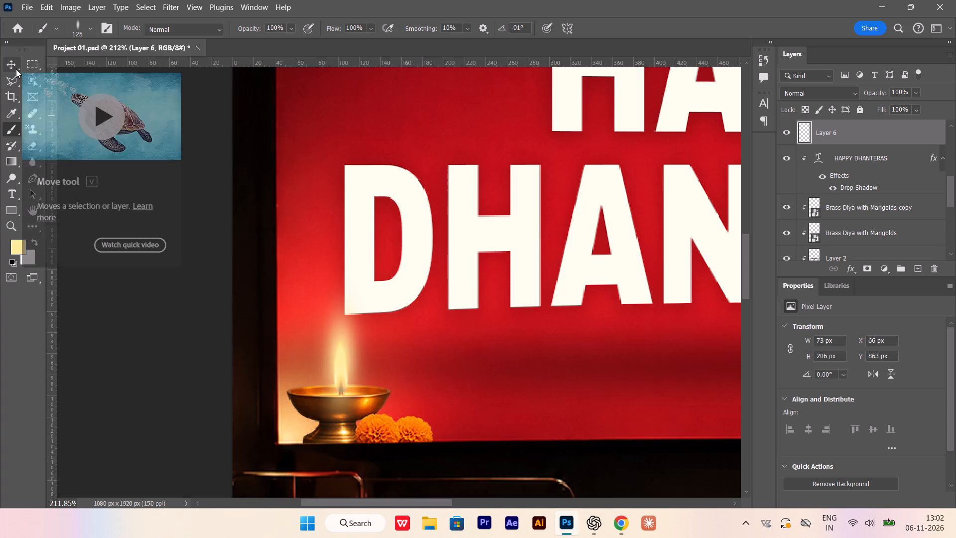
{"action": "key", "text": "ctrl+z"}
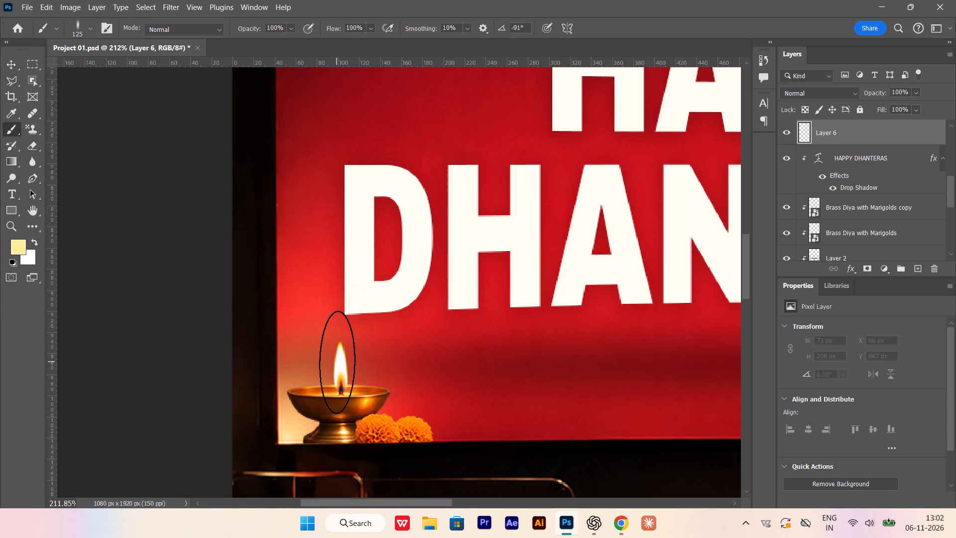
Paint one soft pale-yellow dab over the left diya's flame on Layer 6.
{"action": "left_click", "coordinate": [340, 363]}
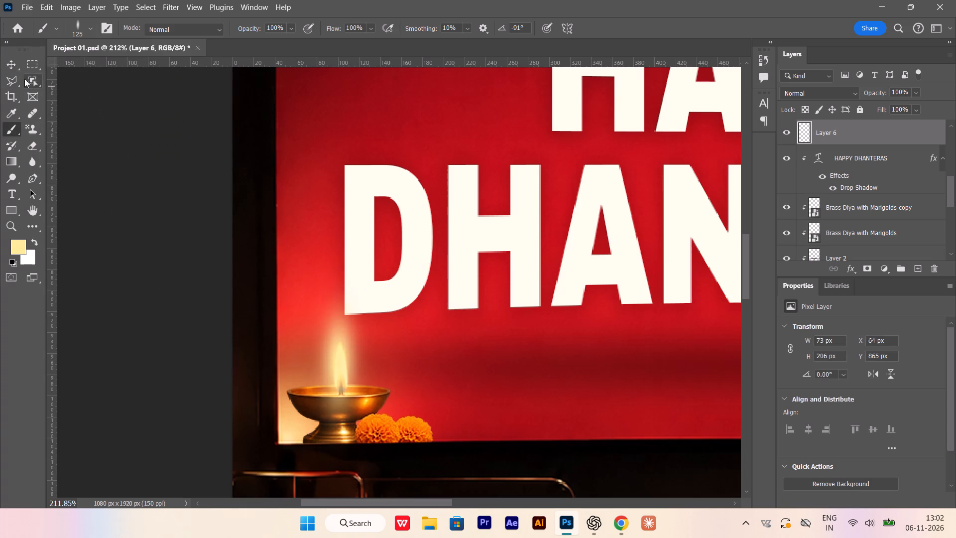
Enlarge the left glow to about 167 × 328 px with Free Transform and position it around the left diya's flame.
{"action": "left_click", "coordinate": [9, 65]}
{"action": "key", "text": "ctrl+t"}
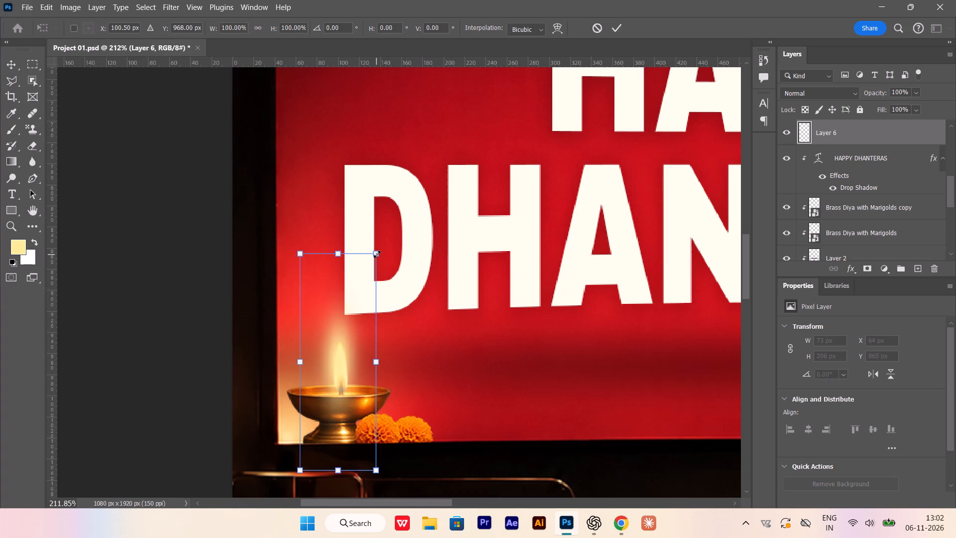
{"action": "left_click_drag", "start_coordinate": [377, 254], "coordinate": [421, 214], "text": "alt+shift"}
{"action": "left_click_drag", "start_coordinate": [340, 373], "coordinate": [341, 355]}
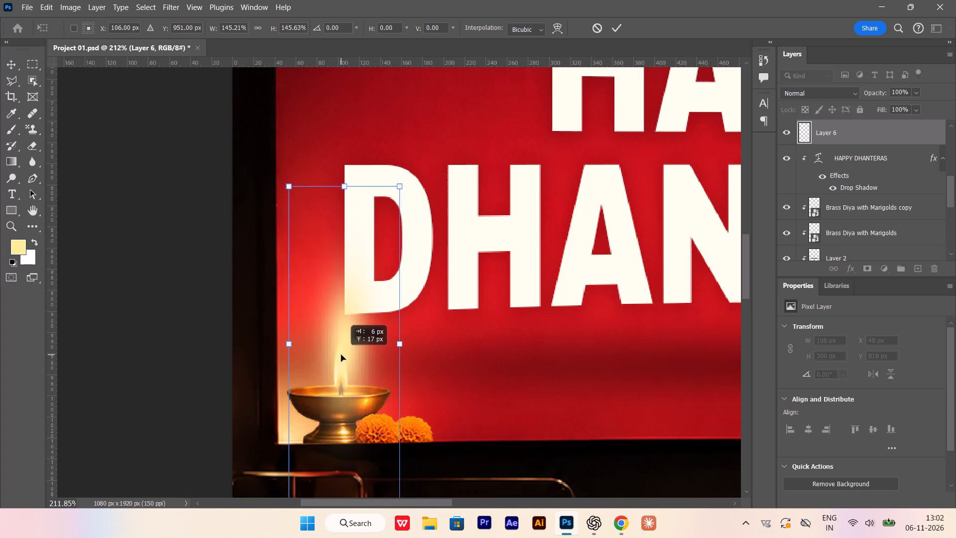
{"action": "left_click_drag", "start_coordinate": [341, 355], "coordinate": [341, 354]}
{"action": "left_click_drag", "start_coordinate": [394, 342], "coordinate": [409, 347], "text": "alt"}
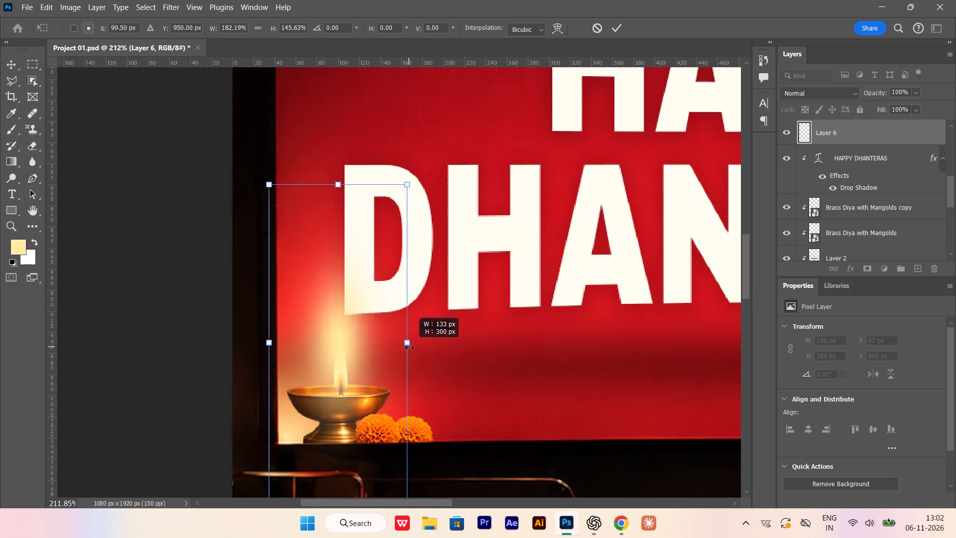
{"action": "left_click_drag", "start_coordinate": [409, 347], "coordinate": [420, 347], "text": "alt"}
{"action": "left_click_drag", "start_coordinate": [354, 348], "coordinate": [356, 341]}
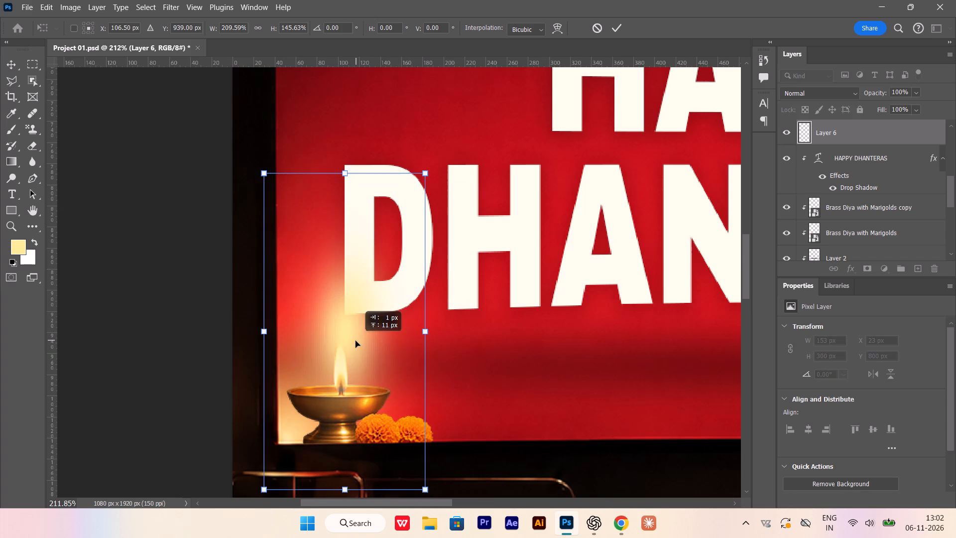
{"action": "left_click_drag", "start_coordinate": [356, 341], "coordinate": [357, 343]}
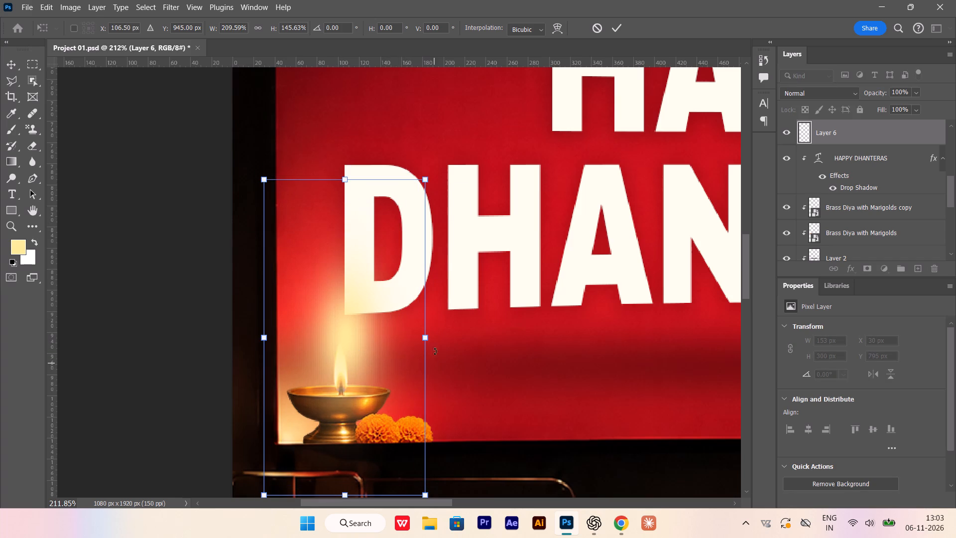
{"action": "left_click_drag", "start_coordinate": [429, 338], "coordinate": [437, 340], "text": "alt+shift"}
{"action": "key", "text": "Down"}
{"action": "key", "text": "Left"}
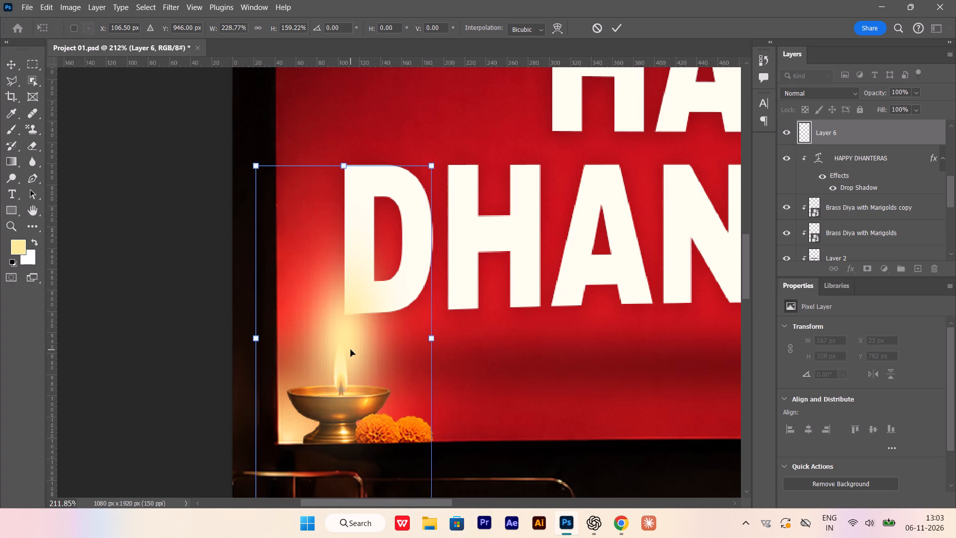
{"action": "key", "text": "Left"}
{"action": "key", "text": "Return"}
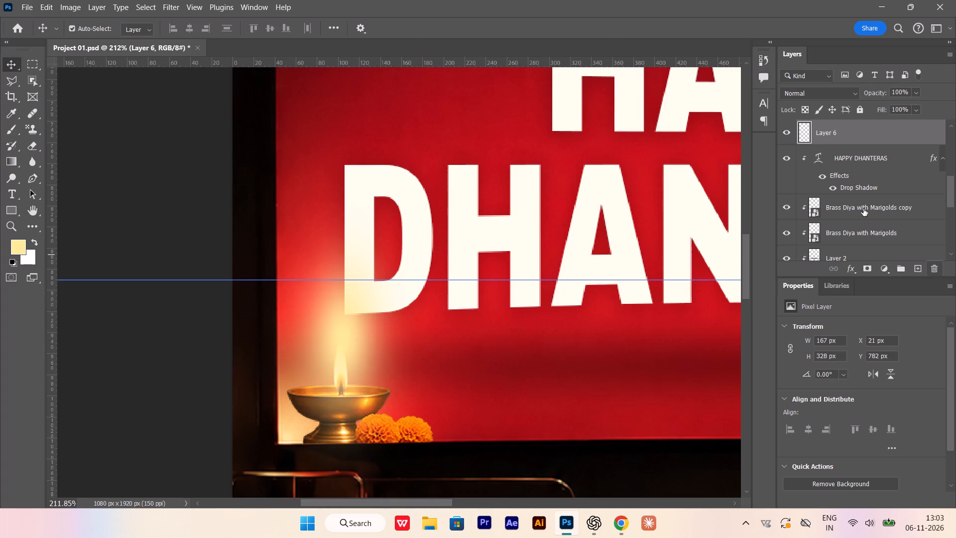
Reduce the opacity of the left glow layer to 58%.
{"action": "left_click", "coordinate": [915, 95]}
{"action": "left_click", "coordinate": [917, 107]}
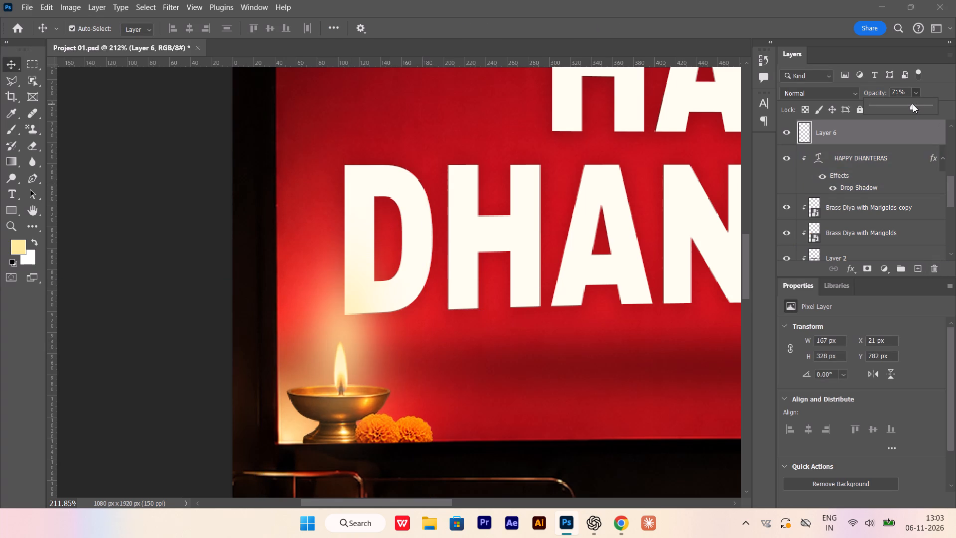
{"action": "scroll", "coordinate": [372, 416], "scroll_direction": "down", "scroll_amount": 8, "text": "alt"}
{"action": "scroll", "coordinate": [469, 347], "scroll_direction": "up", "scroll_amount": 6, "text": "alt"}
{"action": "left_click_drag", "start_coordinate": [911, 106], "coordinate": [905, 110]}
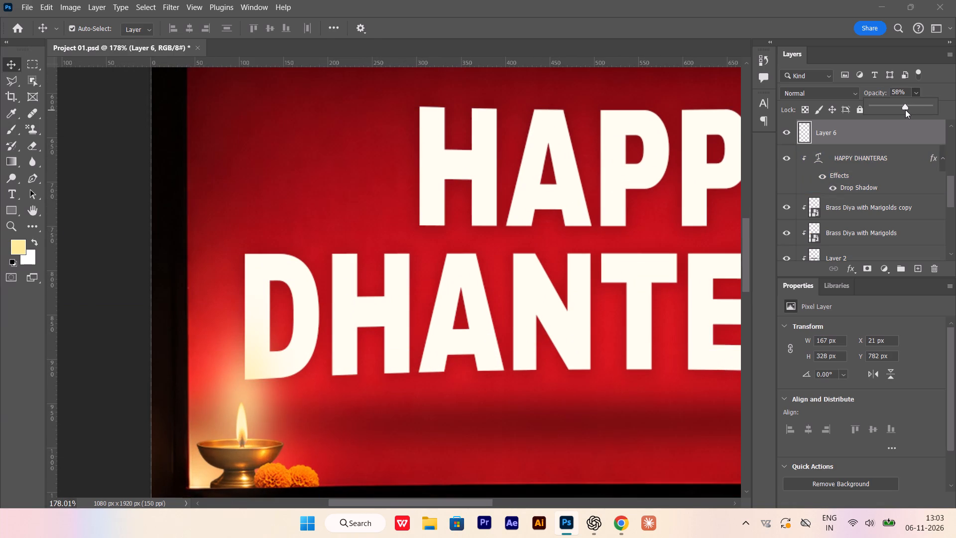
{"action": "scroll", "coordinate": [355, 310], "scroll_direction": "down", "scroll_amount": 6, "text": "alt"}
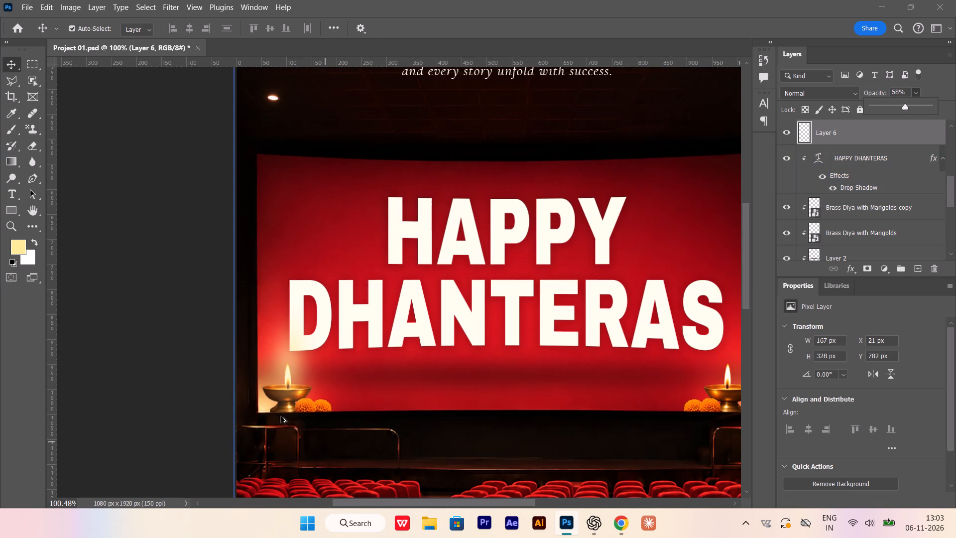
{"action": "scroll", "coordinate": [234, 404], "scroll_direction": "down", "scroll_amount": 2, "text": "alt"}
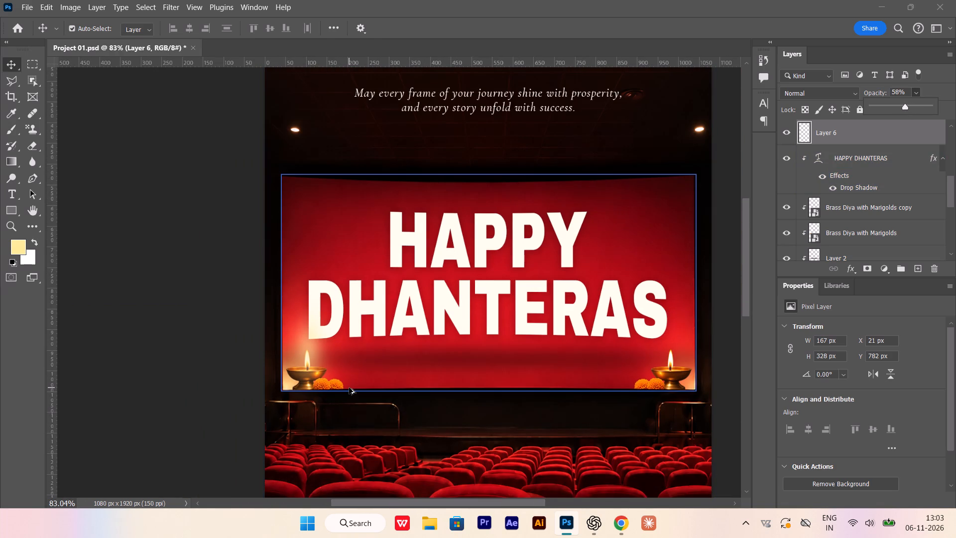
Duplicate the glow onto the right diya and align the copy around its flame, at about X 892 px, Y 782 px.
{"action": "scroll", "coordinate": [357, 377], "scroll_direction": "up", "scroll_amount": 5, "text": "alt"}
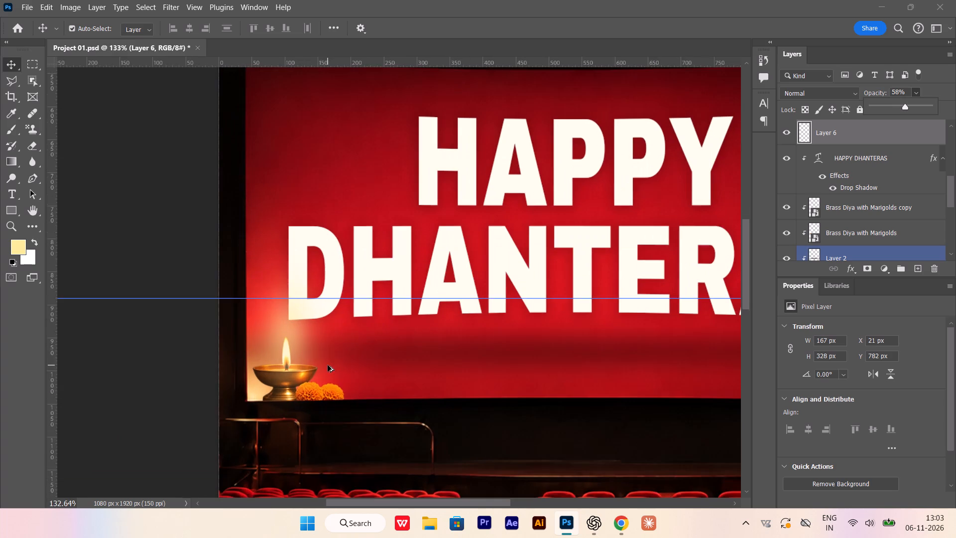
{"action": "scroll", "coordinate": [271, 342], "scroll_direction": "down", "scroll_amount": 6, "text": "alt"}
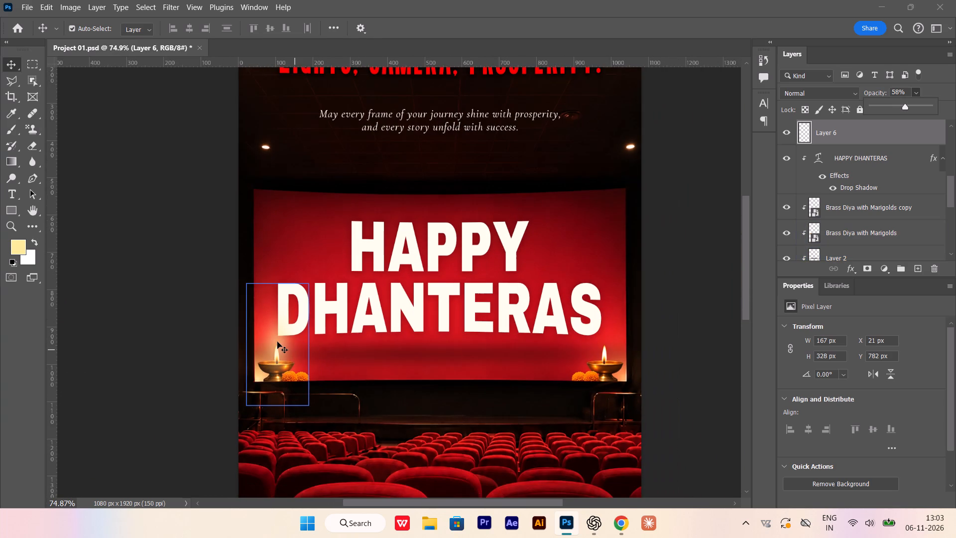
{"action": "left_click_drag", "start_coordinate": [277, 342], "coordinate": [602, 333], "text": "alt"}
{"action": "scroll", "coordinate": [606, 368], "scroll_direction": "up", "scroll_amount": 15, "text": "alt"}
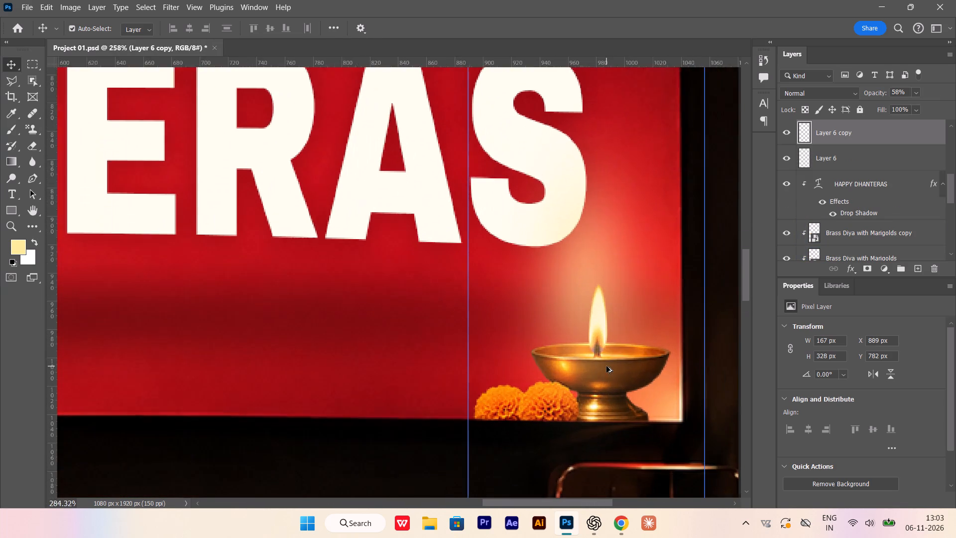
{"action": "scroll", "coordinate": [571, 357], "scroll_direction": "down", "scroll_amount": 3, "text": "alt"}
{"action": "scroll", "coordinate": [579, 302], "scroll_direction": "up", "scroll_amount": 3, "text": "alt"}
{"action": "left_click_drag", "start_coordinate": [575, 300], "coordinate": [583, 299]}
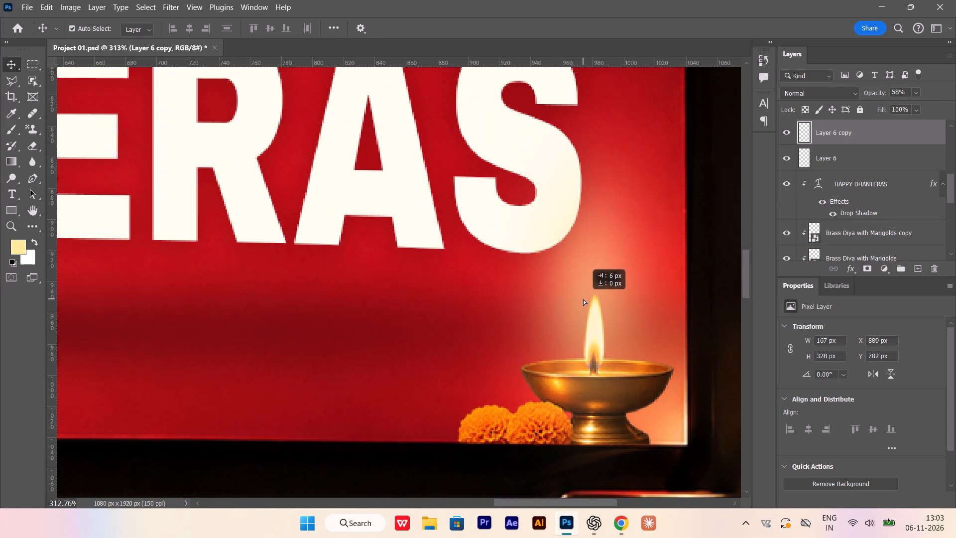
{"action": "left_click_drag", "start_coordinate": [583, 299], "coordinate": [580, 300]}
{"action": "scroll", "coordinate": [505, 330], "scroll_direction": "down", "scroll_amount": 10, "text": "alt"}
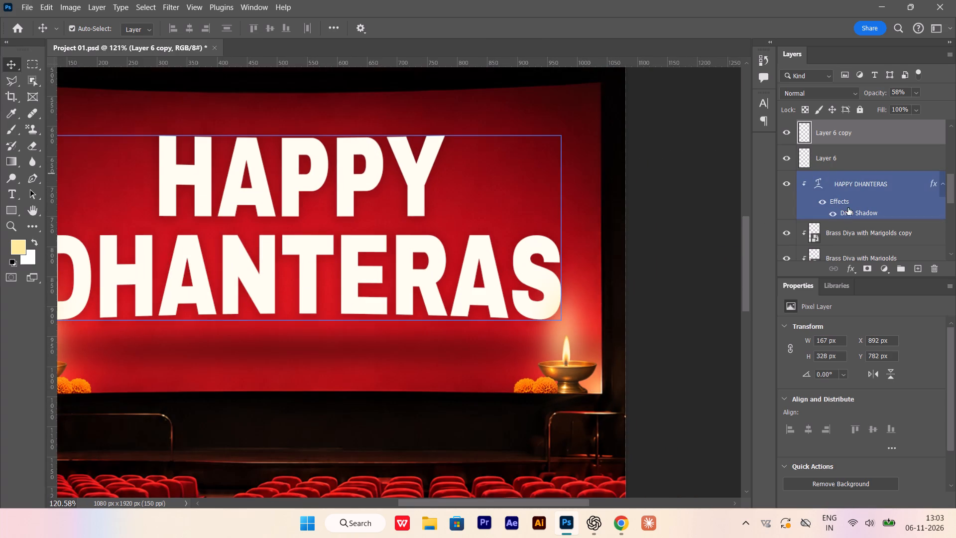
Add a layer mask to the right glow layer, Layer 6 copy.
{"action": "left_click", "coordinate": [864, 268]}
Mask the right glow off the diya's bowl and the dark frame below using the soft 21 px, 0% hardness Pattern Stamp preset.
{"action": "scroll", "coordinate": [721, 405], "scroll_direction": "up", "scroll_amount": 7, "text": "alt"}
{"action": "key", "text": "space"}
{"action": "key", "text": "space"}
{"action": "left_click_drag", "start_coordinate": [589, 399], "coordinate": [381, 294]}
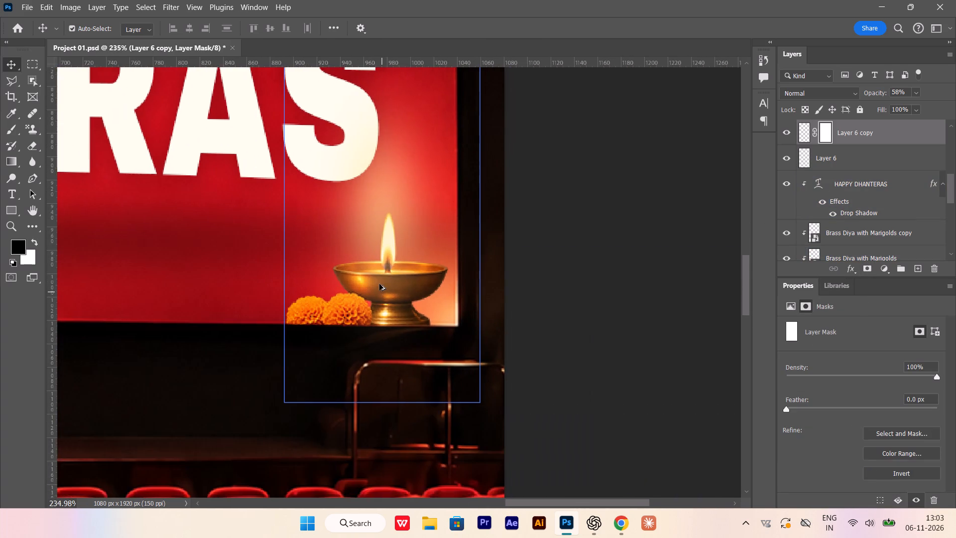
{"action": "scroll", "coordinate": [379, 284], "scroll_direction": "up", "scroll_amount": 4, "text": "alt"}
{"action": "left_click", "coordinate": [14, 133]}
{"action": "scroll", "coordinate": [383, 343], "scroll_direction": "up", "scroll_amount": 6, "text": "alt"}
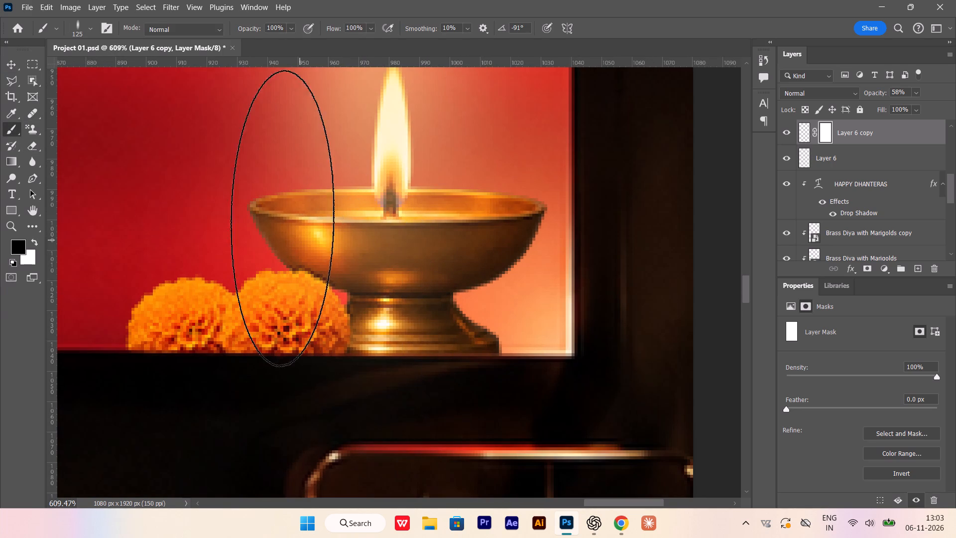
{"action": "left_click", "coordinate": [92, 28]}
{"action": "left_click", "coordinate": [66, 142]}
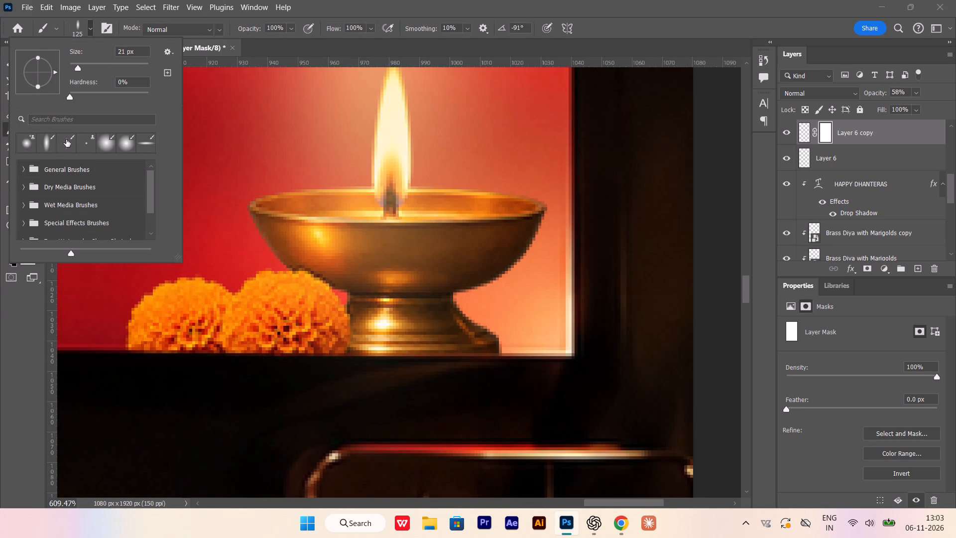
{"action": "left_click", "coordinate": [92, 30]}
{"action": "left_click_drag", "start_coordinate": [297, 244], "coordinate": [324, 254]}
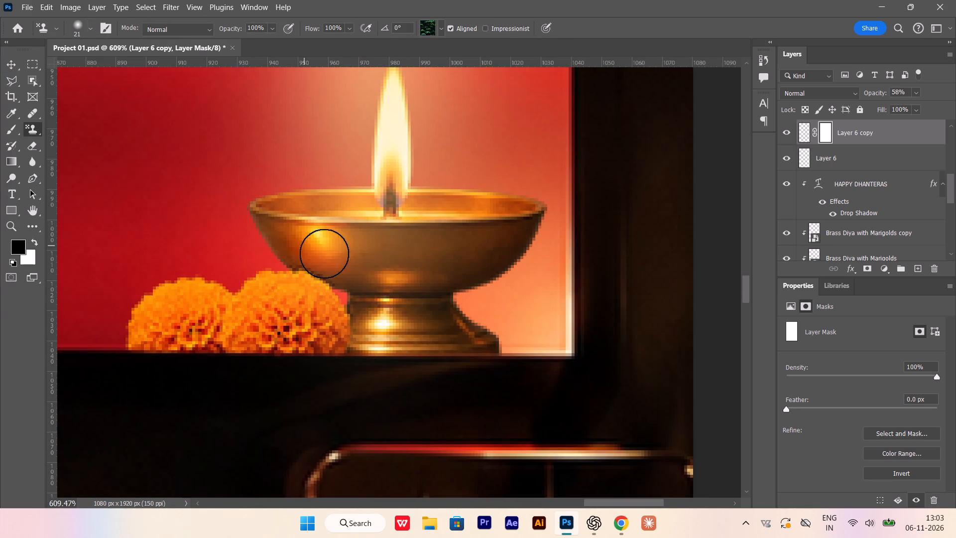
{"action": "left_click_drag", "start_coordinate": [324, 254], "coordinate": [521, 270]}
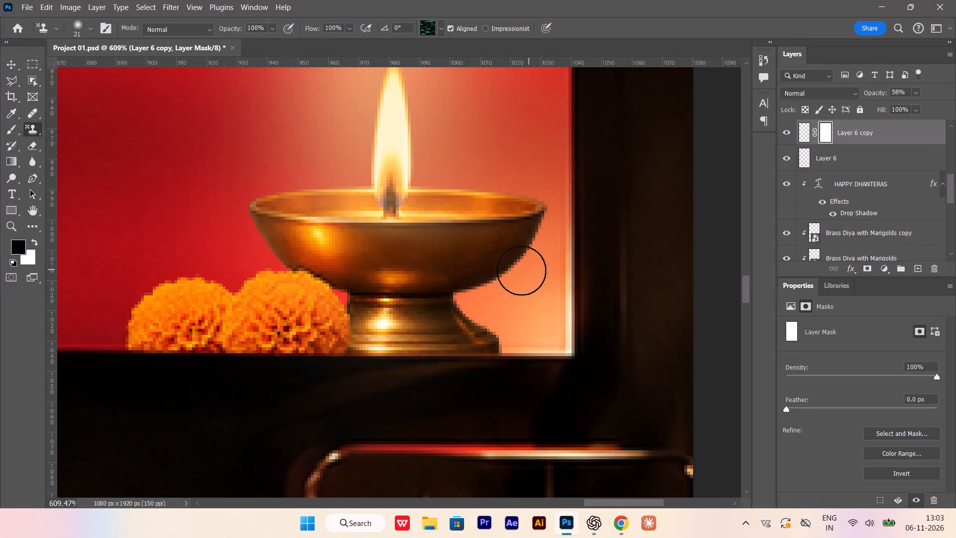
{"action": "left_click_drag", "start_coordinate": [521, 270], "coordinate": [551, 287]}
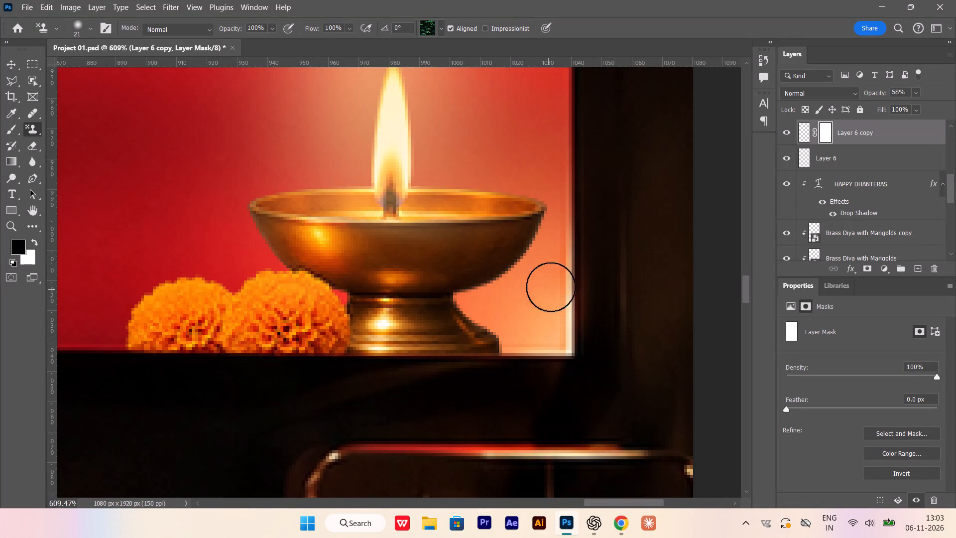
{"action": "left_click_drag", "start_coordinate": [551, 287], "coordinate": [244, 243]}
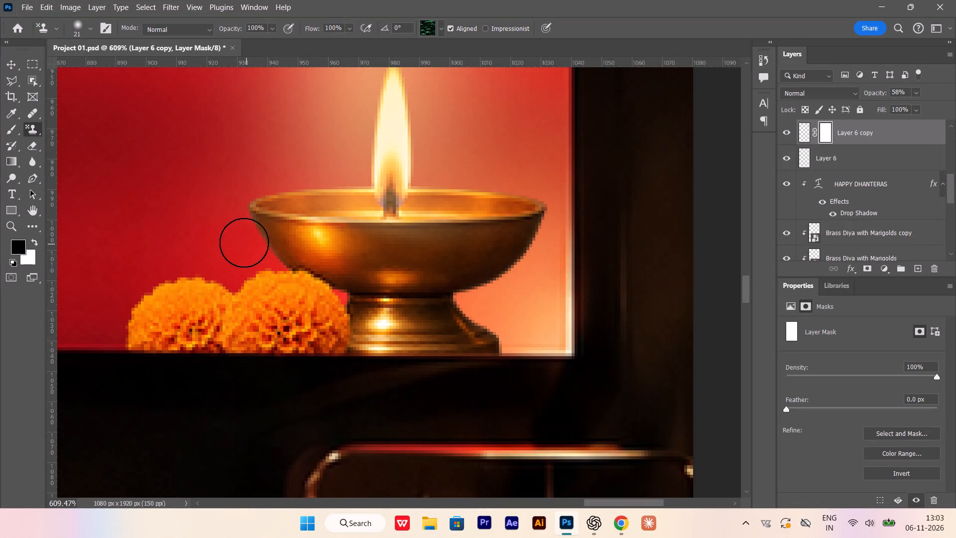
{"action": "left_click_drag", "start_coordinate": [244, 243], "coordinate": [533, 377]}
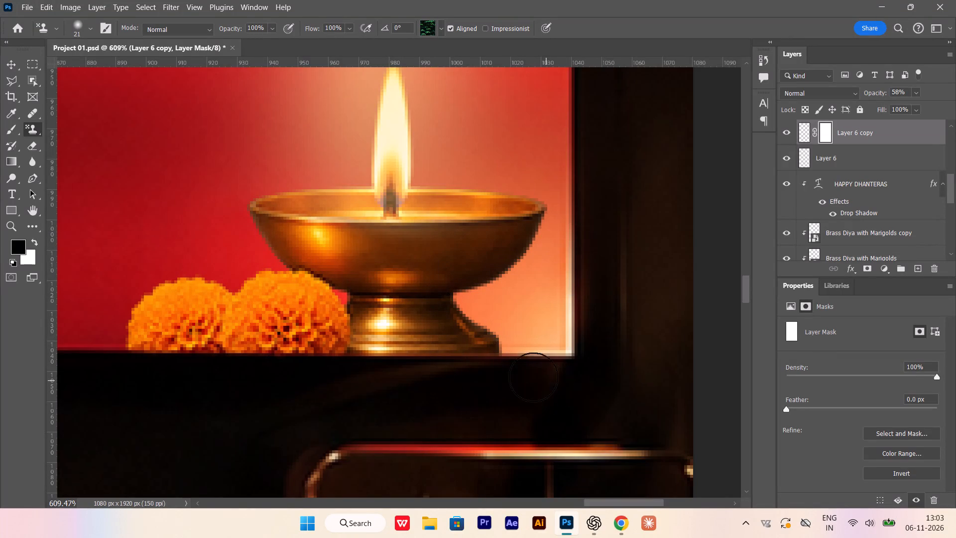
{"action": "left_click_drag", "start_coordinate": [533, 377], "coordinate": [581, 339]}
{"action": "scroll", "coordinate": [587, 350], "scroll_direction": "down", "scroll_amount": 18, "text": "alt"}
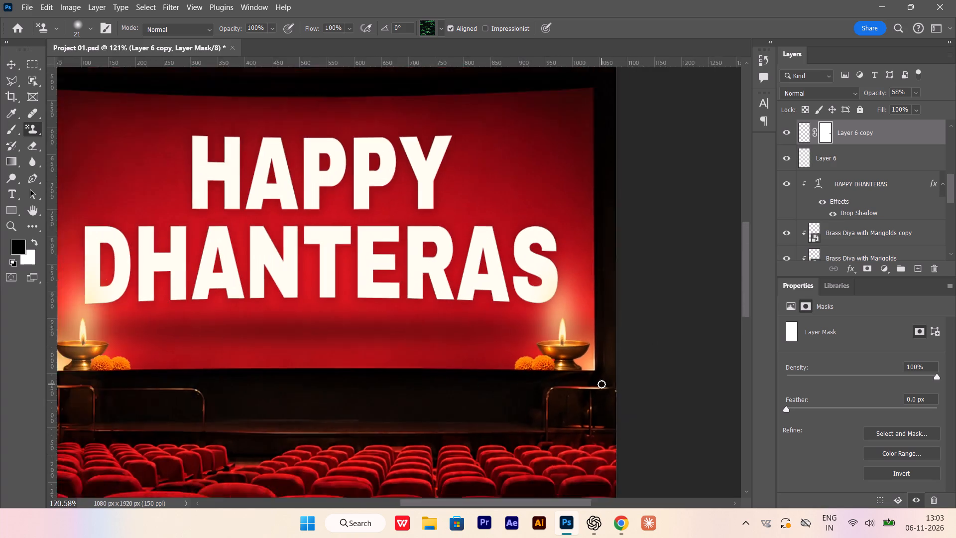
Add a layer mask to the left glow layer, Layer 6.
{"action": "scroll", "coordinate": [601, 384], "scroll_direction": "down", "scroll_amount": 6, "text": "alt"}
{"action": "scroll", "coordinate": [325, 385], "scroll_direction": "up", "scroll_amount": 19, "text": "alt"}
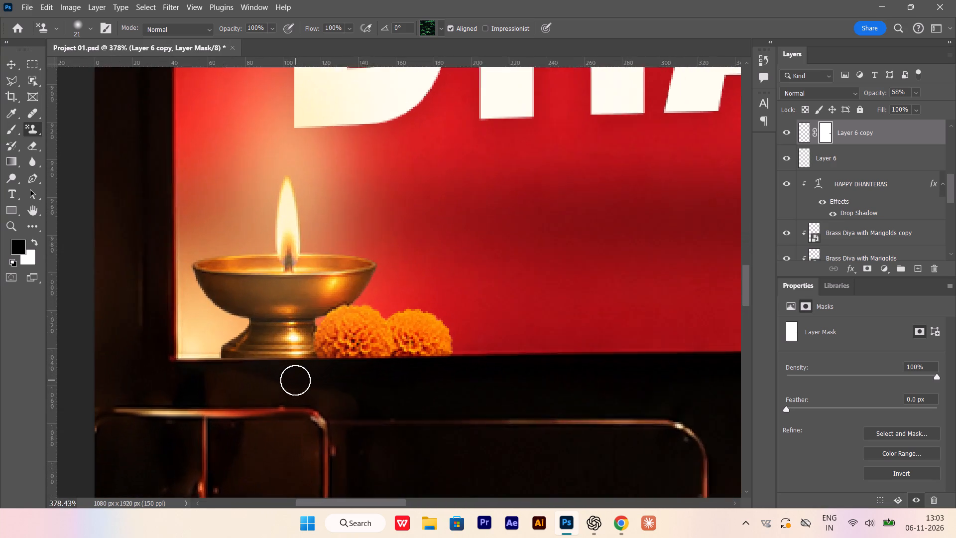
{"action": "scroll", "coordinate": [295, 380], "scroll_direction": "up", "scroll_amount": 1, "text": "alt"}
{"action": "left_click", "coordinate": [856, 164]}
{"action": "left_click", "coordinate": [865, 269]}
Mask the left glow off the diya's bowl and the dark area below the screen with the 21 px Pattern Stamp tip.
{"action": "scroll", "coordinate": [305, 328], "scroll_direction": "up", "scroll_amount": 5, "text": "alt"}
{"action": "left_click_drag", "start_coordinate": [382, 284], "coordinate": [150, 276]}
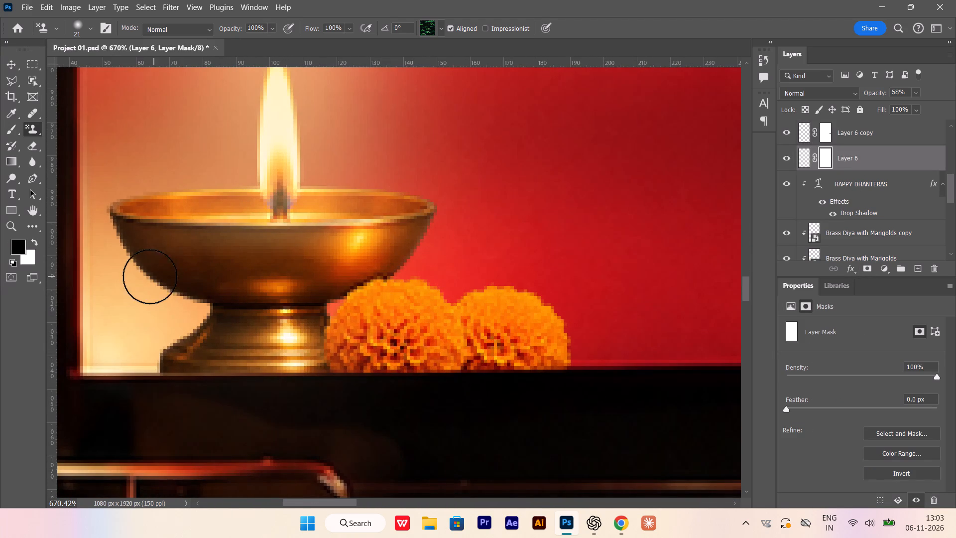
{"action": "left_click_drag", "start_coordinate": [150, 276], "coordinate": [191, 267]}
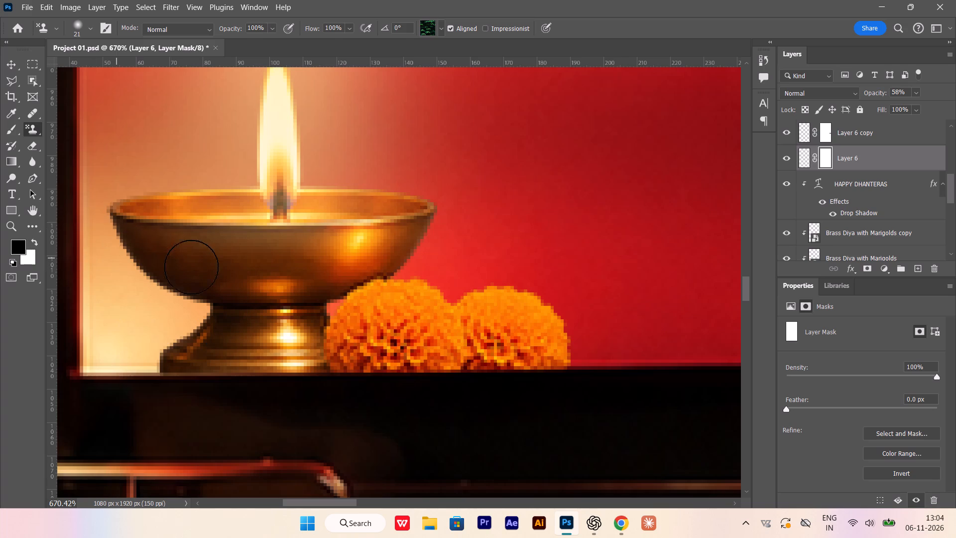
{"action": "left_click_drag", "start_coordinate": [191, 267], "coordinate": [529, 403]}
{"action": "left_click_drag", "start_coordinate": [529, 403], "coordinate": [301, 399]}
{"action": "scroll", "coordinate": [256, 364], "scroll_direction": "down", "scroll_amount": 15, "text": "alt"}
{"action": "scroll", "coordinate": [347, 314], "scroll_direction": "up", "scroll_amount": 8, "text": "alt"}
{"action": "scroll", "coordinate": [322, 334], "scroll_direction": "down", "scroll_amount": 2, "text": "alt"}
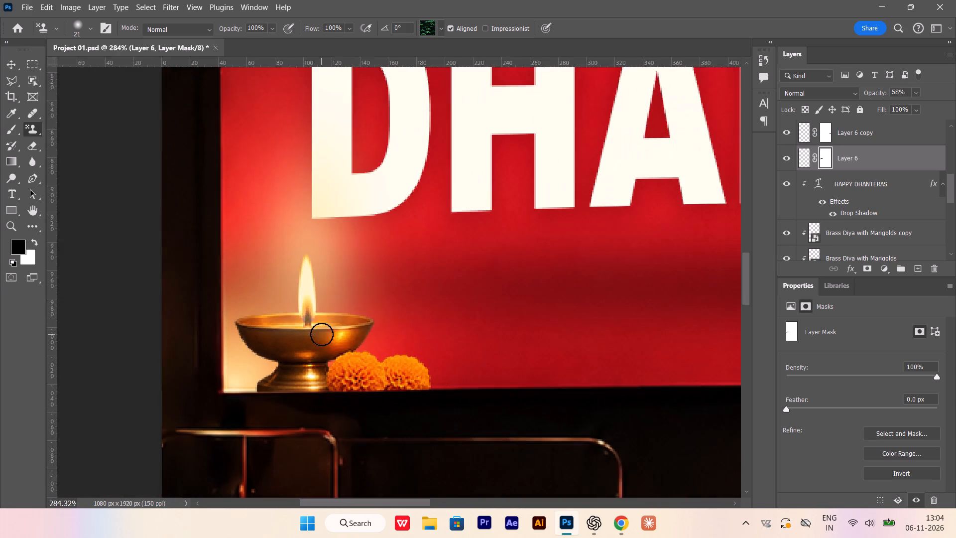
{"action": "scroll", "coordinate": [338, 337], "scroll_direction": "down", "scroll_amount": 13, "text": "alt"}
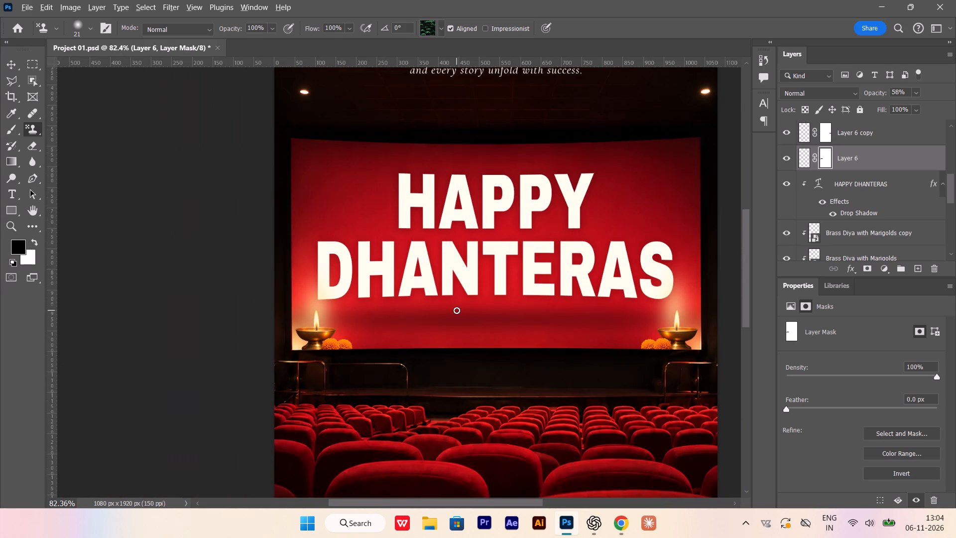
Lower the opacity of both diya glow layers, Layer 6 and Layer 6 copy, to 36%.
{"action": "scroll", "coordinate": [457, 310], "scroll_direction": "up", "scroll_amount": 1, "text": "alt"}
{"action": "left_click", "coordinate": [10, 67]}
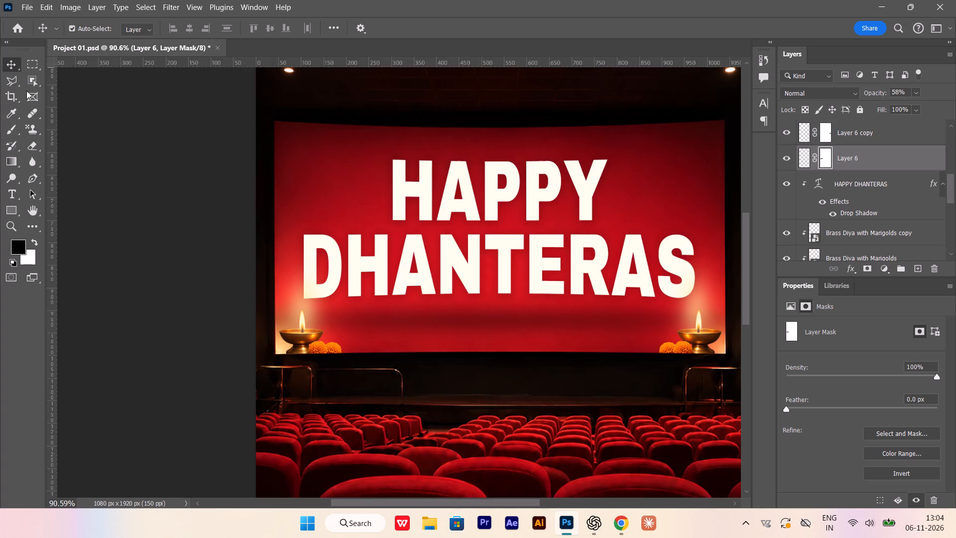
{"action": "scroll", "coordinate": [235, 336], "scroll_direction": "down", "scroll_amount": 4, "text": "alt"}
{"action": "scroll", "coordinate": [525, 314], "scroll_direction": "up", "scroll_amount": 2, "text": "alt"}
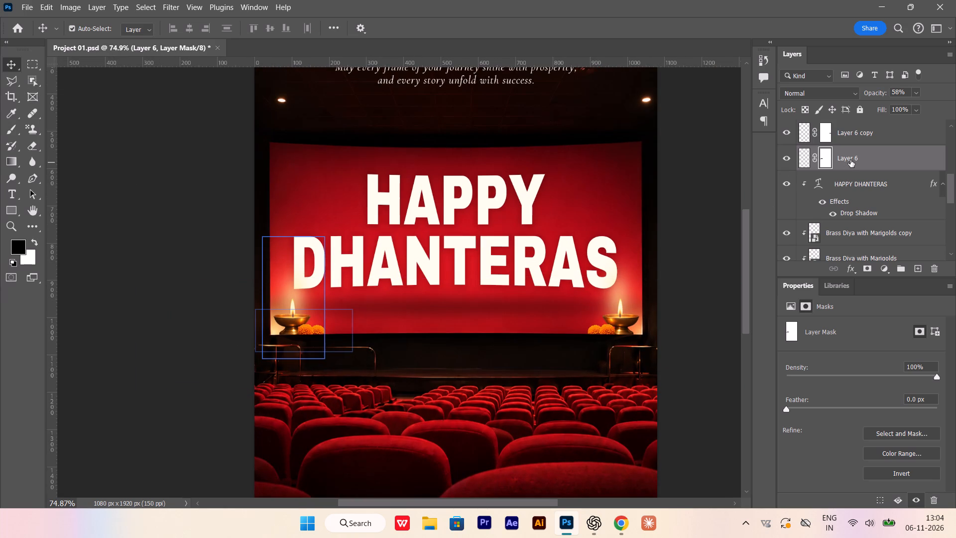
{"action": "left_click", "coordinate": [795, 159]}
{"action": "left_click", "coordinate": [789, 158]}
{"action": "left_click", "coordinate": [801, 158]}
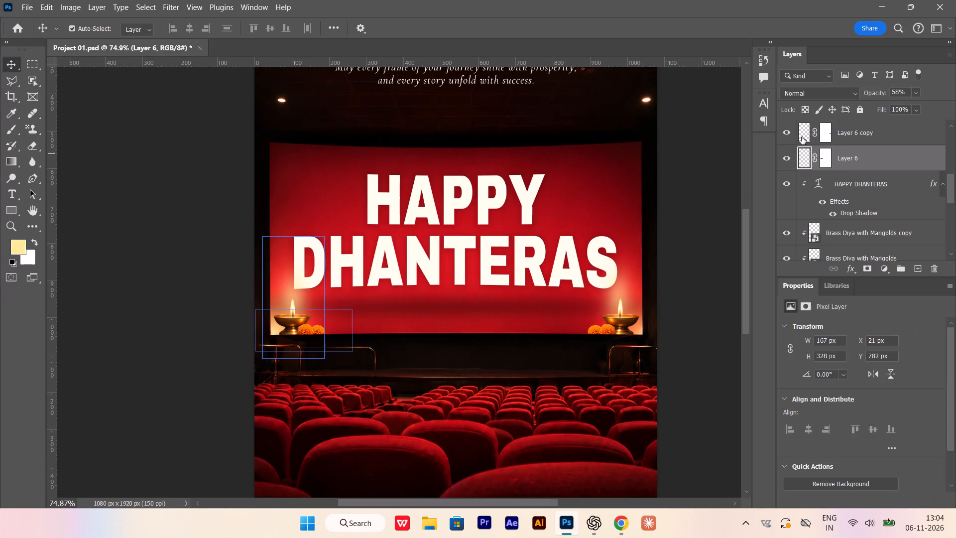
{"action": "left_click", "coordinate": [803, 132], "text": "shift"}
{"action": "left_click", "coordinate": [912, 92]}
{"action": "left_click", "coordinate": [911, 104]}
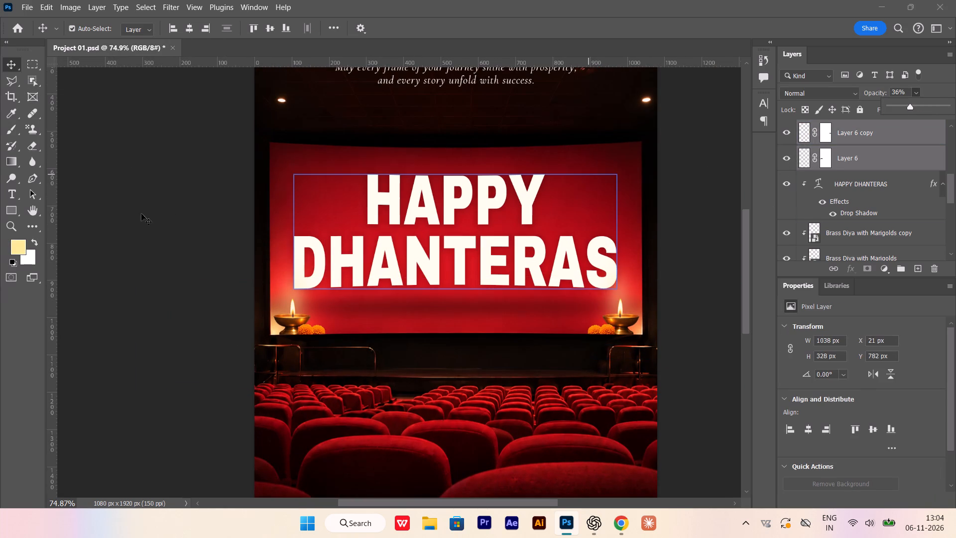
{"action": "left_click", "coordinate": [5, 61]}
{"action": "left_click", "coordinate": [156, 227]}
Save the poster document.
{"action": "key", "text": "ctrl+s"}
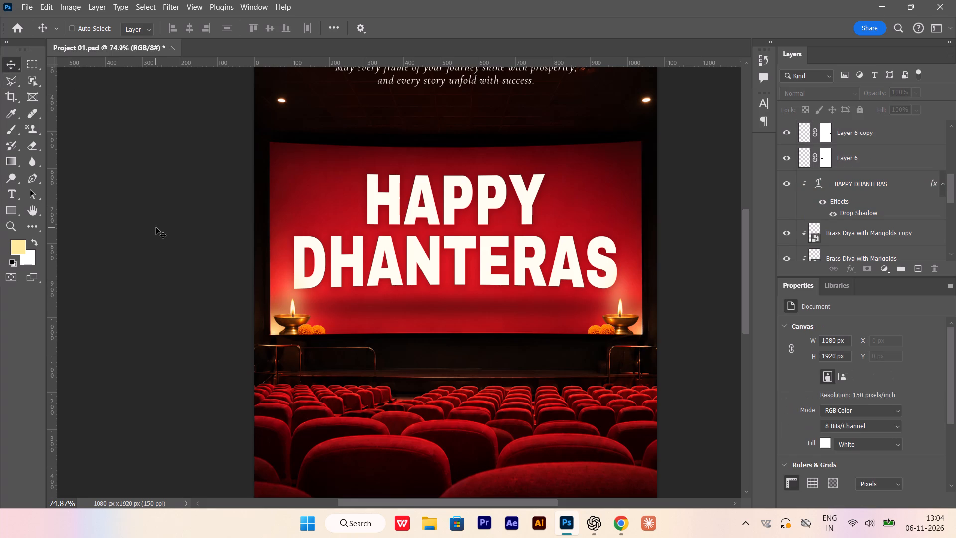
Move the italic "May every frame of your journey" tagline straight down, closer to the red screen.
{"action": "scroll", "coordinate": [326, 268], "scroll_direction": "down", "scroll_amount": 4, "text": "alt"}
{"action": "scroll", "coordinate": [383, 287], "scroll_direction": "up", "scroll_amount": 5}
{"action": "scroll", "coordinate": [377, 175], "scroll_direction": "up", "scroll_amount": 7}
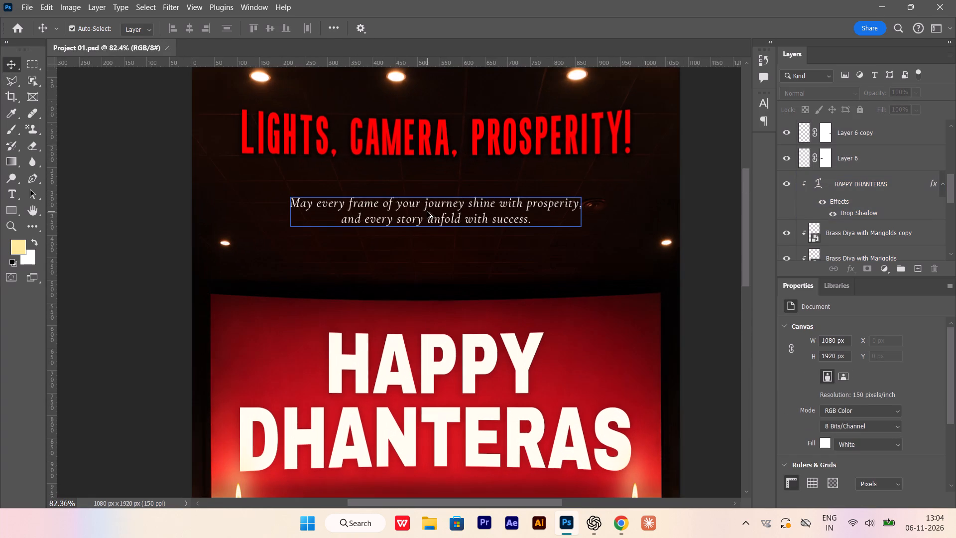
{"action": "left_click_drag", "start_coordinate": [424, 213], "coordinate": [420, 234]}
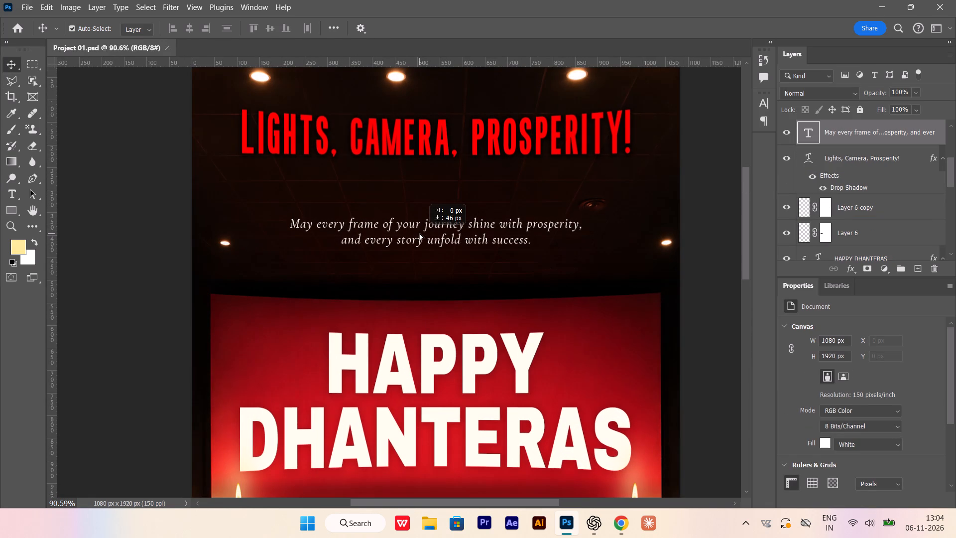
{"action": "left_click_drag", "start_coordinate": [420, 234], "coordinate": [421, 237]}
Recolour the HAPPY DHANTERAS headline and the italic tagline together to warm cream #fff9df.
{"action": "scroll", "coordinate": [538, 292], "scroll_direction": "down", "scroll_amount": 4}
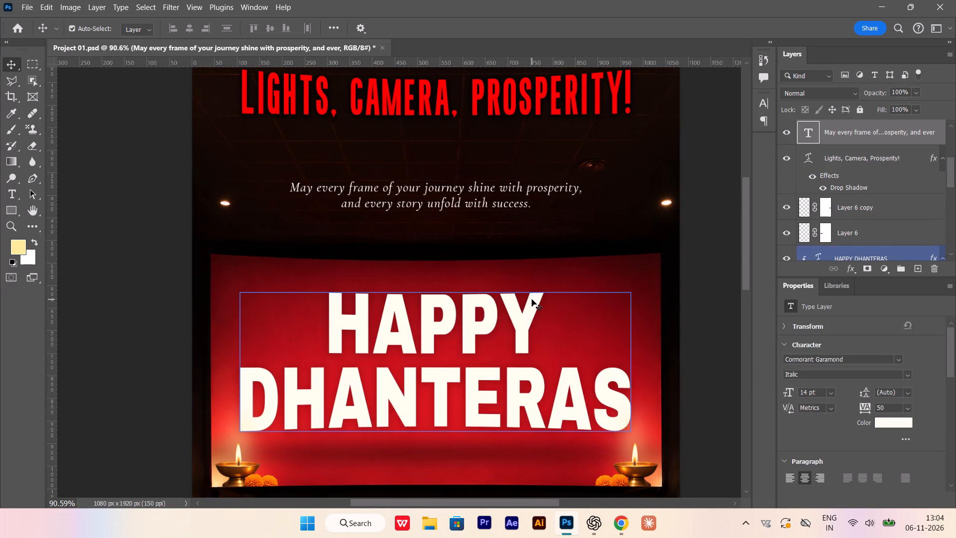
{"action": "left_click", "coordinate": [532, 299]}
{"action": "left_click", "coordinate": [523, 205], "text": "shift"}
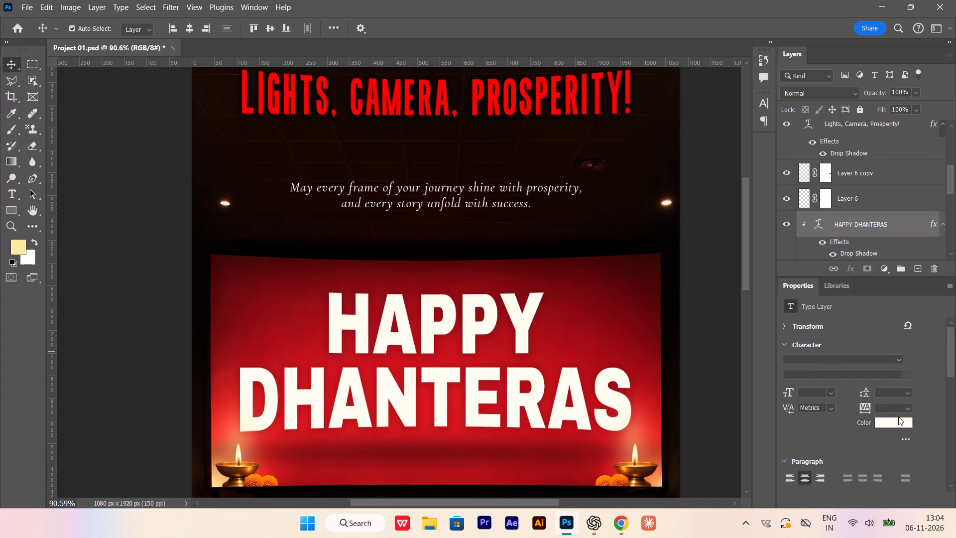
{"action": "left_click", "coordinate": [898, 418]}
{"action": "left_click_drag", "start_coordinate": [466, 295], "coordinate": [467, 286]}
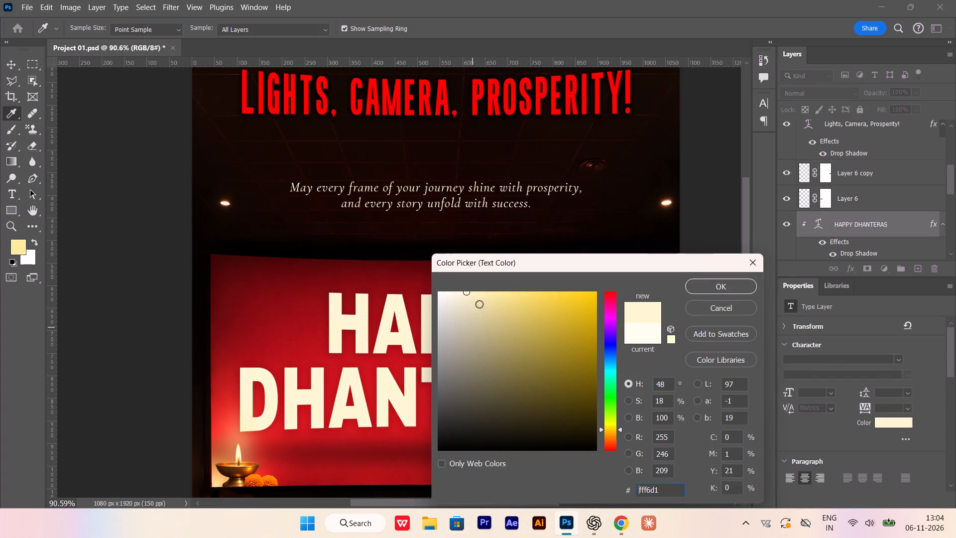
{"action": "left_click_drag", "start_coordinate": [470, 291], "coordinate": [462, 278]}
{"action": "left_click", "coordinate": [462, 278]}
{"action": "left_click_drag", "start_coordinate": [463, 295], "coordinate": [458, 281]}
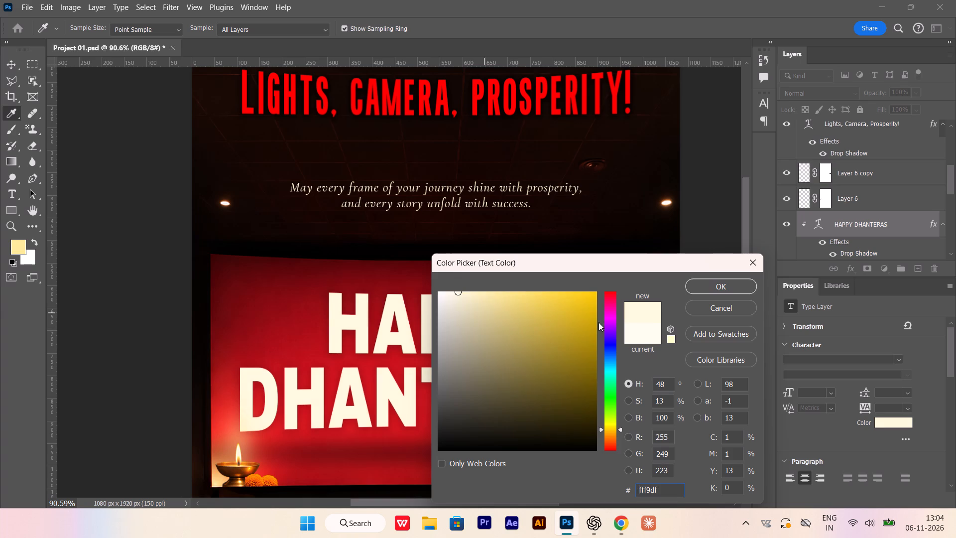
{"action": "left_click", "coordinate": [722, 286]}
{"action": "scroll", "coordinate": [549, 307], "scroll_direction": "down", "scroll_amount": 5, "text": "alt"}
{"action": "left_click", "coordinate": [268, 332]}
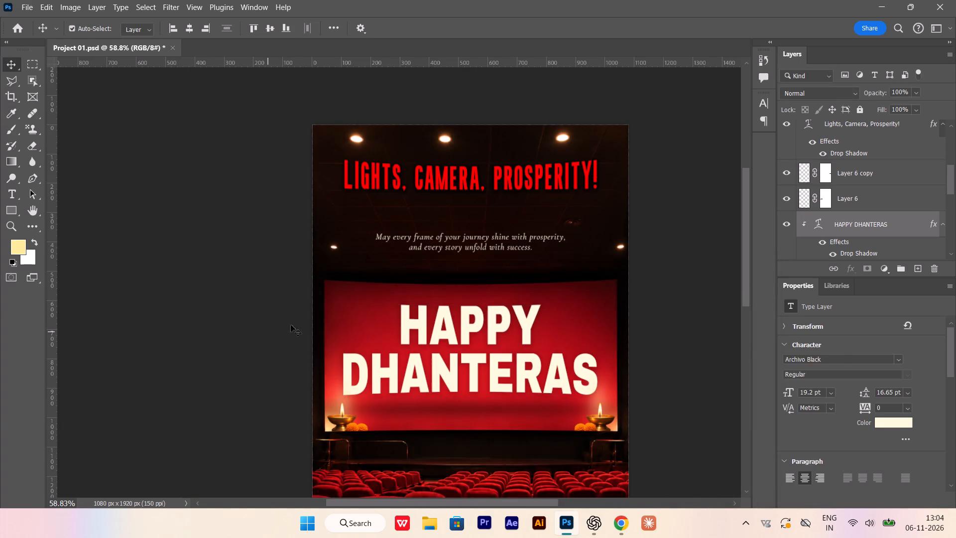
Examine the tagline, the recoloured headline and the overall poster layout at close-up and full view.
{"action": "scroll", "coordinate": [478, 230], "scroll_direction": "up", "scroll_amount": 11, "text": "alt"}
{"action": "scroll", "coordinate": [467, 247], "scroll_direction": "up", "scroll_amount": 3}
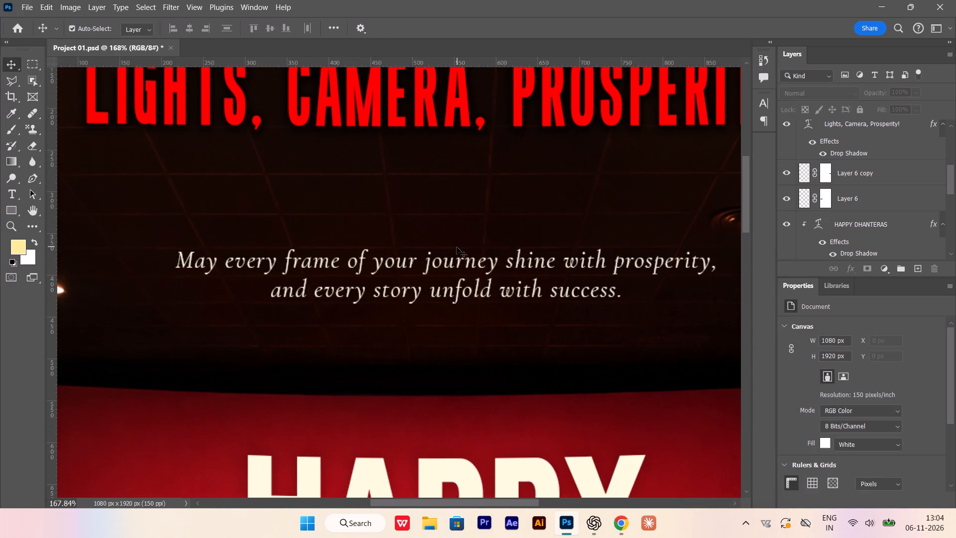
{"action": "scroll", "coordinate": [414, 283], "scroll_direction": "down", "scroll_amount": 4, "text": "alt"}
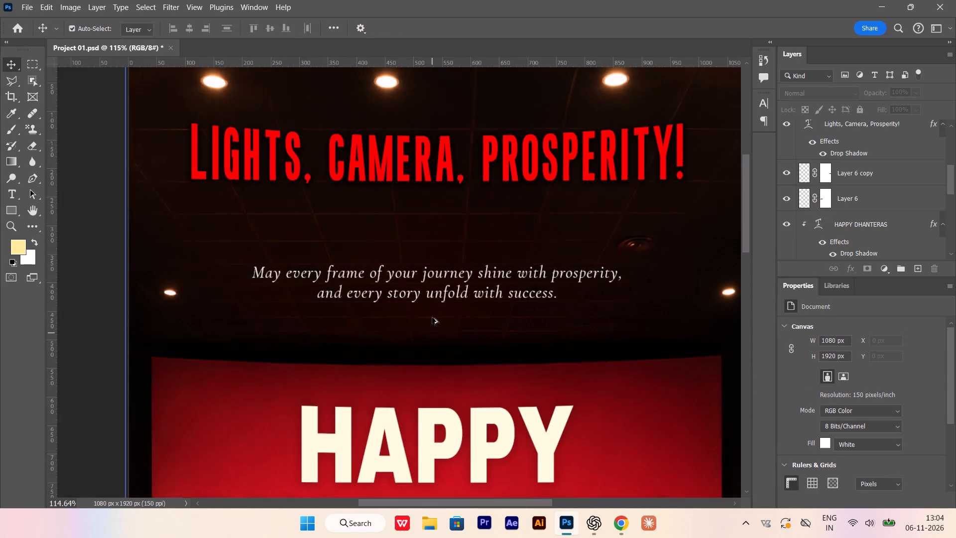
{"action": "scroll", "coordinate": [432, 317], "scroll_direction": "down", "scroll_amount": 15, "text": "alt"}
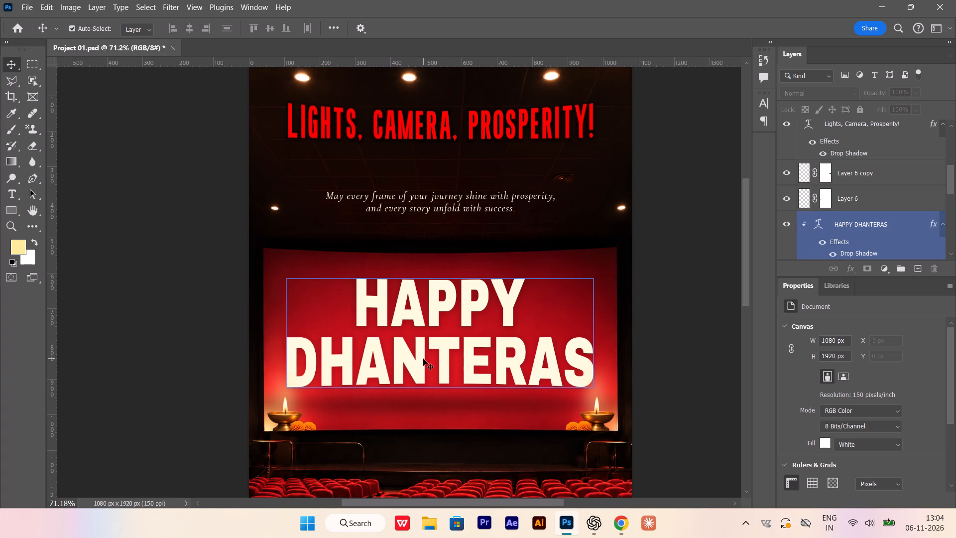
{"action": "scroll", "coordinate": [415, 346], "scroll_direction": "up", "scroll_amount": 3}
{"action": "scroll", "coordinate": [420, 335], "scroll_direction": "down", "scroll_amount": 14, "text": "alt"}
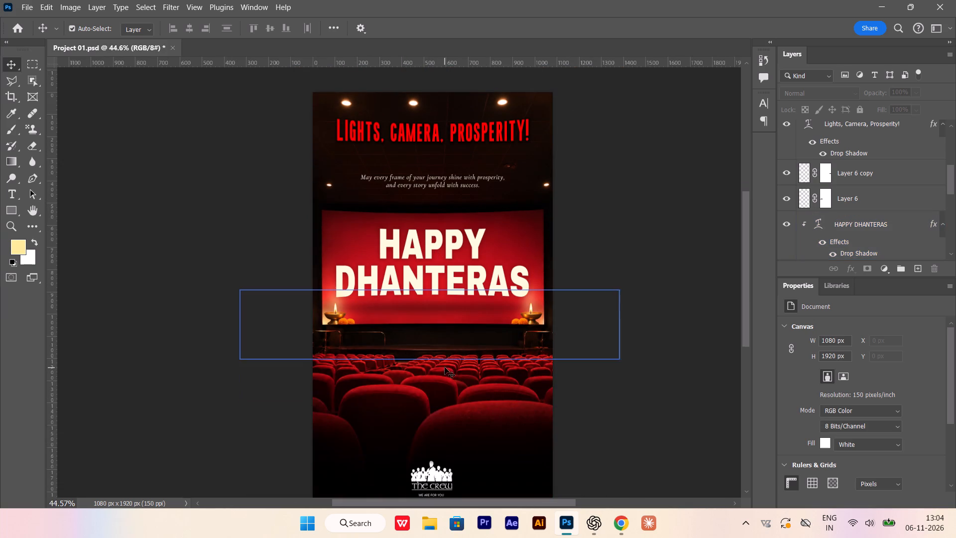
{"action": "scroll", "coordinate": [443, 358], "scroll_direction": "down", "scroll_amount": 3}
{"action": "scroll", "coordinate": [419, 311], "scroll_direction": "up", "scroll_amount": 8}
{"action": "scroll", "coordinate": [446, 216], "scroll_direction": "up", "scroll_amount": 17, "text": "alt"}
{"action": "scroll", "coordinate": [445, 194], "scroll_direction": "up", "scroll_amount": 2}
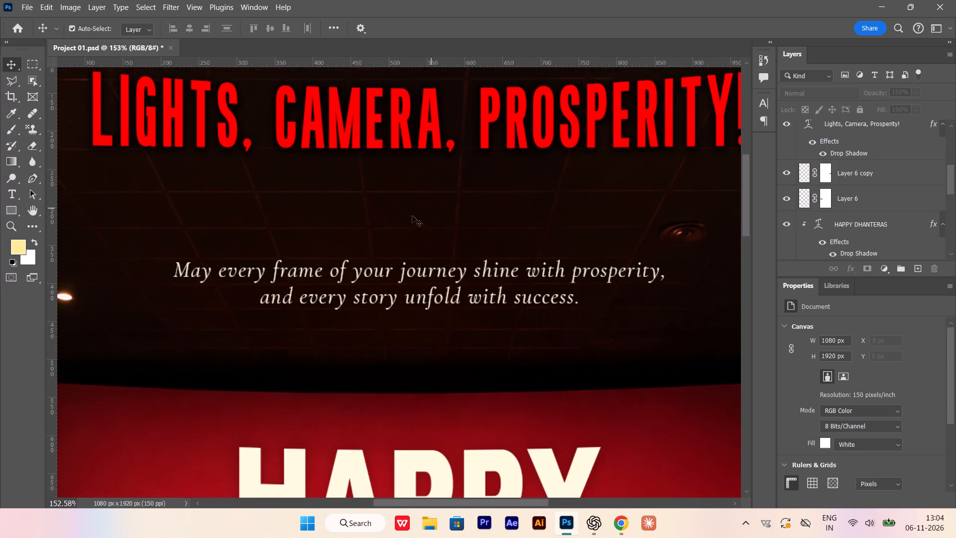
Place the Open Clapperboard Film Slate Icon image from Downloads as an embedded object.
{"action": "left_click", "coordinate": [30, 7]}
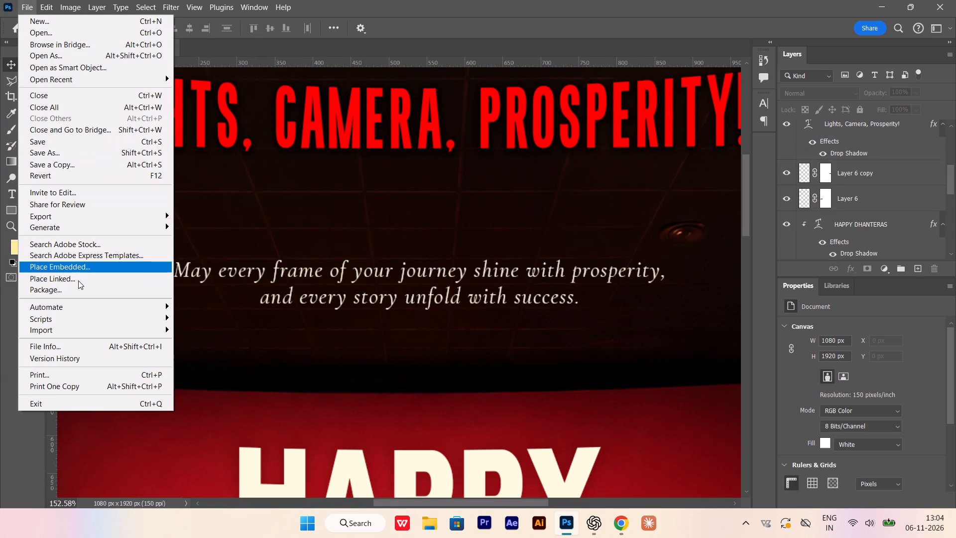
{"action": "left_click", "coordinate": [83, 269]}
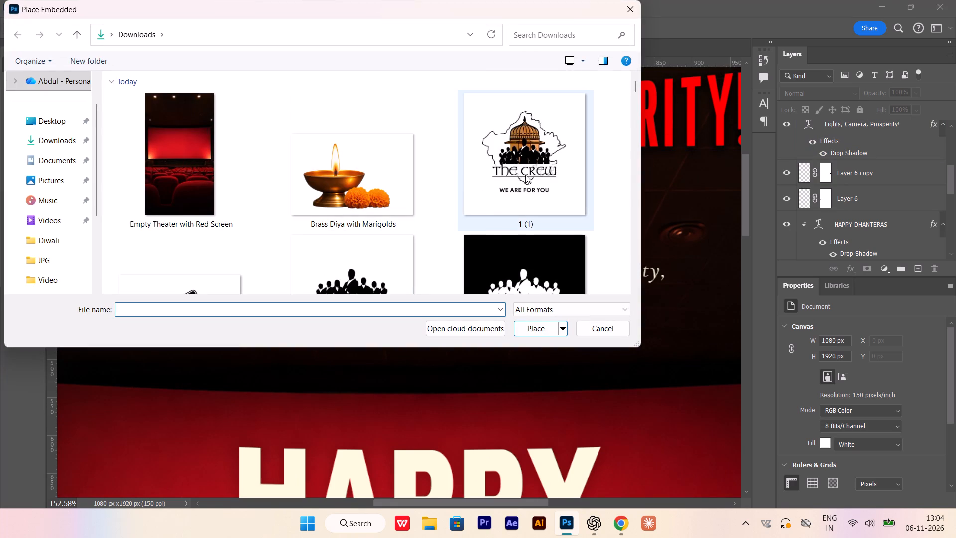
{"action": "scroll", "coordinate": [466, 200], "scroll_direction": "down", "scroll_amount": 1}
{"action": "left_click", "coordinate": [217, 246]}
{"action": "left_click", "coordinate": [538, 329]}
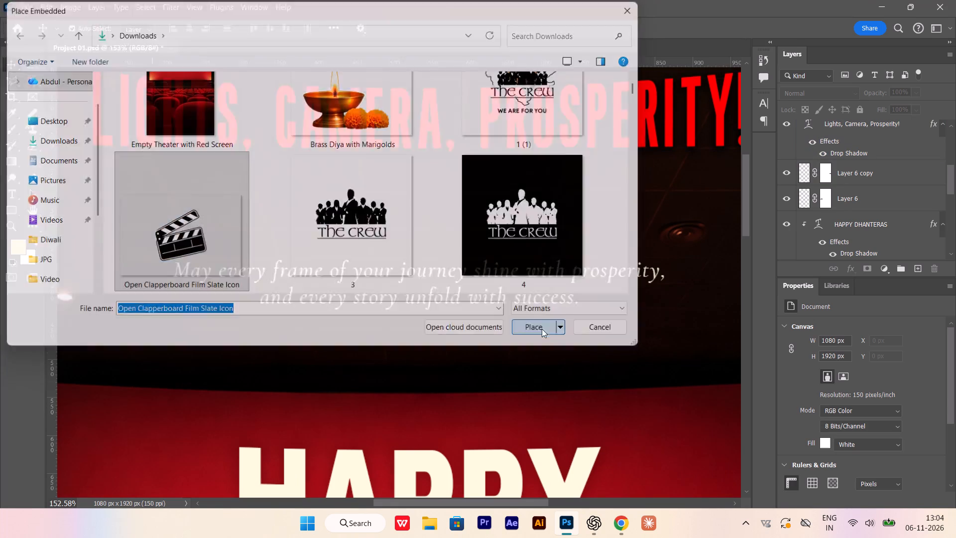
Scale the clapperboard icon to about 5% and position it between the "Lights, Camera, Prosperity!" title and the tagline.
{"action": "scroll", "coordinate": [426, 288], "scroll_direction": "down", "scroll_amount": 8, "text": "alt"}
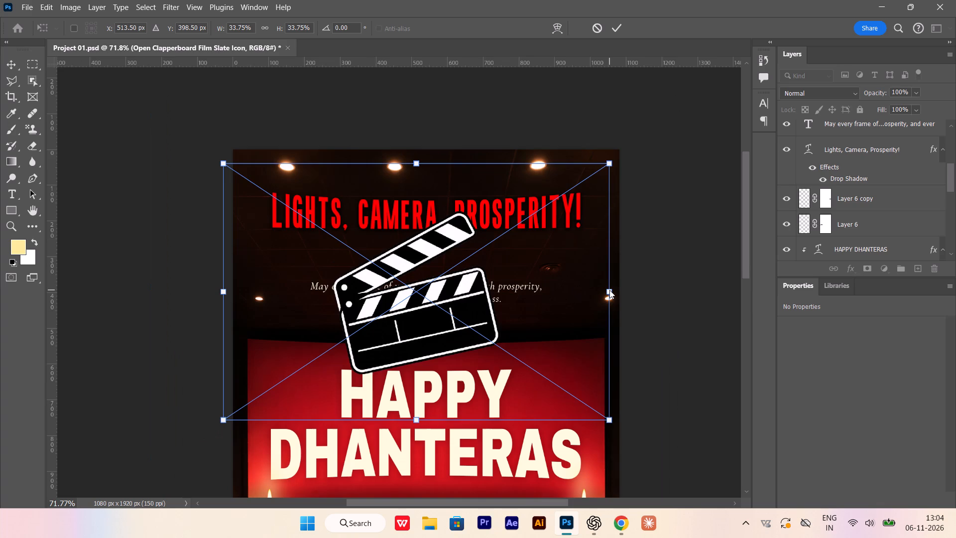
{"action": "left_click", "coordinate": [609, 289]}
{"action": "left_click_drag", "start_coordinate": [609, 289], "coordinate": [474, 297]}
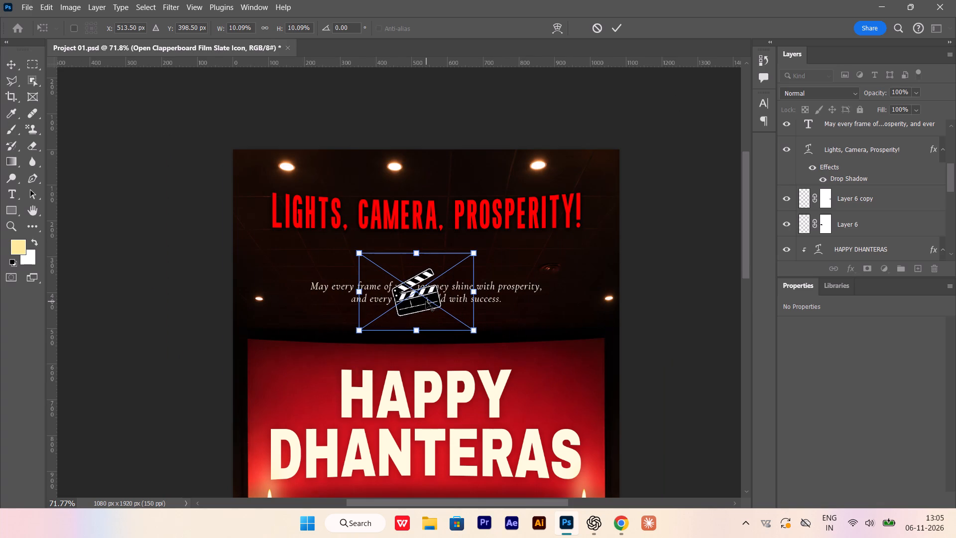
{"action": "scroll", "coordinate": [425, 301], "scroll_direction": "up", "scroll_amount": 3, "text": "alt"}
{"action": "left_click", "coordinate": [492, 239]}
{"action": "left_click_drag", "start_coordinate": [492, 238], "coordinate": [463, 278]}
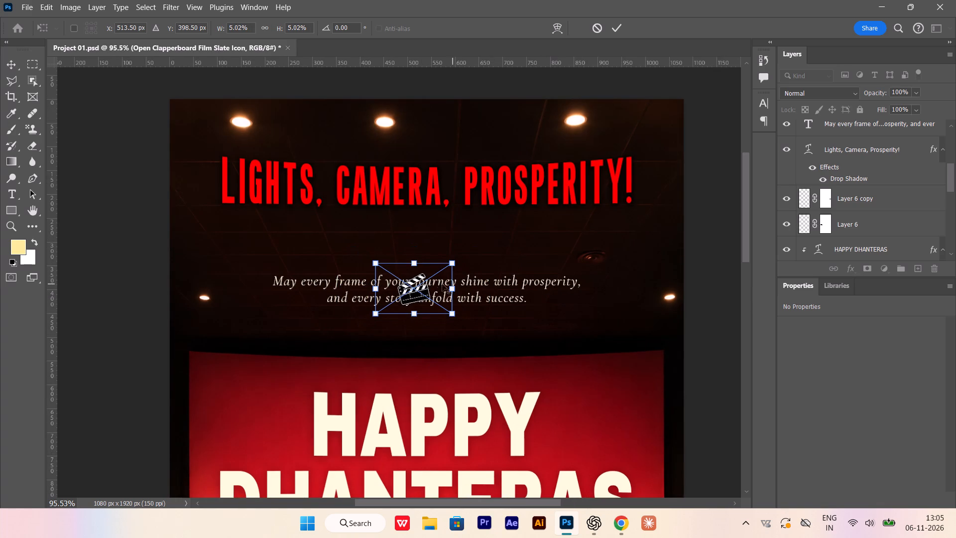
{"action": "scroll", "coordinate": [430, 276], "scroll_direction": "up", "scroll_amount": 2, "text": "alt"}
{"action": "left_click_drag", "start_coordinate": [416, 288], "coordinate": [415, 260]}
{"action": "left_click_drag", "start_coordinate": [411, 294], "coordinate": [409, 248]}
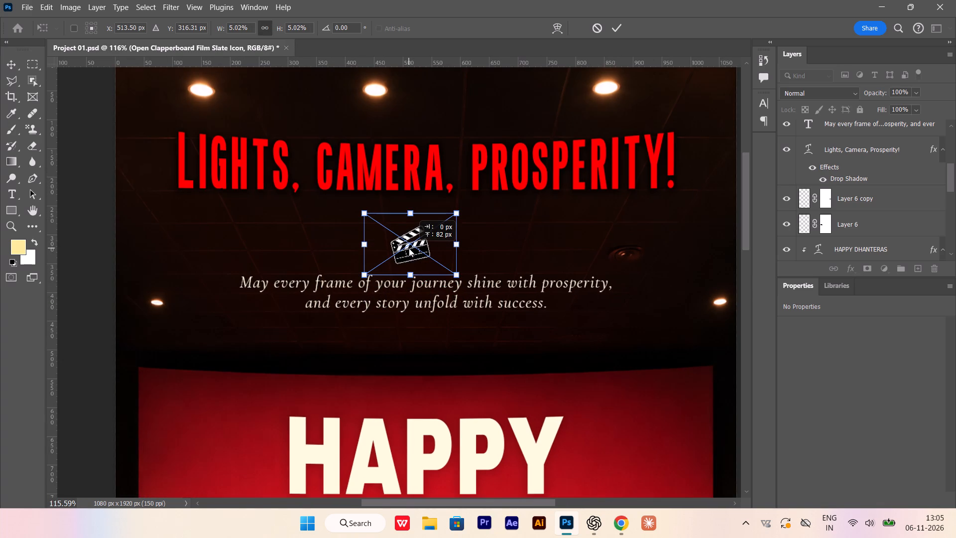
{"action": "left_click_drag", "start_coordinate": [409, 248], "coordinate": [408, 241]}
{"action": "key", "text": "Return"}
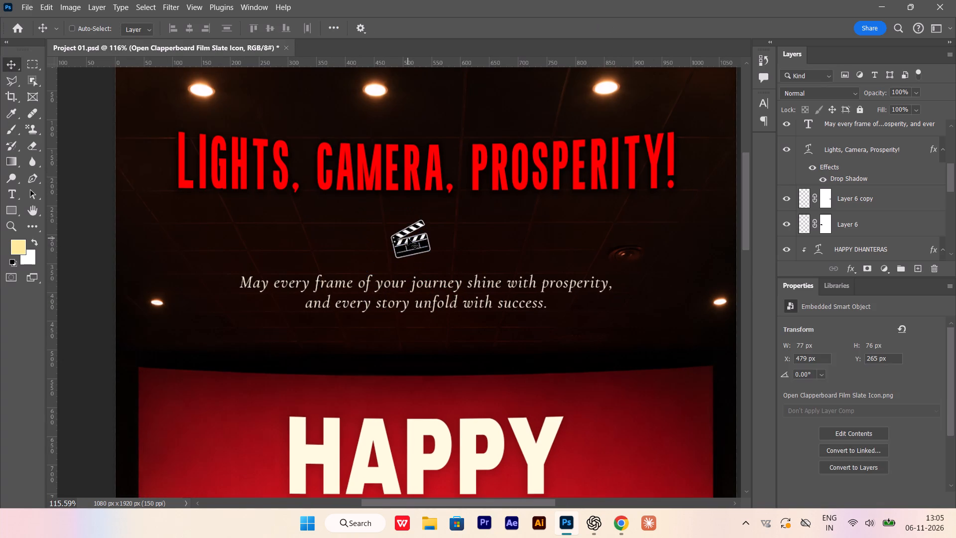
Centre the clapperboard icon horizontally on the full canvas and clear the selection.
{"action": "key", "text": "ctrl+a"}
{"action": "left_click", "coordinate": [186, 28]}
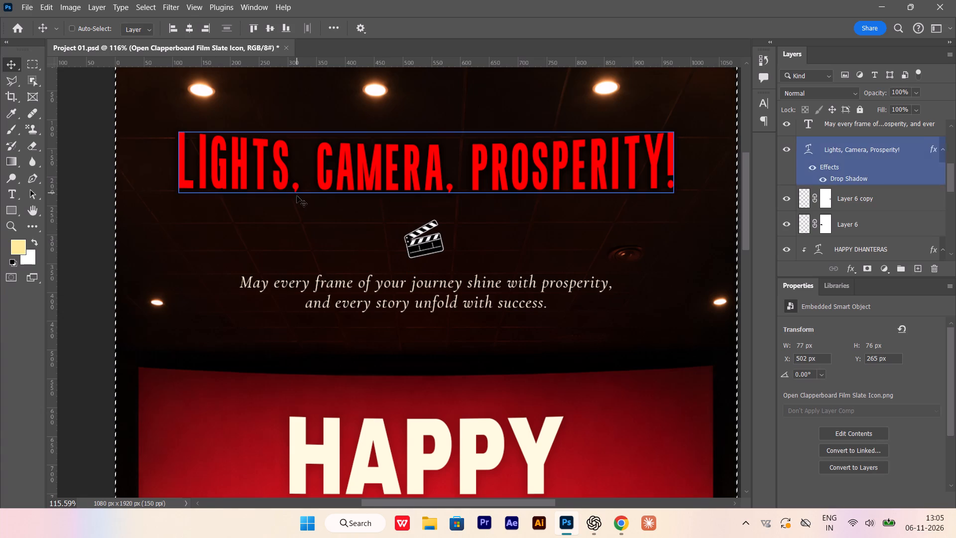
{"action": "key", "text": "ctrl+d"}
Nudge the clapperboard icon up slightly to Y 261 px.
{"action": "left_click", "coordinate": [413, 248]}
{"action": "scroll", "coordinate": [418, 244], "scroll_direction": "up", "scroll_amount": 2, "text": "alt"}
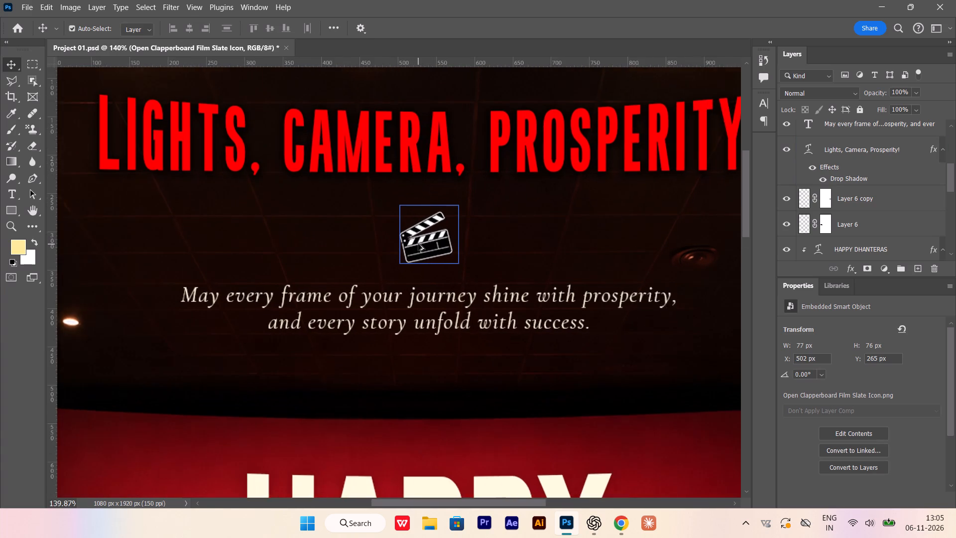
{"action": "scroll", "coordinate": [418, 244], "scroll_direction": "up", "scroll_amount": 2, "text": "alt"}
{"action": "scroll", "coordinate": [396, 271], "scroll_direction": "down", "scroll_amount": 8, "text": "alt"}
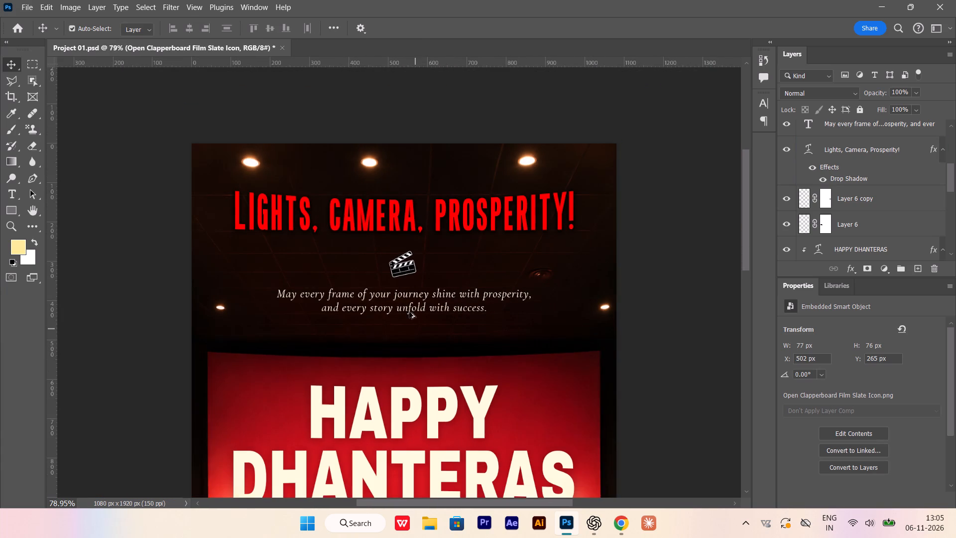
{"action": "scroll", "coordinate": [382, 259], "scroll_direction": "up", "scroll_amount": 10, "text": "alt"}
{"action": "left_click", "coordinate": [400, 269]}
{"action": "key", "text": "Up"}
{"action": "key", "text": "Up"}
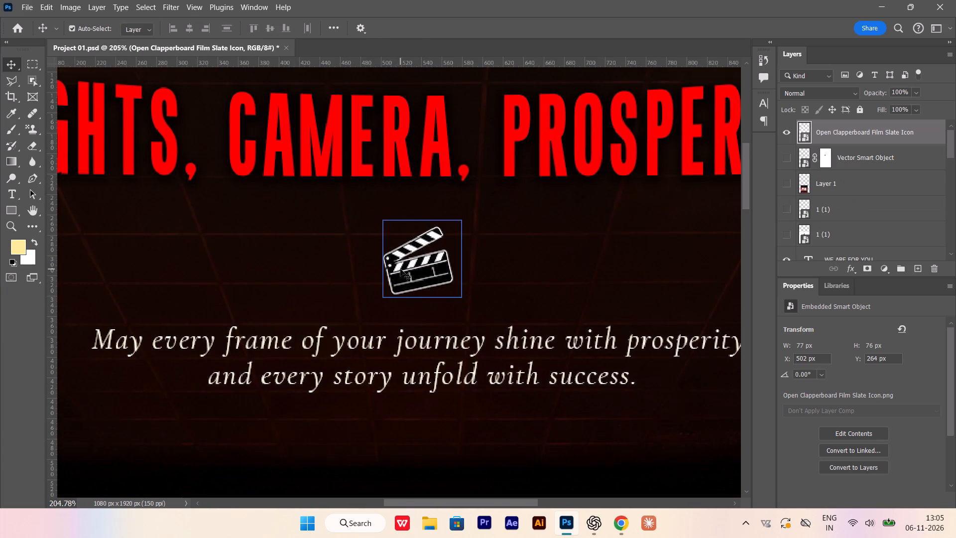
{"action": "key", "text": "Up"}
{"action": "key", "text": "Up"}
Draw a horizontal line shape about 158 px long and 1 px thick beside the clapperboard icon, above the tagline's beginning.
{"action": "scroll", "coordinate": [208, 225], "scroll_direction": "up", "scroll_amount": 5, "text": "alt"}
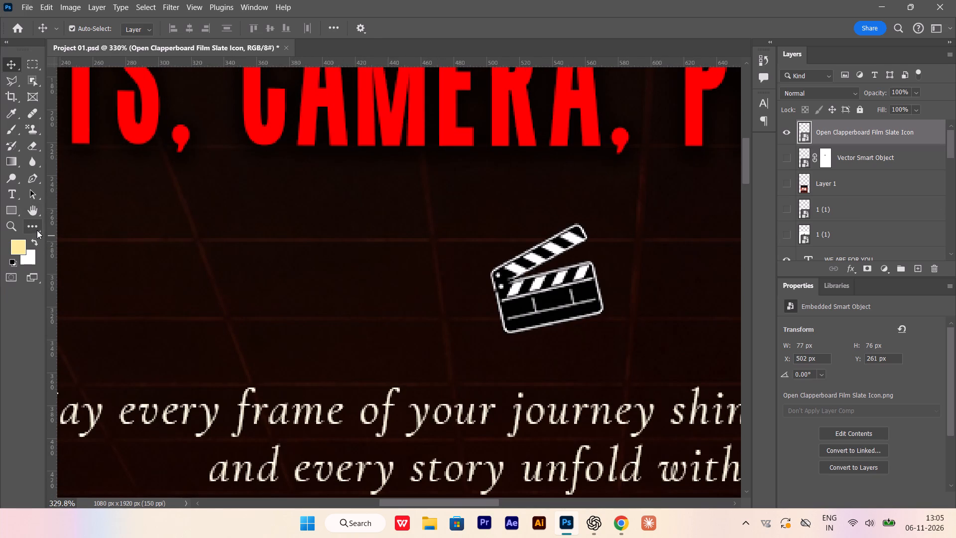
{"action": "right_click", "coordinate": [37, 230]}
{"action": "left_click", "coordinate": [33, 221]}
{"action": "right_click", "coordinate": [13, 212]}
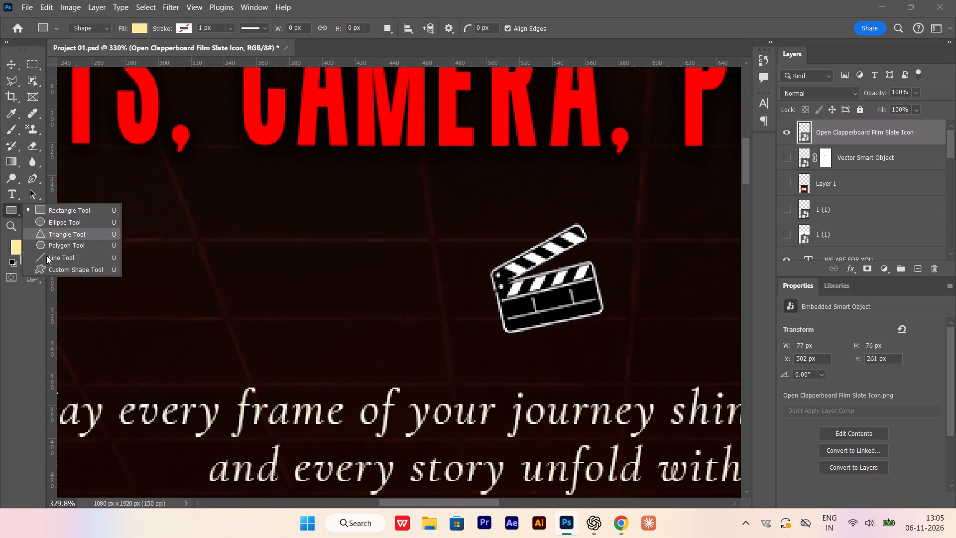
{"action": "left_click", "coordinate": [49, 261]}
{"action": "left_click_drag", "start_coordinate": [171, 280], "coordinate": [429, 285], "text": "shift"}
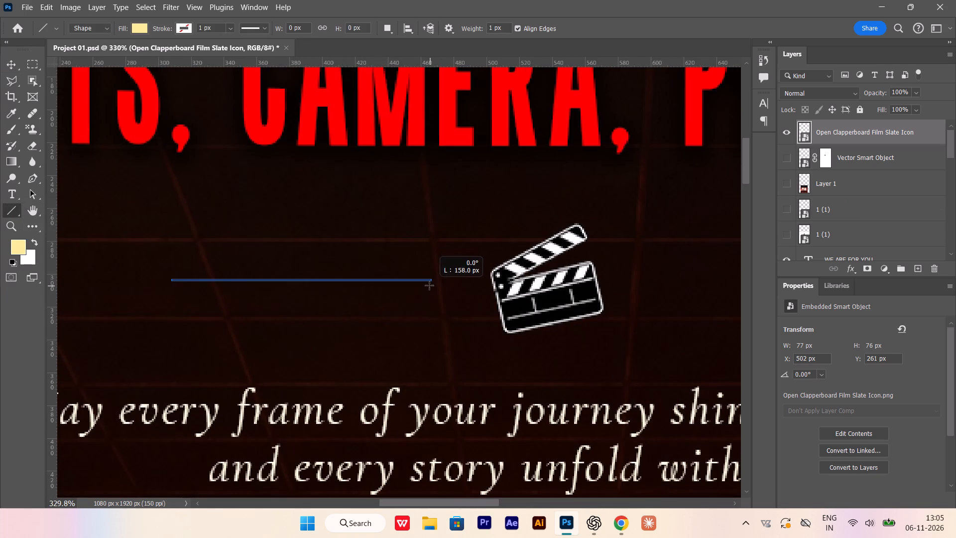
{"action": "left_click_drag", "start_coordinate": [429, 285], "coordinate": [430, 286], "text": "shift"}
Give the new line a pale yellow stroke from the recently used colours.
{"action": "left_click", "coordinate": [177, 31]}
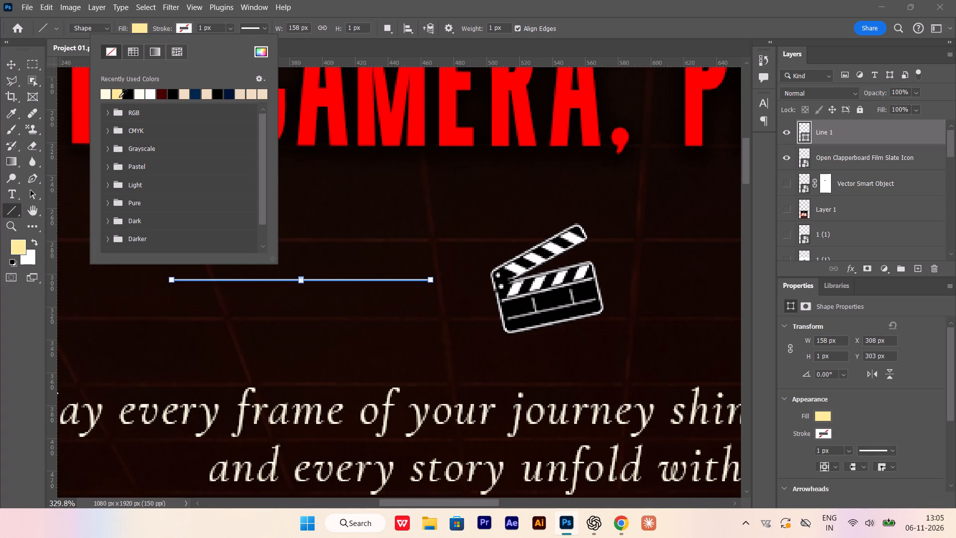
{"action": "left_click", "coordinate": [117, 96]}
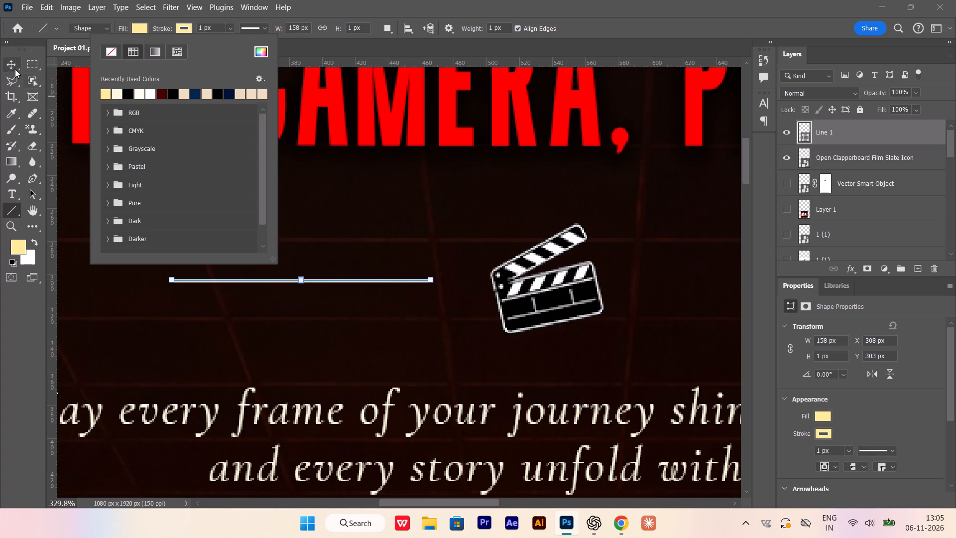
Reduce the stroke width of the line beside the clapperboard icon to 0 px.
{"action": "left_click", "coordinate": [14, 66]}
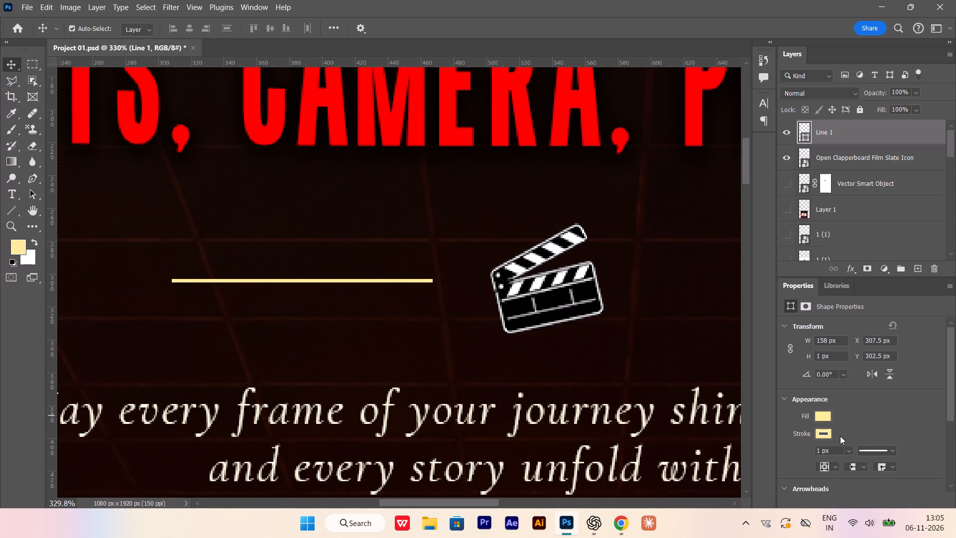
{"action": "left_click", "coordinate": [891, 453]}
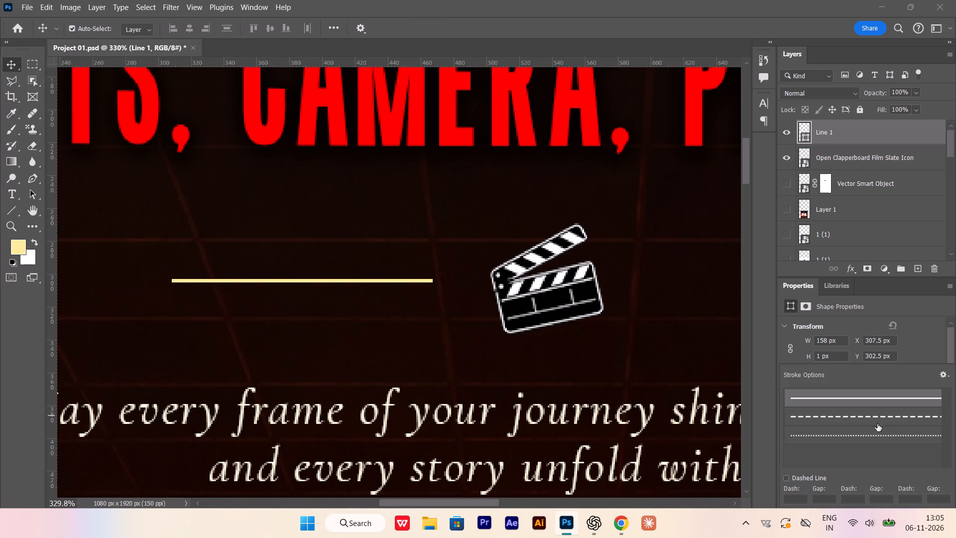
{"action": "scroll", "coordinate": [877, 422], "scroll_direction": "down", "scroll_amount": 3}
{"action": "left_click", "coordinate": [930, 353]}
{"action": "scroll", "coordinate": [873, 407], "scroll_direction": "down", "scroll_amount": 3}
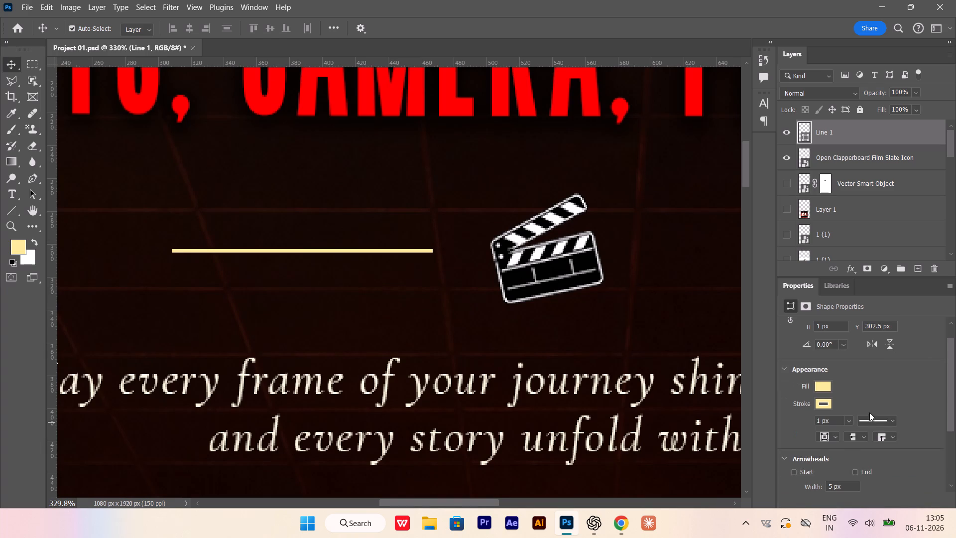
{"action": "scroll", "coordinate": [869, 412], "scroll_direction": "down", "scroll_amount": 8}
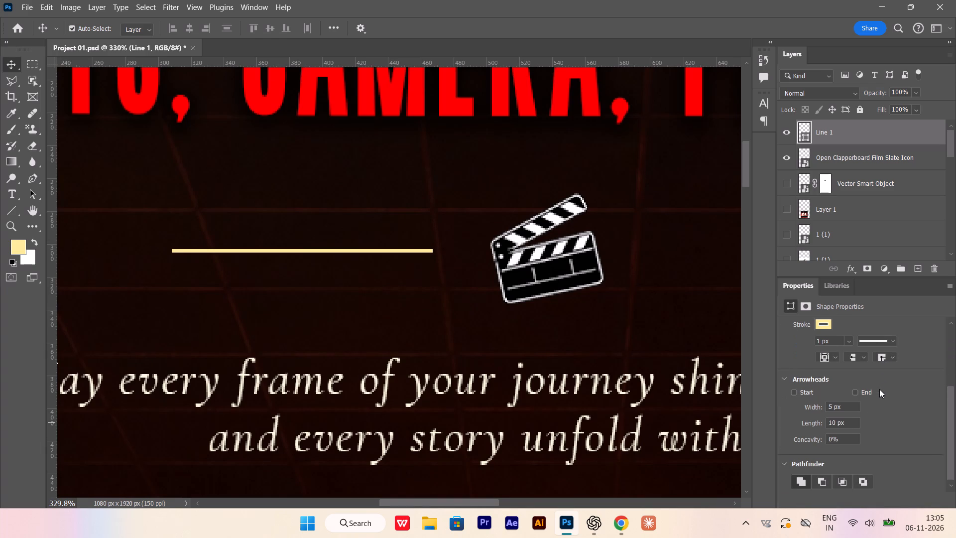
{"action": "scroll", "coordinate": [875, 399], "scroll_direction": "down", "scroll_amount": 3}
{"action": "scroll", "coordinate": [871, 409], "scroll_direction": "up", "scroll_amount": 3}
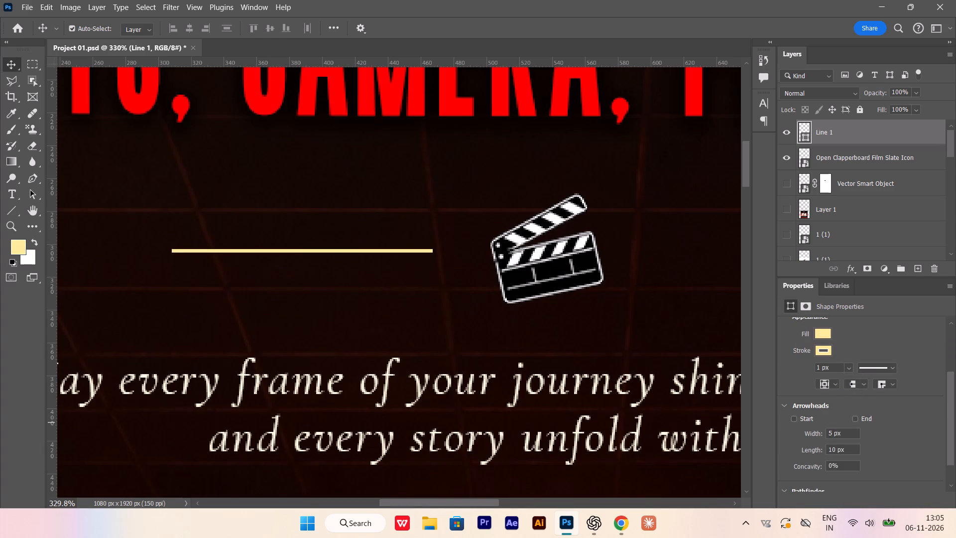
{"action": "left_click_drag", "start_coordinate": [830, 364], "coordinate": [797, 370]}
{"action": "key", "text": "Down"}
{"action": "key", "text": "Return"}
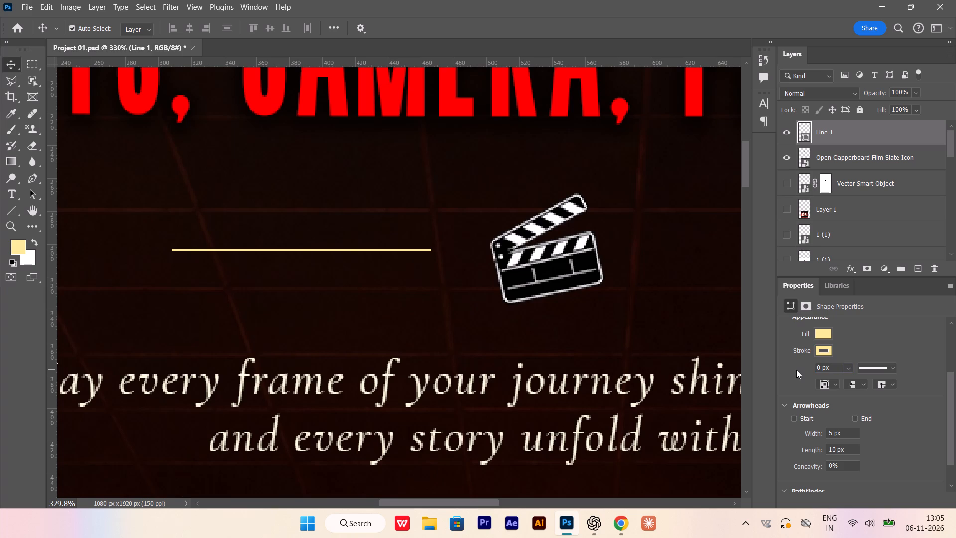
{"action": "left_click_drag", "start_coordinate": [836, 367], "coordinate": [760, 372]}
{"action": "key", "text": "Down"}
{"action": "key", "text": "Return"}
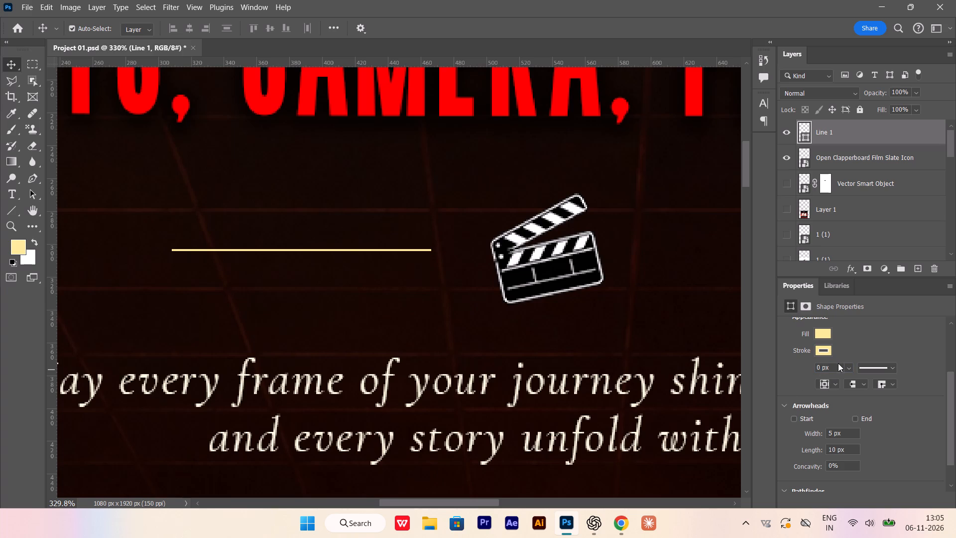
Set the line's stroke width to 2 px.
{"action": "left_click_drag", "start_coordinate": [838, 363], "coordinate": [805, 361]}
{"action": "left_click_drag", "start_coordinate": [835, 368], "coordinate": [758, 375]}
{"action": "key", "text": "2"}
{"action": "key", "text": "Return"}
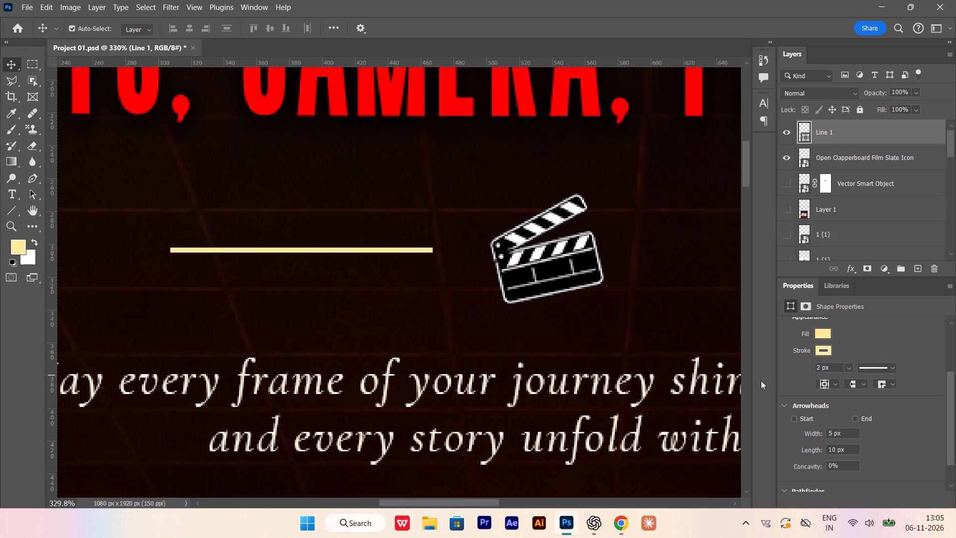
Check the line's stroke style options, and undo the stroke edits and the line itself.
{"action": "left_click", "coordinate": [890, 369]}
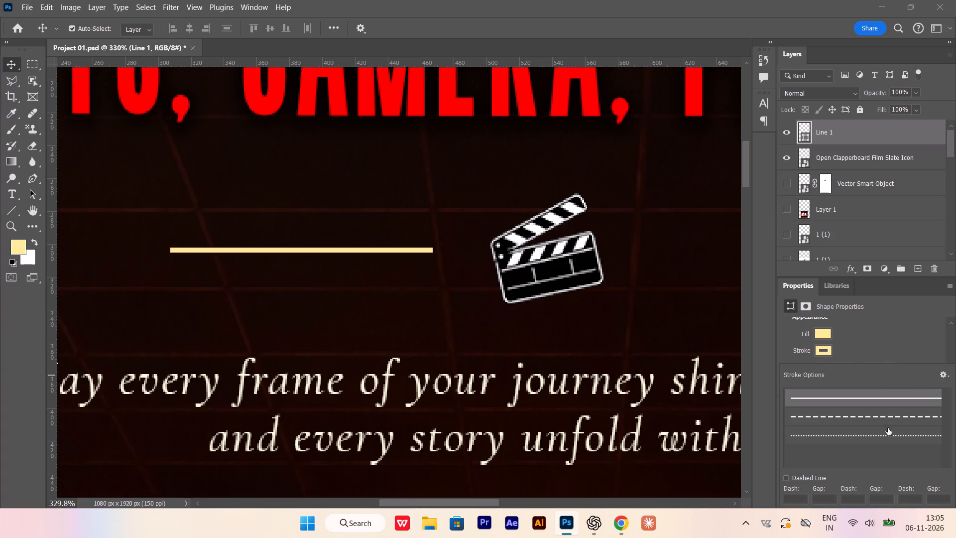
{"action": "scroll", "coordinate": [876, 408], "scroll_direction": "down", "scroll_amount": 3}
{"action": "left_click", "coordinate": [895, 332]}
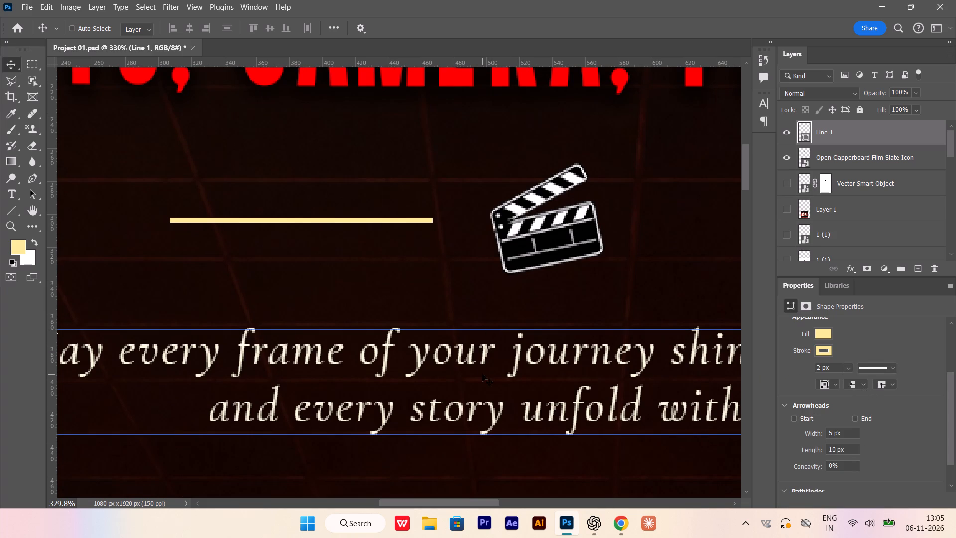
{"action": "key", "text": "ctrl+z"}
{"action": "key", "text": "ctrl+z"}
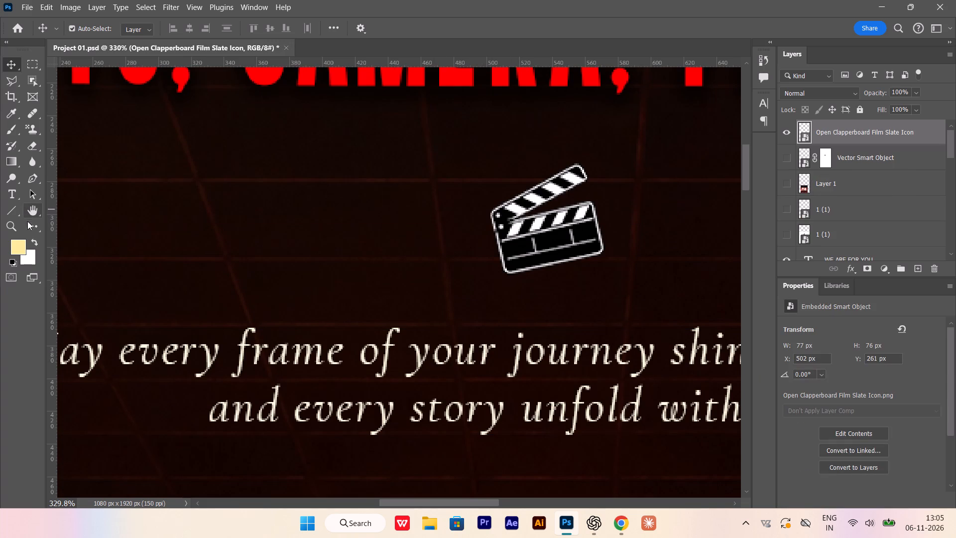
Draw a pale yellow rectangle about 186 px by 25 px beside the clapperboard icon, above the tagline, and remove its stroke.
{"action": "right_click", "coordinate": [14, 211]}
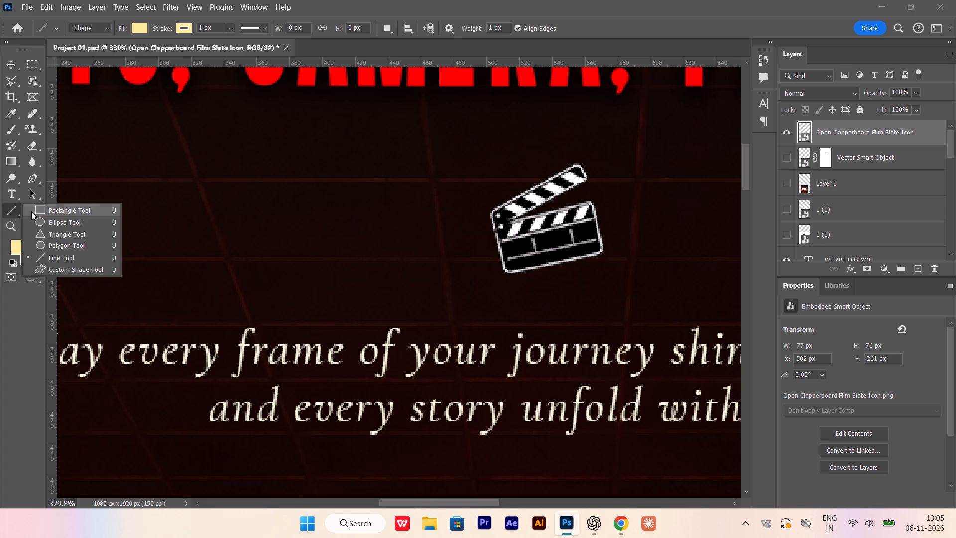
{"action": "left_click", "coordinate": [33, 211]}
{"action": "left_click_drag", "start_coordinate": [147, 195], "coordinate": [451, 234]}
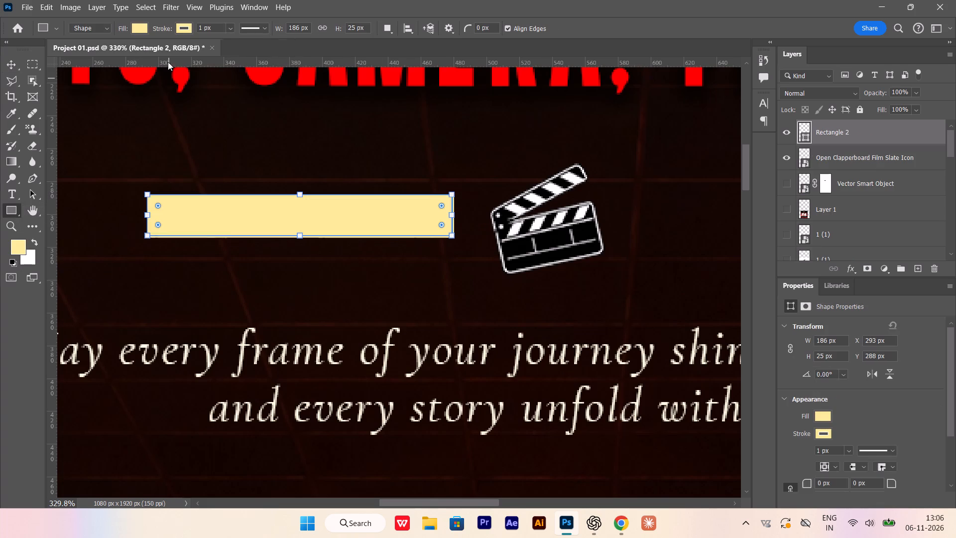
{"action": "left_click", "coordinate": [188, 24]}
{"action": "left_click", "coordinate": [108, 56]}
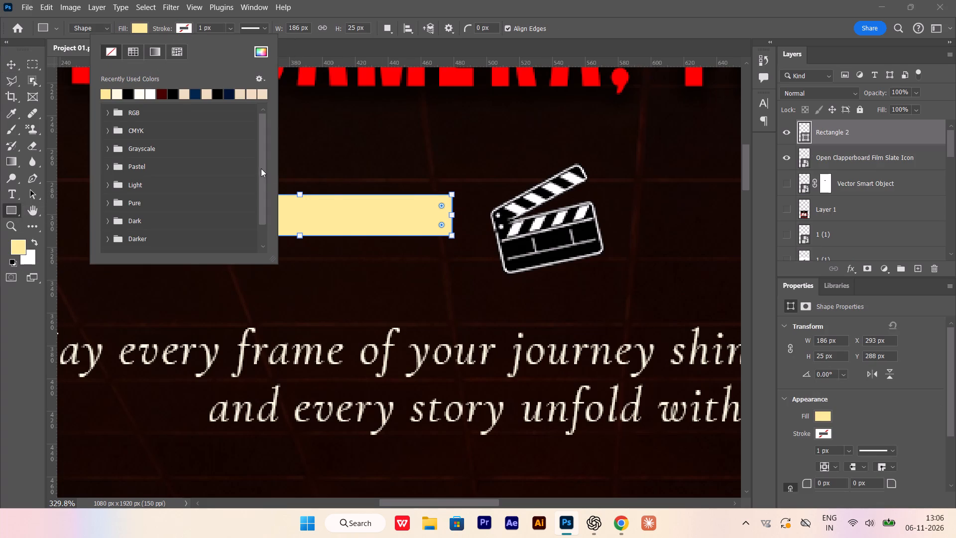
Reduce the rectangle's height to about 7 px, keeping its lower edge in place.
{"action": "left_click_drag", "start_coordinate": [301, 194], "coordinate": [303, 216]}
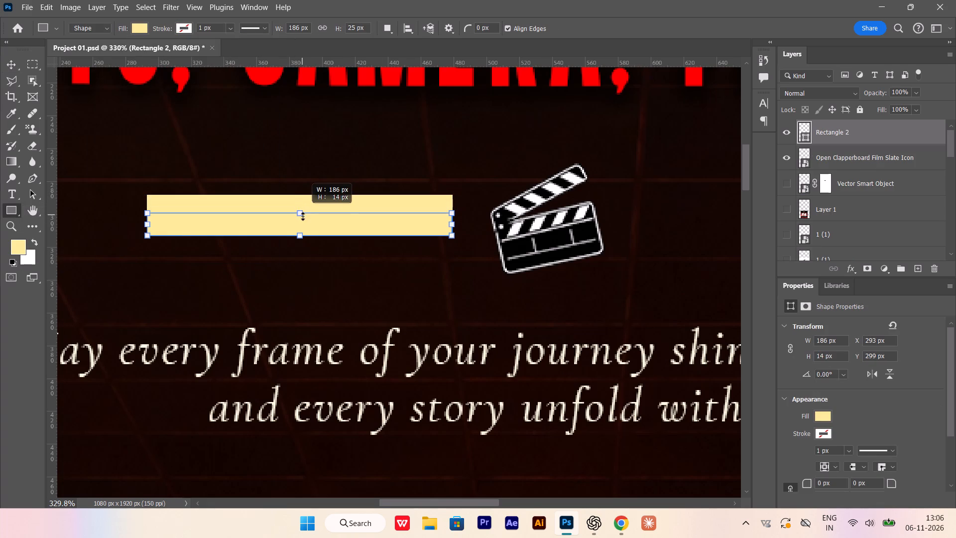
{"action": "left_click_drag", "start_coordinate": [303, 216], "coordinate": [304, 223]}
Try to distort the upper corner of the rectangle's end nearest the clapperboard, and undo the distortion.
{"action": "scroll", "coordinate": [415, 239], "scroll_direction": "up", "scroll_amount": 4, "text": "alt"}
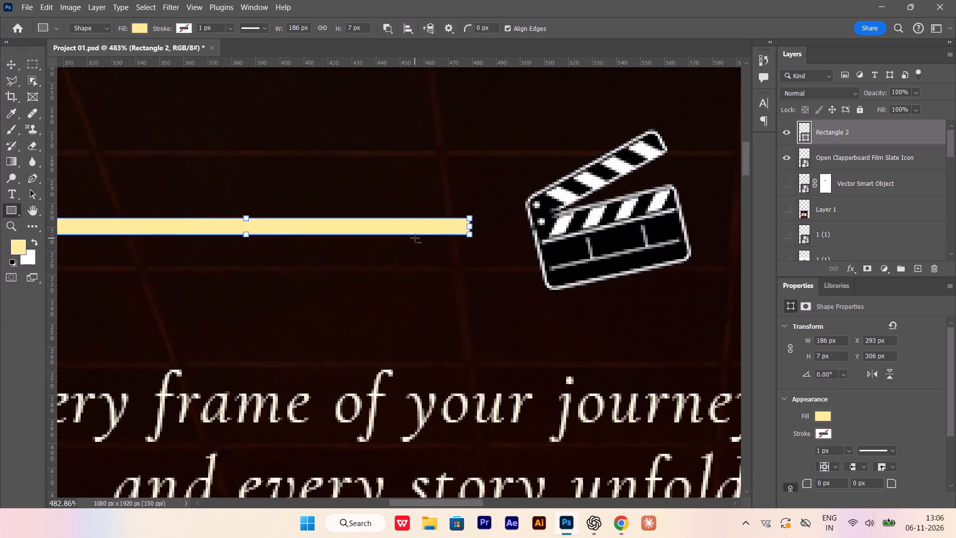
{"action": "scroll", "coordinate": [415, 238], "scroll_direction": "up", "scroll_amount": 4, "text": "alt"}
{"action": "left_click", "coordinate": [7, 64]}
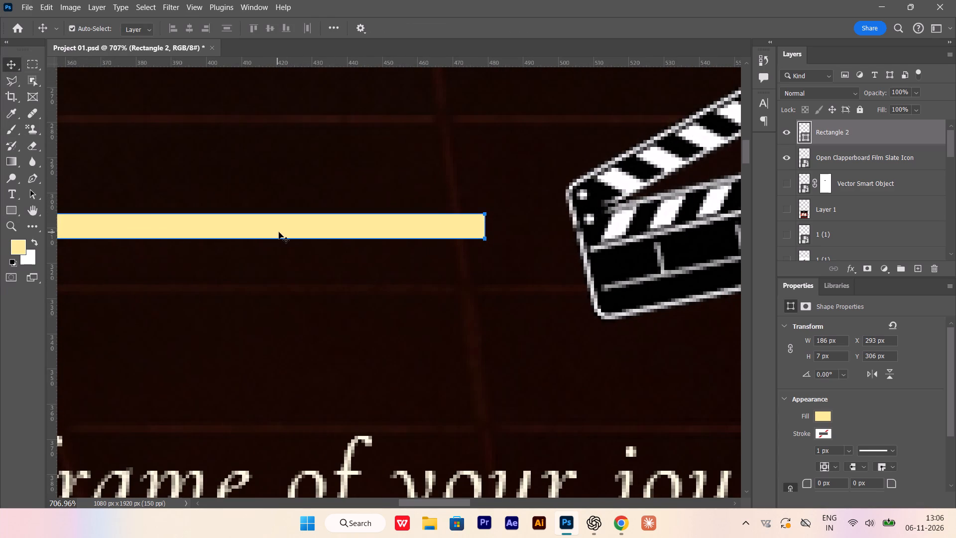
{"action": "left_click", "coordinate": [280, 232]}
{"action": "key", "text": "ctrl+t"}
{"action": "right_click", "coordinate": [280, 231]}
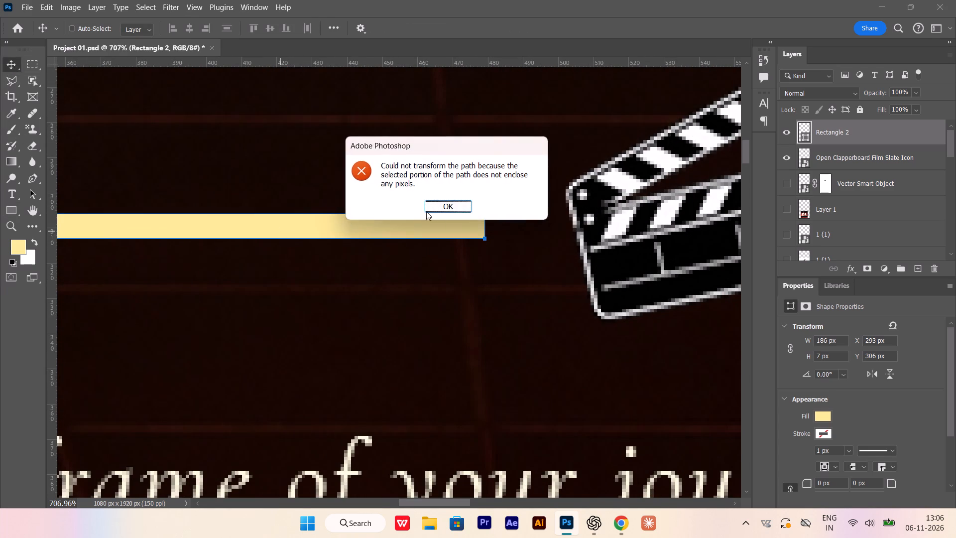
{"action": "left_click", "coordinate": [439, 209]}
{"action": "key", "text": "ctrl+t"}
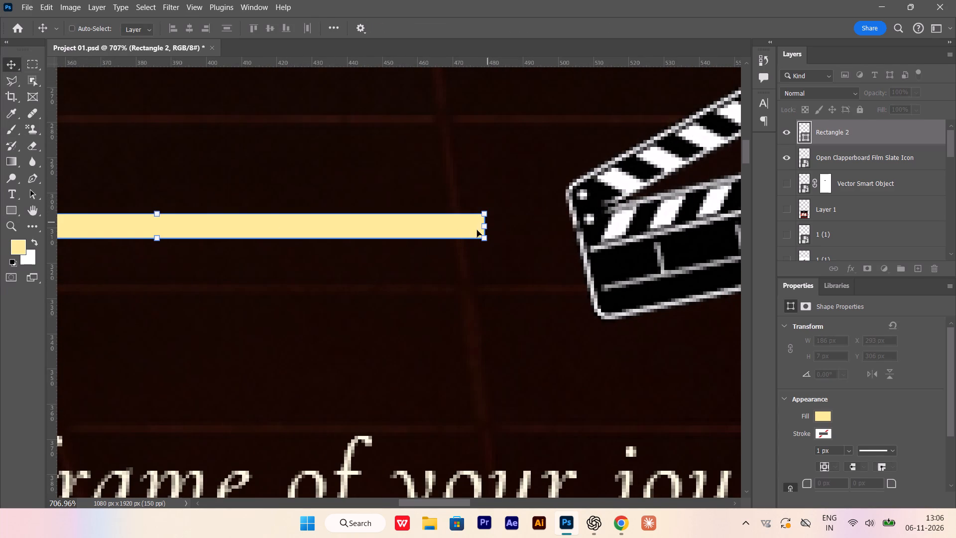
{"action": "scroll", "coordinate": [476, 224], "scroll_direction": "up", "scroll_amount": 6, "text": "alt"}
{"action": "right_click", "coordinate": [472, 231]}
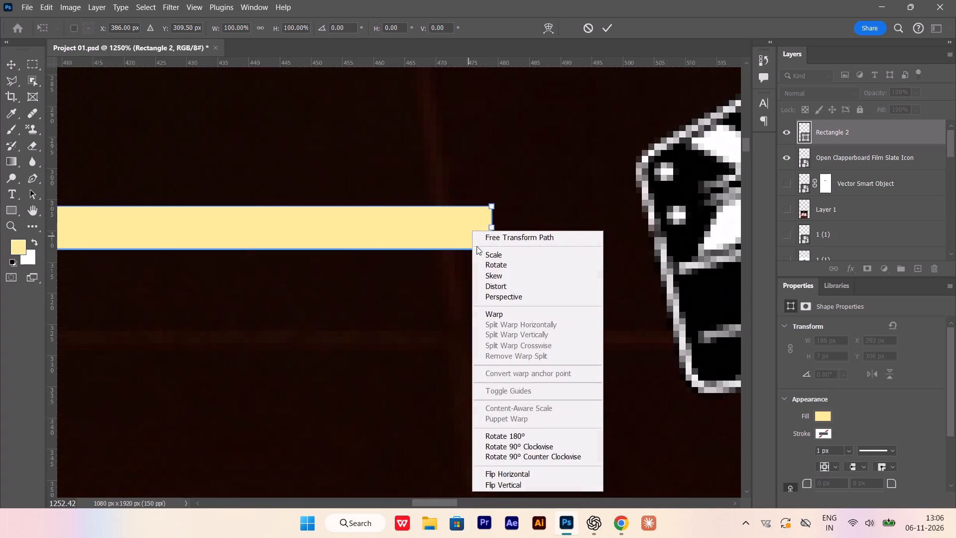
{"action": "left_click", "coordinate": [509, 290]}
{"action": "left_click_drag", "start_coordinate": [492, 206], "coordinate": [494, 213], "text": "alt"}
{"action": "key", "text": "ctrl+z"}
Taper the rectangle toward the clapperboard with a Perspective transform and apply it as a regular path.
{"action": "right_click", "coordinate": [449, 228]}
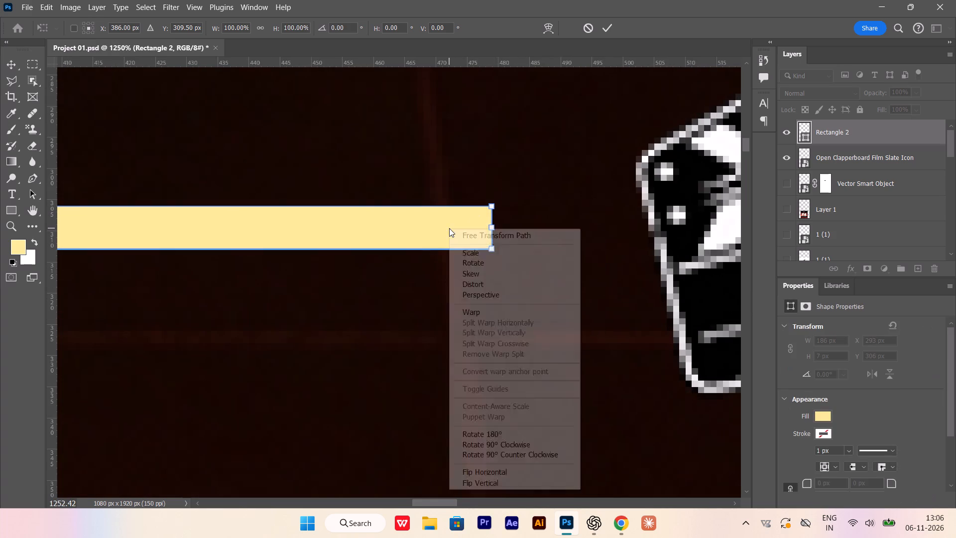
{"action": "left_click", "coordinate": [495, 290]}
{"action": "left_click_drag", "start_coordinate": [492, 207], "coordinate": [492, 208], "text": "alt"}
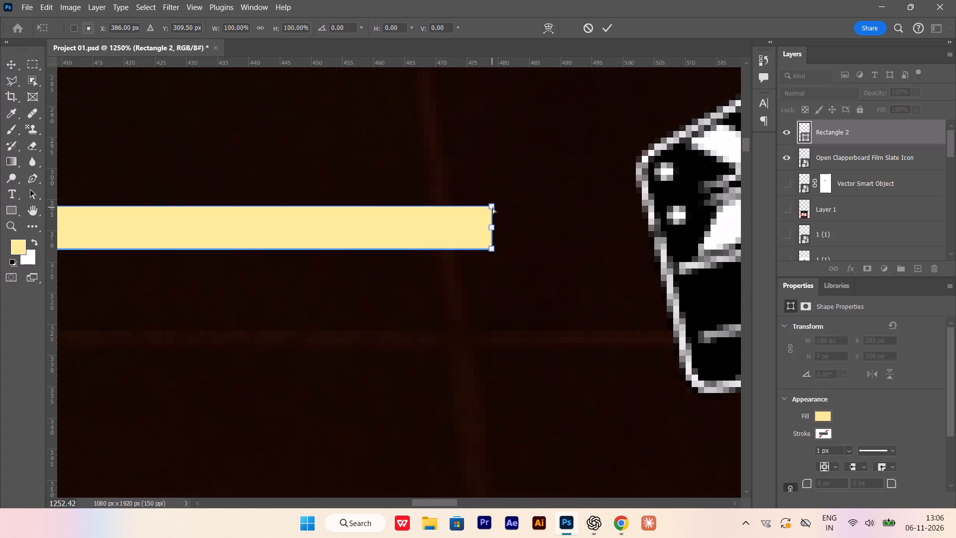
{"action": "left_click_drag", "start_coordinate": [492, 208], "coordinate": [491, 227], "text": "alt"}
{"action": "scroll", "coordinate": [527, 290], "scroll_direction": "down", "scroll_amount": 7, "text": "alt"}
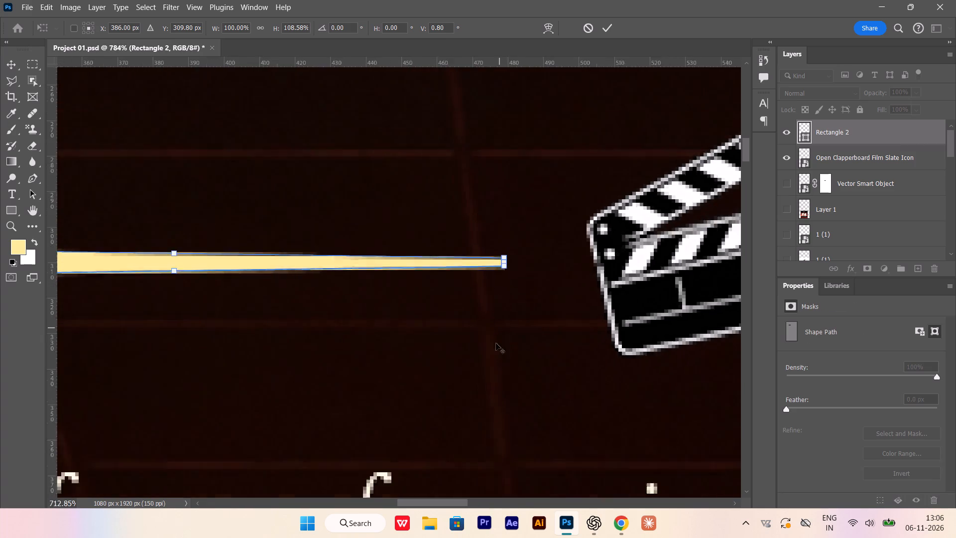
{"action": "scroll", "coordinate": [496, 343], "scroll_direction": "down", "scroll_amount": 10, "text": "alt"}
{"action": "scroll", "coordinate": [398, 349], "scroll_direction": "up", "scroll_amount": 7, "text": "alt"}
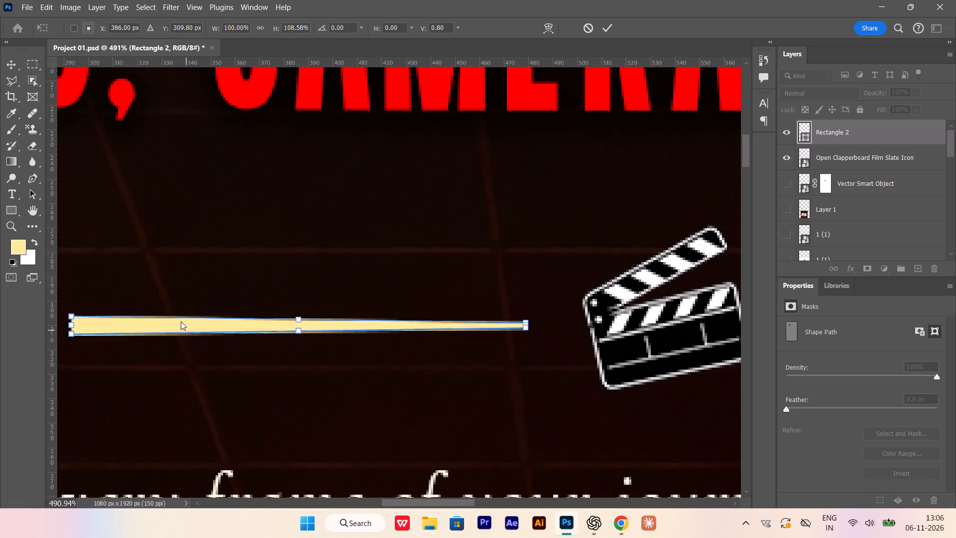
{"action": "left_click", "coordinate": [9, 64]}
{"action": "left_click", "coordinate": [415, 198]}
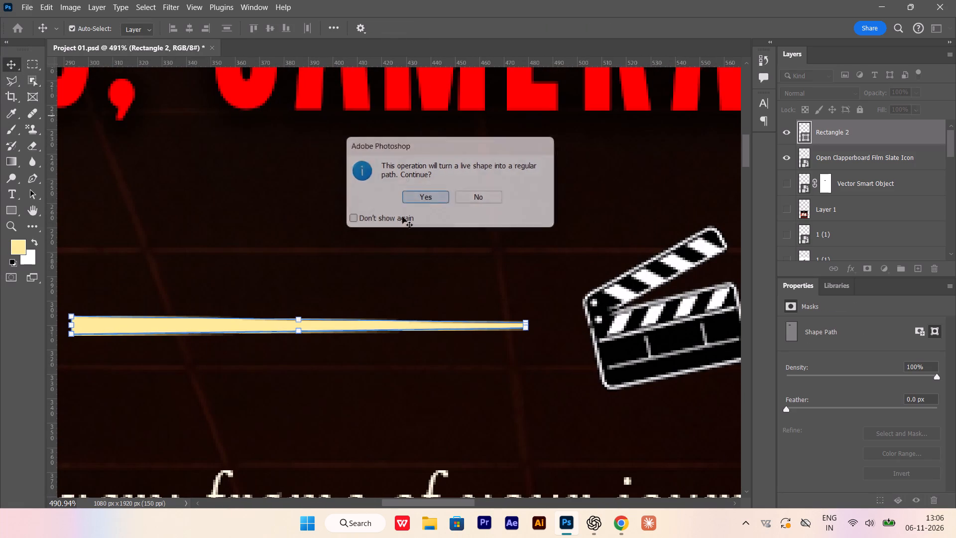
Scale the tapered bar vertically to about 4 px high, keeping its 186 px width.
{"action": "key", "text": "ctrl+t"}
{"action": "left_click", "coordinate": [438, 208]}
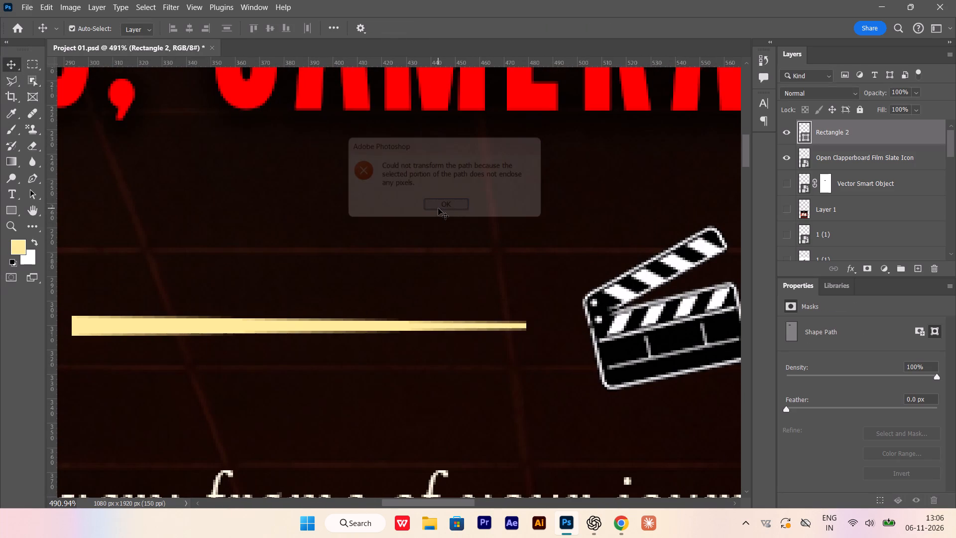
{"action": "left_click", "coordinate": [848, 141]}
{"action": "key", "text": "ctrl+t"}
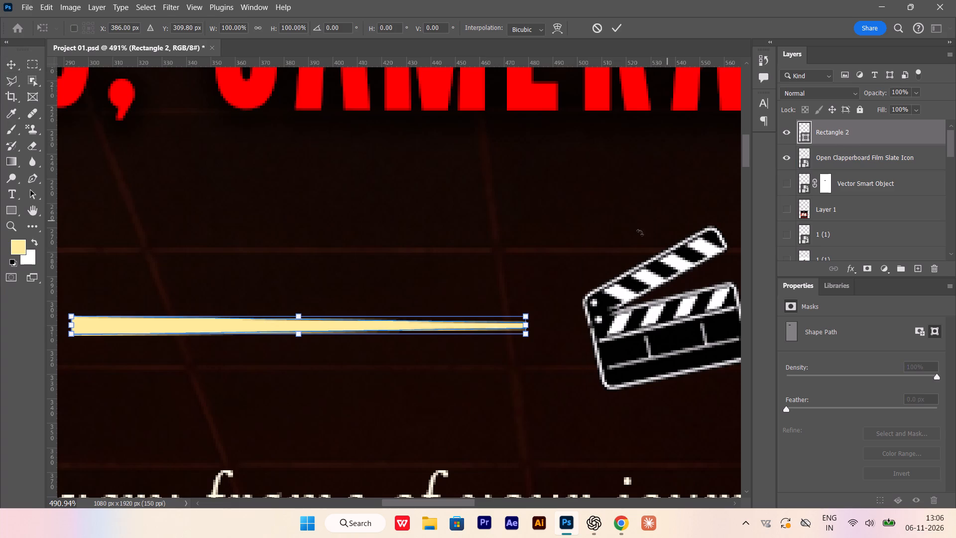
{"action": "left_click_drag", "start_coordinate": [296, 314], "coordinate": [296, 320]}
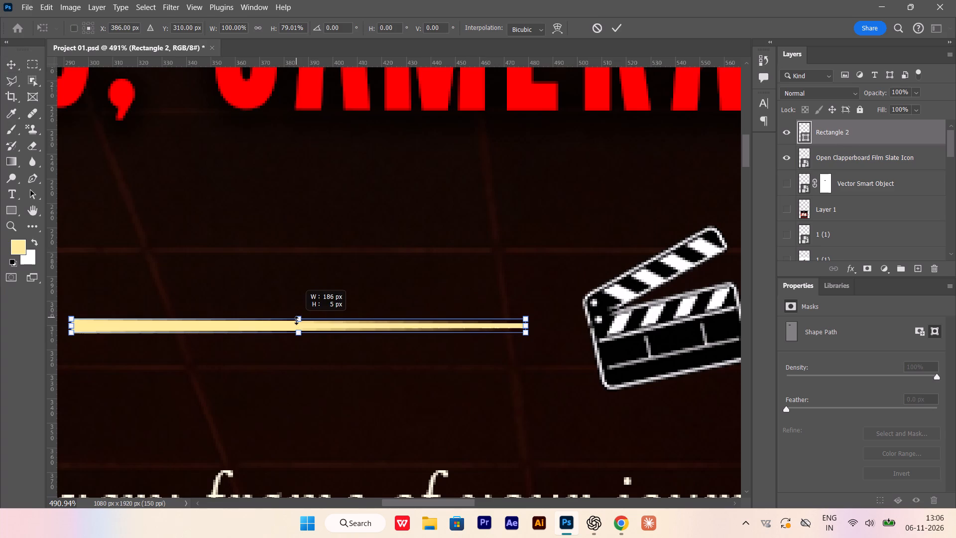
{"action": "left_click_drag", "start_coordinate": [296, 320], "coordinate": [298, 322]}
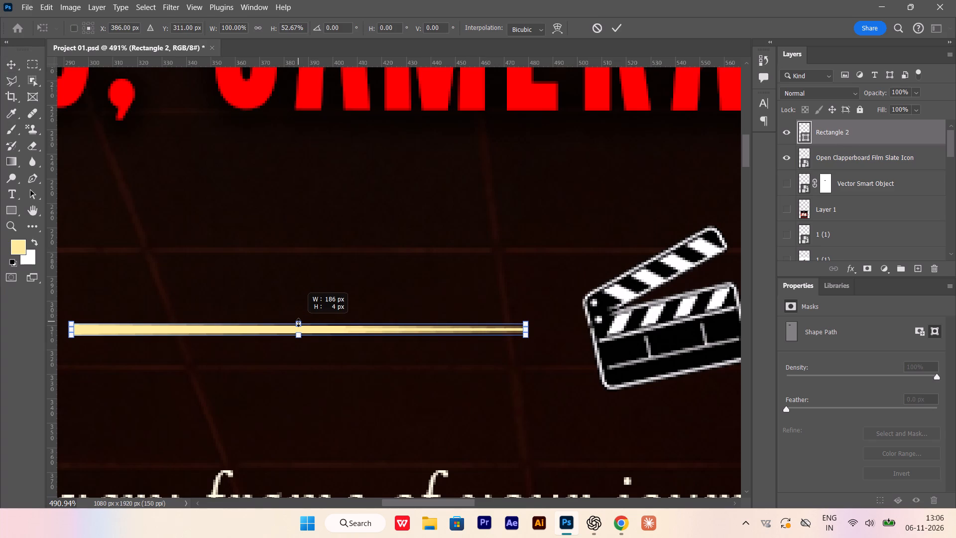
{"action": "left_click_drag", "start_coordinate": [298, 322], "coordinate": [297, 321]}
{"action": "key", "text": "Return"}
Check how the tapered bar looks between the poster's headline and tagline, and reselect the bar.
{"action": "scroll", "coordinate": [456, 357], "scroll_direction": "down", "scroll_amount": 3, "text": "alt"}
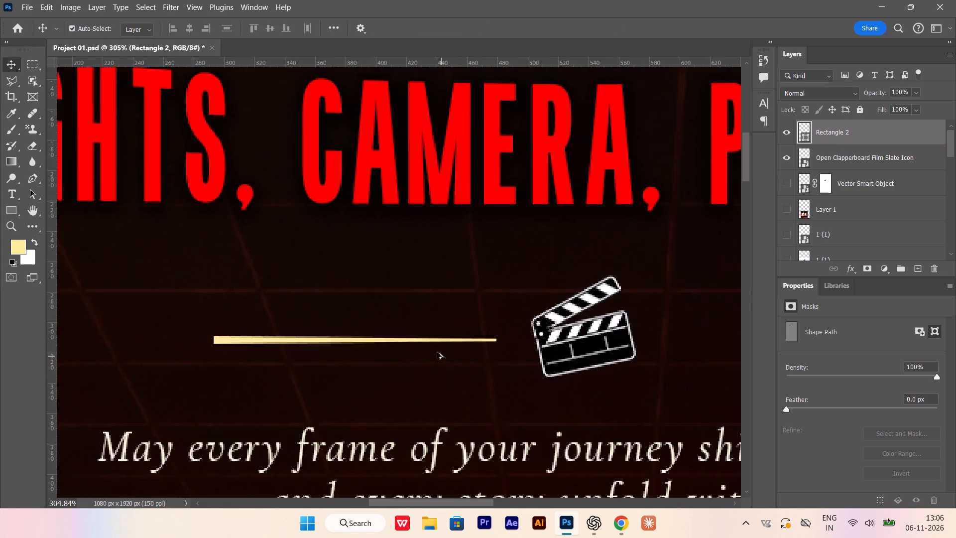
{"action": "scroll", "coordinate": [437, 352], "scroll_direction": "down", "scroll_amount": 20, "text": "alt"}
{"action": "scroll", "coordinate": [437, 352], "scroll_direction": "down", "scroll_amount": 1, "text": "alt"}
{"action": "left_click", "coordinate": [218, 380]}
{"action": "scroll", "coordinate": [369, 362], "scroll_direction": "up", "scroll_amount": 4, "text": "alt"}
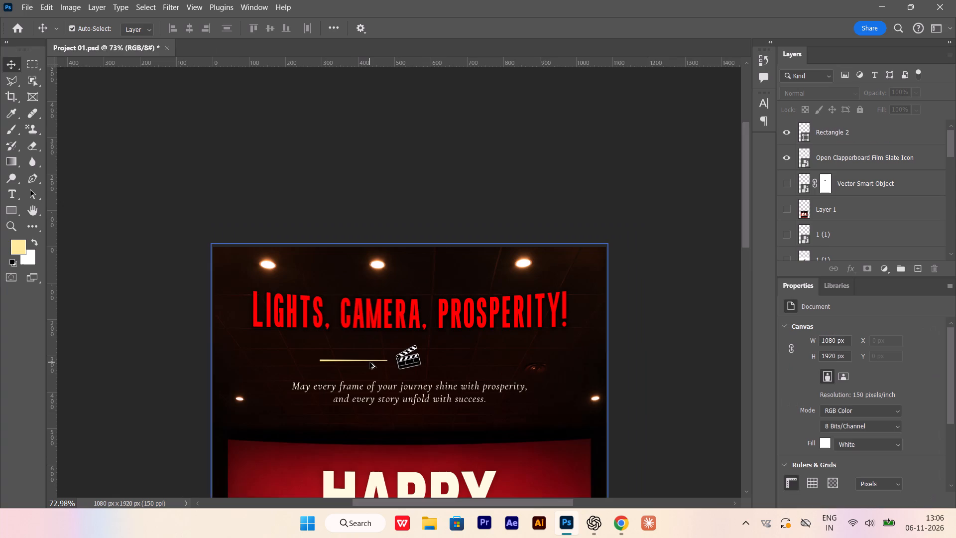
{"action": "scroll", "coordinate": [369, 362], "scroll_direction": "down", "scroll_amount": 2}
{"action": "scroll", "coordinate": [358, 352], "scroll_direction": "up", "scroll_amount": 9, "text": "alt"}
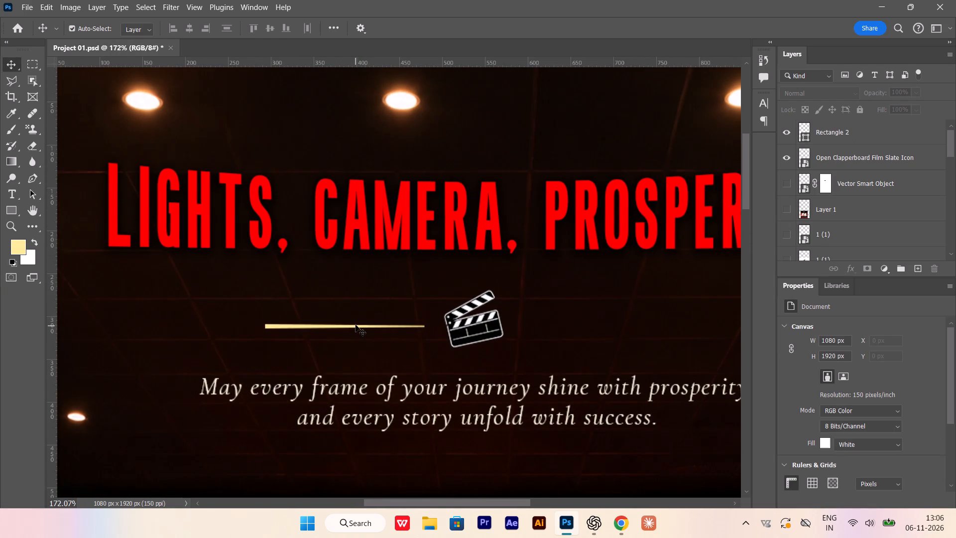
{"action": "left_click", "coordinate": [356, 326]}
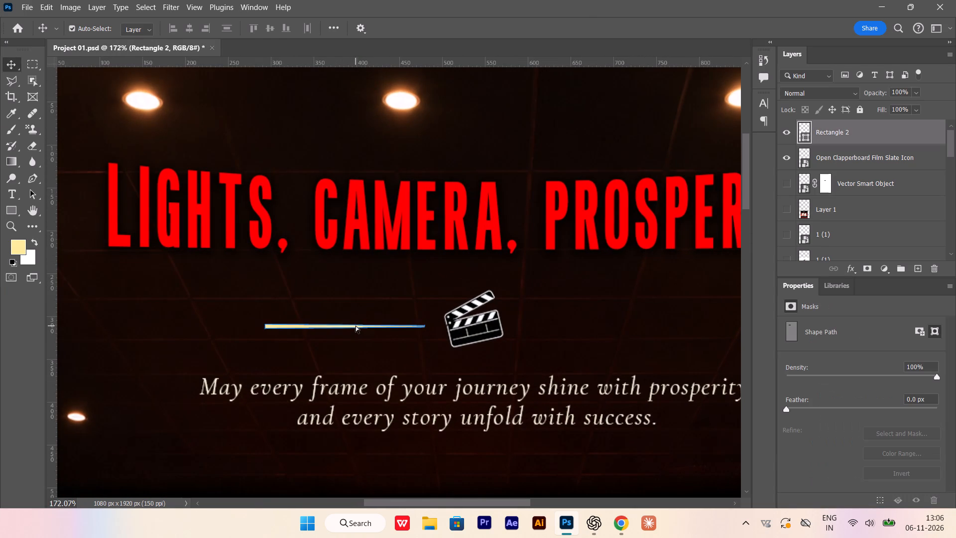
{"action": "key", "text": "ctrl+t"}
{"action": "right_click", "coordinate": [355, 326]}
{"action": "left_click", "coordinate": [410, 310]}
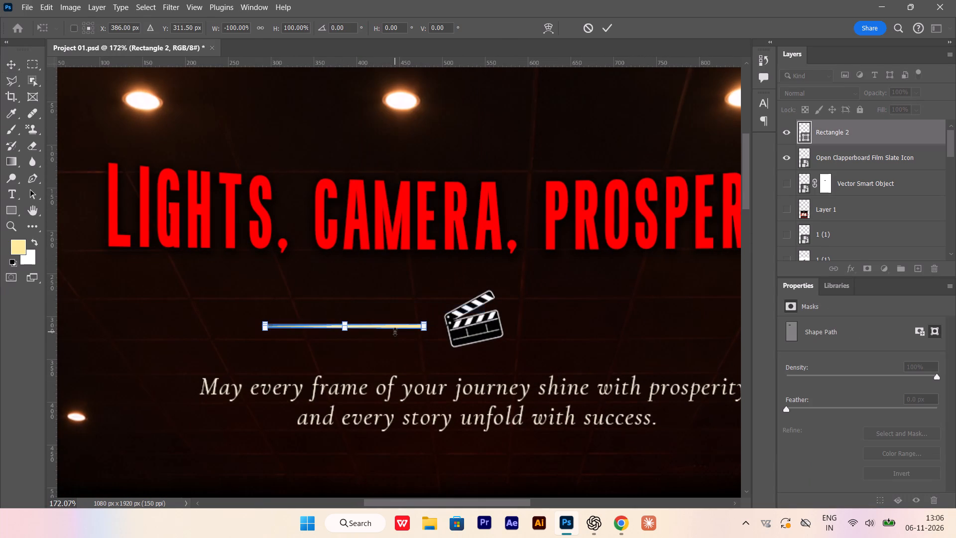
{"action": "key", "text": "Return"}
{"action": "scroll", "coordinate": [332, 348], "scroll_direction": "down", "scroll_amount": 6, "text": "alt"}
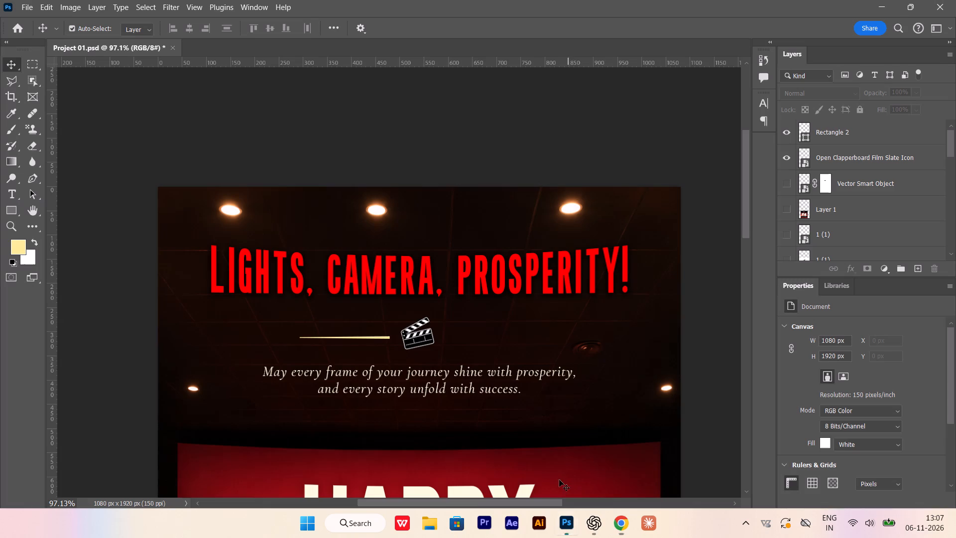
Thin the tapered bar to 60% of its height and stretch its thin end farther away from the clapperboard.
{"action": "scroll", "coordinate": [382, 335], "scroll_direction": "up", "scroll_amount": 11}
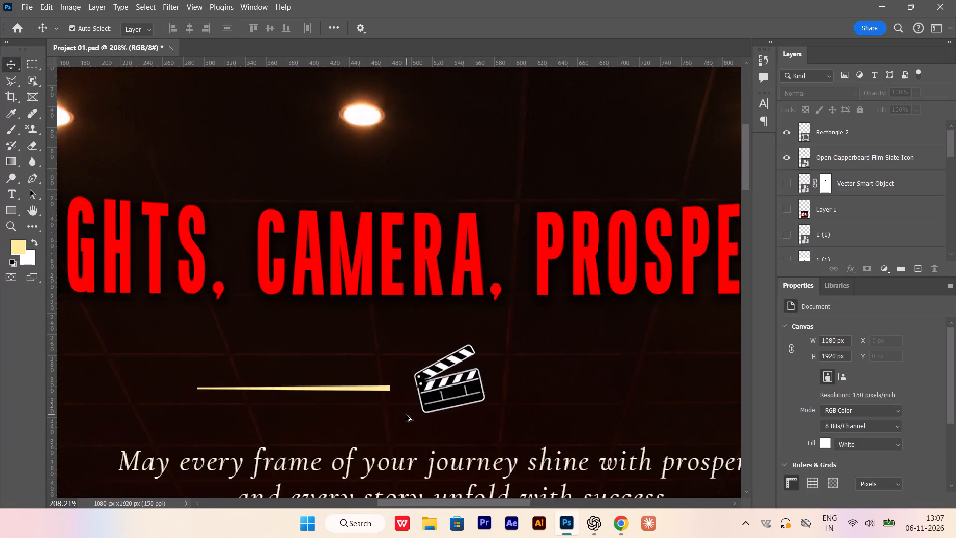
{"action": "scroll", "coordinate": [406, 415], "scroll_direction": "up", "scroll_amount": 3}
{"action": "left_click", "coordinate": [379, 386]}
{"action": "key", "text": "ctrl+t"}
{"action": "scroll", "coordinate": [295, 394], "scroll_direction": "up", "scroll_amount": 3, "text": "alt"}
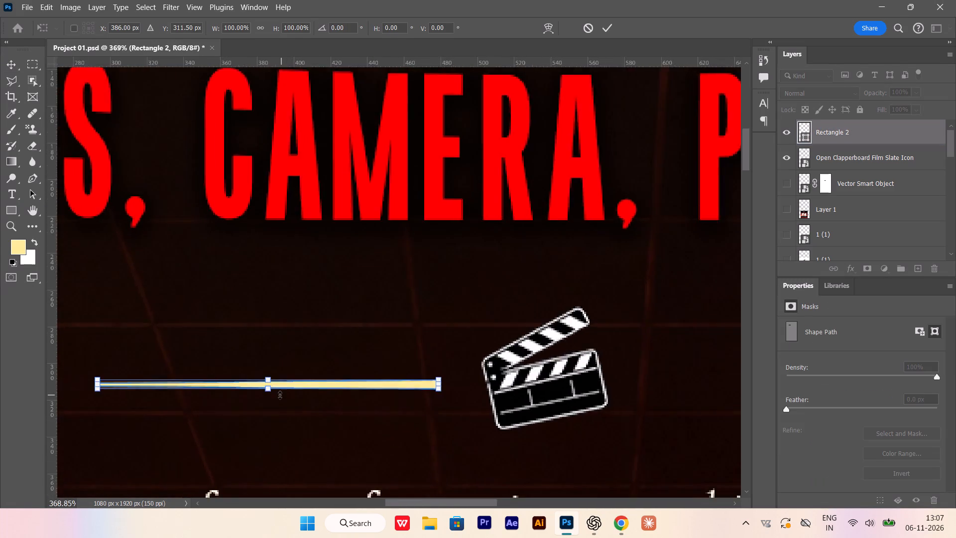
{"action": "scroll", "coordinate": [280, 395], "scroll_direction": "up", "scroll_amount": 6, "text": "alt"}
{"action": "left_click", "coordinate": [264, 368]}
{"action": "left_click_drag", "start_coordinate": [263, 366], "coordinate": [265, 372]}
{"action": "scroll", "coordinate": [570, 373], "scroll_direction": "down", "scroll_amount": 7, "text": "alt"}
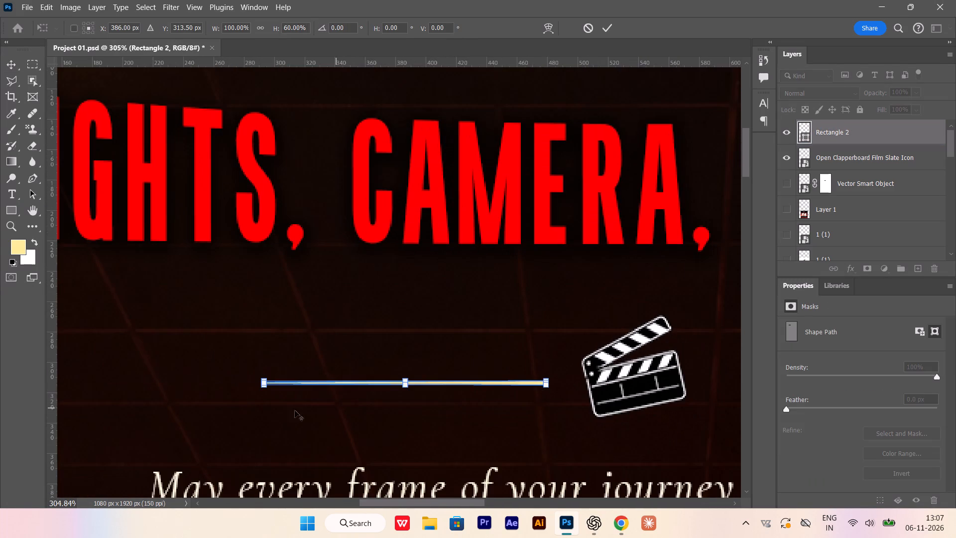
{"action": "left_click", "coordinate": [262, 385]}
{"action": "left_click_drag", "start_coordinate": [263, 383], "coordinate": [238, 383]}
{"action": "left_click", "coordinate": [12, 69]}
Shift the bar horizontally away from the clapperboard to leave a wider gap between them.
{"action": "scroll", "coordinate": [273, 316], "scroll_direction": "down", "scroll_amount": 3, "text": "alt"}
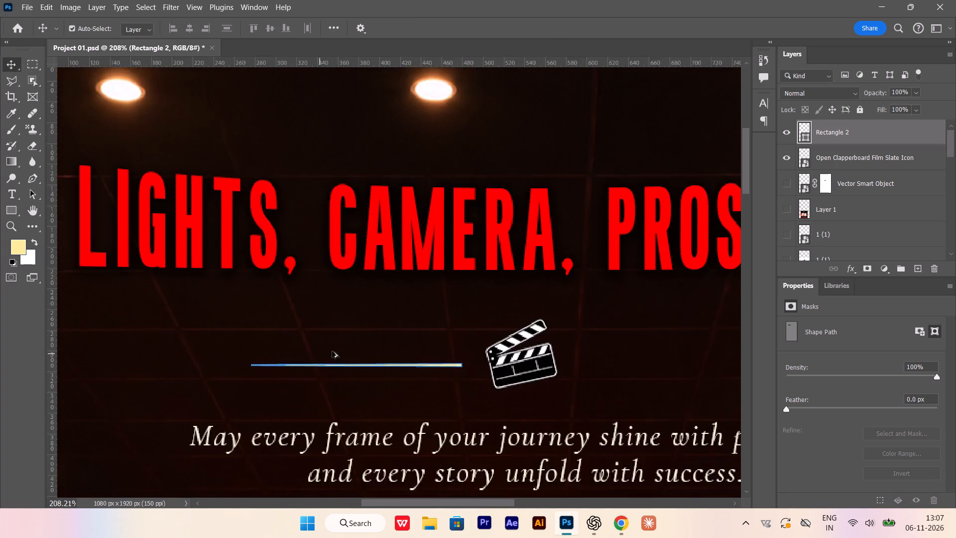
{"action": "scroll", "coordinate": [332, 351], "scroll_direction": "down", "scroll_amount": 6, "text": "alt"}
{"action": "left_click_drag", "start_coordinate": [422, 363], "coordinate": [392, 364]}
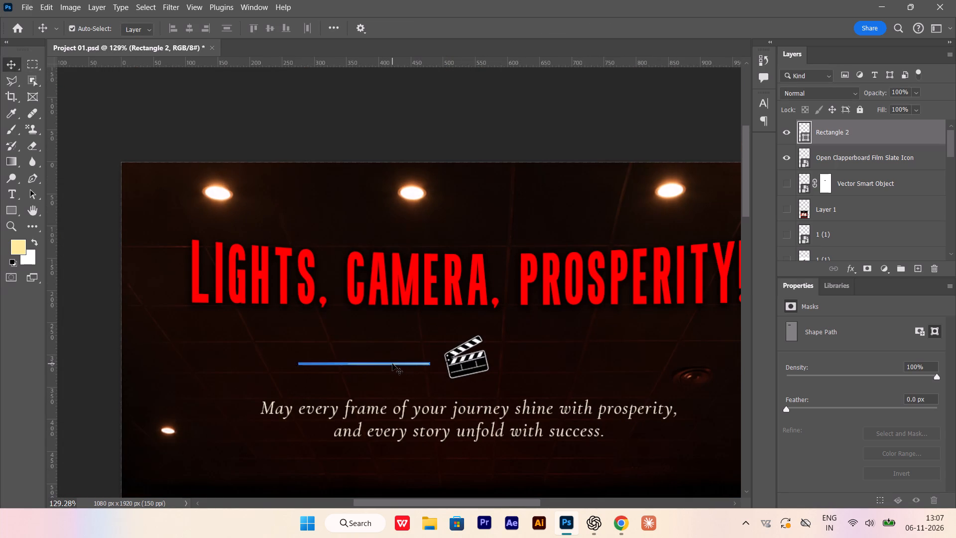
{"action": "key", "text": "shift+Left"}
{"action": "key", "text": "shift+Left"}
{"action": "key", "text": "shift+Left"}
{"action": "key", "text": "shift+Left"}
{"action": "key", "text": "shift+Left"}
{"action": "key", "text": "shift+Left"}
{"action": "key", "text": "shift+Left"}
{"action": "key", "text": "shift+Left"}
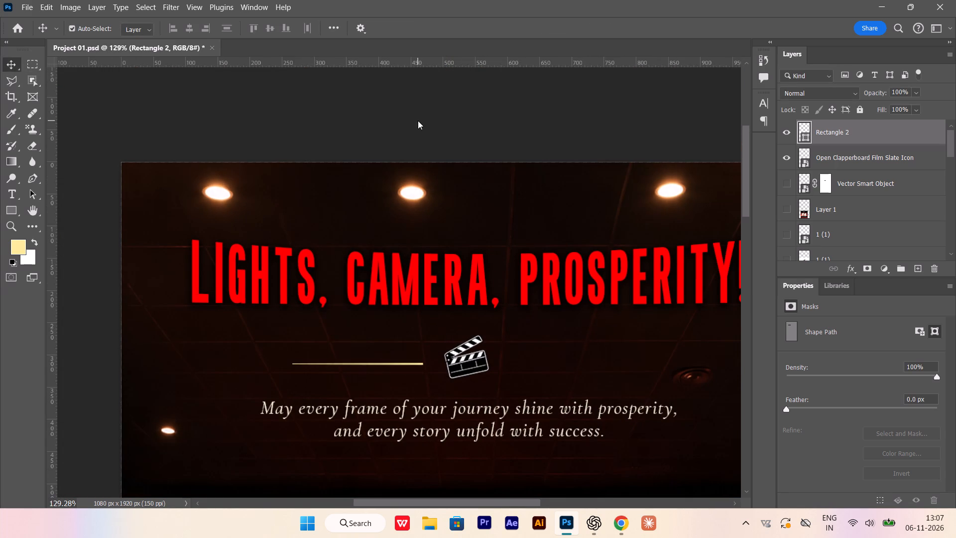
{"action": "key", "text": "shift+Right"}
{"action": "key", "text": "shift+Right"}
{"action": "key", "text": "shift+Right"}
{"action": "key", "text": "shift+Right"}
{"action": "key", "text": "shift+Right"}
{"action": "key", "text": "shift+Right"}
{"action": "key", "text": "shift+Right"}
{"action": "scroll", "coordinate": [360, 179], "scroll_direction": "down", "scroll_amount": 3}
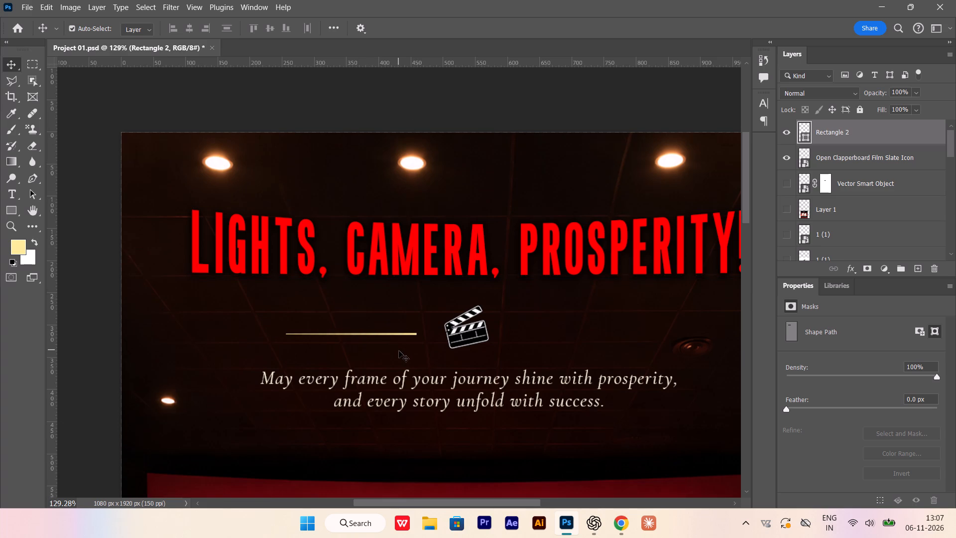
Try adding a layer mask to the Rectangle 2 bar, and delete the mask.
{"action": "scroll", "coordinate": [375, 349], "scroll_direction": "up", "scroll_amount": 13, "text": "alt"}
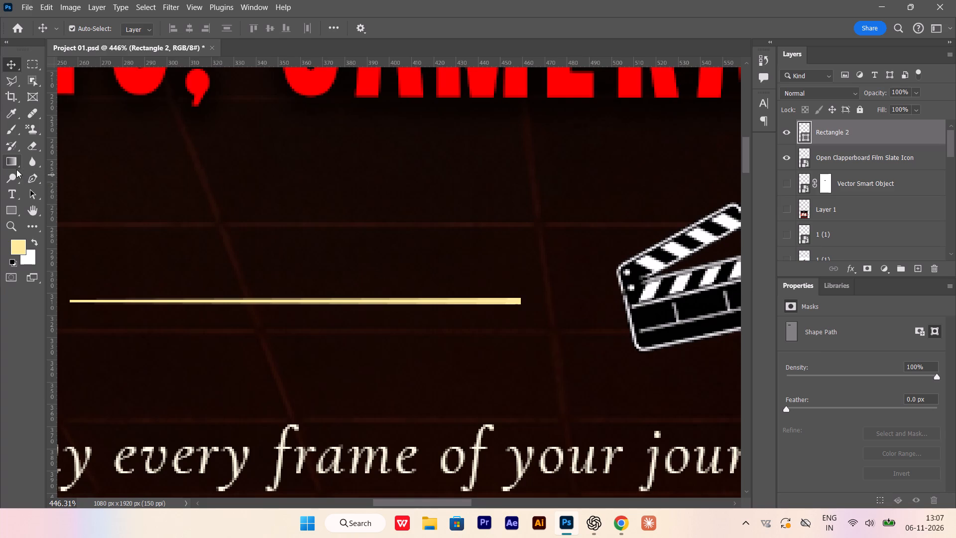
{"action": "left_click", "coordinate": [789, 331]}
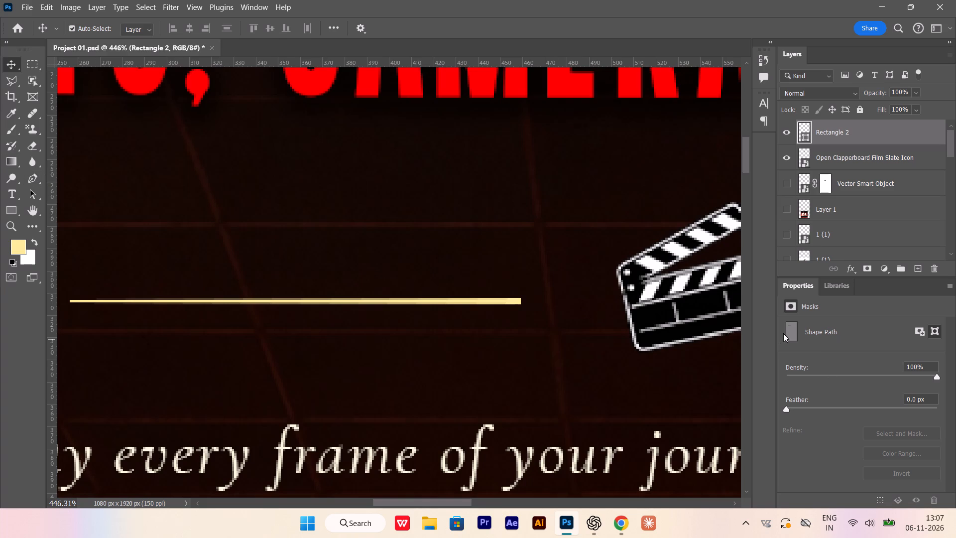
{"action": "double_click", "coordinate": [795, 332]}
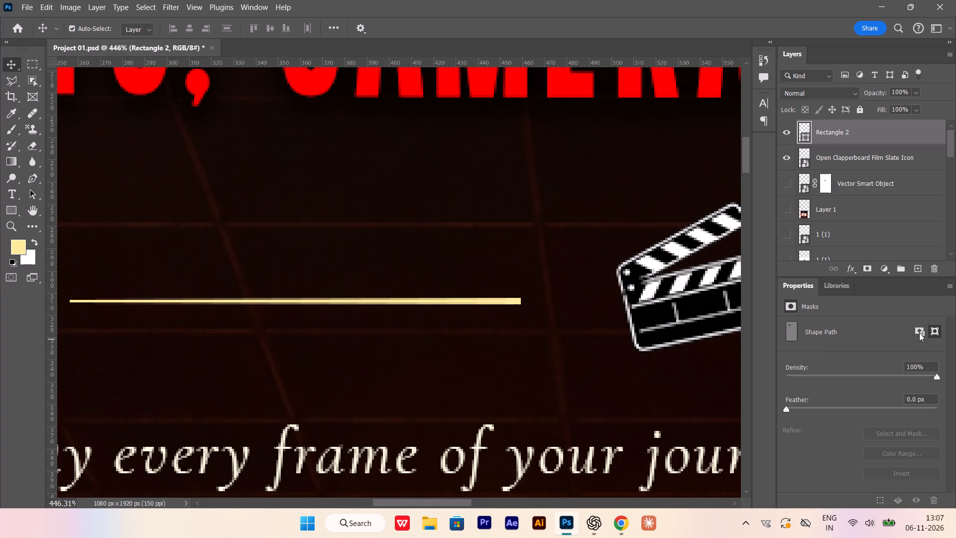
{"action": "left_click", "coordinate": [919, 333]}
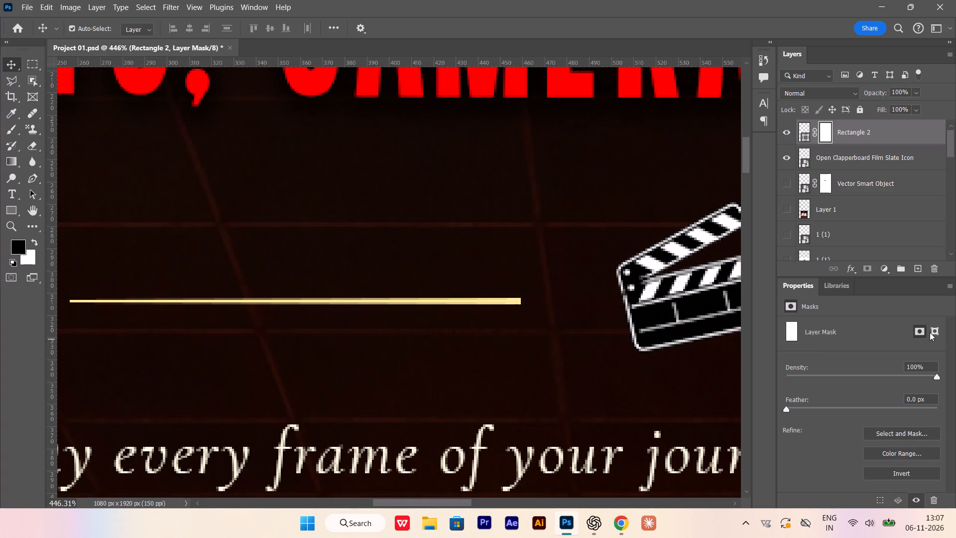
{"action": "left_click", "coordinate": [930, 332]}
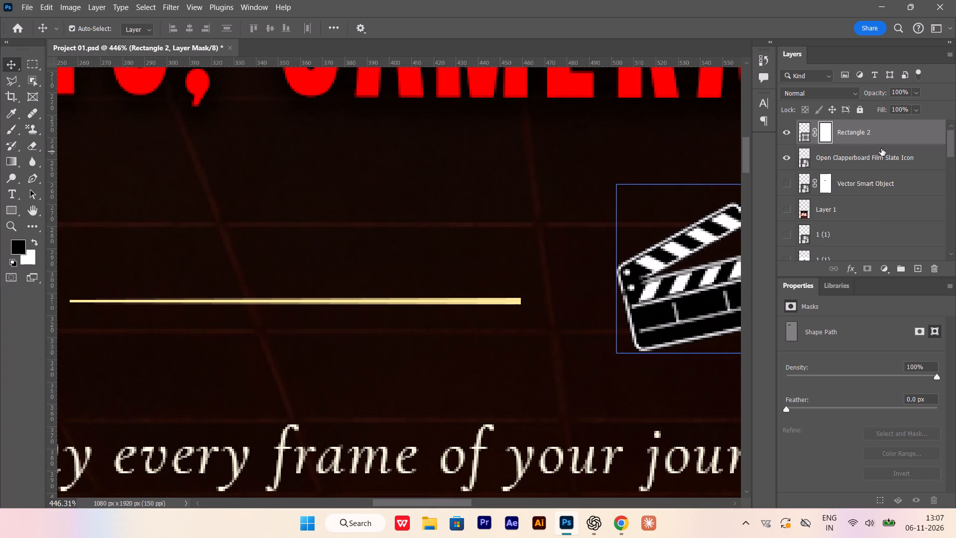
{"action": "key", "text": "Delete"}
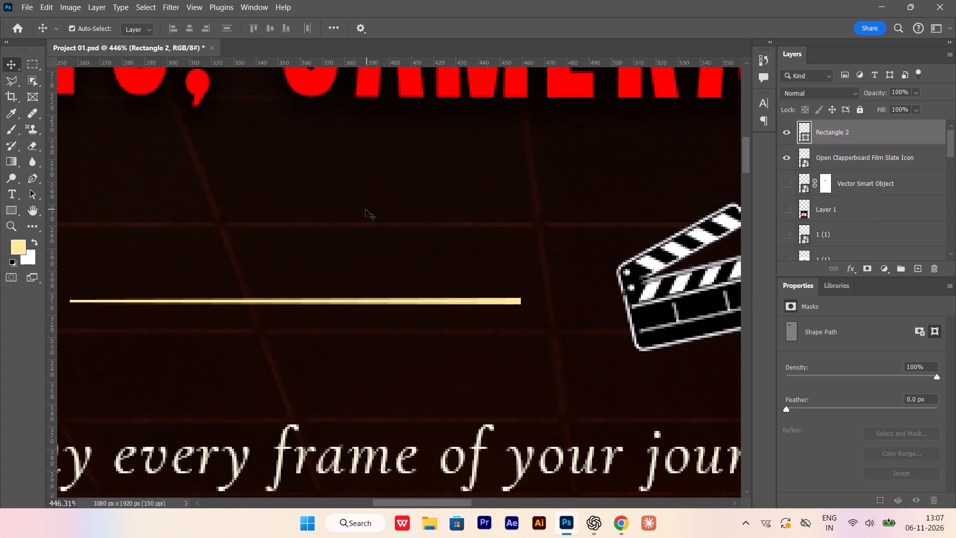
Draw a pale yellow to white linear gradient fill from the bar's thick end toward its thin end, clipped to the Rectangle 2 layer.
{"action": "left_click", "coordinate": [18, 162]}
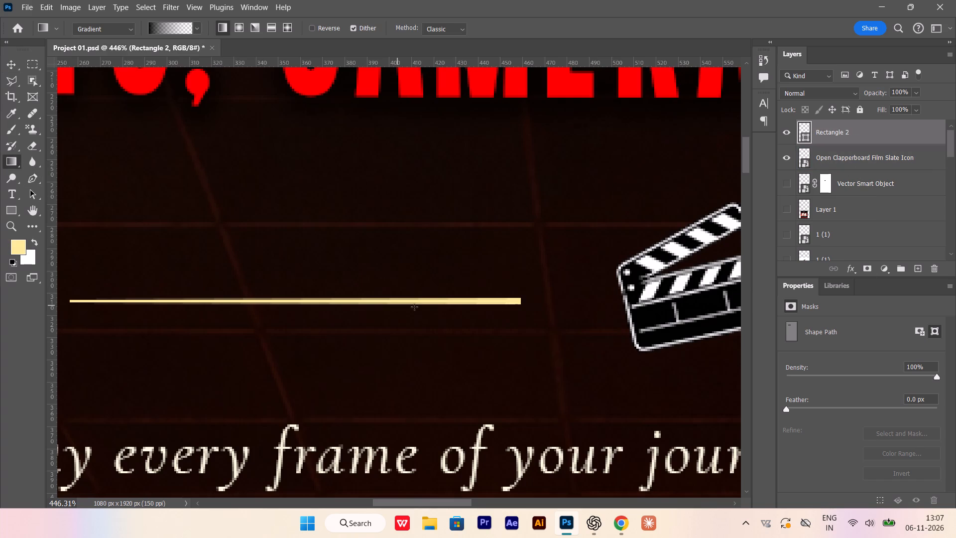
{"action": "left_click", "coordinate": [201, 30]}
{"action": "left_click", "coordinate": [175, 31]}
{"action": "left_click", "coordinate": [176, 30]}
{"action": "left_click", "coordinate": [110, 55]}
{"action": "left_click", "coordinate": [122, 70]}
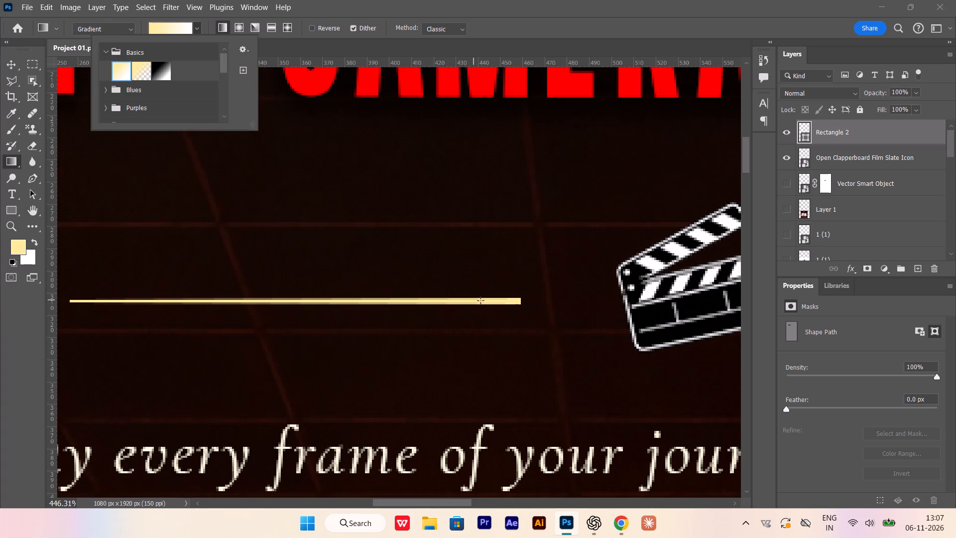
{"action": "left_click_drag", "start_coordinate": [523, 299], "coordinate": [301, 304]}
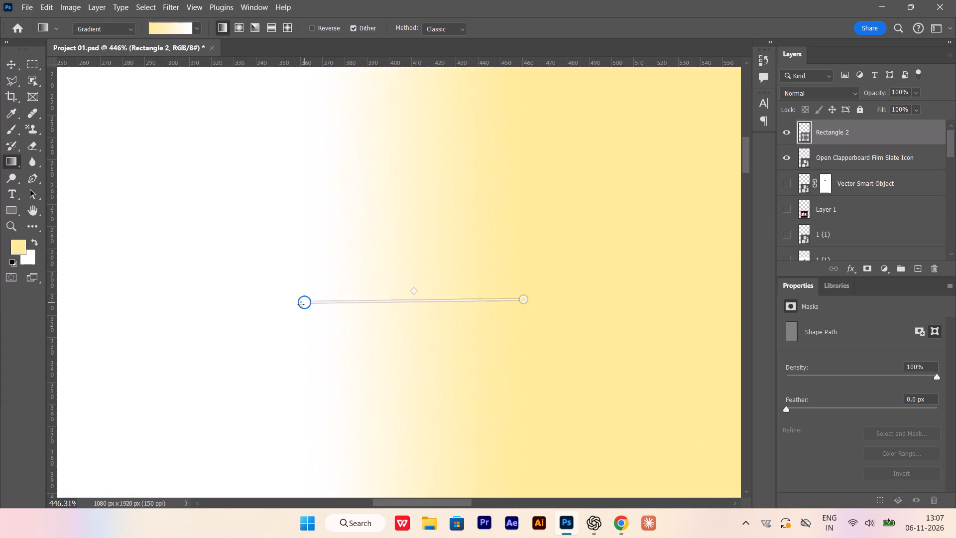
{"action": "left_click_drag", "start_coordinate": [301, 304], "coordinate": [186, 308]}
{"action": "left_click", "coordinate": [186, 308], "text": "shift"}
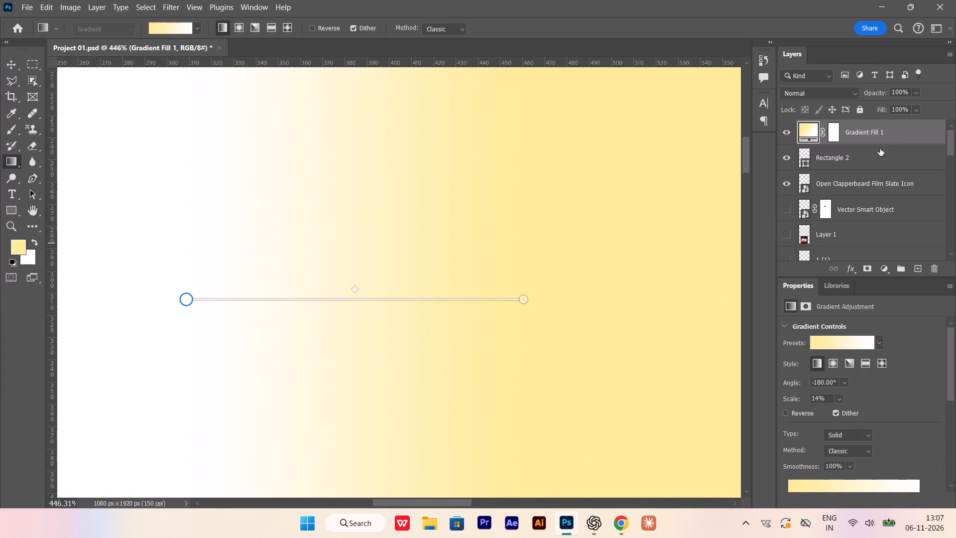
{"action": "left_click", "coordinate": [885, 145], "text": "alt"}
Recolour the gradient's white stop near the bar's thin end to a golden orange.
{"action": "double_click", "coordinate": [187, 301]}
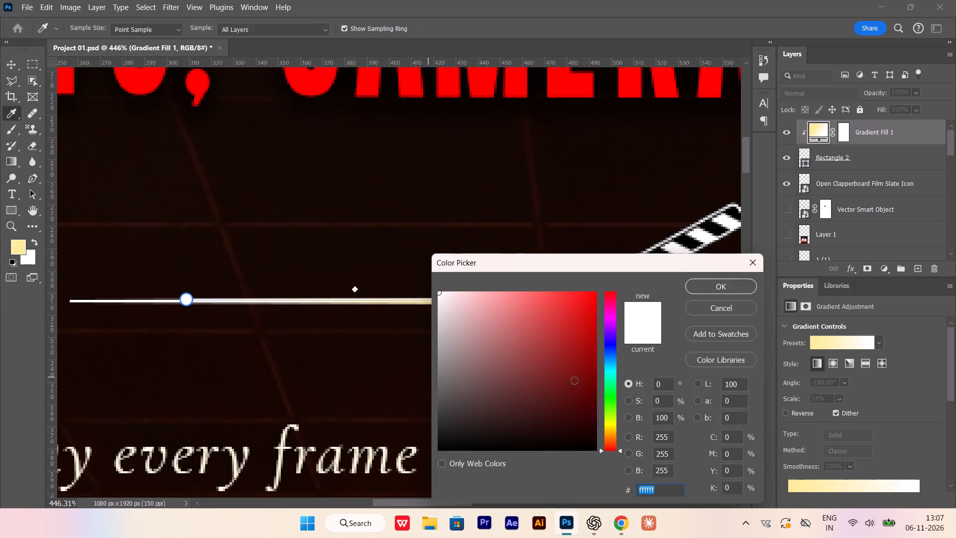
{"action": "left_click", "coordinate": [416, 301]}
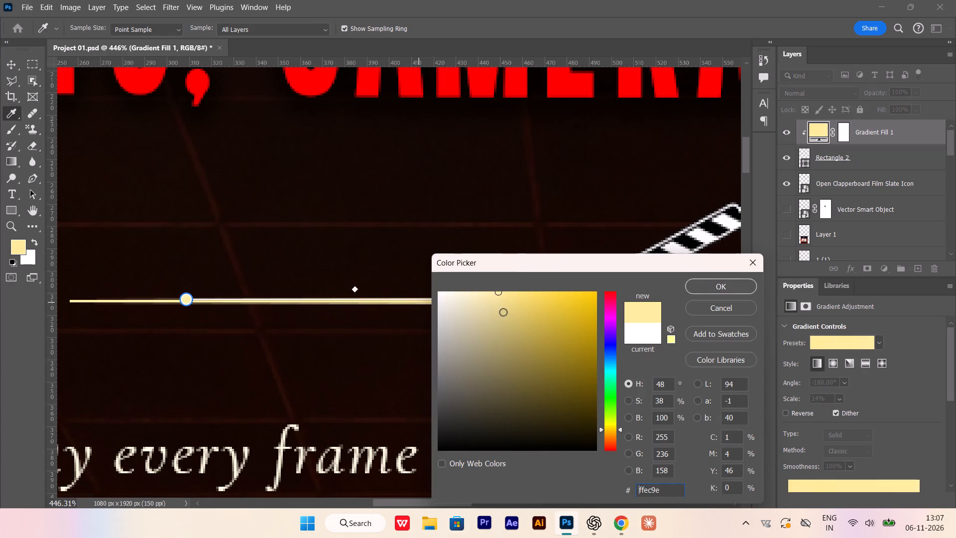
{"action": "left_click_drag", "start_coordinate": [501, 300], "coordinate": [555, 268]}
{"action": "left_click", "coordinate": [621, 429]}
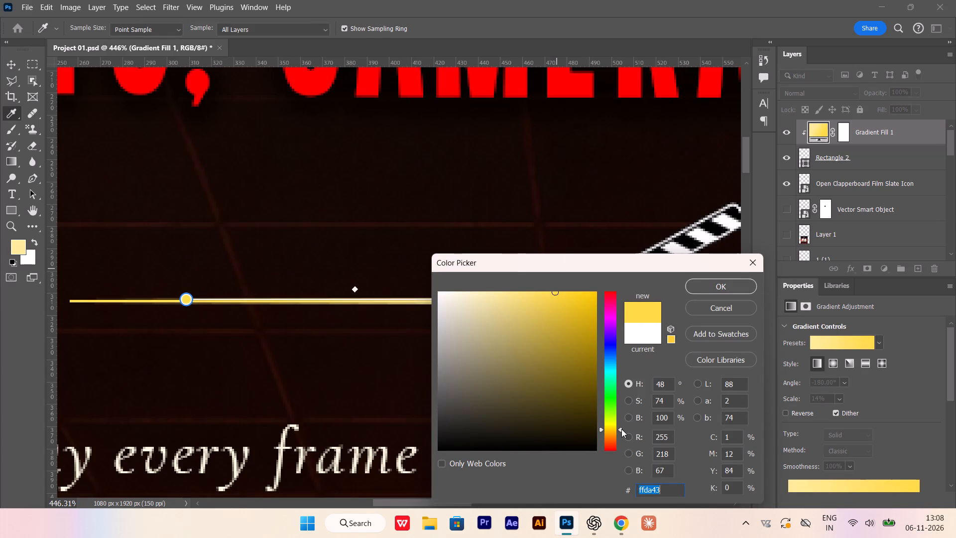
{"action": "left_click", "coordinate": [711, 284]}
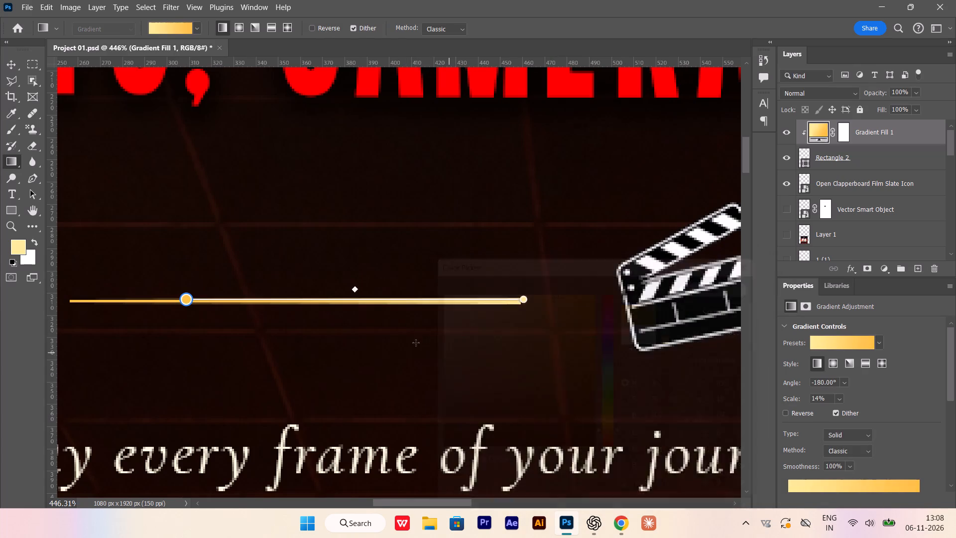
Extend the golden-orange end of the bar's gradient out to the bar's thin tip.
{"action": "scroll", "coordinate": [397, 329], "scroll_direction": "down", "scroll_amount": 5, "text": "alt"}
{"action": "scroll", "coordinate": [213, 329], "scroll_direction": "up", "scroll_amount": 5, "text": "alt"}
{"action": "left_click_drag", "start_coordinate": [287, 306], "coordinate": [264, 310]}
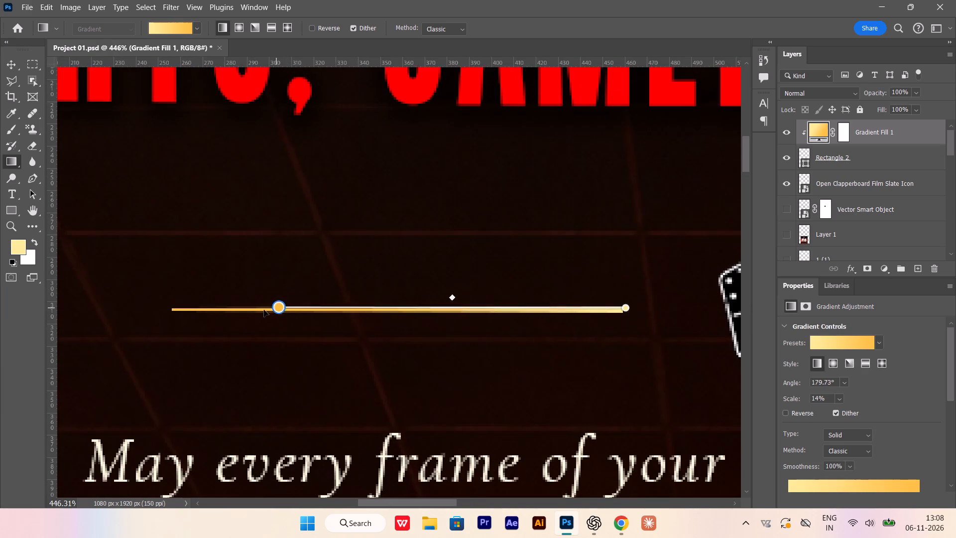
{"action": "left_click_drag", "start_coordinate": [264, 310], "coordinate": [186, 310]}
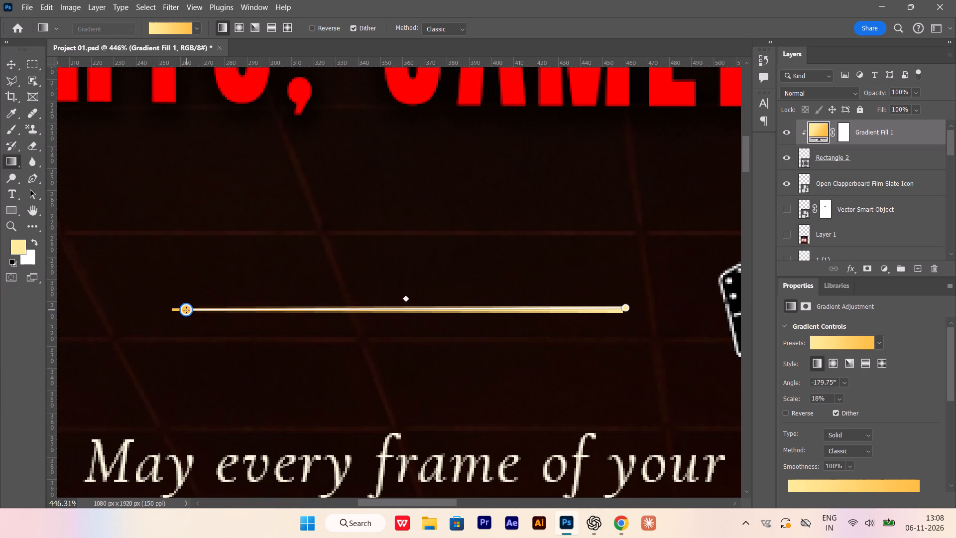
{"action": "left_click", "coordinate": [19, 69]}
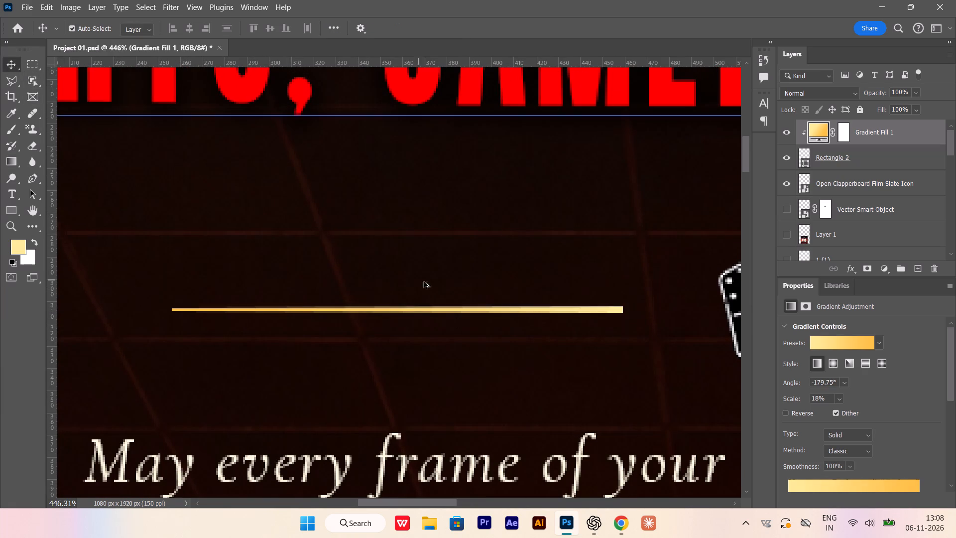
Merge the Gradient Fill 1 layer with the Rectangle 2 bar into a single layer.
{"action": "scroll", "coordinate": [435, 285], "scroll_direction": "down", "scroll_amount": 17, "text": "alt"}
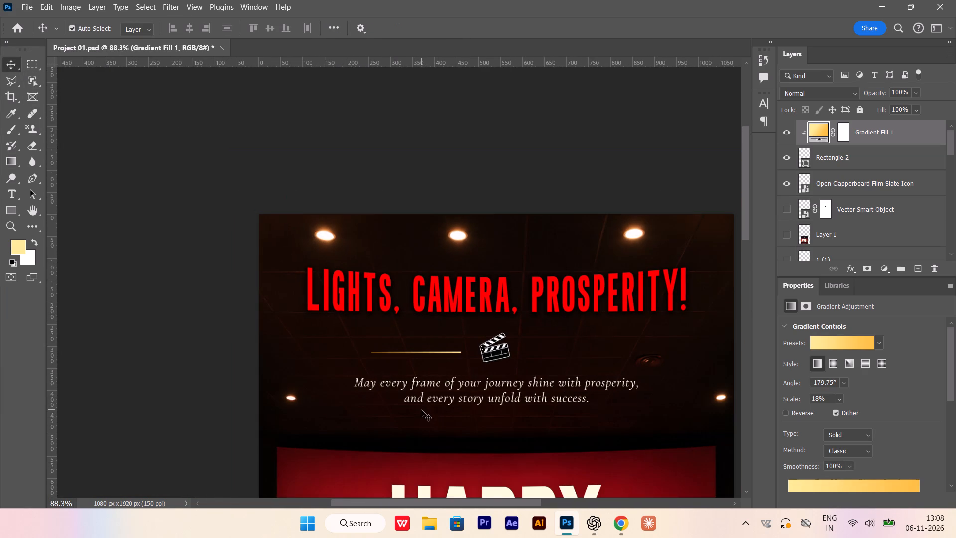
{"action": "scroll", "coordinate": [421, 408], "scroll_direction": "down", "scroll_amount": 3, "text": "alt"}
{"action": "scroll", "coordinate": [475, 404], "scroll_direction": "down", "scroll_amount": 7}
{"action": "scroll", "coordinate": [473, 328], "scroll_direction": "up", "scroll_amount": 7, "text": "alt"}
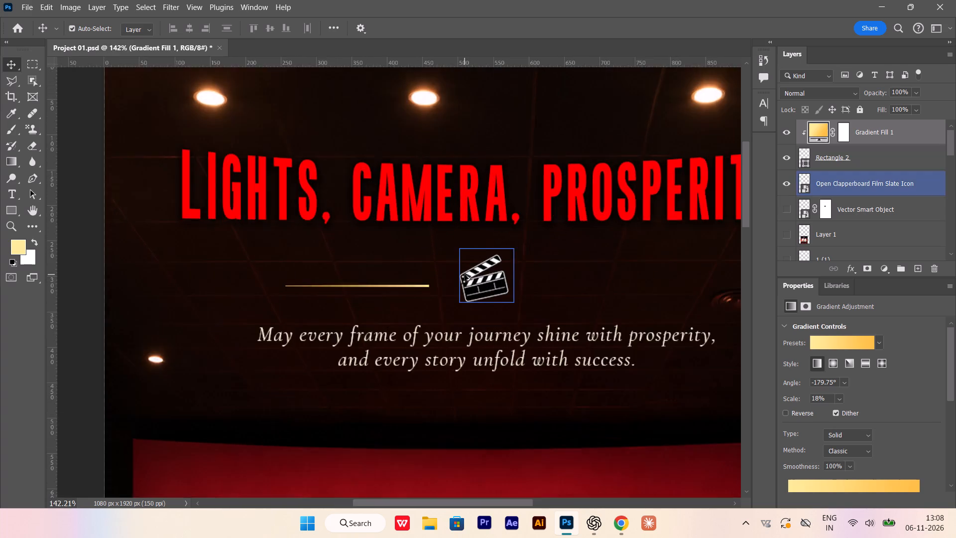
{"action": "scroll", "coordinate": [465, 274], "scroll_direction": "up", "scroll_amount": 4, "text": "alt"}
{"action": "left_click", "coordinate": [889, 158], "text": "shift"}
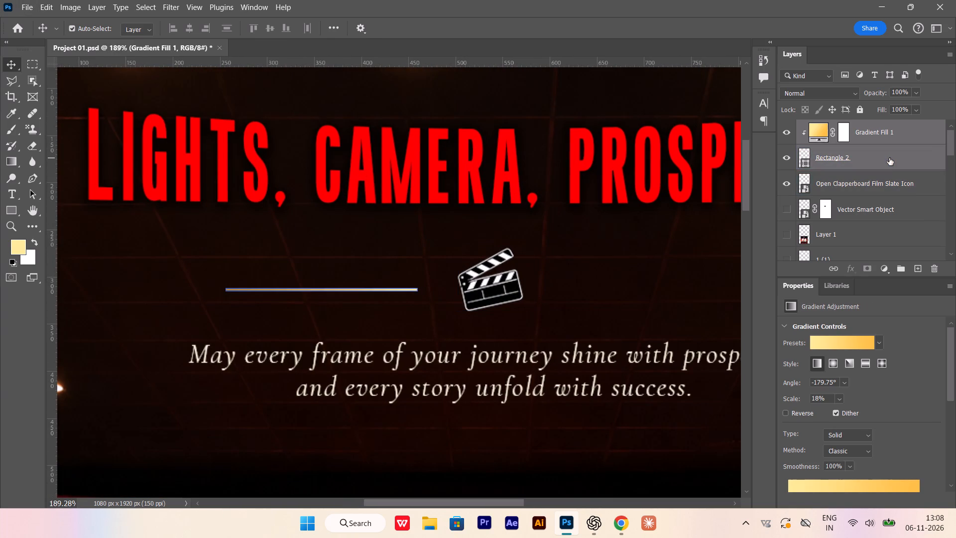
{"action": "key", "text": "ctrl+e"}
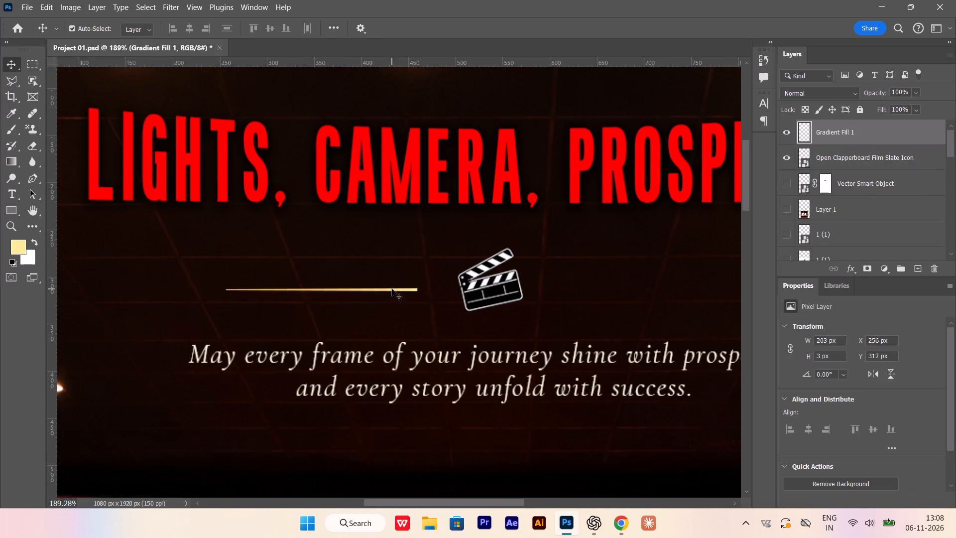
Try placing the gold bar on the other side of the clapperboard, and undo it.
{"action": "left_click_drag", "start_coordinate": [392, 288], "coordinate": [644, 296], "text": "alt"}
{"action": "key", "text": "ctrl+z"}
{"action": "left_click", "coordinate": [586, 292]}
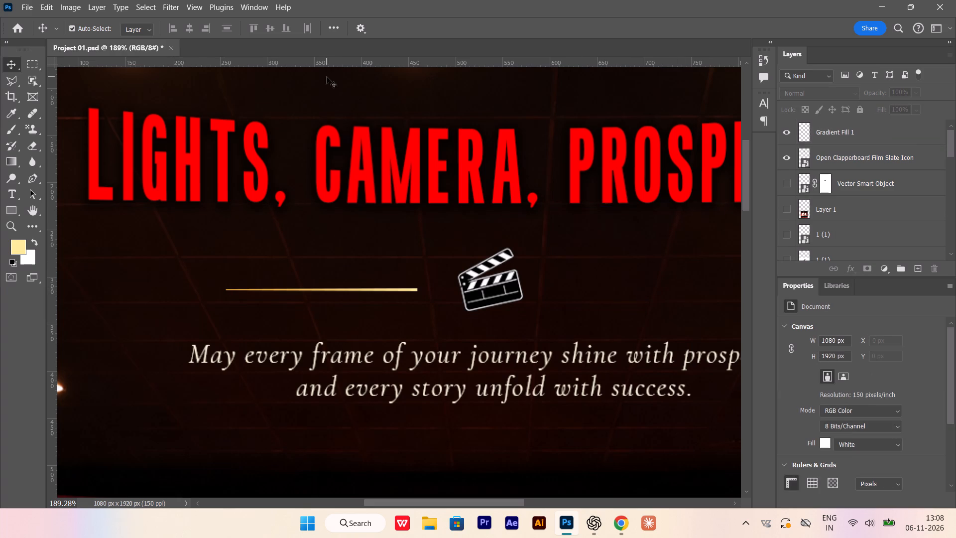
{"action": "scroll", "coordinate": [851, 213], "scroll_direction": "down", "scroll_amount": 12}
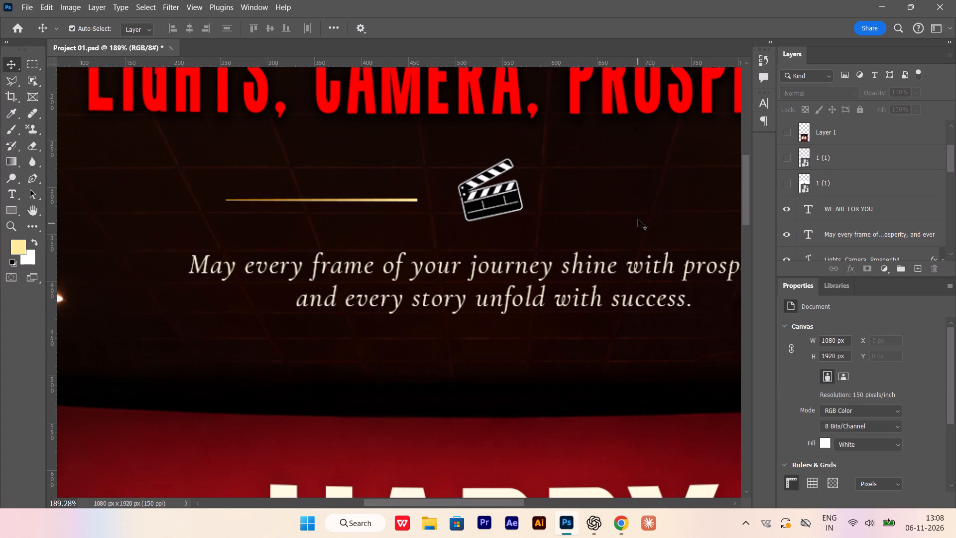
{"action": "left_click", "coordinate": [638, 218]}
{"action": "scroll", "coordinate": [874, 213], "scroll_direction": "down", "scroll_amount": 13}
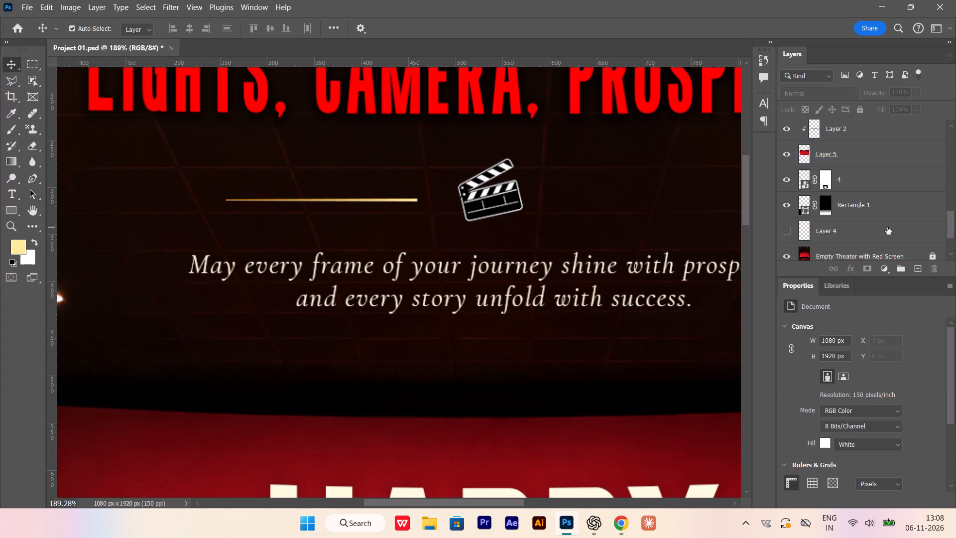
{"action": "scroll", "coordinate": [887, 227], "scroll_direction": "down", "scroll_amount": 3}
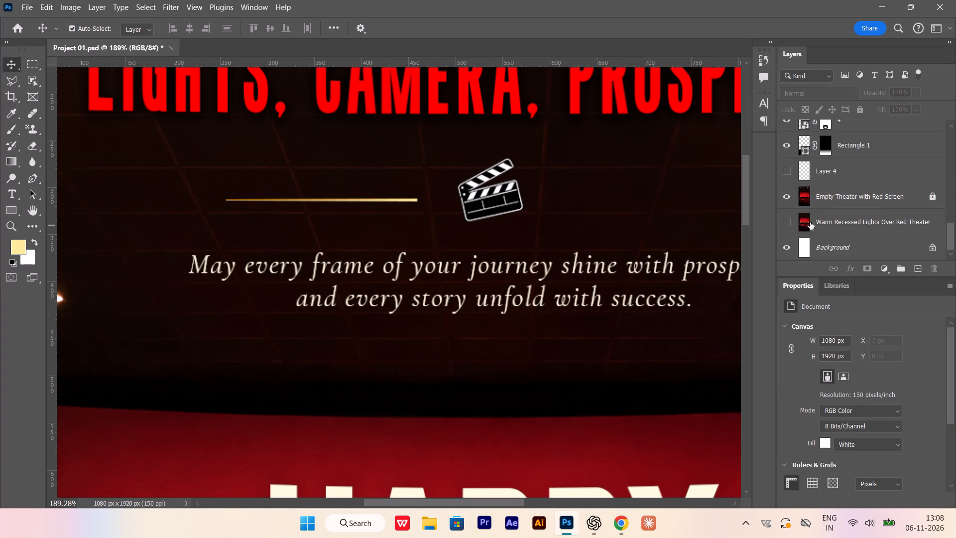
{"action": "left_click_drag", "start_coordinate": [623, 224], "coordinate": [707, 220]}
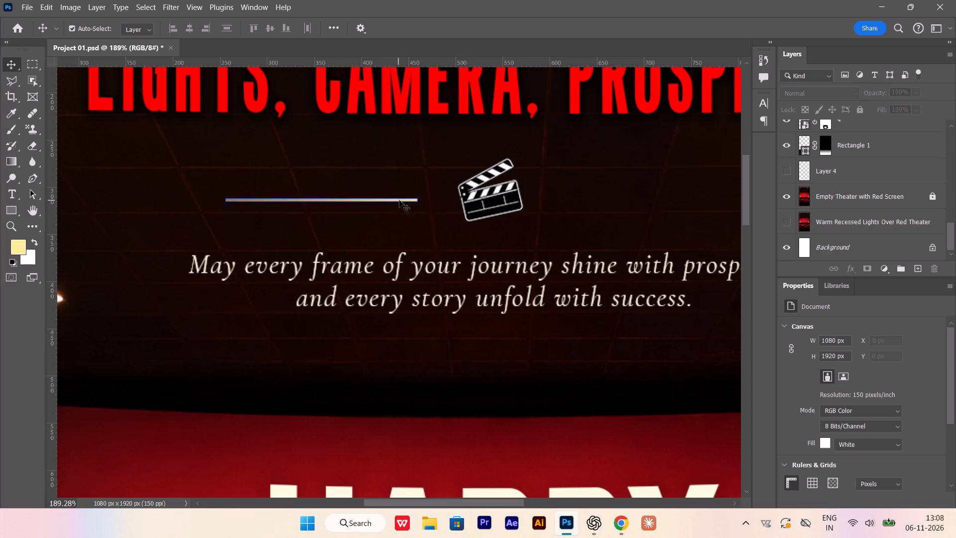
Duplicate the gold bar, flip the copy horizontally, and place it level on the clapperboard's opposite side with a matching gap.
{"action": "left_click_drag", "start_coordinate": [399, 200], "coordinate": [624, 199], "text": "alt"}
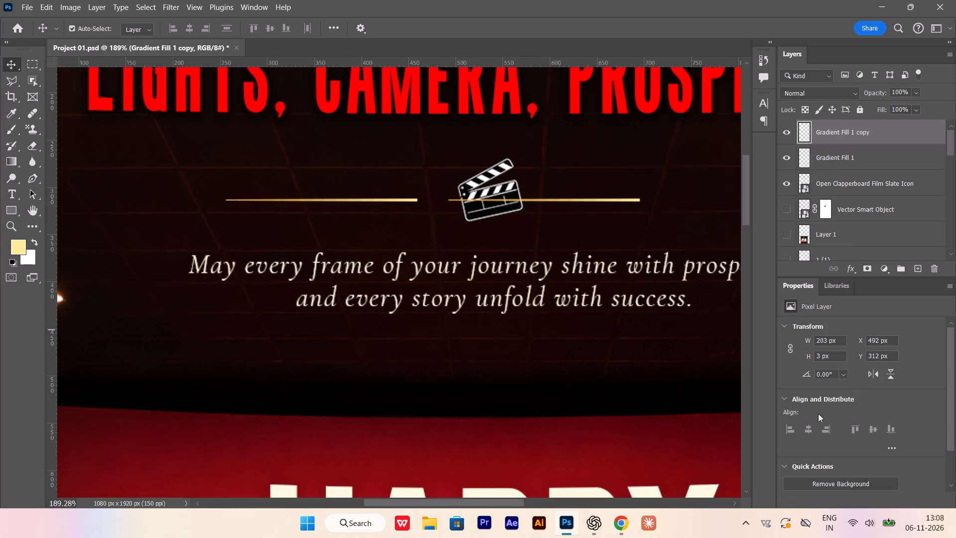
{"action": "left_click", "coordinate": [876, 372]}
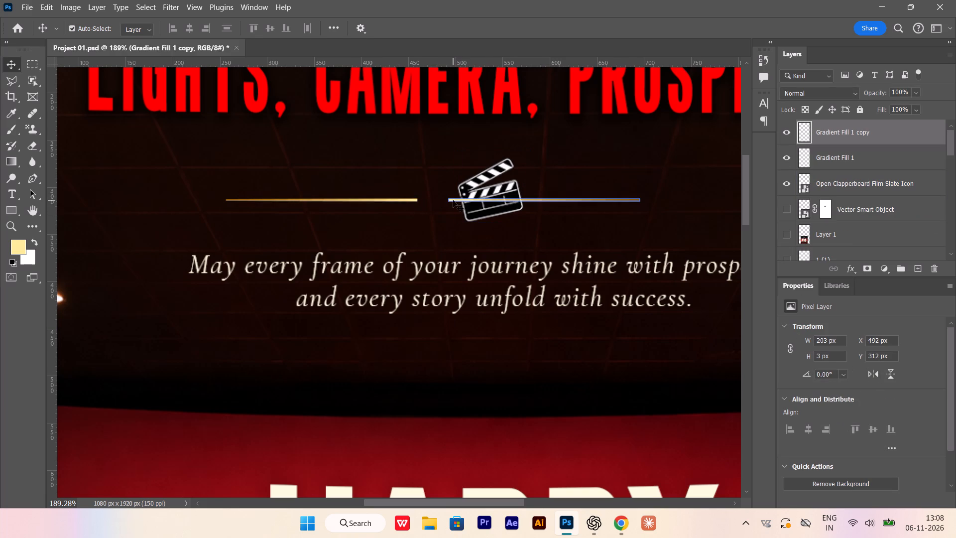
{"action": "left_click_drag", "start_coordinate": [453, 200], "coordinate": [559, 200]}
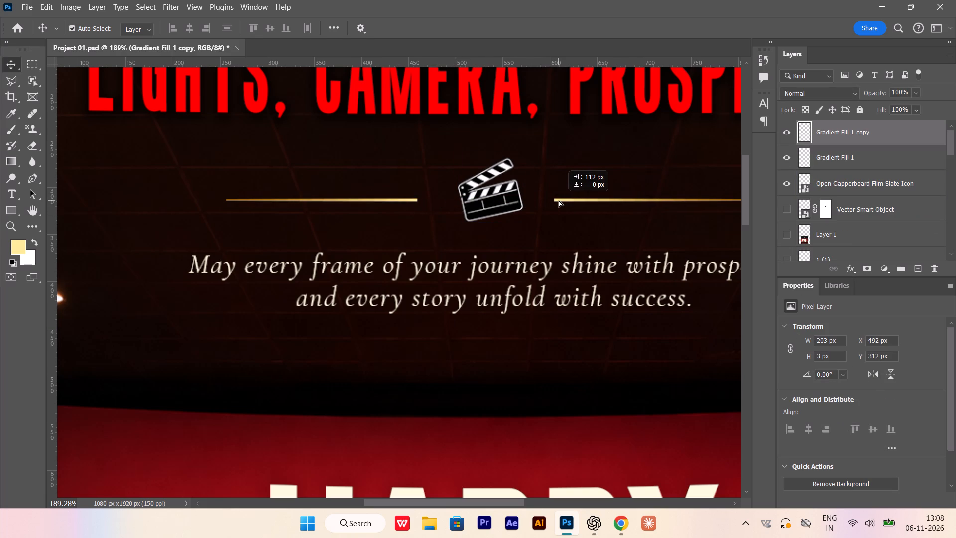
{"action": "left_click_drag", "start_coordinate": [559, 200], "coordinate": [569, 204]}
Align the clapperboard icon to the horizontal centre of the whole canvas, and clear the selection.
{"action": "left_click", "coordinate": [519, 198]}
{"action": "key", "text": "ctrl+a"}
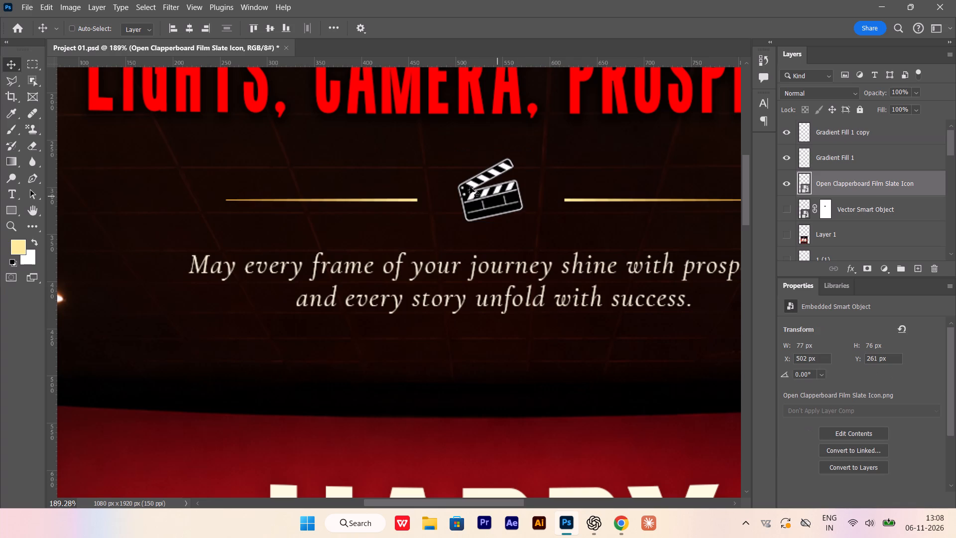
{"action": "left_click", "coordinate": [196, 33]}
{"action": "key", "text": "ctrl+d"}
Scale both gold bars down together proportionally to about 74%.
{"action": "scroll", "coordinate": [440, 266], "scroll_direction": "down", "scroll_amount": 15, "text": "alt"}
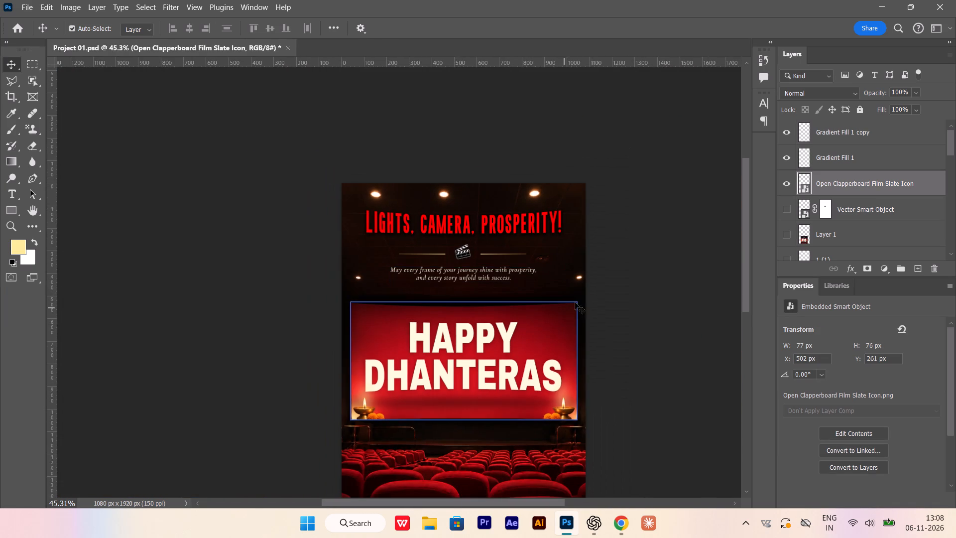
{"action": "left_click", "coordinate": [666, 314]}
{"action": "scroll", "coordinate": [664, 309], "scroll_direction": "up", "scroll_amount": 3, "text": "alt"}
{"action": "scroll", "coordinate": [689, 269], "scroll_direction": "down", "scroll_amount": 3}
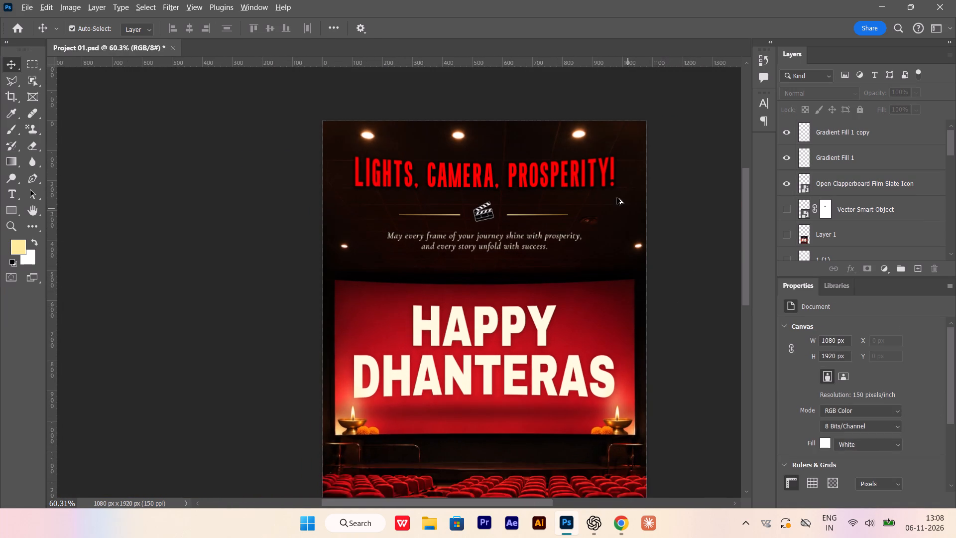
{"action": "scroll", "coordinate": [617, 198], "scroll_direction": "up", "scroll_amount": 8, "text": "alt"}
{"action": "scroll", "coordinate": [390, 193], "scroll_direction": "up", "scroll_amount": 6, "text": "alt"}
{"action": "left_click", "coordinate": [286, 243]}
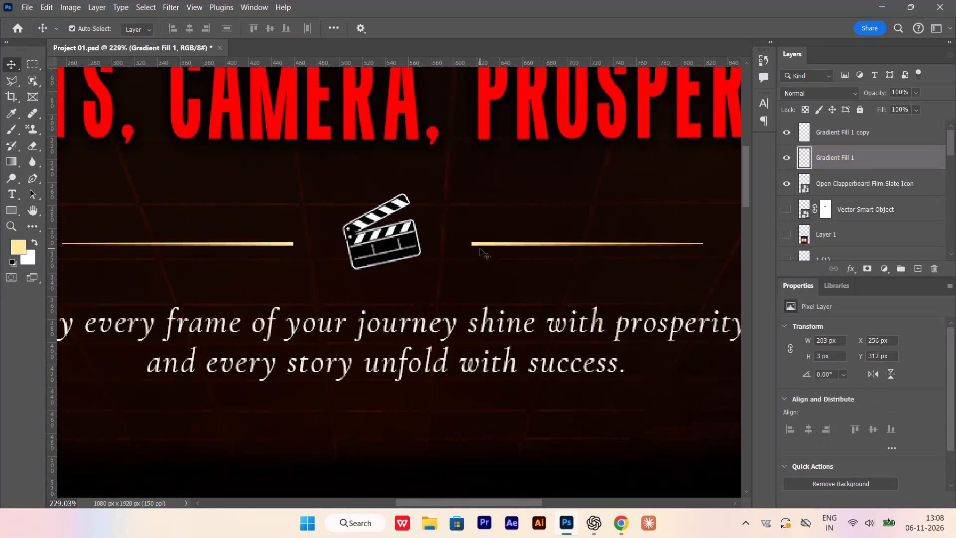
{"action": "left_click", "coordinate": [494, 244], "text": "shift"}
{"action": "key", "text": "ctrl+t"}
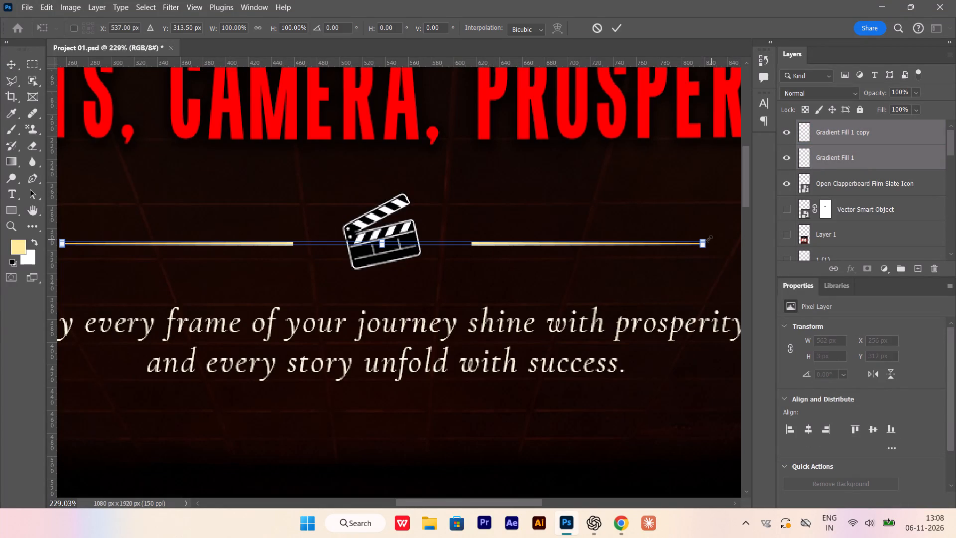
{"action": "left_click_drag", "start_coordinate": [705, 238], "coordinate": [539, 273], "text": "shift"}
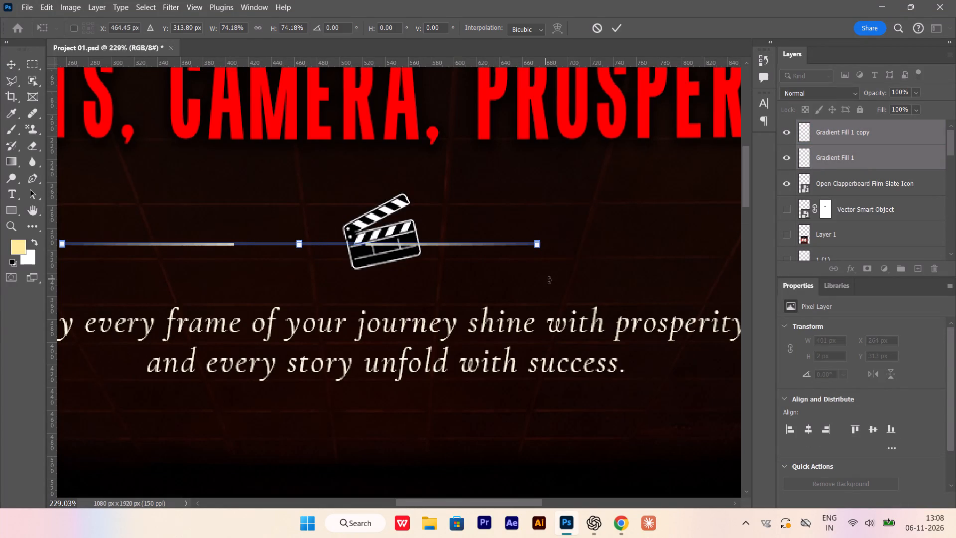
{"action": "key", "text": "Return"}
Move the two scaled bars together horizontally to X 327 px so the clapperboard sits centred between them.
{"action": "scroll", "coordinate": [492, 296], "scroll_direction": "down", "scroll_amount": 7, "text": "alt"}
{"action": "scroll", "coordinate": [401, 275], "scroll_direction": "up", "scroll_amount": 5, "text": "alt"}
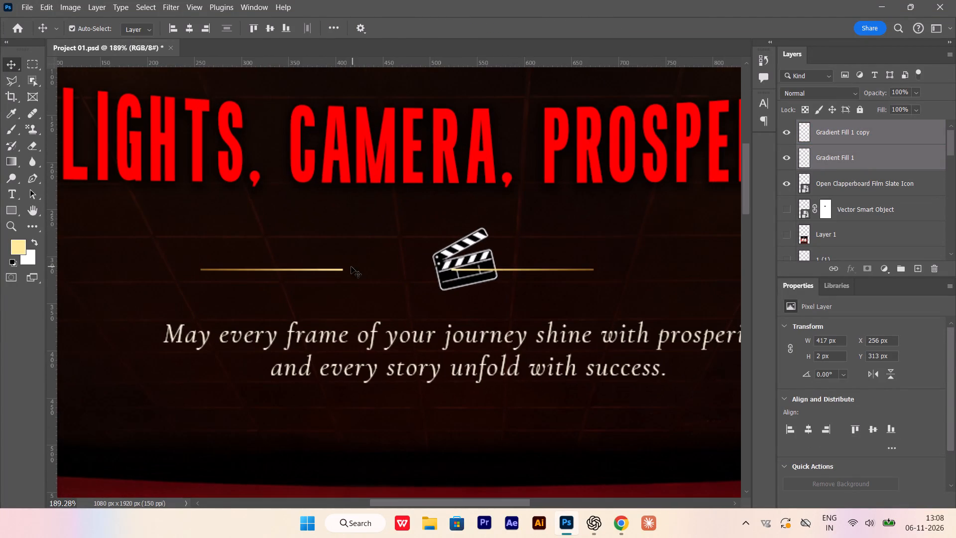
{"action": "left_click_drag", "start_coordinate": [341, 270], "coordinate": [344, 269]}
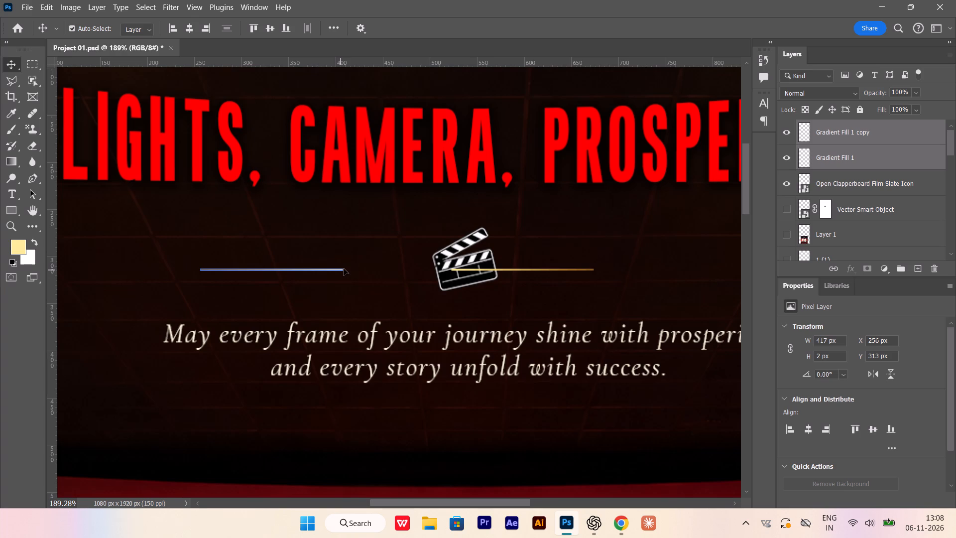
{"action": "left_click_drag", "start_coordinate": [344, 269], "coordinate": [406, 260]}
{"action": "scroll", "coordinate": [537, 323], "scroll_direction": "down", "scroll_amount": 11, "text": "alt"}
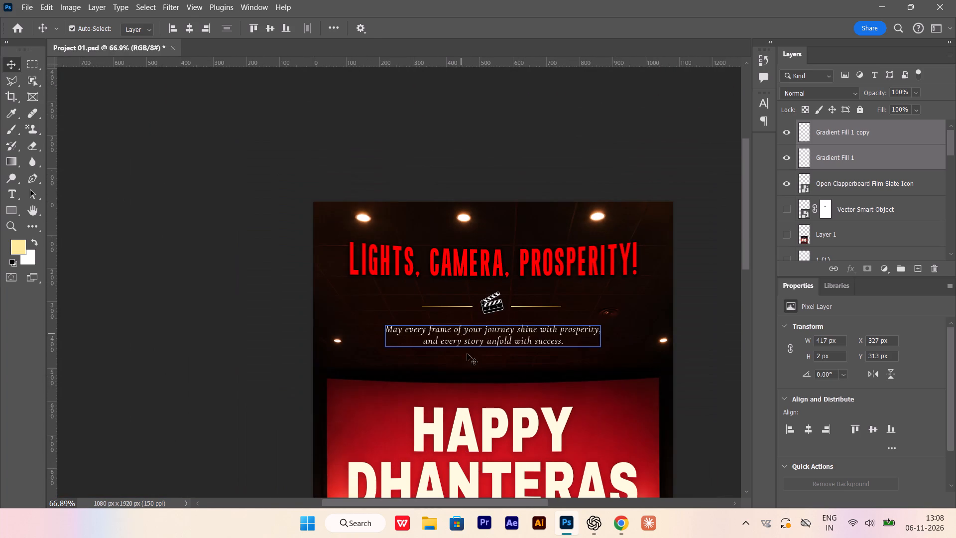
{"action": "scroll", "coordinate": [443, 319], "scroll_direction": "down", "scroll_amount": 4, "text": "alt"}
{"action": "left_click", "coordinate": [696, 347]}
{"action": "scroll", "coordinate": [584, 313], "scroll_direction": "down", "scroll_amount": 4}
Move the "May every frame of your journey" tagline up a few pixels, closer to the divider.
{"action": "scroll", "coordinate": [521, 282], "scroll_direction": "up", "scroll_amount": 16, "text": "alt"}
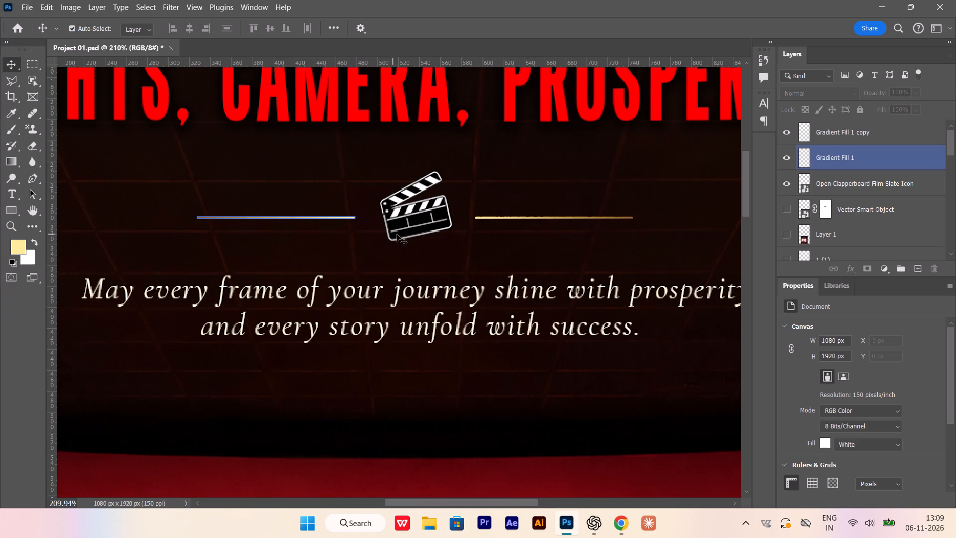
{"action": "left_click_drag", "start_coordinate": [402, 296], "coordinate": [403, 282]}
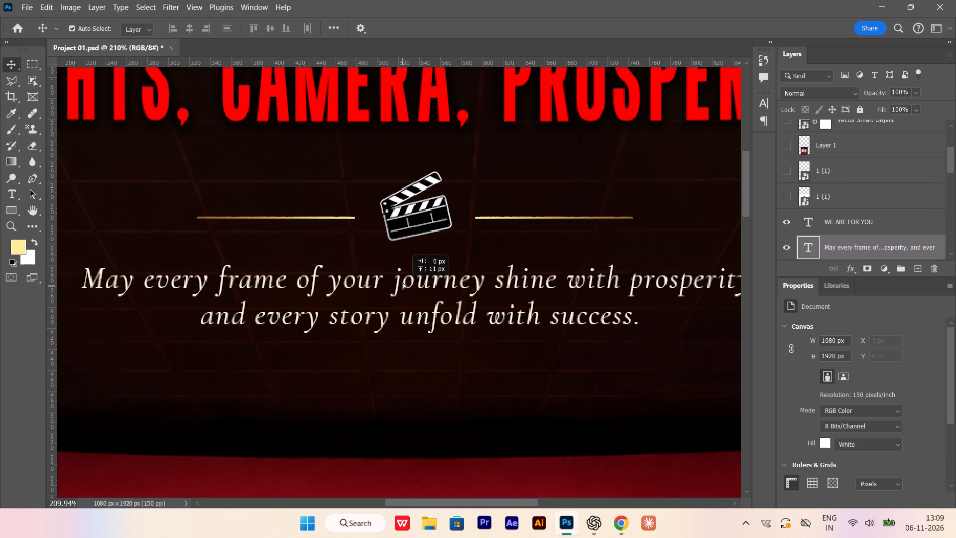
{"action": "left_click_drag", "start_coordinate": [403, 282], "coordinate": [403, 288]}
Group the clapperboard with both gold bars and nudge the group up about 9 px.
{"action": "left_click", "coordinate": [427, 222]}
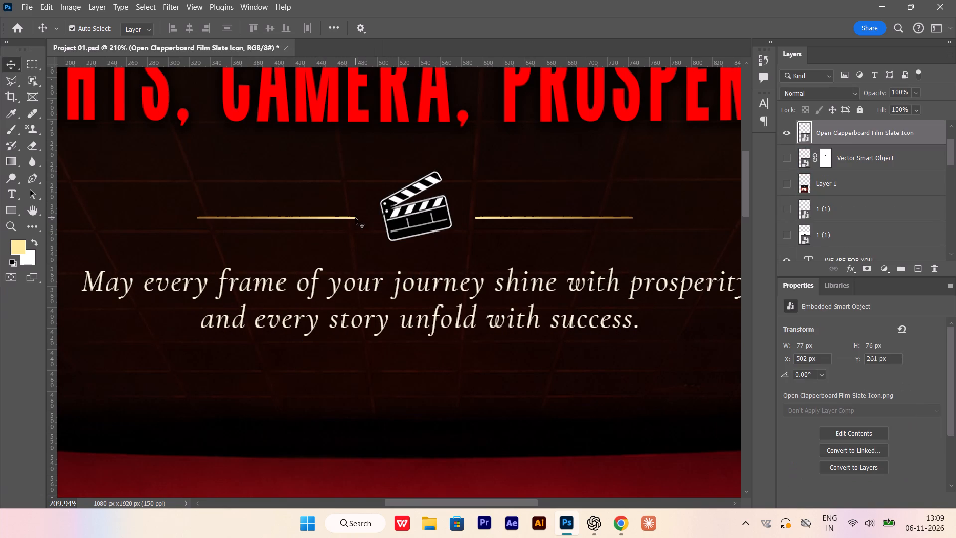
{"action": "left_click", "coordinate": [354, 218], "text": "shift"}
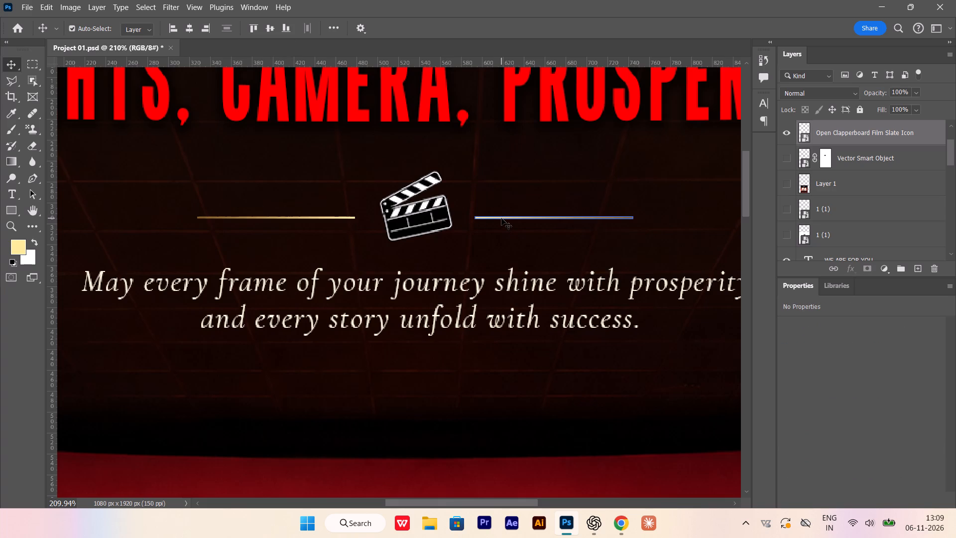
{"action": "left_click", "coordinate": [501, 218], "text": "shift"}
{"action": "key", "text": "ctrl+g"}
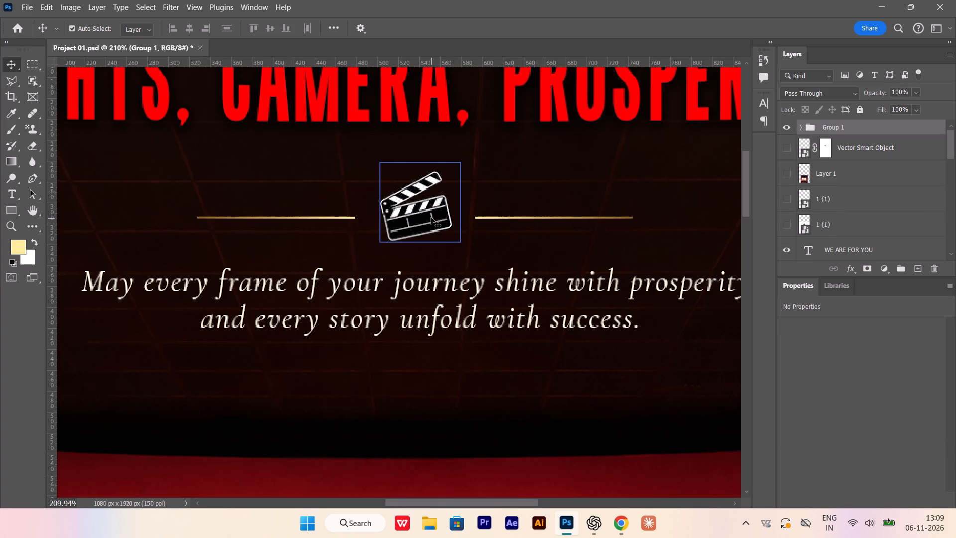
{"action": "key", "text": "shift+Up"}
{"action": "key", "text": "Down"}
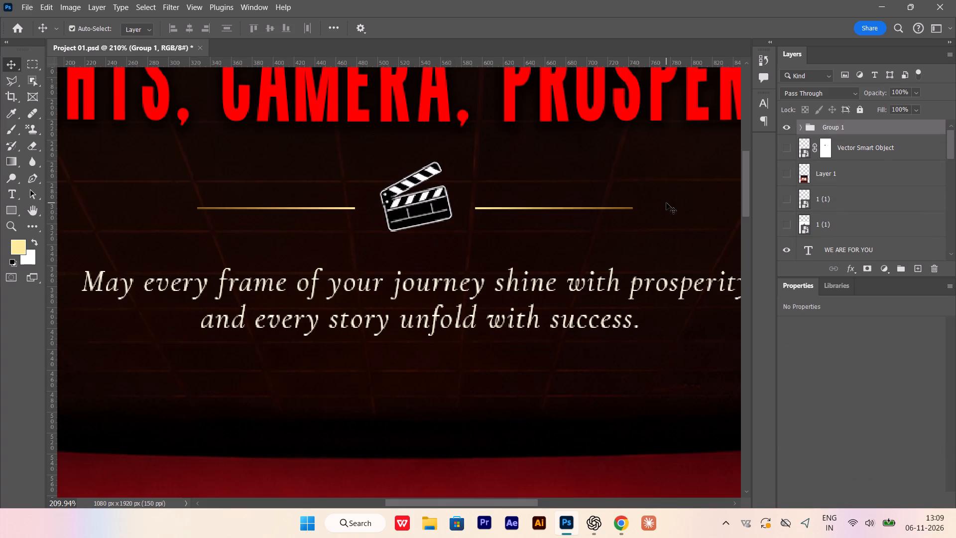
Distribute the red heading, the divider group and the tagline evenly in the vertical direction.
{"action": "scroll", "coordinate": [644, 216], "scroll_direction": "down", "scroll_amount": 6, "text": "alt"}
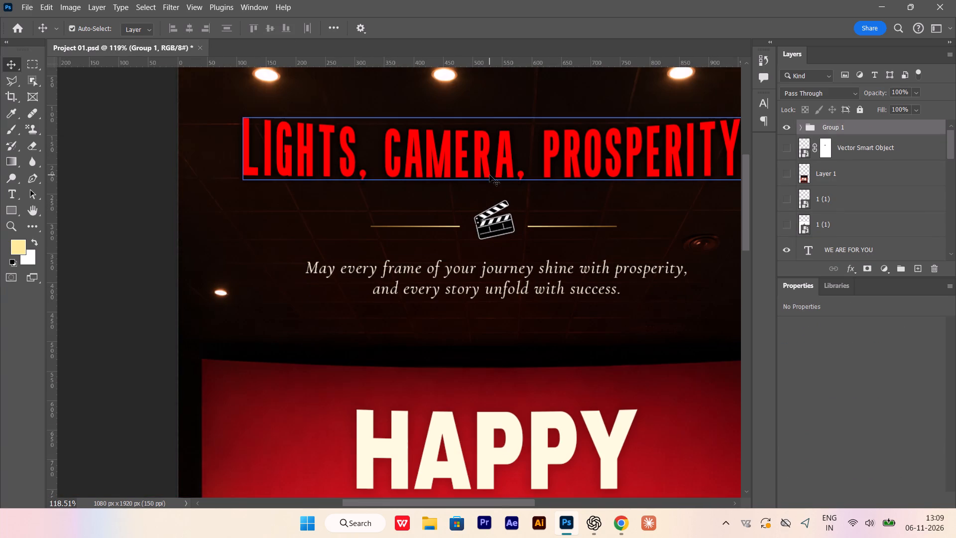
{"action": "left_click", "coordinate": [489, 175], "text": "shift"}
{"action": "left_click", "coordinate": [491, 272], "text": "shift"}
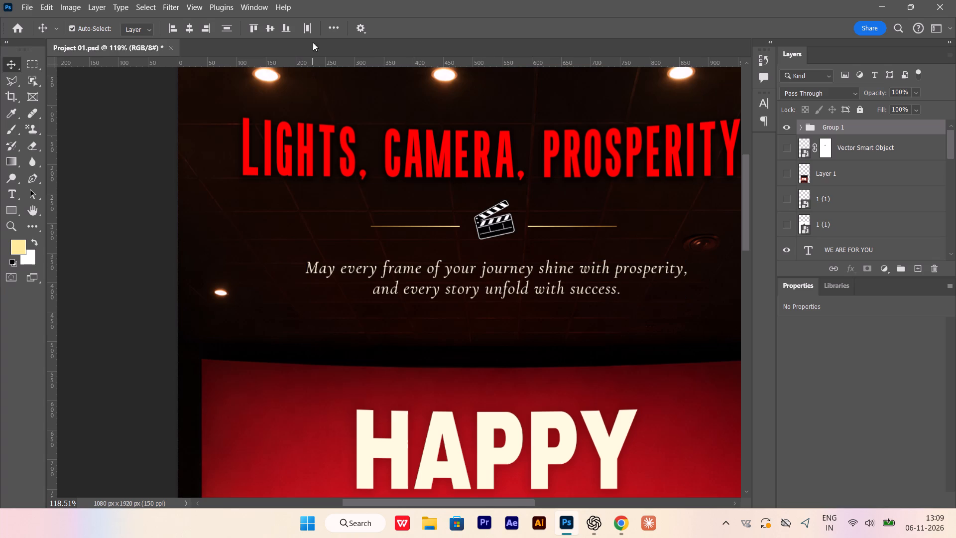
{"action": "left_click", "coordinate": [230, 27]}
{"action": "scroll", "coordinate": [489, 238], "scroll_direction": "down", "scroll_amount": 3, "text": "alt"}
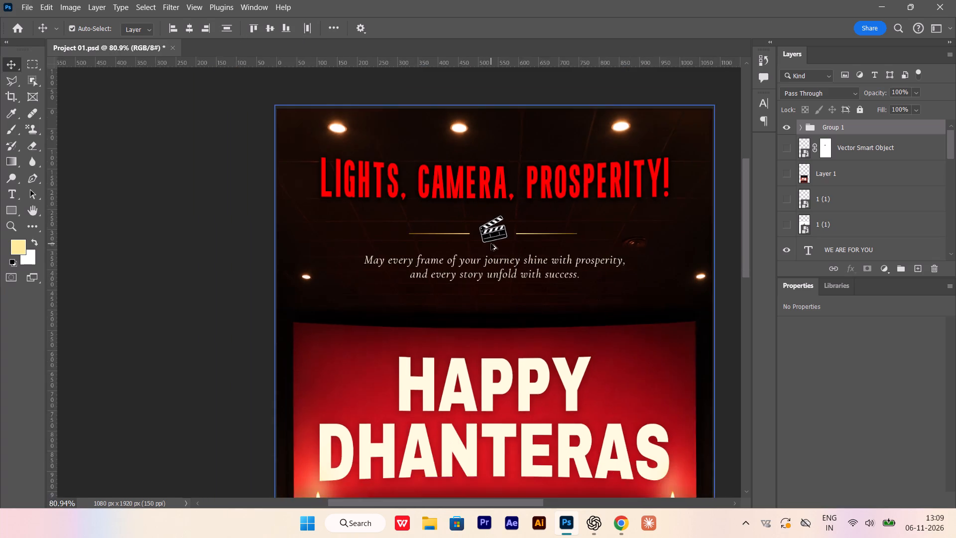
Shift the red heading, the clapperboard divider and the tagline down together by 20 px, and clear the selection.
{"action": "scroll", "coordinate": [491, 244], "scroll_direction": "down", "scroll_amount": 4, "text": "alt"}
{"action": "scroll", "coordinate": [507, 287], "scroll_direction": "up", "scroll_amount": 4, "text": "alt"}
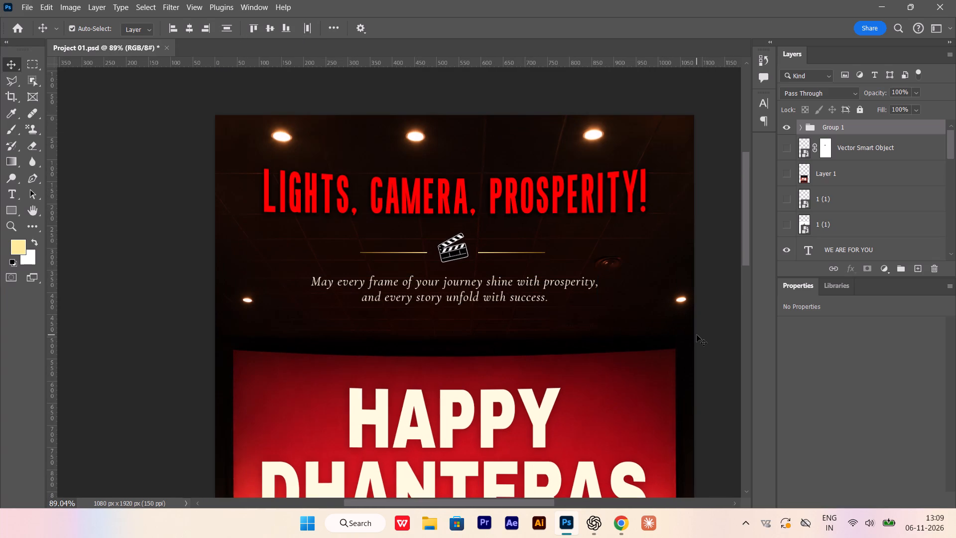
{"action": "key", "text": "shift+Down"}
{"action": "key", "text": "shift+Down"}
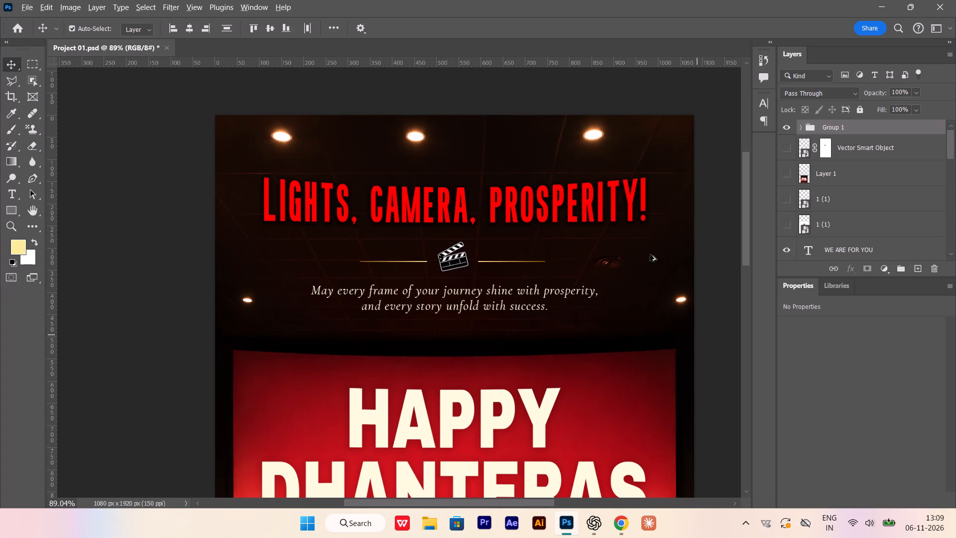
{"action": "scroll", "coordinate": [539, 214], "scroll_direction": "down", "scroll_amount": 8, "text": "alt"}
{"action": "left_click", "coordinate": [672, 343]}
Save the poster document.
{"action": "scroll", "coordinate": [635, 350], "scroll_direction": "down", "scroll_amount": 11}
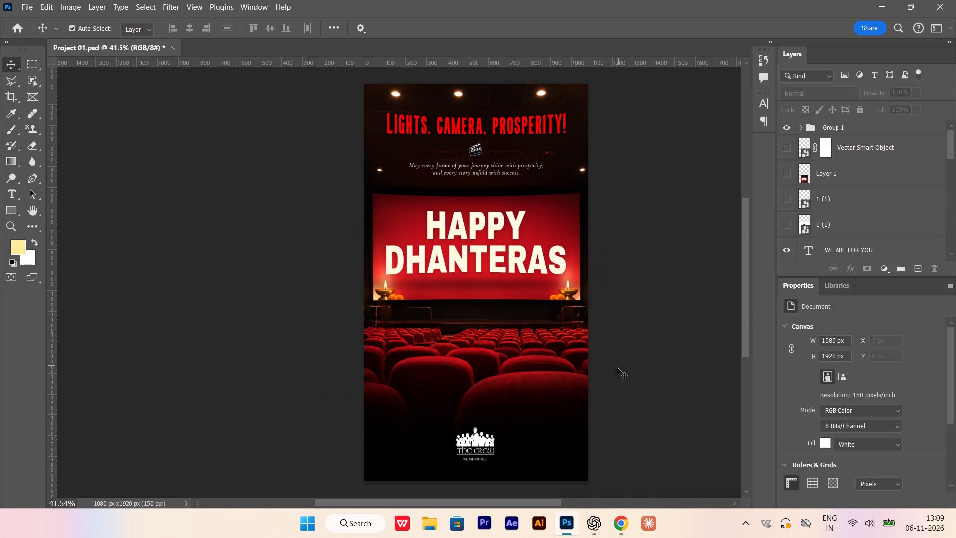
{"action": "scroll", "coordinate": [617, 368], "scroll_direction": "down", "scroll_amount": 3}
{"action": "scroll", "coordinate": [614, 387], "scroll_direction": "up", "scroll_amount": 1, "text": "alt"}
{"action": "scroll", "coordinate": [621, 384], "scroll_direction": "up", "scroll_amount": 3}
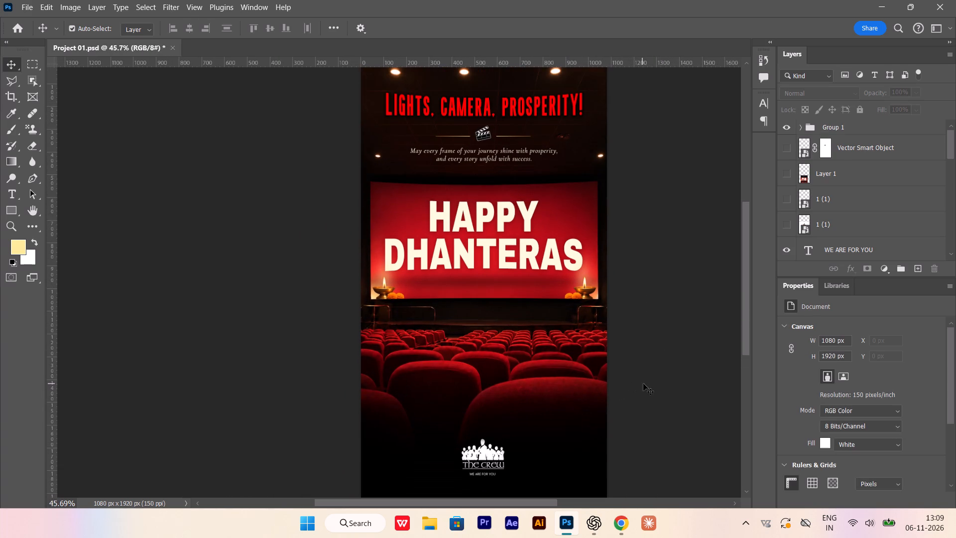
{"action": "key", "text": "ctrl+s"}
Export the poster as a JPG and browse to The Crew folder inside WORK for the save location.
{"action": "scroll", "coordinate": [655, 386], "scroll_direction": "up", "scroll_amount": 2}
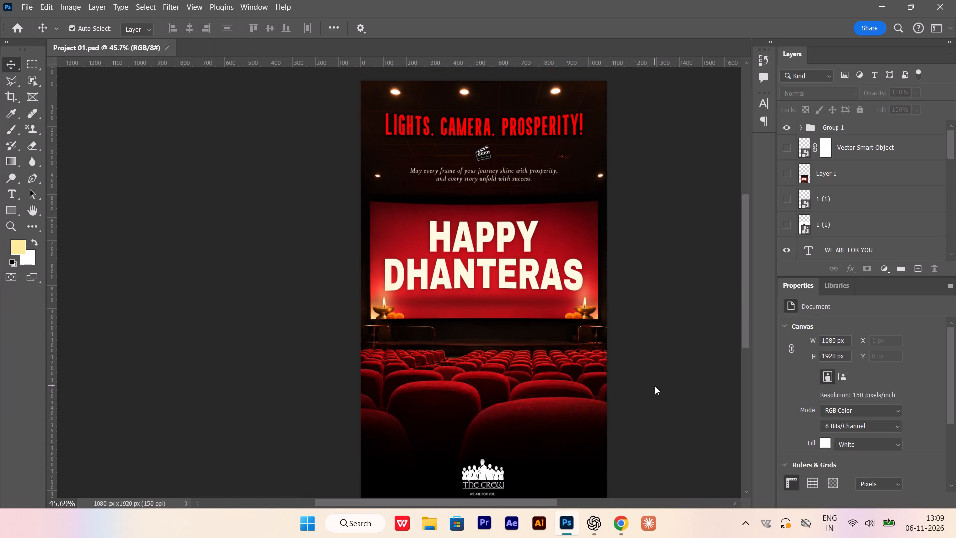
{"action": "scroll", "coordinate": [655, 386], "scroll_direction": "down", "scroll_amount": 1}
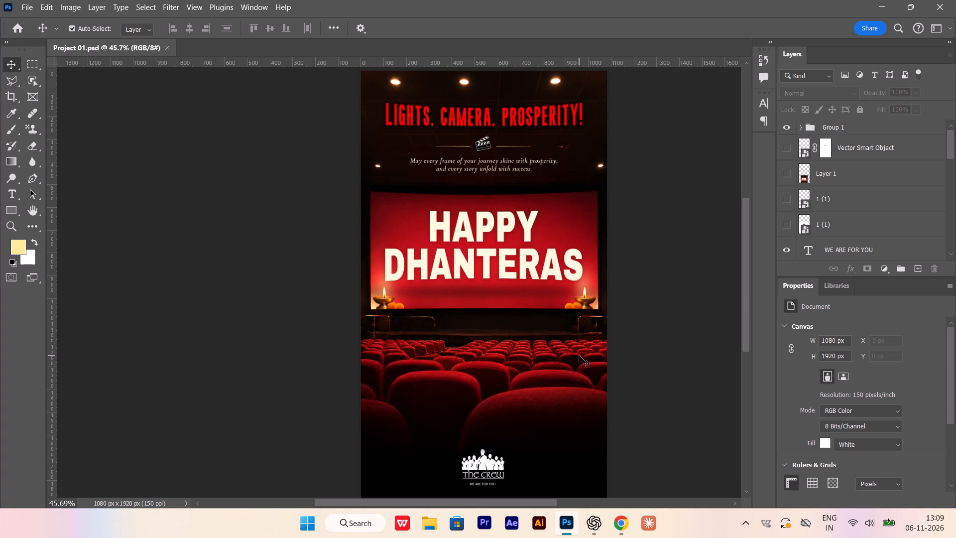
{"action": "key", "text": "ctrl+alt+shift+w"}
{"action": "left_click_drag", "start_coordinate": [793, 81], "coordinate": [817, 88]}
{"action": "left_click", "coordinate": [824, 468]}
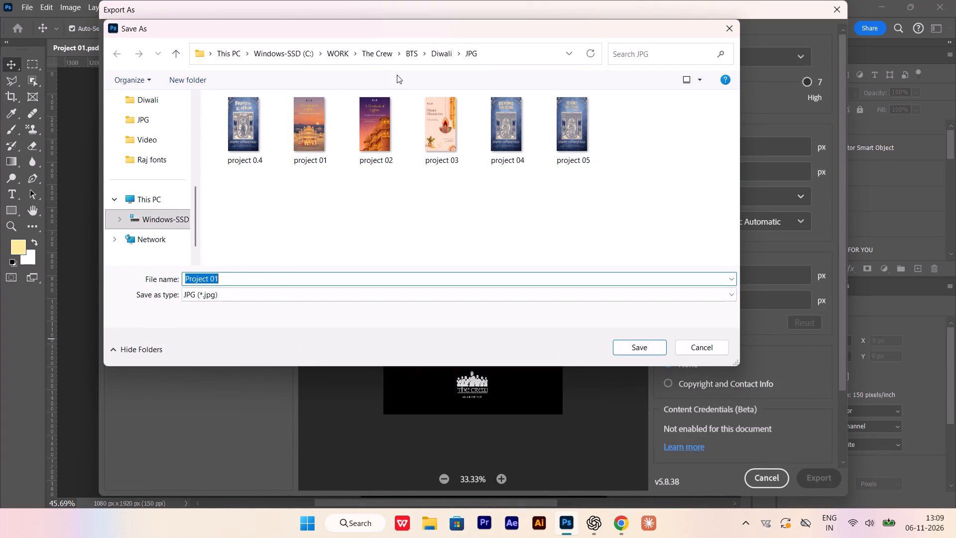
{"action": "left_click", "coordinate": [374, 52]}
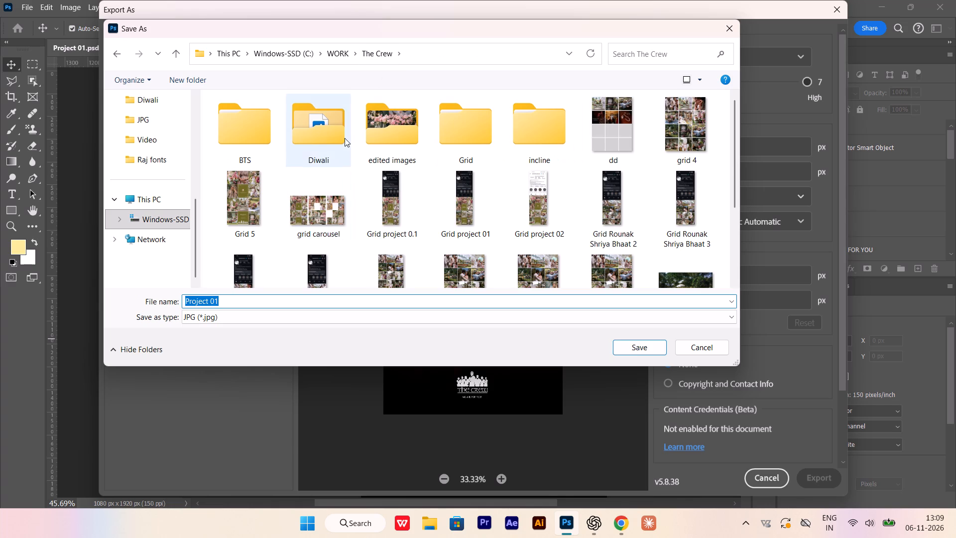
Save the exported JPG as Project 01 in the Diwali folder inside The Crew.
{"action": "double_click", "coordinate": [328, 137]}
{"action": "left_click", "coordinate": [649, 346]}
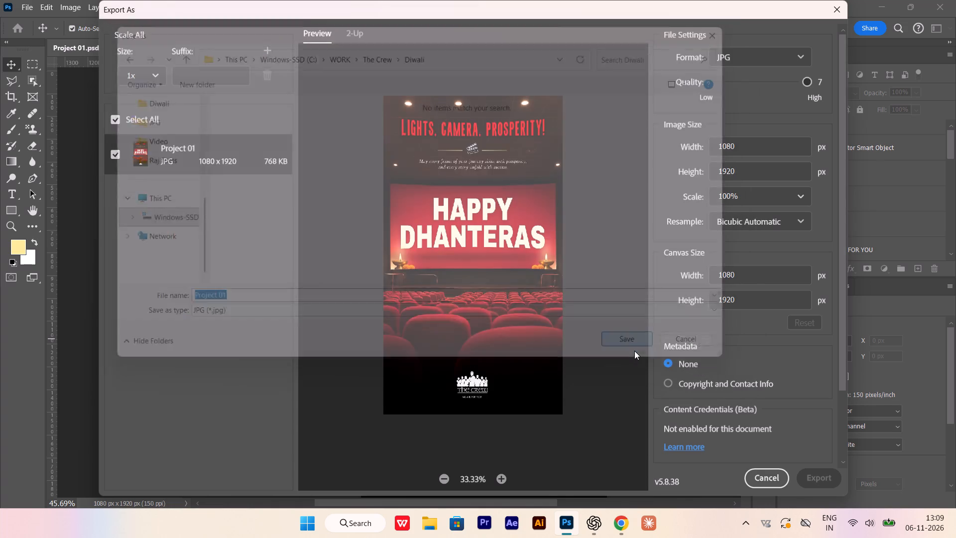
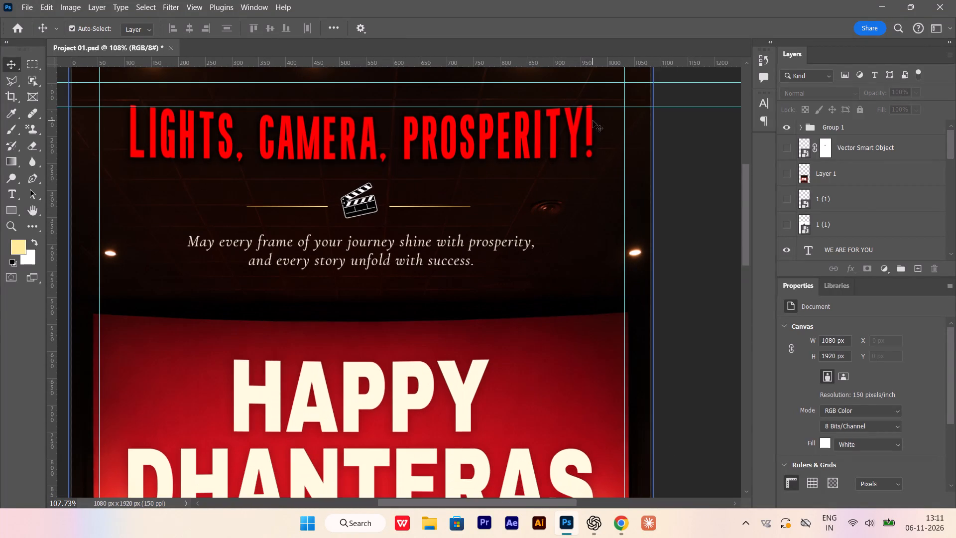
Hide the guides to view the upper part of the poster without overlay lines.
{"action": "scroll", "coordinate": [497, 169], "scroll_direction": "down", "scroll_amount": 4, "text": "alt"}
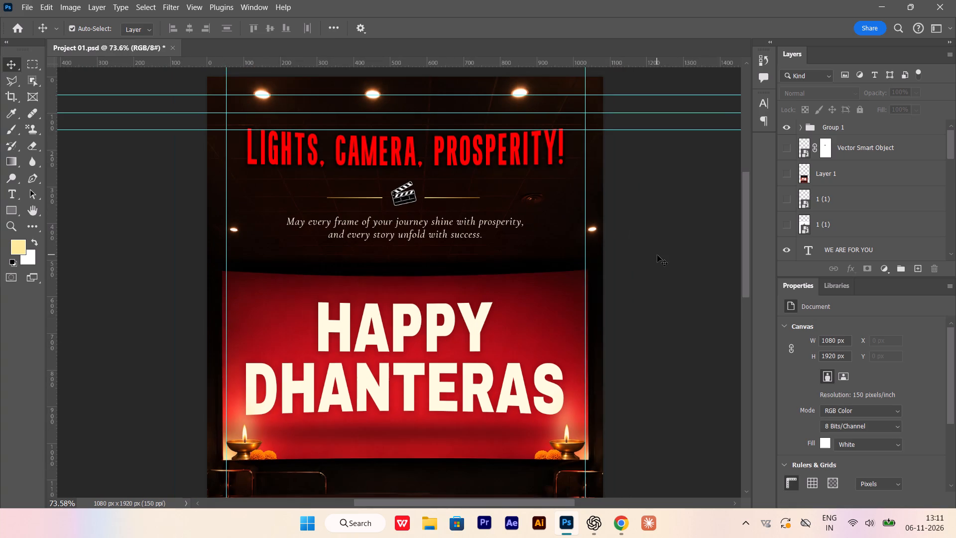
{"action": "left_click", "coordinate": [657, 255]}
{"action": "key", "text": "ctrl+h"}
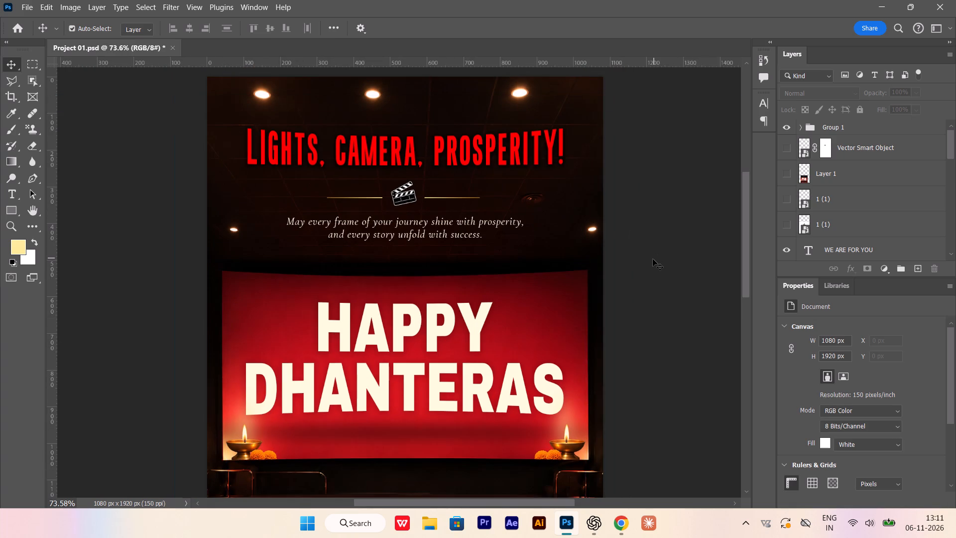
View the whole poster fitted on screen in full-screen mode to check the overall composition.
{"action": "key", "text": "ctrl+0"}
{"action": "type", "text": "fff"}
{"action": "key", "text": "ctrl+0"}
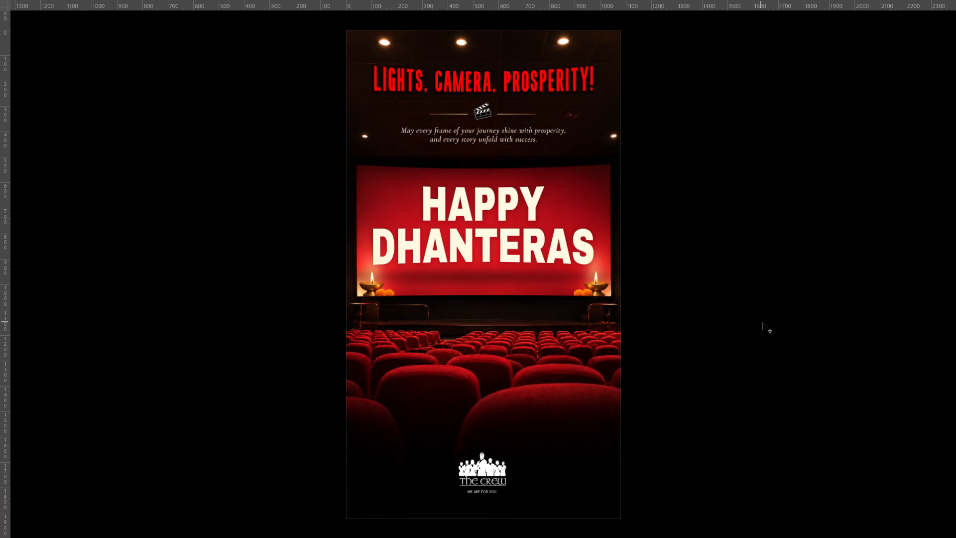
{"action": "key", "text": "Return"}
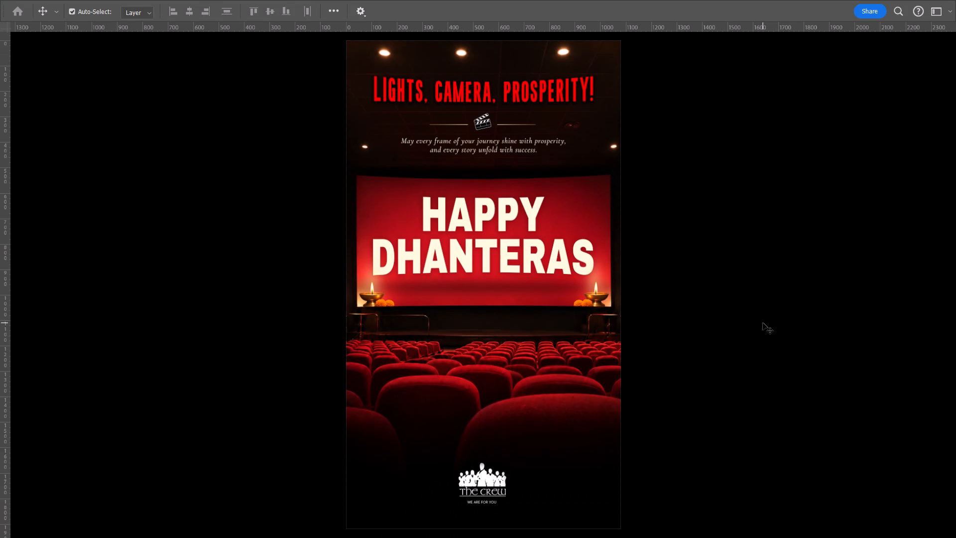
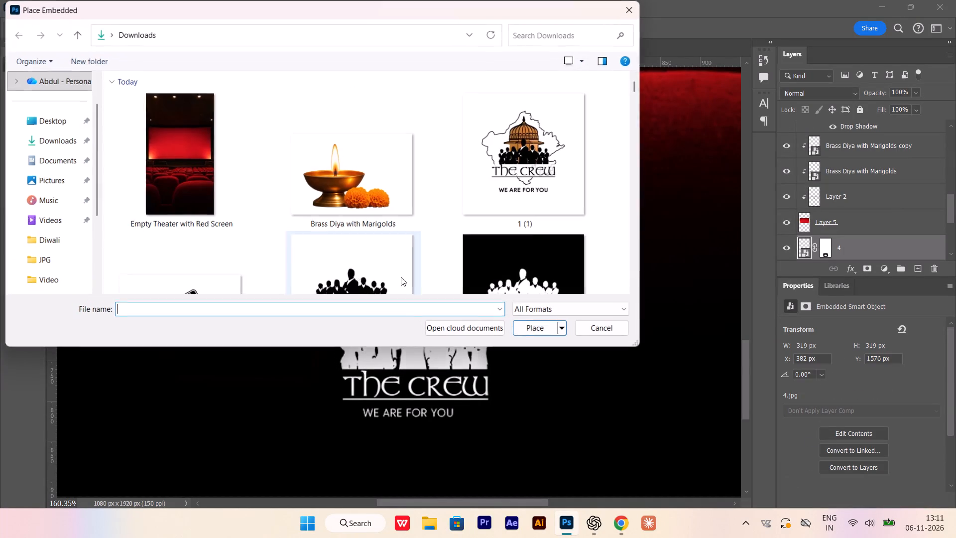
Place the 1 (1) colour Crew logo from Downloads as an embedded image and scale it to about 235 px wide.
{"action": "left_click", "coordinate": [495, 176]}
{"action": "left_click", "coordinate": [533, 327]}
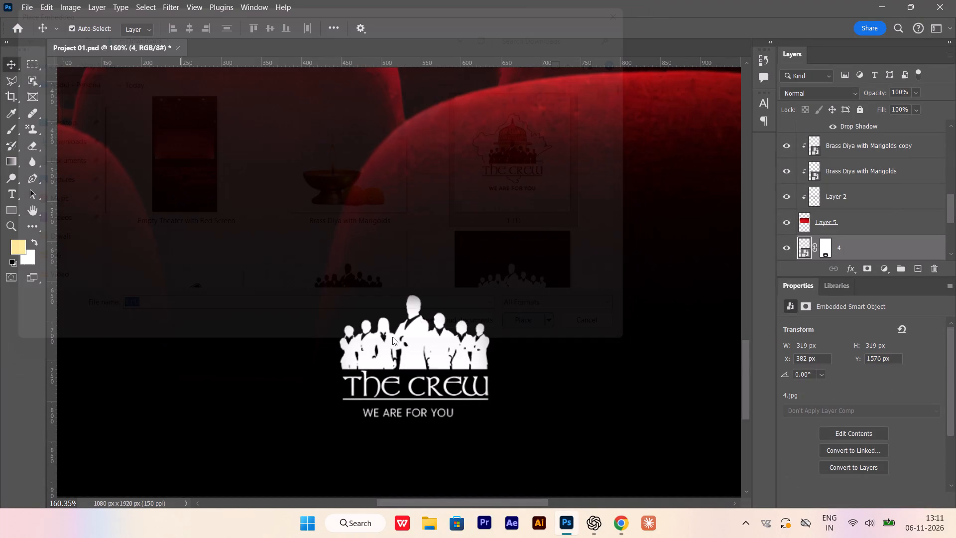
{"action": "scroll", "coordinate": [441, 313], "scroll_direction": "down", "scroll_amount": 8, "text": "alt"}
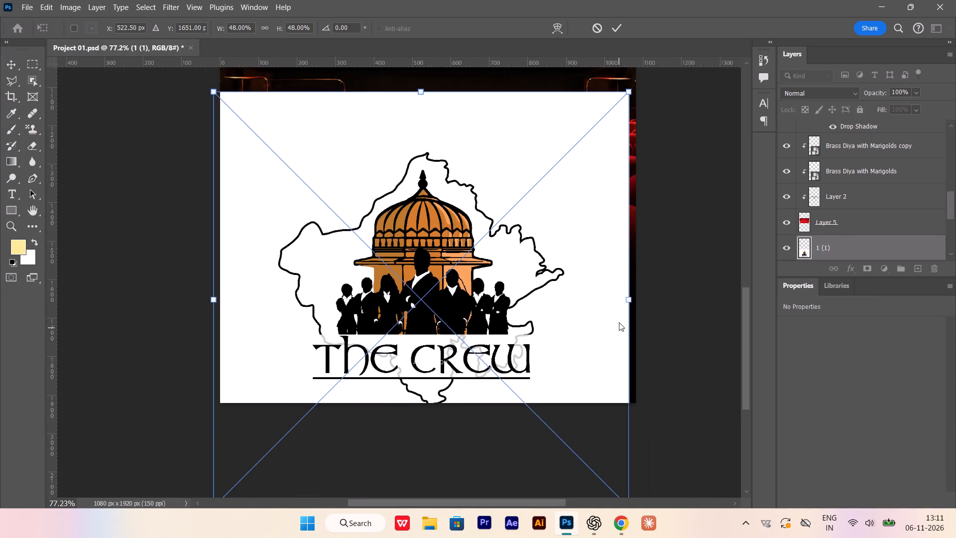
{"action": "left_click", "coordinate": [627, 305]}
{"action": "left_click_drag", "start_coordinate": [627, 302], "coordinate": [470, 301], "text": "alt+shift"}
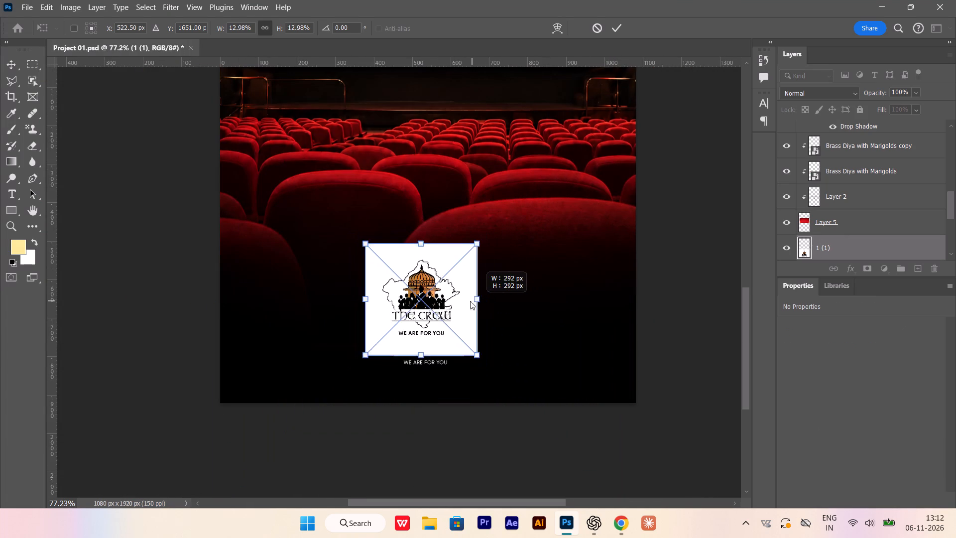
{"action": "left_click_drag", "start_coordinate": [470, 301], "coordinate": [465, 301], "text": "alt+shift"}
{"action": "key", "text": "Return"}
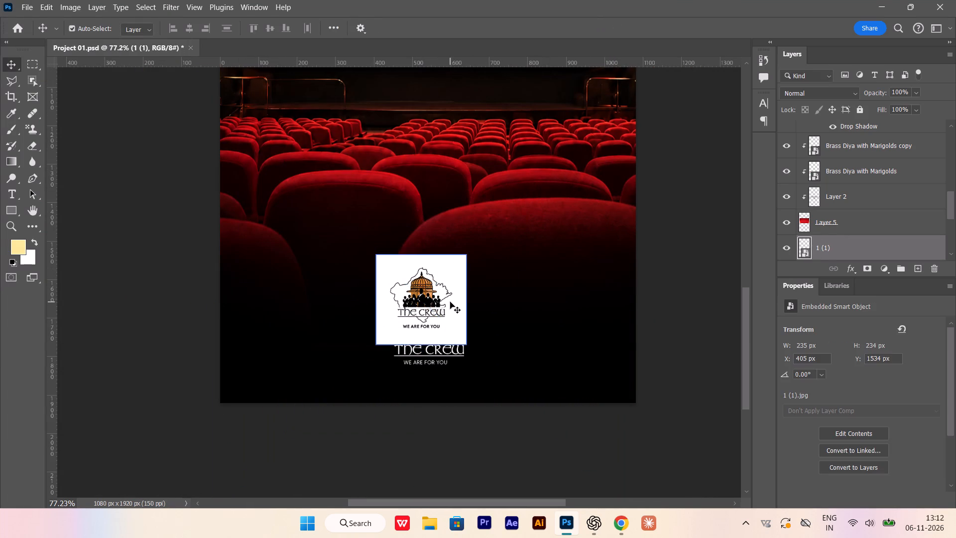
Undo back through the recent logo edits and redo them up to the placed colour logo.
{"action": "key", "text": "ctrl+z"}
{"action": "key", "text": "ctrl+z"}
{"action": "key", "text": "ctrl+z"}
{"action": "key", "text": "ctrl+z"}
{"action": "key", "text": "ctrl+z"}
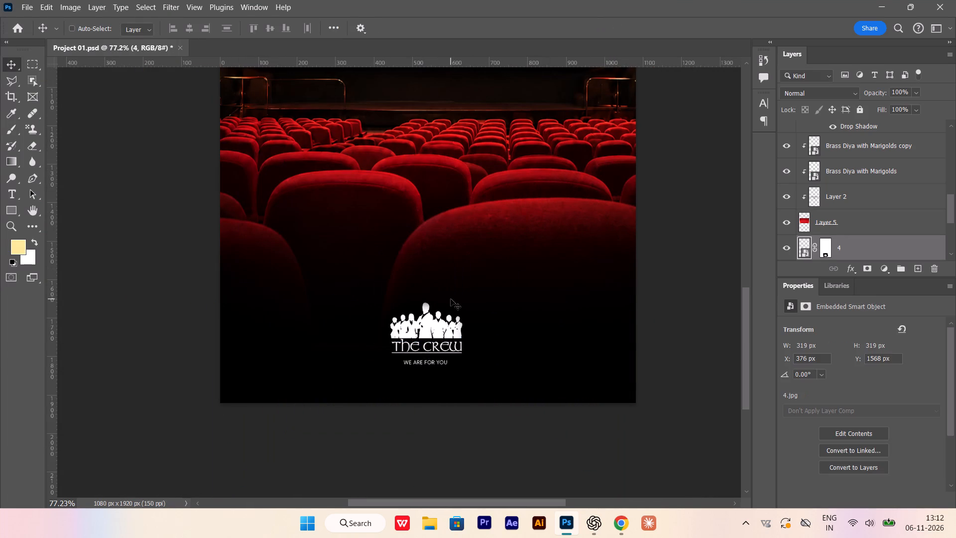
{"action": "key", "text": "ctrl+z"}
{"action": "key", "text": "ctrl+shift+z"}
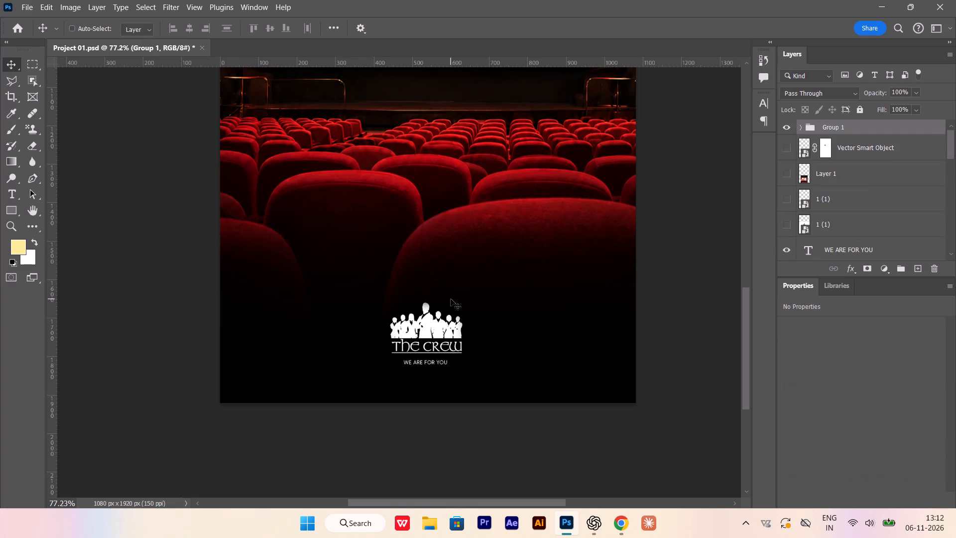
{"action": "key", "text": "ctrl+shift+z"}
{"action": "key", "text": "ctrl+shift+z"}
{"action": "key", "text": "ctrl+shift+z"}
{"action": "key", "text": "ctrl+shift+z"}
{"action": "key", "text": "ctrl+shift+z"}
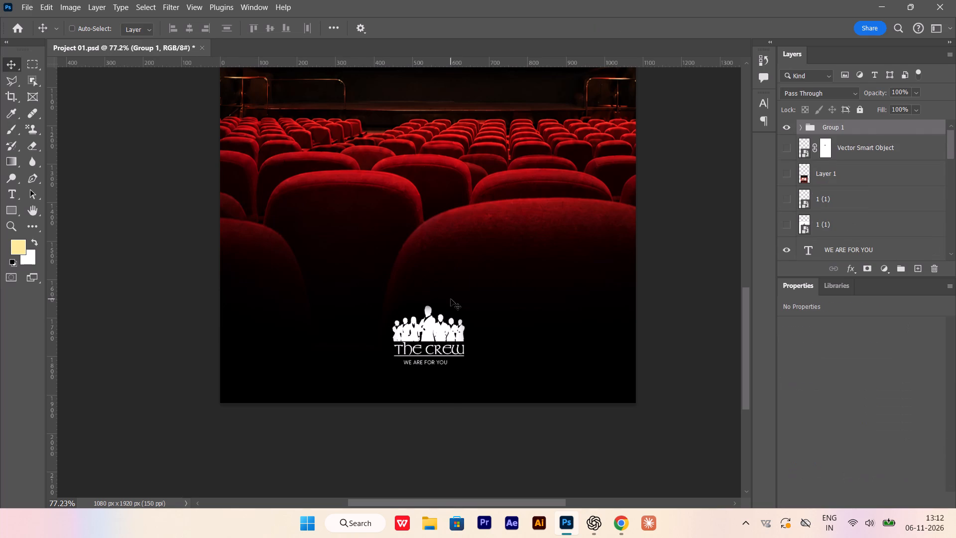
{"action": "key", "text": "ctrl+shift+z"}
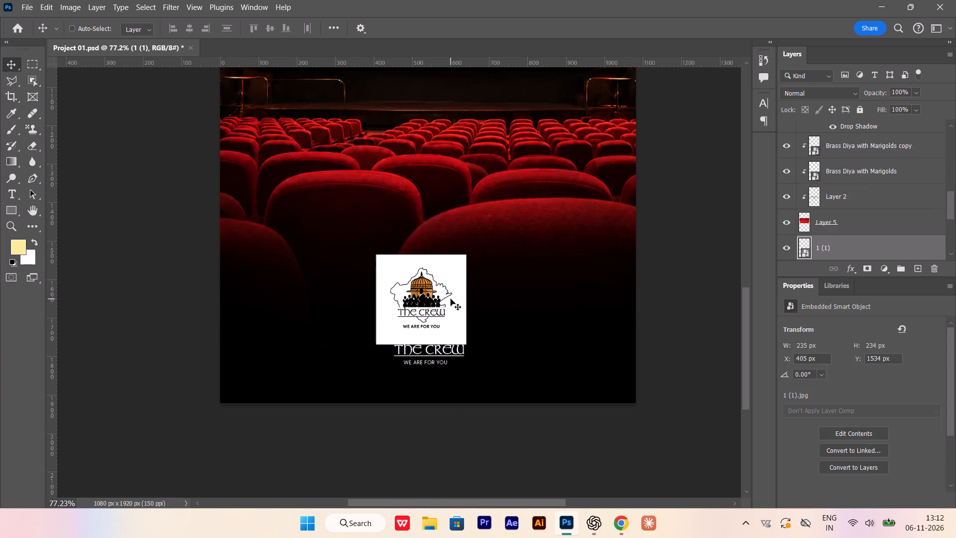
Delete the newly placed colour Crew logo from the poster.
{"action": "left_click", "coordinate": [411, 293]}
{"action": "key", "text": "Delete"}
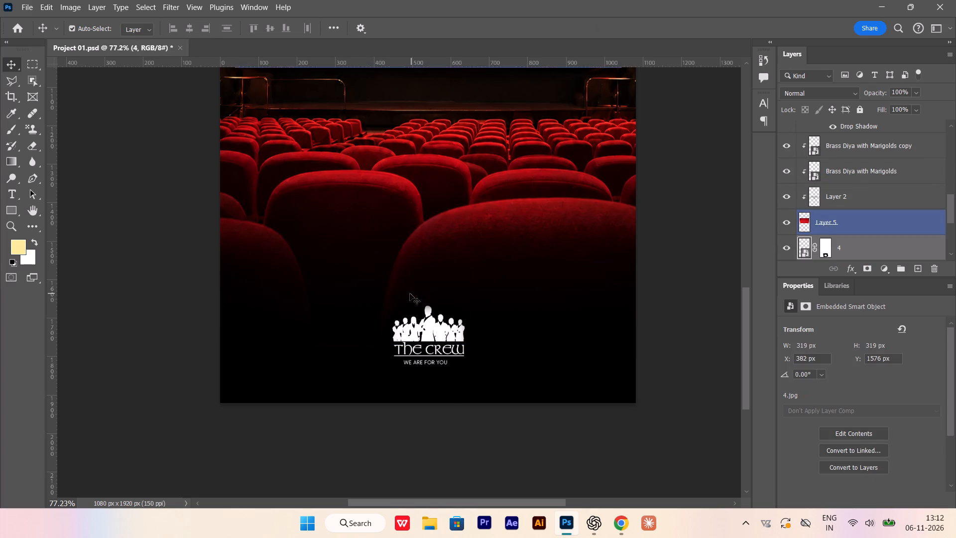
Check the poster's pixel dimensions and resolution in Image Size.
{"action": "left_click", "coordinate": [65, 2]}
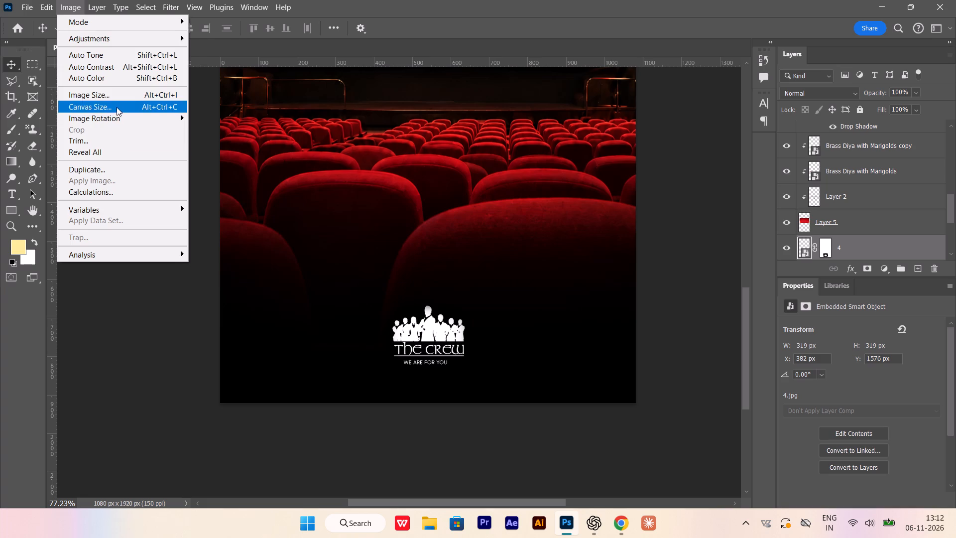
{"action": "left_click", "coordinate": [117, 101]}
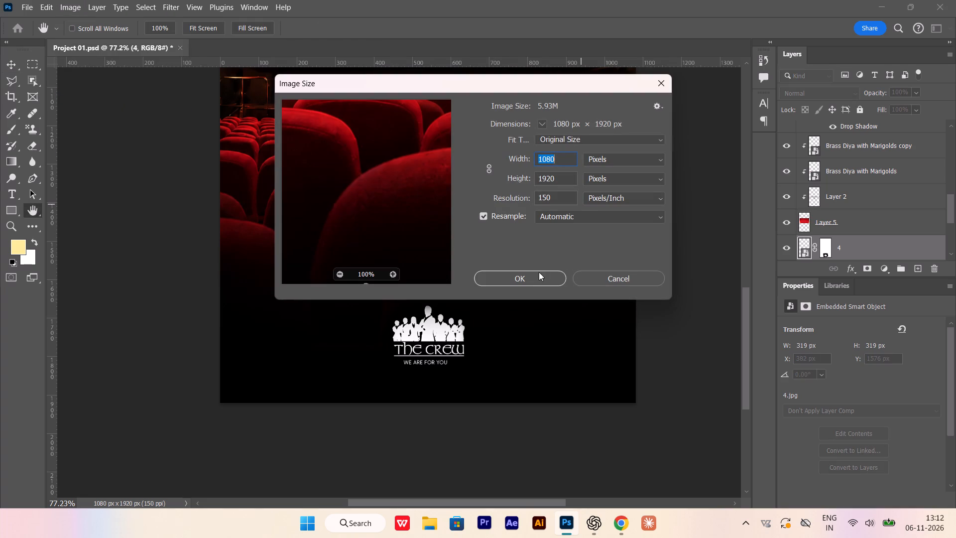
{"action": "left_click", "coordinate": [538, 274]}
Place the 1 (1) colour Crew logo from Downloads as an embedded image, scaled to about 466 px square.
{"action": "scroll", "coordinate": [418, 330], "scroll_direction": "down", "scroll_amount": 2, "text": "alt"}
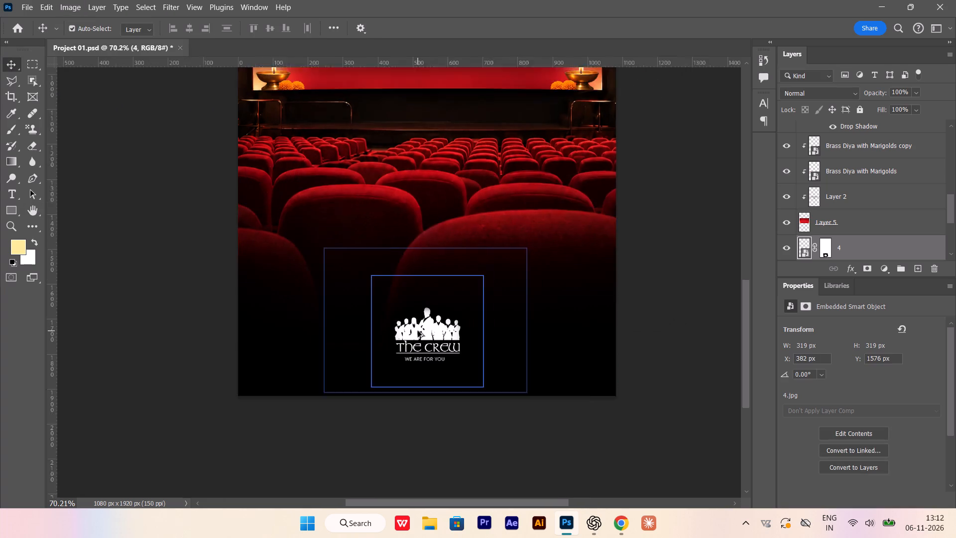
{"action": "scroll", "coordinate": [418, 331], "scroll_direction": "up", "scroll_amount": 2, "text": "alt"}
{"action": "left_click", "coordinate": [27, 4]}
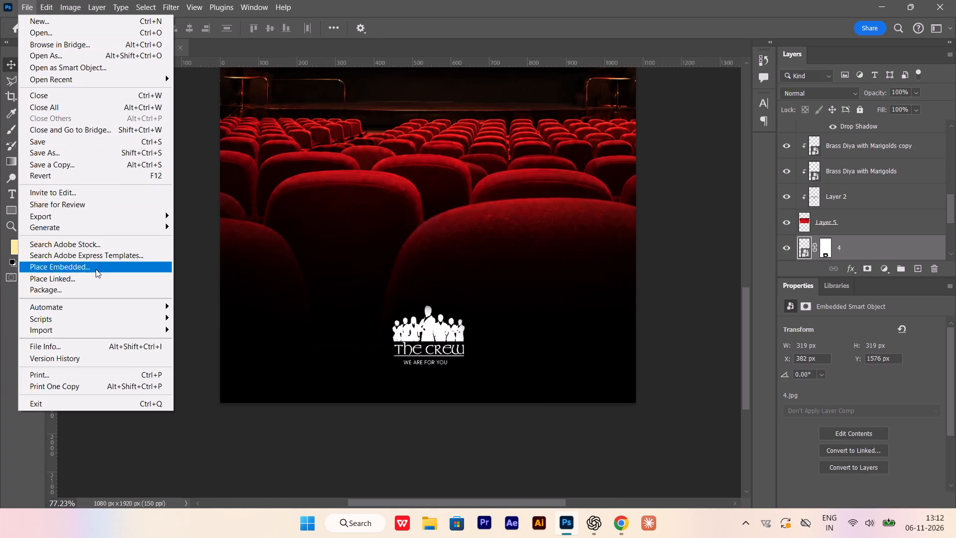
{"action": "left_click", "coordinate": [96, 268]}
{"action": "left_click", "coordinate": [514, 197]}
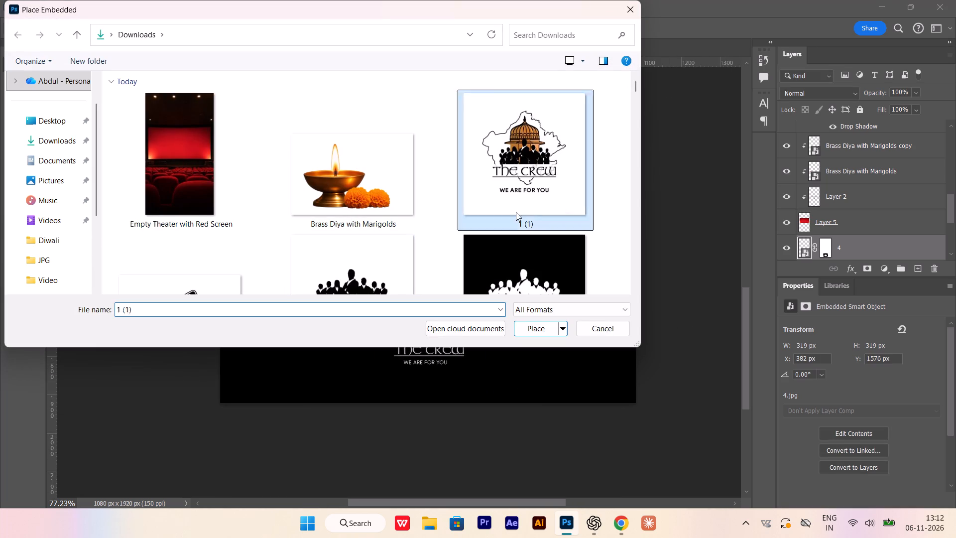
{"action": "left_click", "coordinate": [534, 336]}
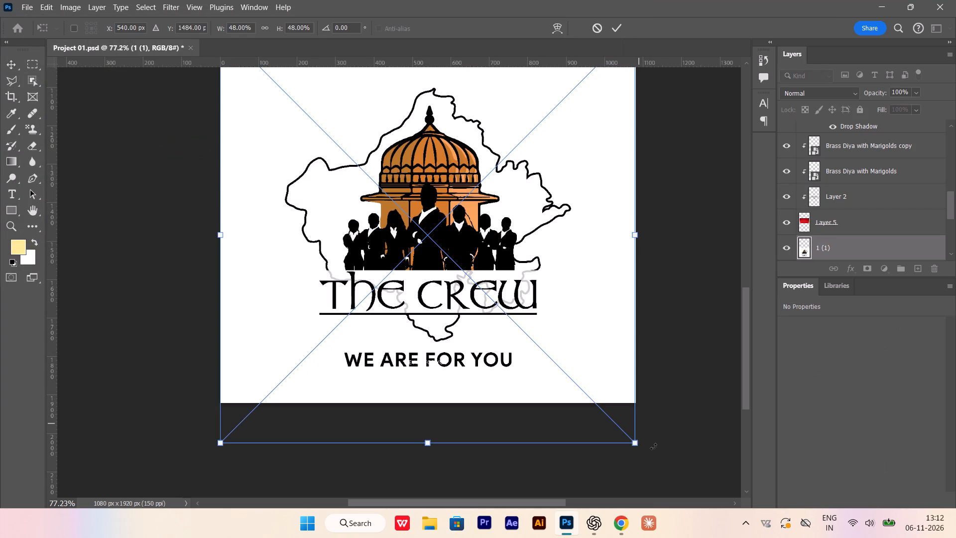
{"action": "left_click_drag", "start_coordinate": [641, 444], "coordinate": [497, 352]}
{"action": "key", "text": "Return"}
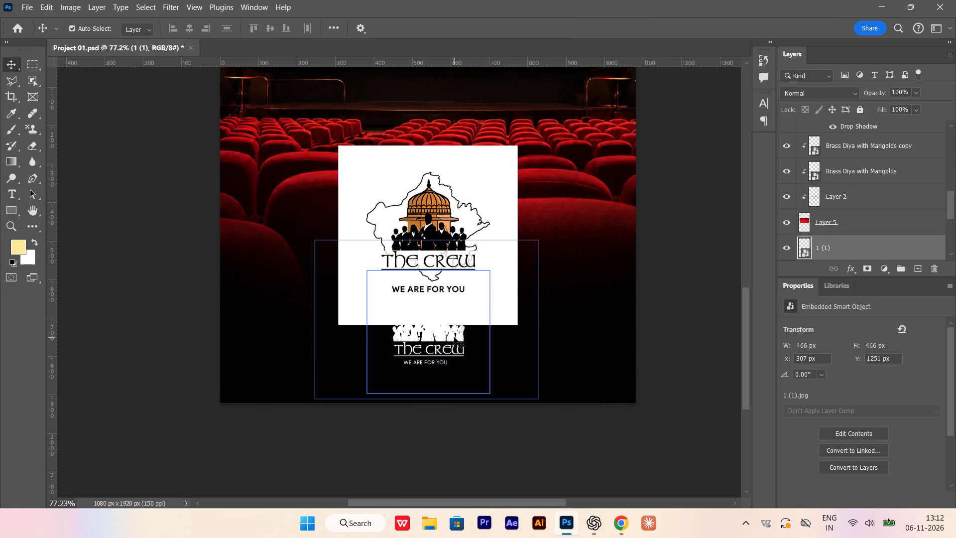
Group the white Crew logo with its WE ARE FOR YOU tagline under the name logo, and hide that group.
{"action": "left_click", "coordinate": [454, 337]}
{"action": "left_click", "coordinate": [433, 364], "text": "shift"}
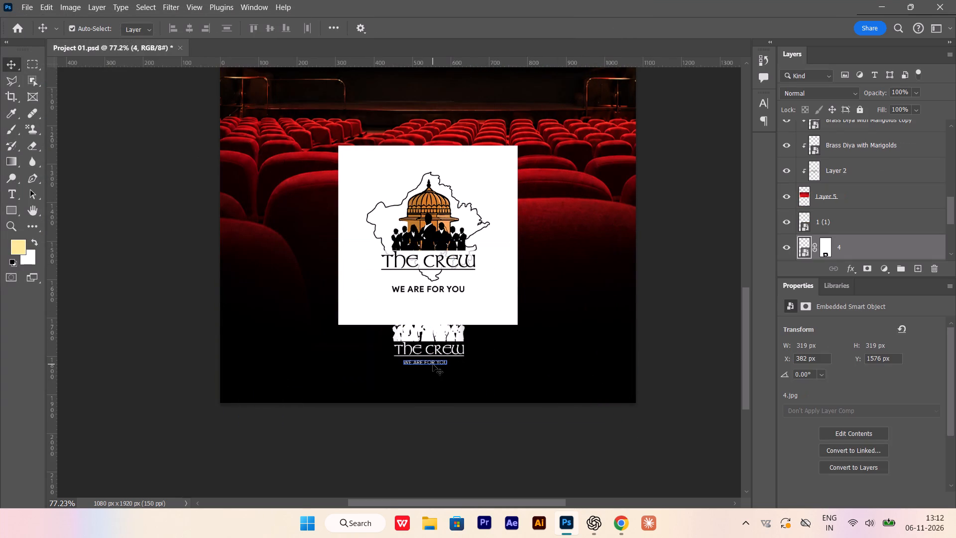
{"action": "key", "text": "ctrl+g"}
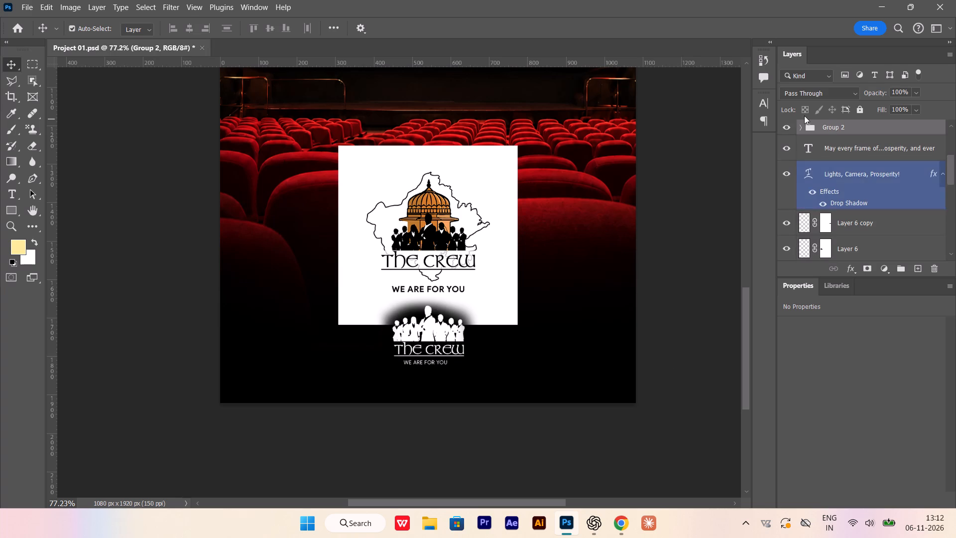
{"action": "double_click", "coordinate": [827, 123]}
{"action": "type", "text": "logo"}
{"action": "key", "text": "Return"}
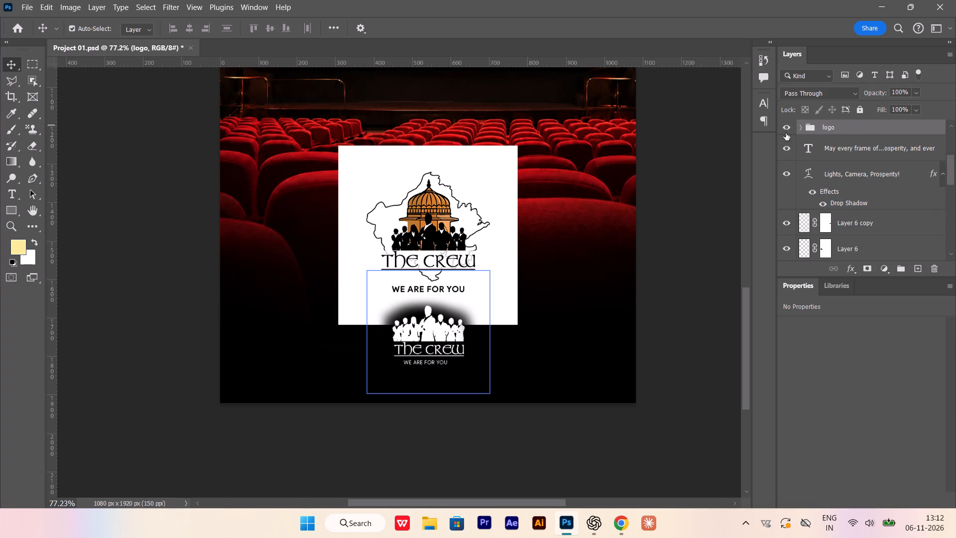
{"action": "left_click", "coordinate": [786, 133]}
Scale the colour Crew logo to about 230 px square and position it centred near the poster's bottom, about X 425, Y 1593 px.
{"action": "scroll", "coordinate": [450, 304], "scroll_direction": "up", "scroll_amount": 4, "text": "alt"}
{"action": "left_click_drag", "start_coordinate": [426, 262], "coordinate": [424, 319]}
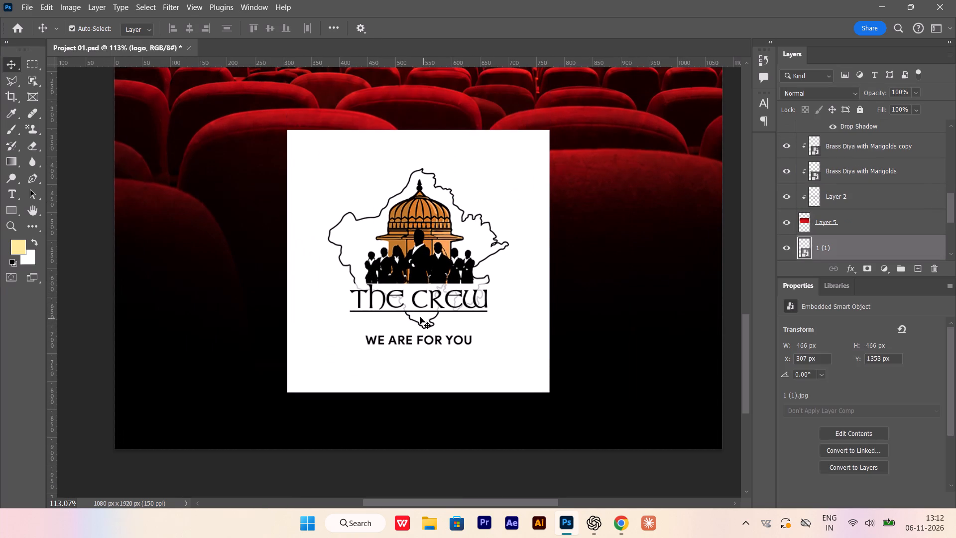
{"action": "key", "text": "ctrl+t"}
{"action": "left_click_drag", "start_coordinate": [549, 129], "coordinate": [536, 238], "text": "alt+shift"}
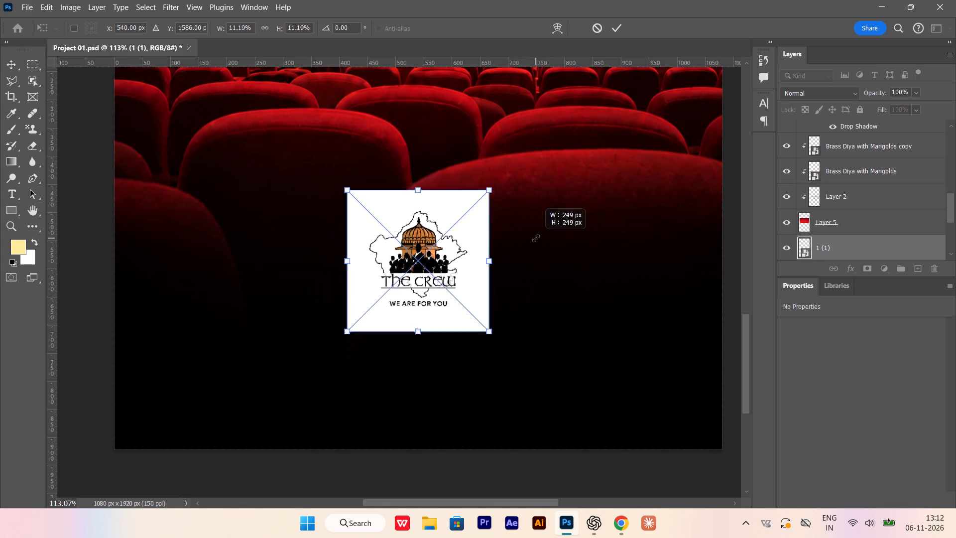
{"action": "left_click_drag", "start_coordinate": [536, 238], "coordinate": [533, 246], "text": "alt+shift"}
{"action": "left_click_drag", "start_coordinate": [452, 267], "coordinate": [456, 335]}
{"action": "key", "text": "Return"}
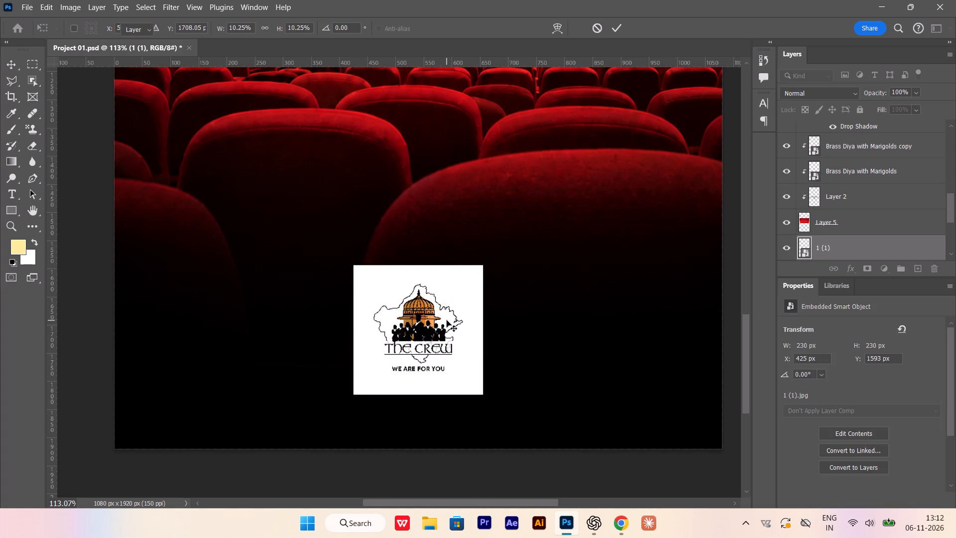
{"action": "scroll", "coordinate": [457, 272], "scroll_direction": "down", "scroll_amount": 5, "text": "alt"}
{"action": "scroll", "coordinate": [463, 327], "scroll_direction": "up", "scroll_amount": 2, "text": "alt"}
Switch to ChatGPT.
{"action": "left_click", "coordinate": [601, 527]}
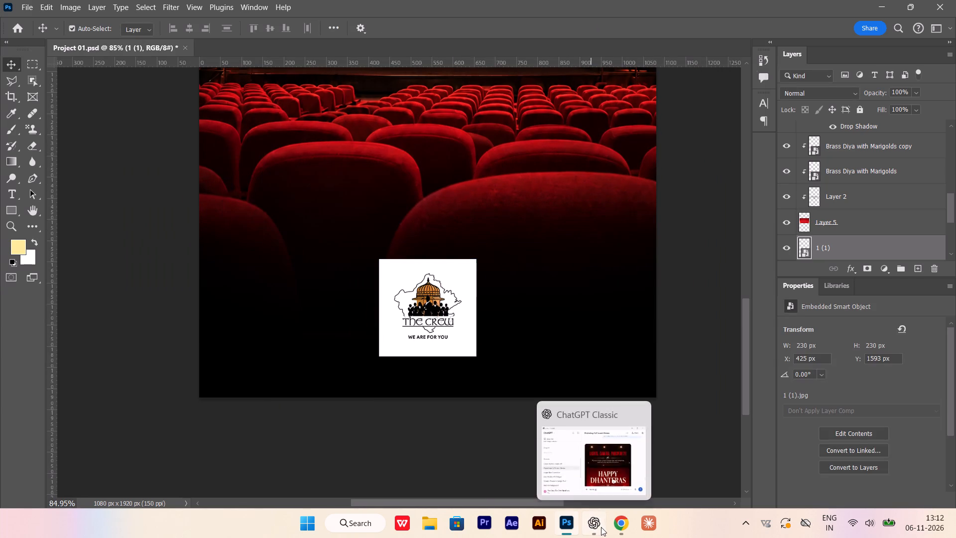
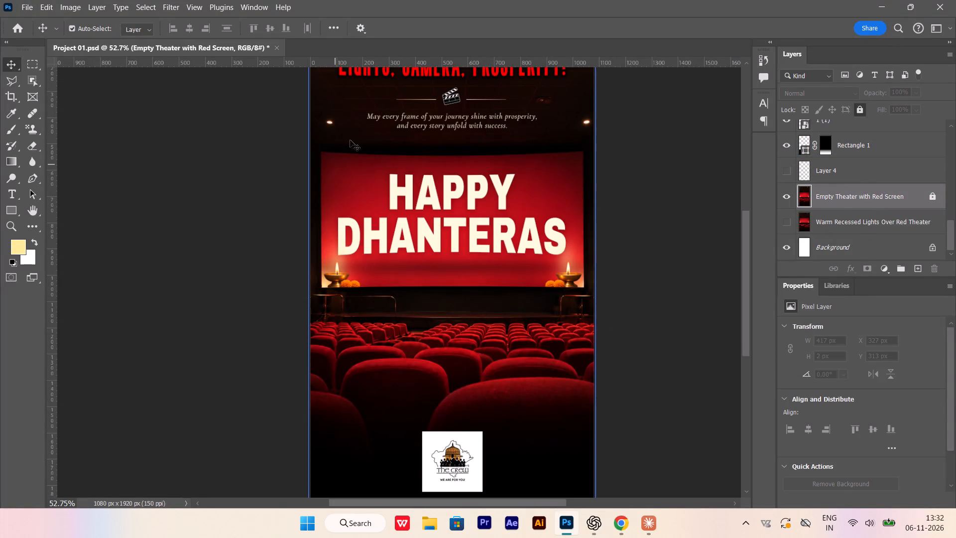
Place the "Packed Theater Facing the Red Screen" image from Downloads as an embedded layer above the empty theater background.
{"action": "left_click", "coordinate": [32, 6]}
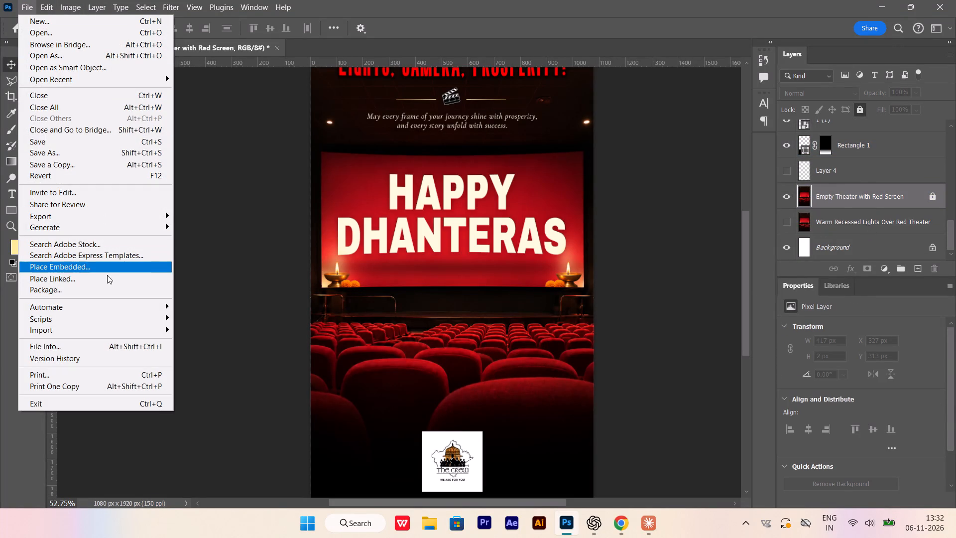
{"action": "left_click", "coordinate": [116, 266]}
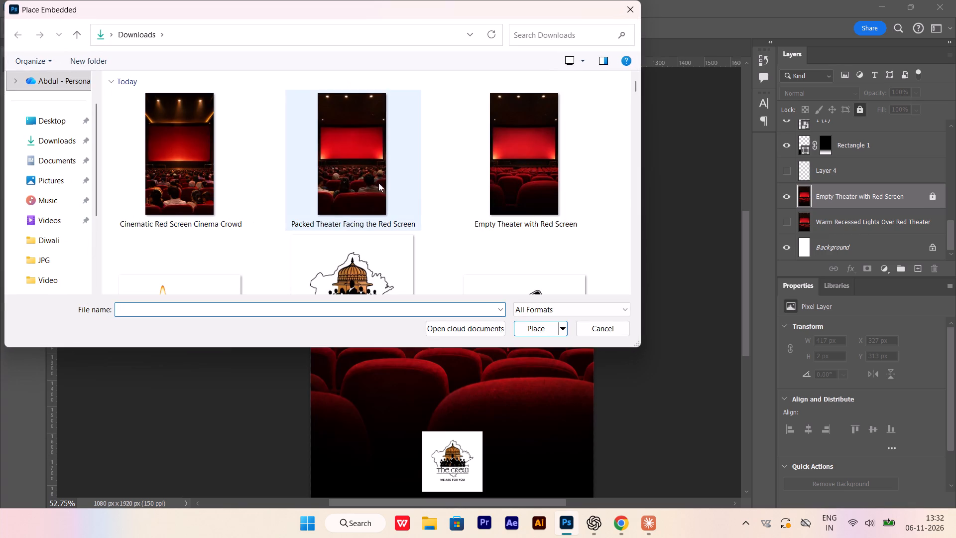
{"action": "left_click", "coordinate": [363, 224]}
{"action": "left_click", "coordinate": [541, 328]}
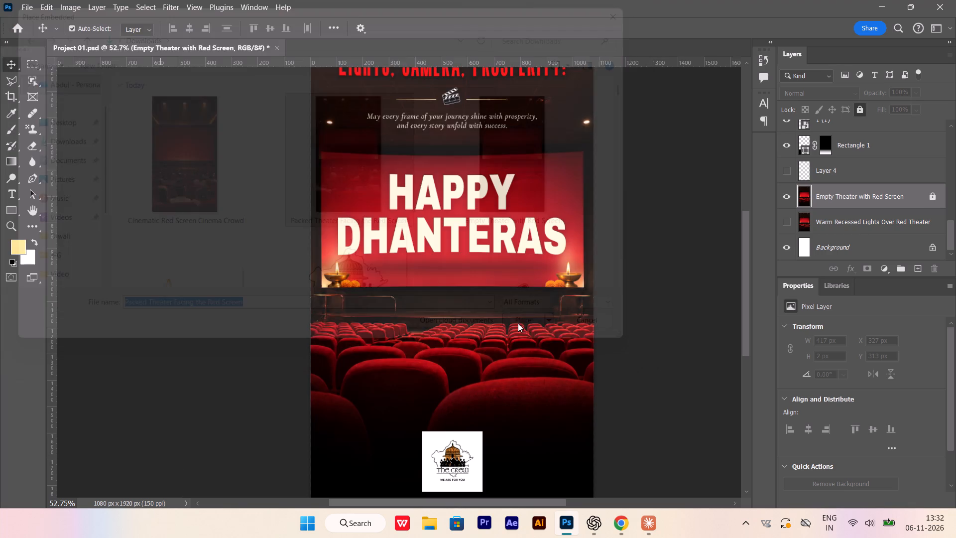
{"action": "scroll", "coordinate": [504, 292], "scroll_direction": "down", "scroll_amount": 4, "text": "alt"}
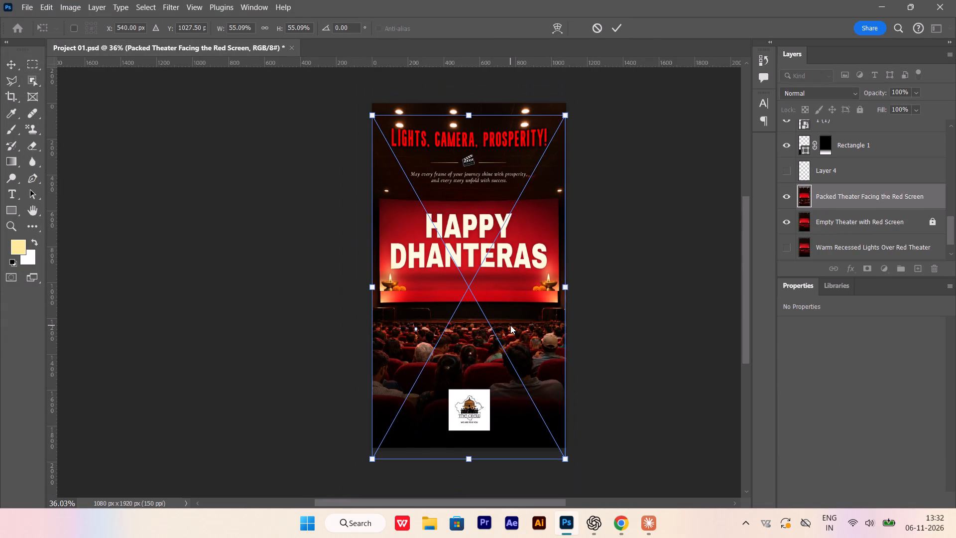
{"action": "left_click", "coordinate": [510, 325]}
{"action": "key", "text": "Return"}
Align the placed packed theater image to the full canvas, centering it vertically, and clear the selection.
{"action": "key", "text": "ctrl+a"}
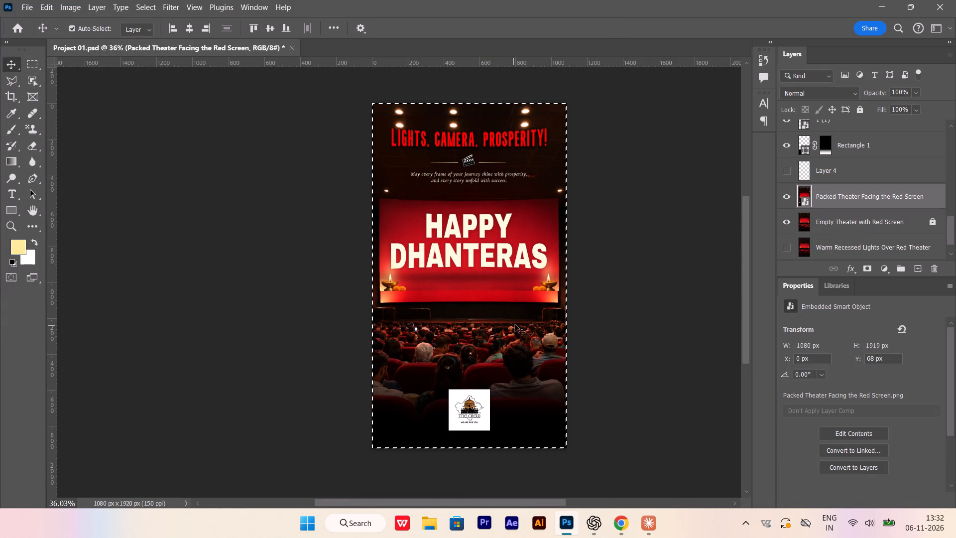
{"action": "left_click", "coordinate": [182, 31]}
{"action": "left_click", "coordinate": [270, 25]}
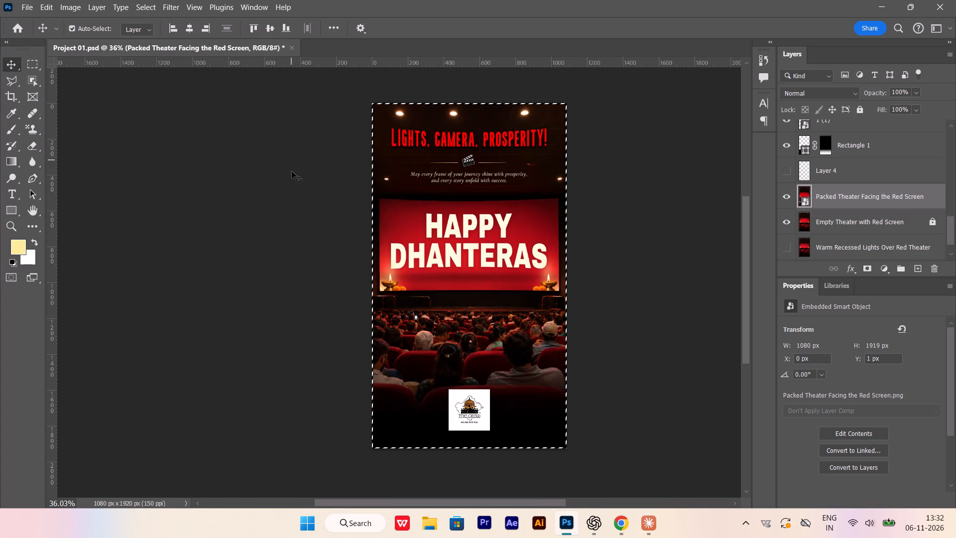
{"action": "key", "text": "ctrl+d"}
{"action": "left_click", "coordinate": [291, 196]}
Examine the poster with the packed theater background, checking the ceiling lights, screen, audience and logo area.
{"action": "scroll", "coordinate": [403, 125], "scroll_direction": "up", "scroll_amount": 5, "text": "alt"}
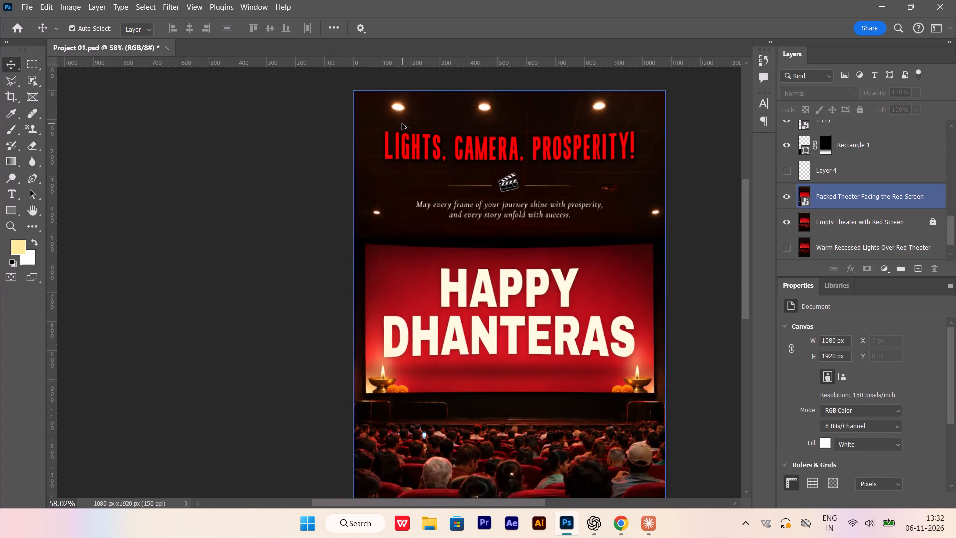
{"action": "scroll", "coordinate": [378, 122], "scroll_direction": "up", "scroll_amount": 5, "text": "alt"}
{"action": "scroll", "coordinate": [297, 175], "scroll_direction": "down", "scroll_amount": 3, "text": "alt"}
{"action": "scroll", "coordinate": [390, 184], "scroll_direction": "down", "scroll_amount": 10}
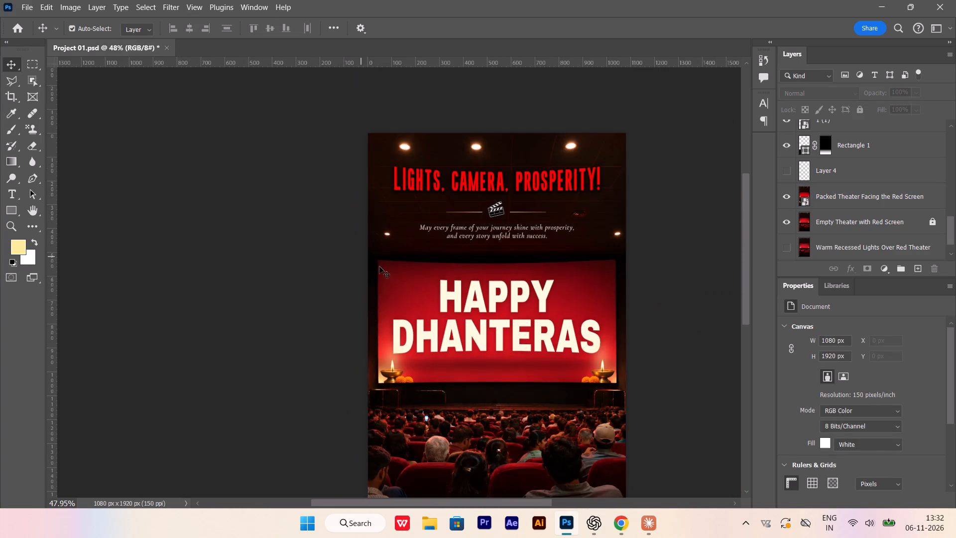
{"action": "scroll", "coordinate": [442, 255], "scroll_direction": "down", "scroll_amount": 9}
{"action": "scroll", "coordinate": [413, 348], "scroll_direction": "down", "scroll_amount": 6}
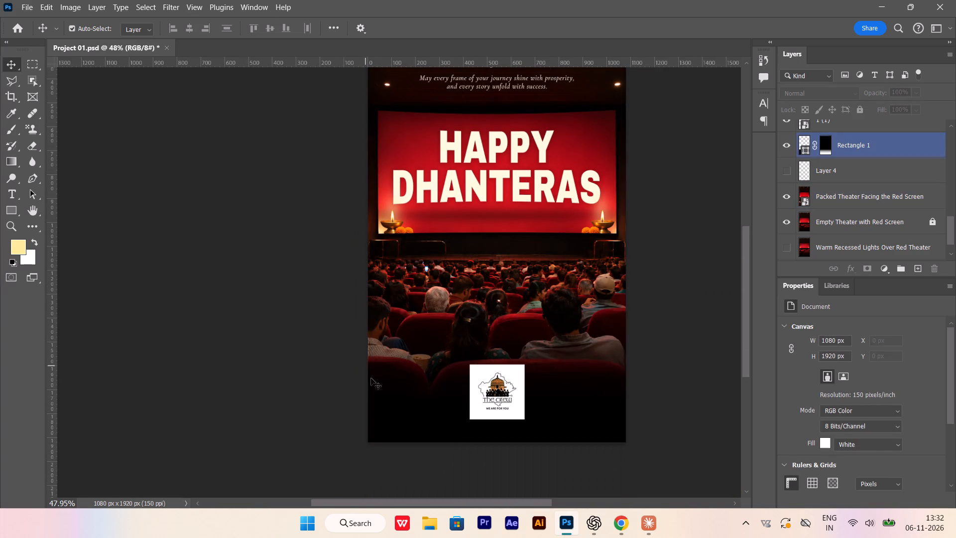
{"action": "scroll", "coordinate": [436, 310], "scroll_direction": "up", "scroll_amount": 2, "text": "alt"}
{"action": "scroll", "coordinate": [436, 310], "scroll_direction": "up", "scroll_amount": 5}
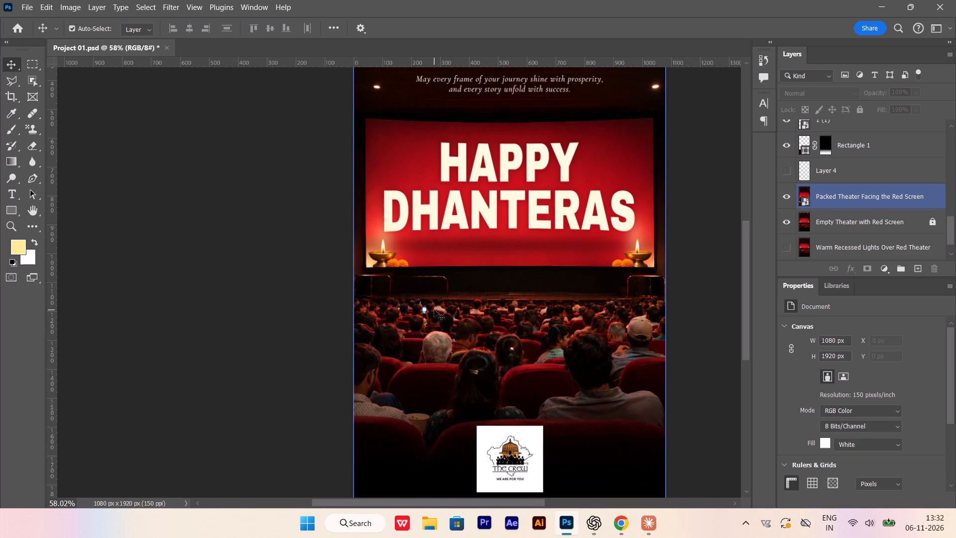
{"action": "scroll", "coordinate": [434, 310], "scroll_direction": "up", "scroll_amount": 15}
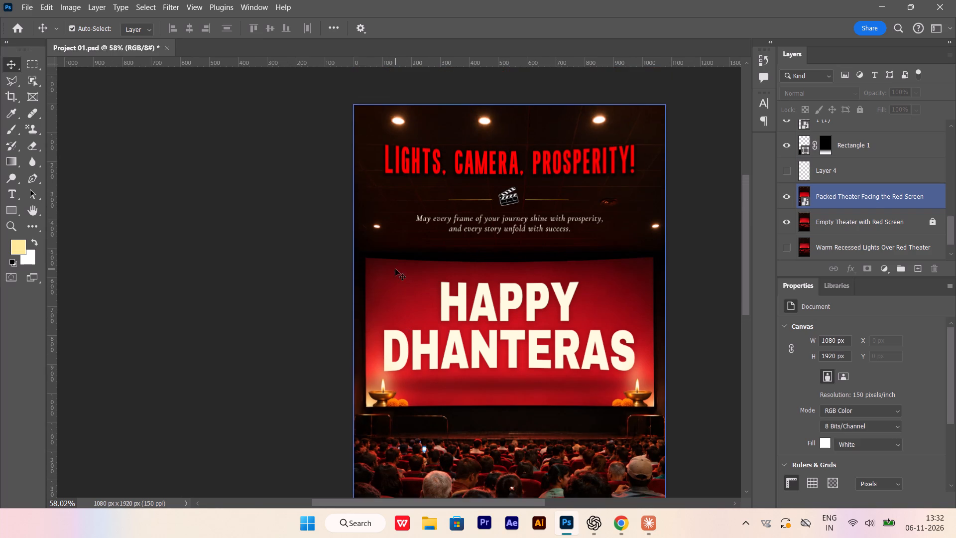
{"action": "scroll", "coordinate": [395, 269], "scroll_direction": "up", "scroll_amount": 3}
{"action": "scroll", "coordinate": [351, 181], "scroll_direction": "up", "scroll_amount": 6, "text": "alt"}
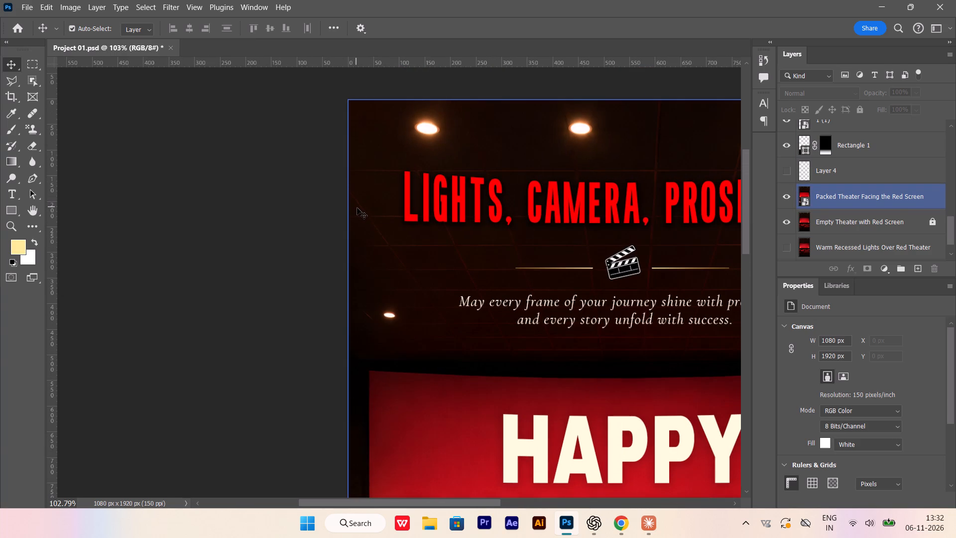
Hide and restore the Empty Theater with Red Screen layer to check how the packed theater image covers the canvas edges.
{"action": "left_click", "coordinate": [357, 208]}
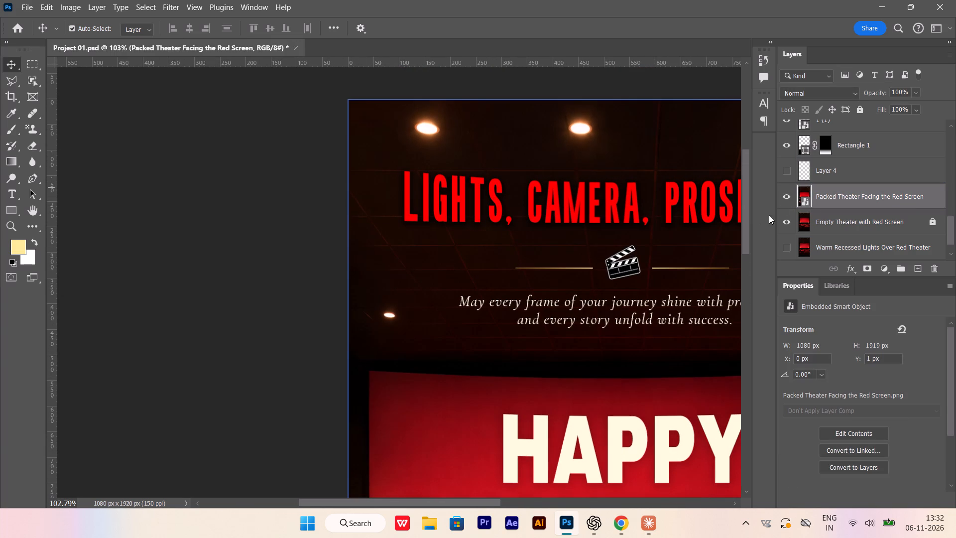
{"action": "scroll", "coordinate": [504, 226], "scroll_direction": "down", "scroll_amount": 7, "text": "alt"}
{"action": "left_click", "coordinate": [790, 222]}
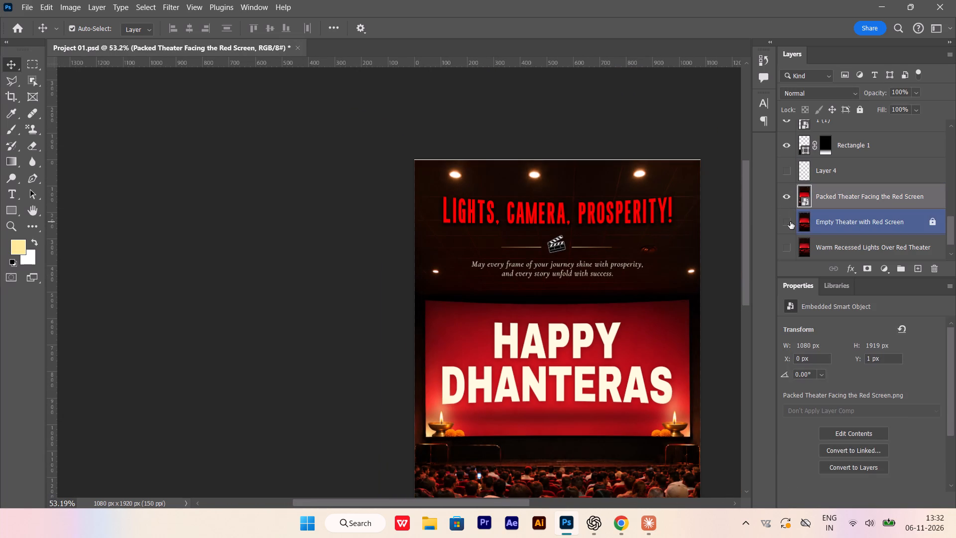
{"action": "left_click", "coordinate": [790, 222]}
{"action": "left_click", "coordinate": [828, 226]}
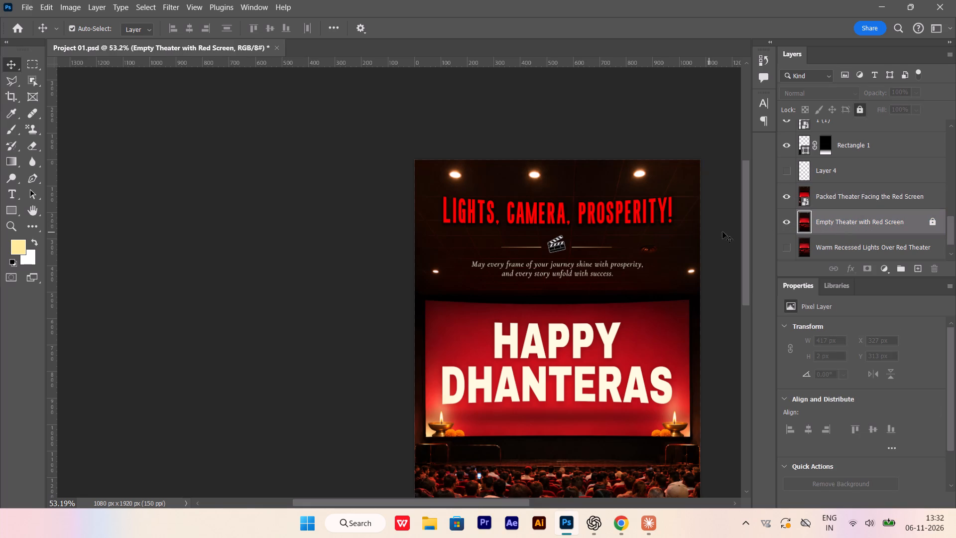
Scale the packed theater image from its center to 55.67% so it overlaps the canvas edges, and save the poster.
{"action": "left_click", "coordinate": [828, 199]}
{"action": "key", "text": "ctrl+t"}
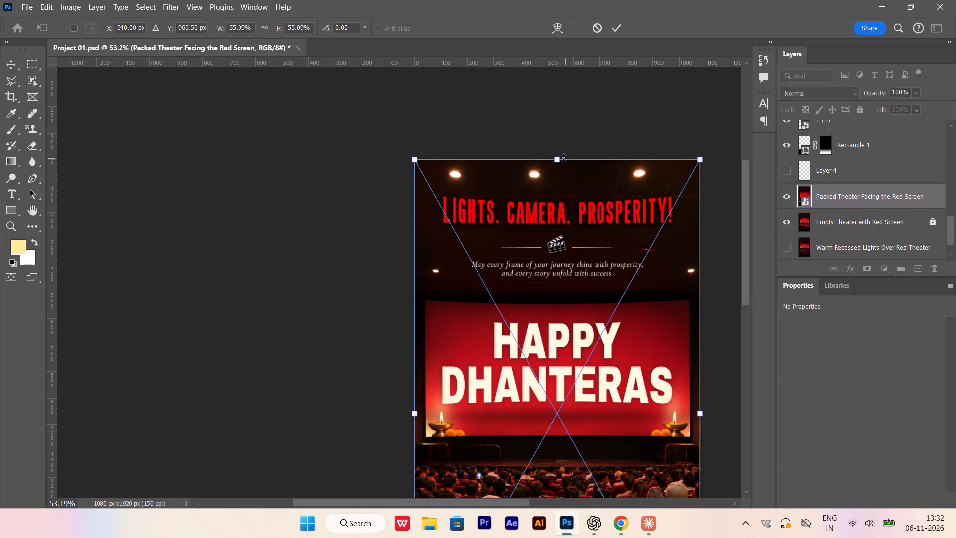
{"action": "left_click_drag", "start_coordinate": [560, 159], "coordinate": [560, 154]}
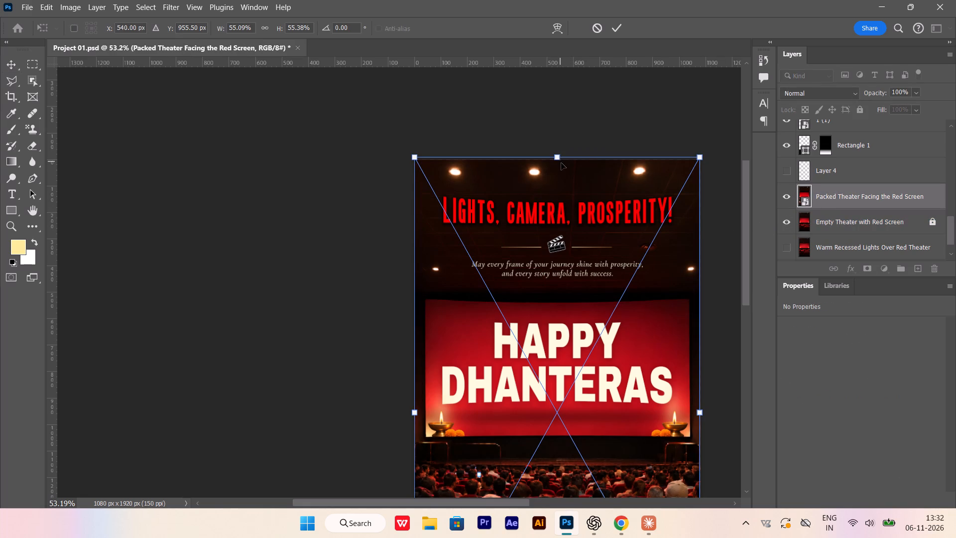
{"action": "key", "text": "ctrl+z"}
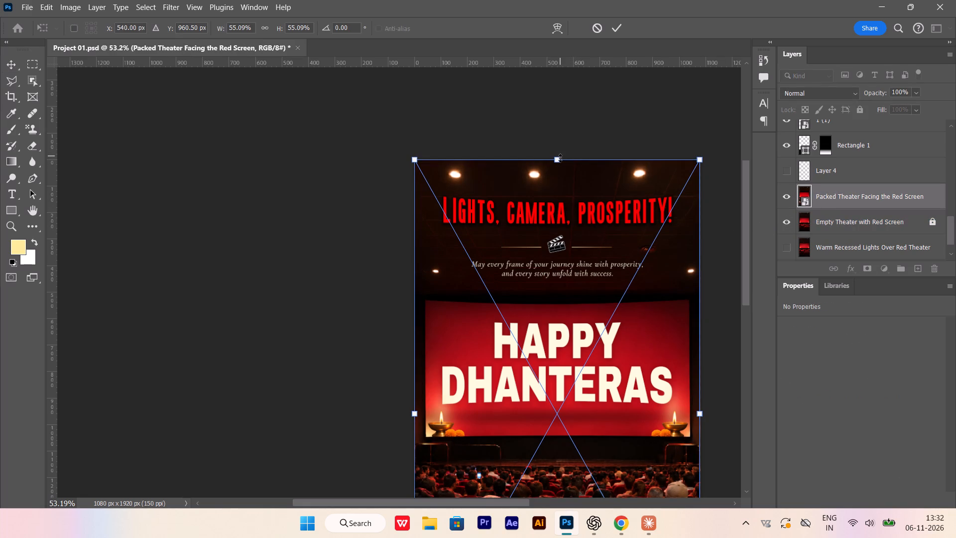
{"action": "left_click_drag", "start_coordinate": [560, 158], "coordinate": [560, 153], "text": "alt+shift"}
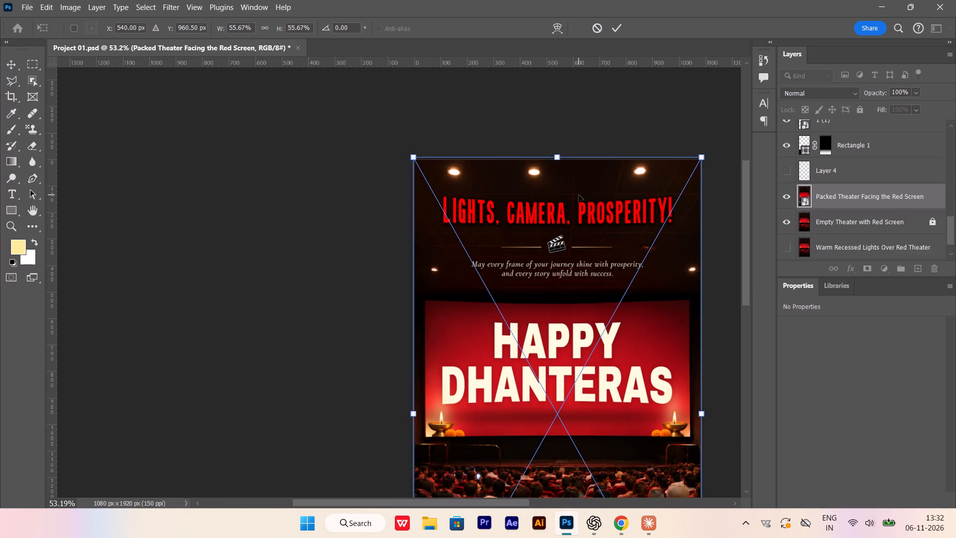
{"action": "key", "text": "Return"}
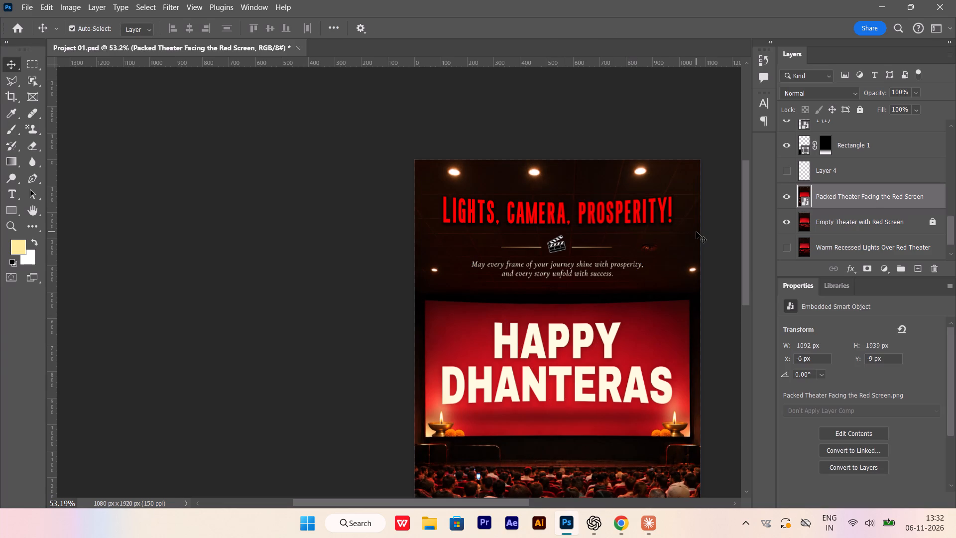
{"action": "key", "text": "ctrl+s"}
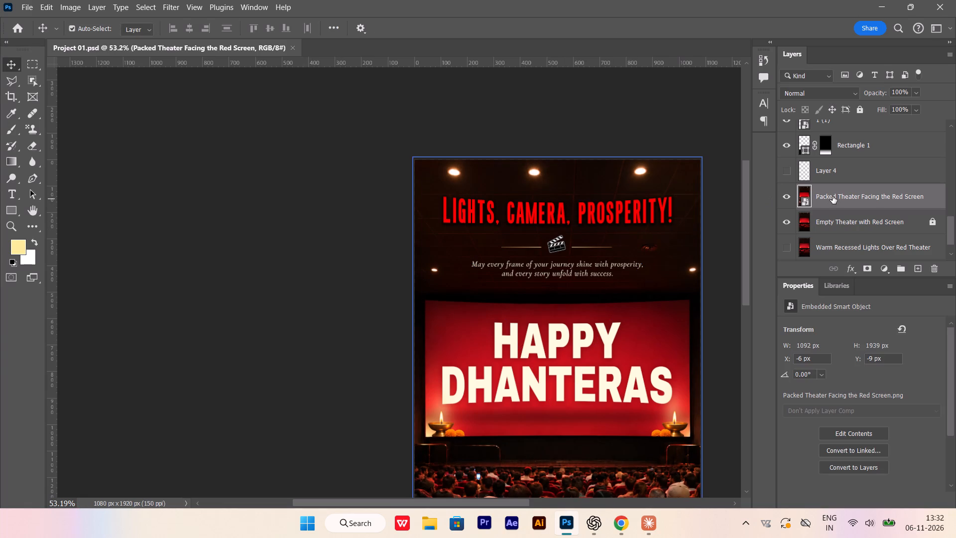
Rasterize the Packed Theater Facing the Red Screen layer.
{"action": "scroll", "coordinate": [837, 189], "scroll_direction": "up", "scroll_amount": 2}
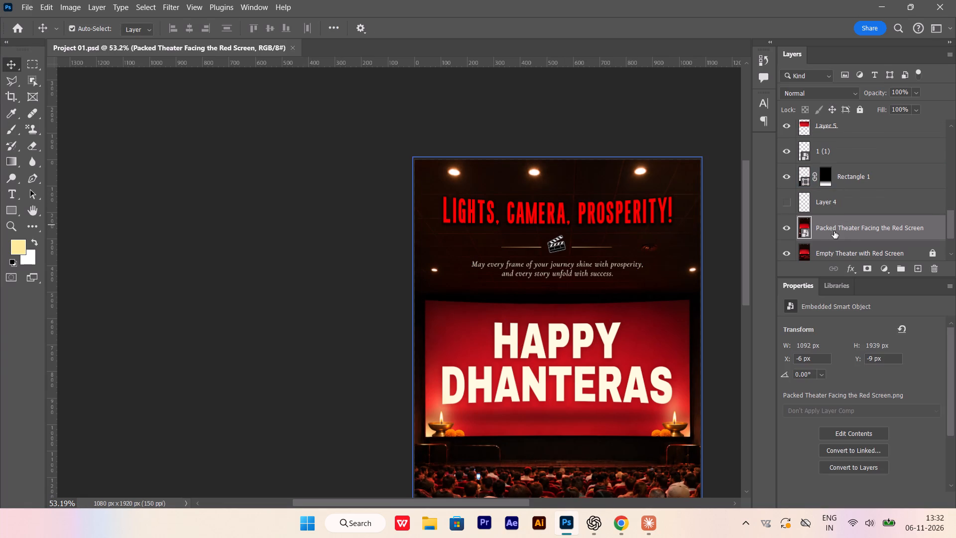
{"action": "left_click", "coordinate": [835, 233]}
{"action": "right_click", "coordinate": [837, 231]}
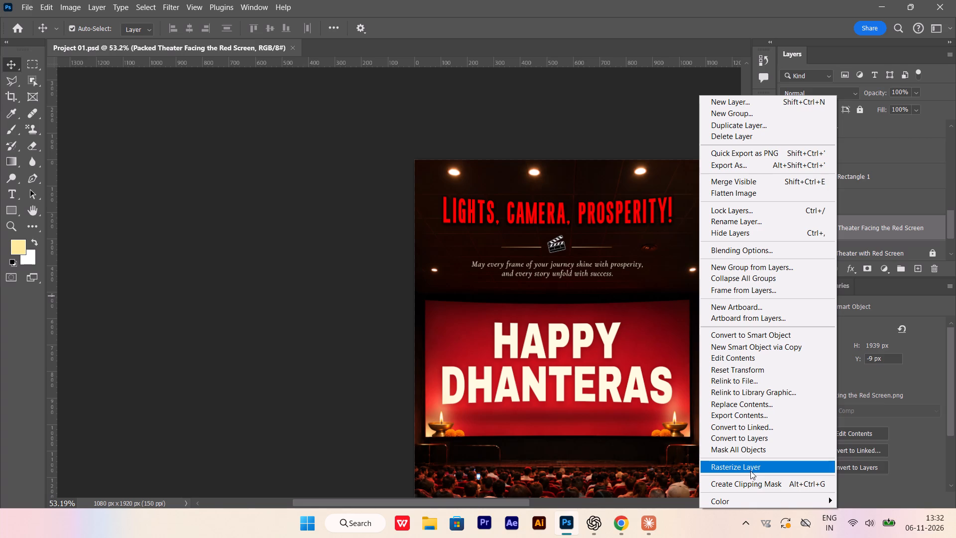
{"action": "left_click", "coordinate": [750, 471]}
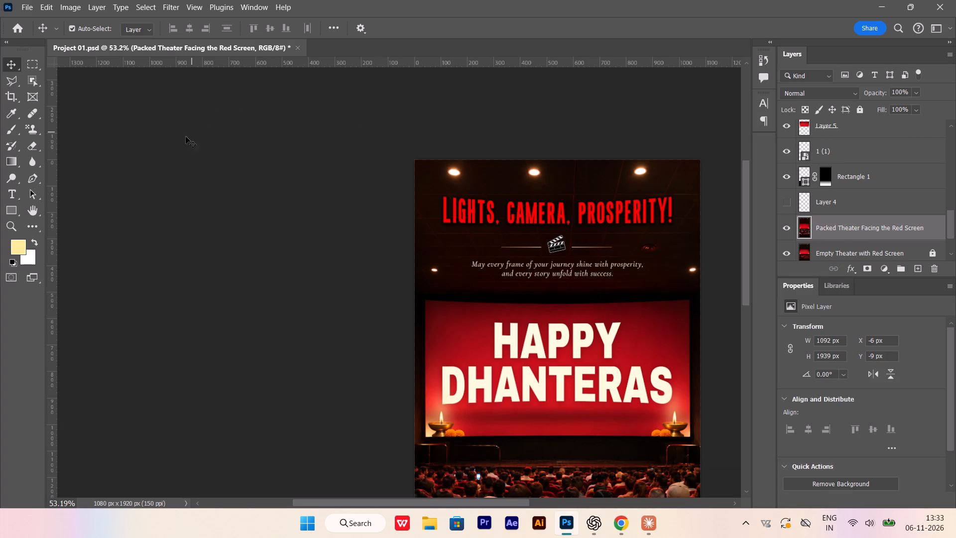
Select the red cinema screen in the packed theater image with the Object Selection tool and copy it to a new layer.
{"action": "scroll", "coordinate": [218, 188], "scroll_direction": "down", "scroll_amount": 3}
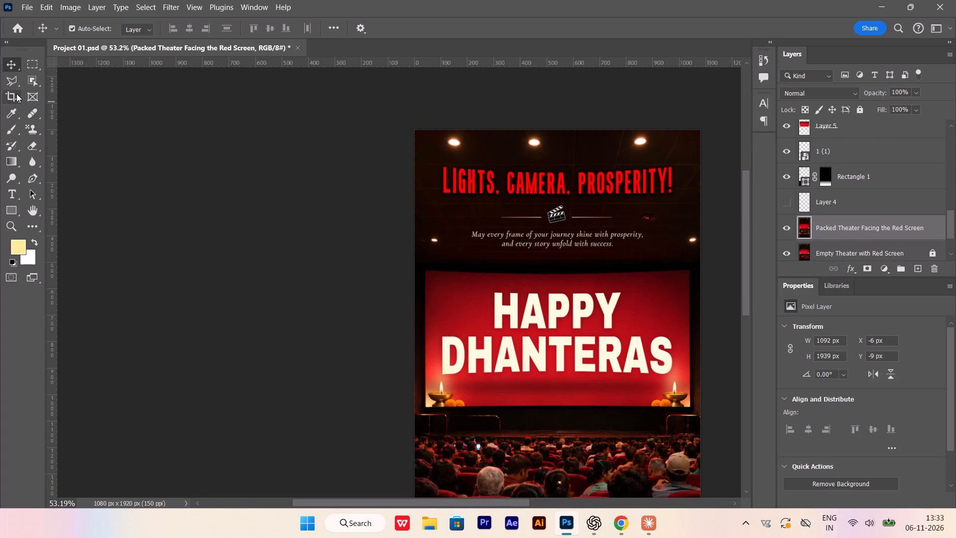
{"action": "left_click", "coordinate": [29, 81]}
{"action": "left_click_drag", "start_coordinate": [420, 259], "coordinate": [447, 304]}
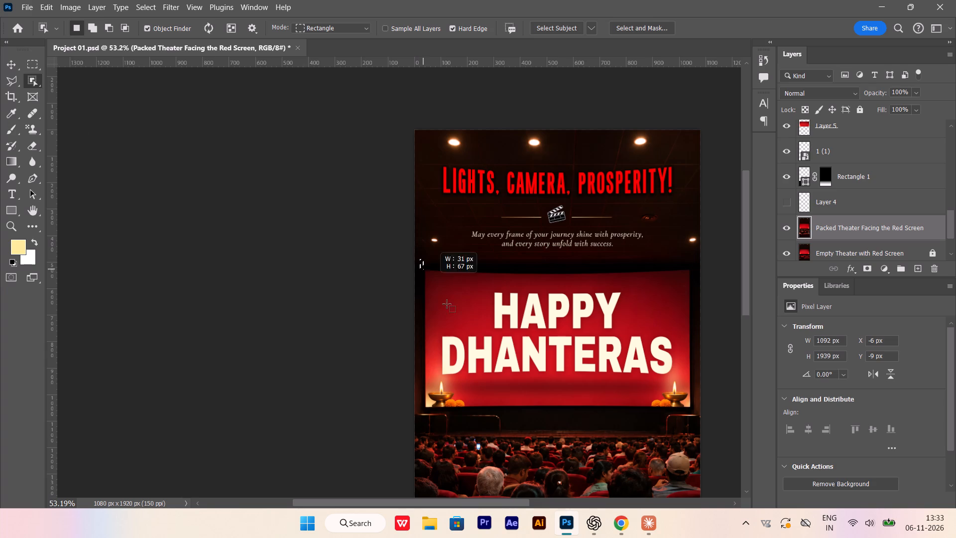
{"action": "left_click_drag", "start_coordinate": [447, 304], "coordinate": [694, 416]}
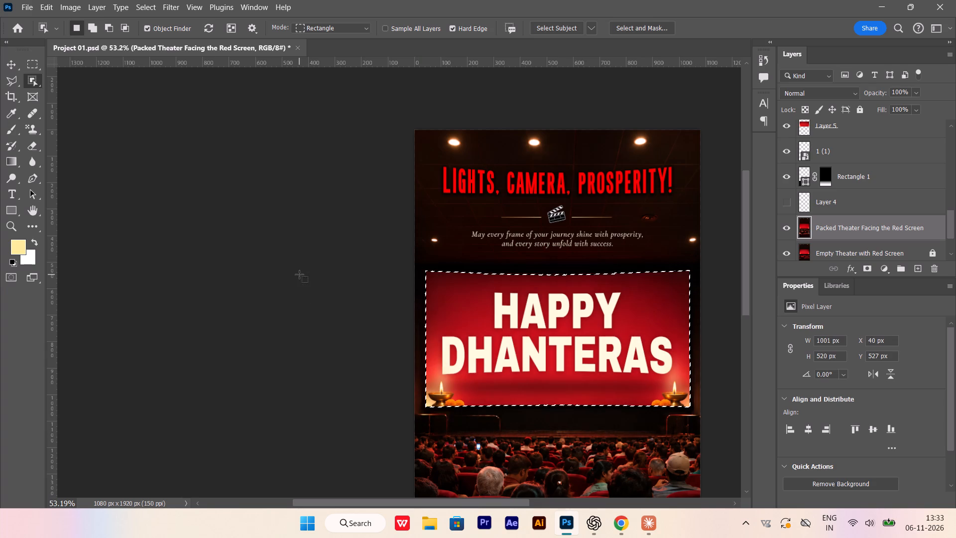
{"action": "key", "text": "ctrl+j"}
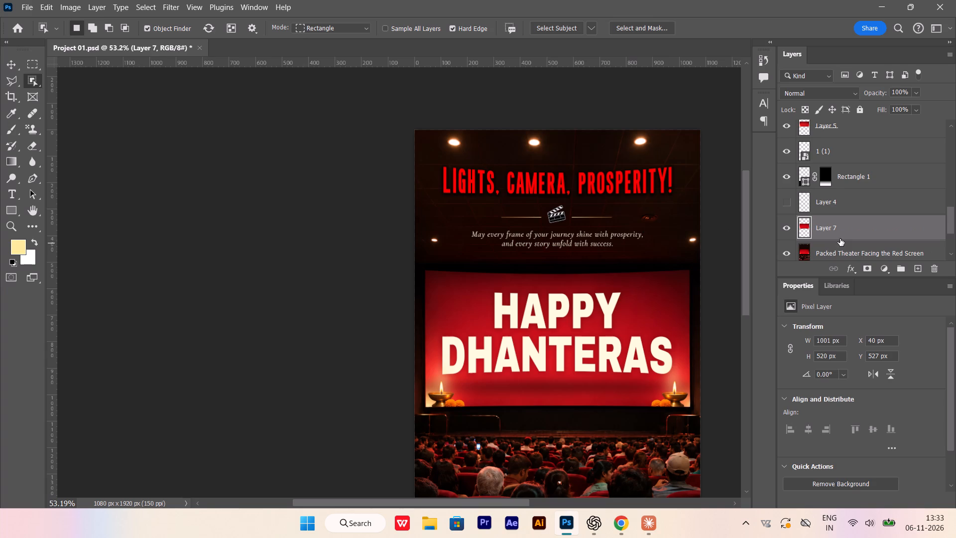
Move the copied red screen layer up the stack, directly above Layer 5 and below Layer 2.
{"action": "scroll", "coordinate": [849, 230], "scroll_direction": "up", "scroll_amount": 1}
{"action": "left_click_drag", "start_coordinate": [853, 245], "coordinate": [849, 150]}
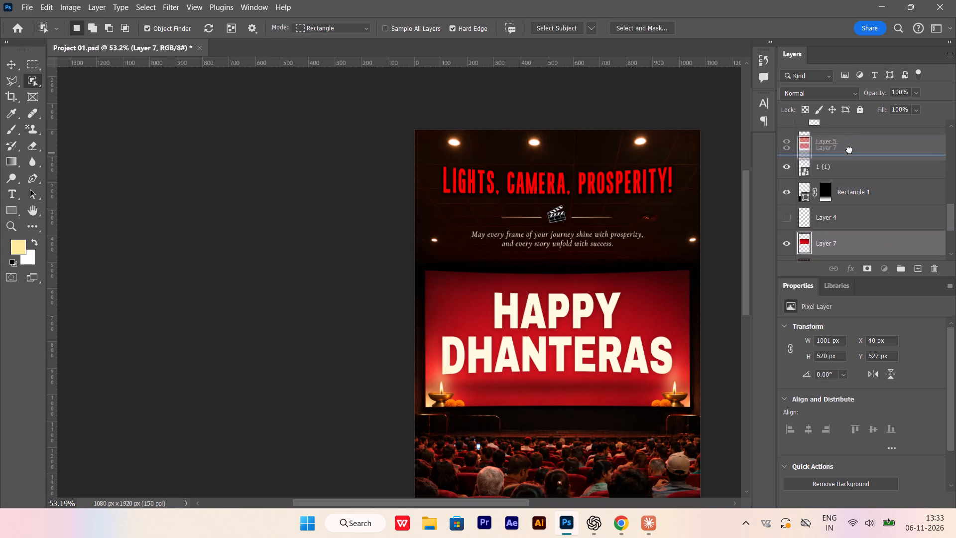
{"action": "left_click_drag", "start_coordinate": [849, 150], "coordinate": [845, 138]}
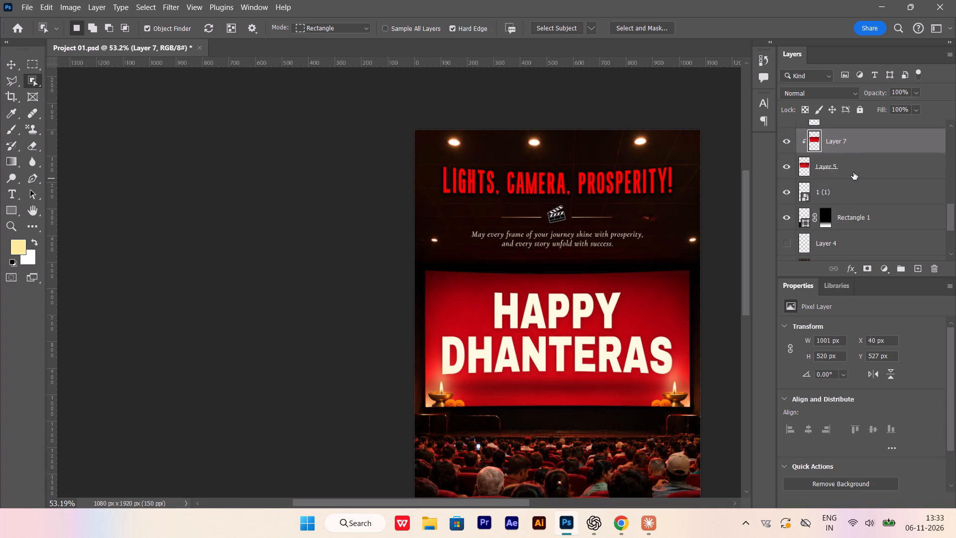
Check the old red screen layer, Layer 5, by toggling its visibility, and delete it.
{"action": "left_click", "coordinate": [853, 169]}
{"action": "left_click", "coordinate": [786, 166]}
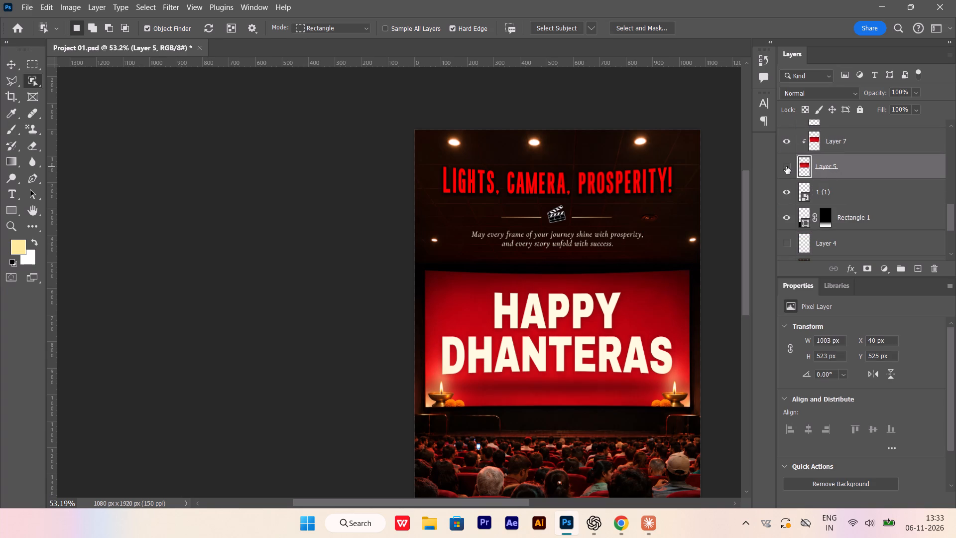
{"action": "left_click", "coordinate": [786, 166]}
{"action": "scroll", "coordinate": [801, 167], "scroll_direction": "up", "scroll_amount": 2}
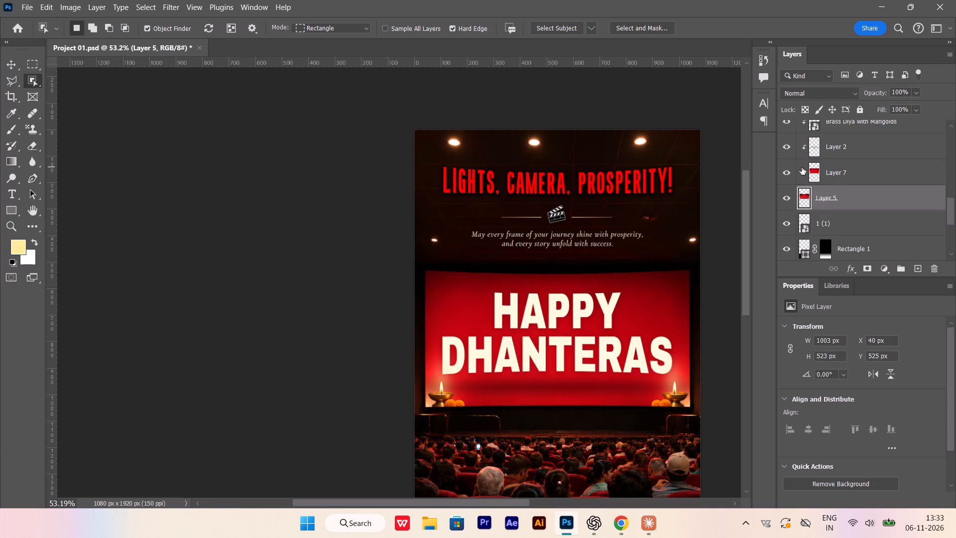
{"action": "left_click", "coordinate": [849, 200]}
{"action": "key", "text": "Delete"}
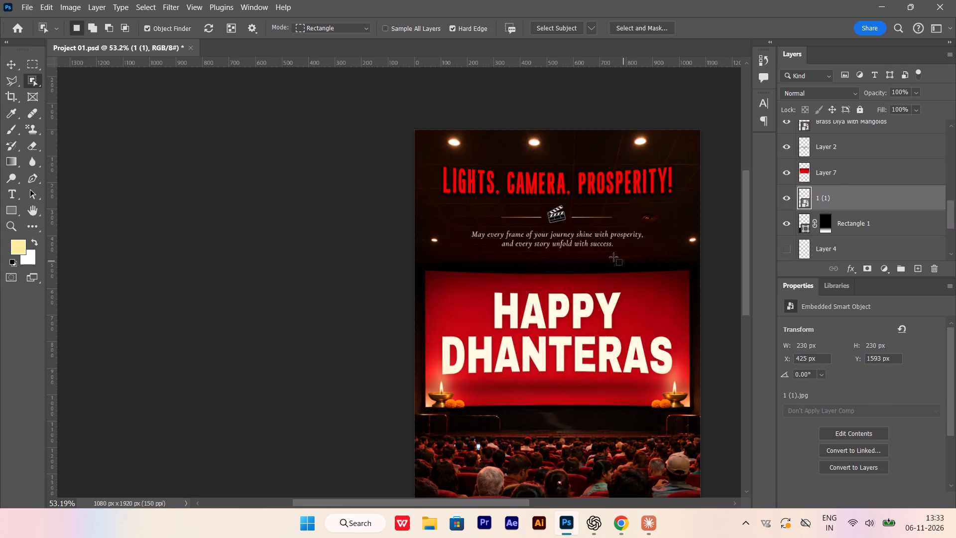
Review the whole poster, checking the new theater background, red screen and logo area at the bottom.
{"action": "scroll", "coordinate": [613, 257], "scroll_direction": "down", "scroll_amount": 2}
{"action": "scroll", "coordinate": [573, 384], "scroll_direction": "down", "scroll_amount": 3}
{"action": "scroll", "coordinate": [576, 384], "scroll_direction": "up", "scroll_amount": 1}
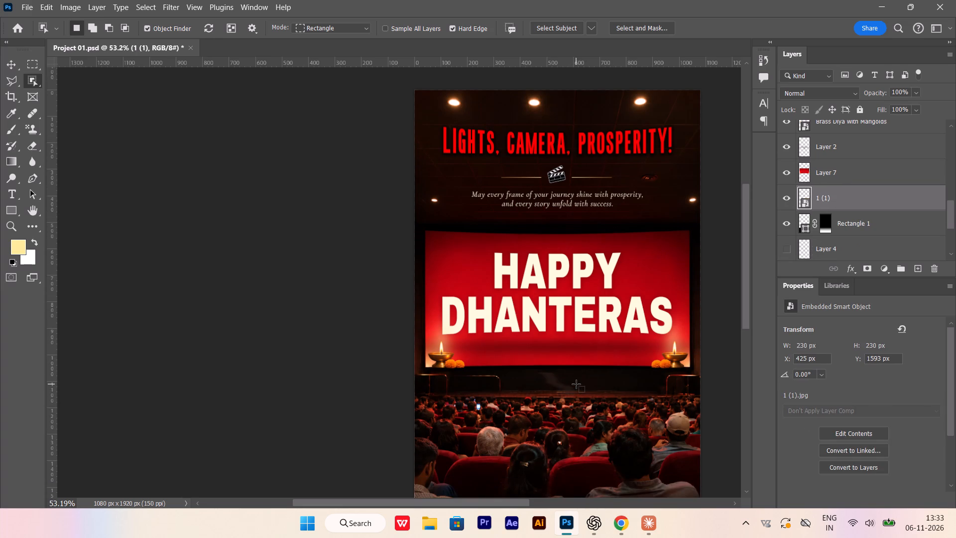
{"action": "scroll", "coordinate": [577, 372], "scroll_direction": "down", "scroll_amount": 3, "text": "alt"}
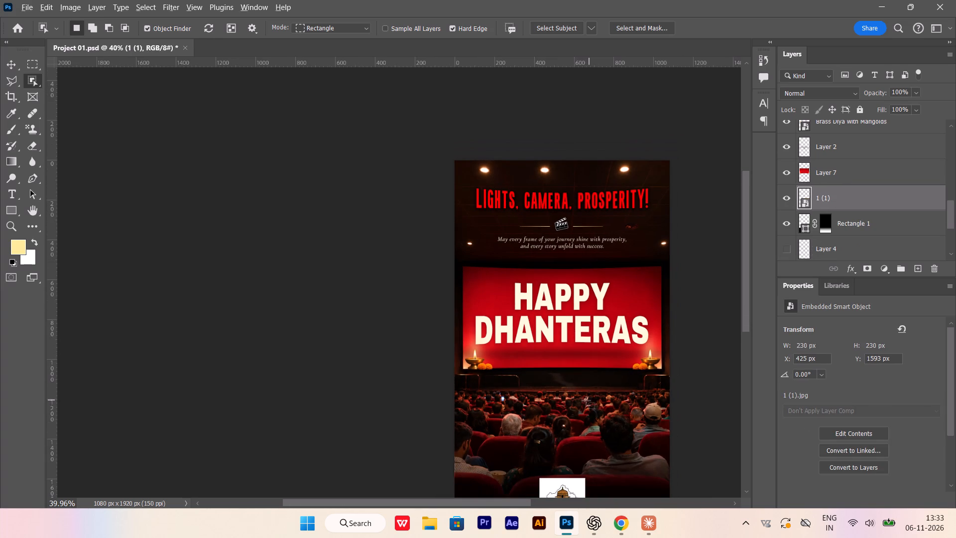
{"action": "scroll", "coordinate": [586, 401], "scroll_direction": "down", "scroll_amount": 2, "text": "alt"}
{"action": "scroll", "coordinate": [577, 348], "scroll_direction": "down", "scroll_amount": 8}
{"action": "scroll", "coordinate": [571, 348], "scroll_direction": "up", "scroll_amount": 2, "text": "alt"}
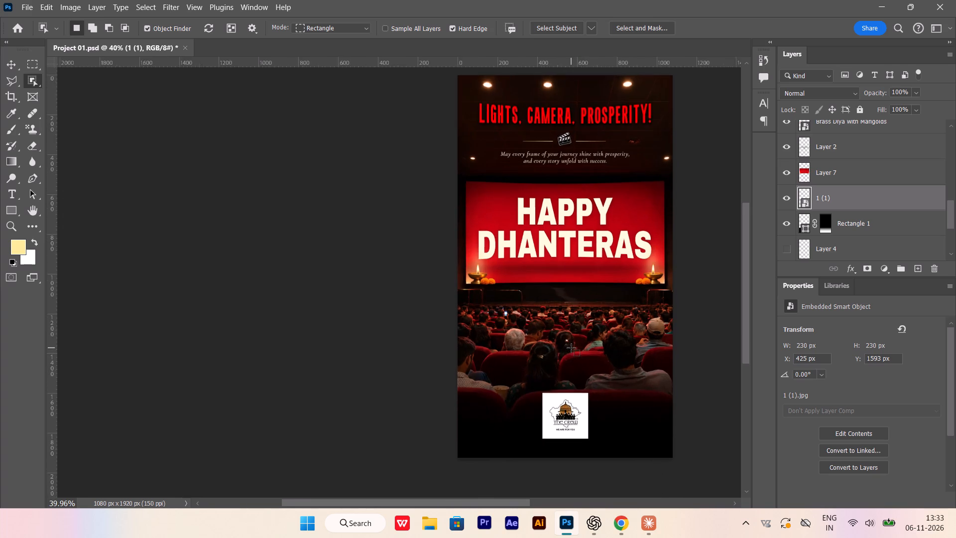
{"action": "scroll", "coordinate": [571, 348], "scroll_direction": "up", "scroll_amount": 2, "text": "alt"}
{"action": "left_click", "coordinate": [12, 67]}
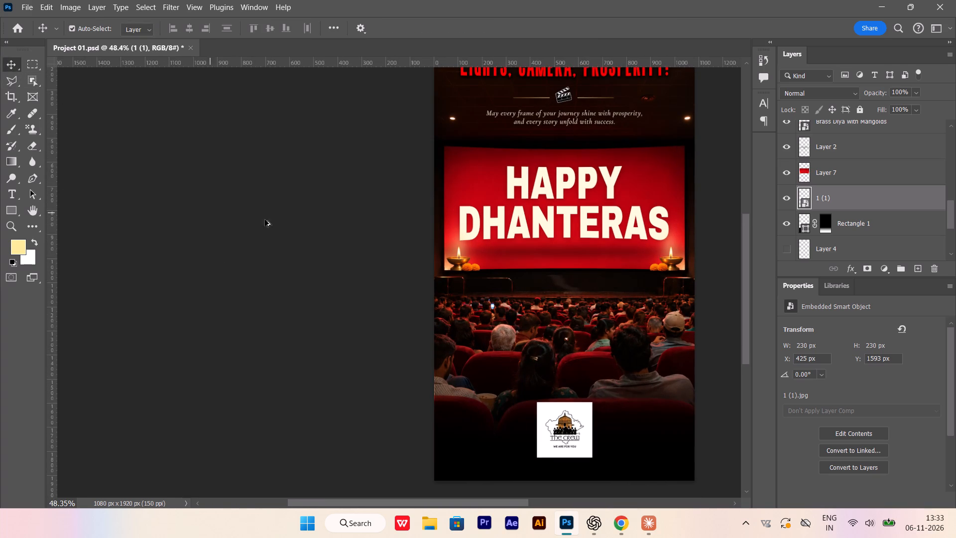
{"action": "scroll", "coordinate": [282, 257], "scroll_direction": "down", "scroll_amount": 4, "text": "alt"}
{"action": "scroll", "coordinate": [549, 202], "scroll_direction": "up", "scroll_amount": 2, "text": "alt"}
Save the poster project.
{"action": "key", "text": "ctrl+s"}
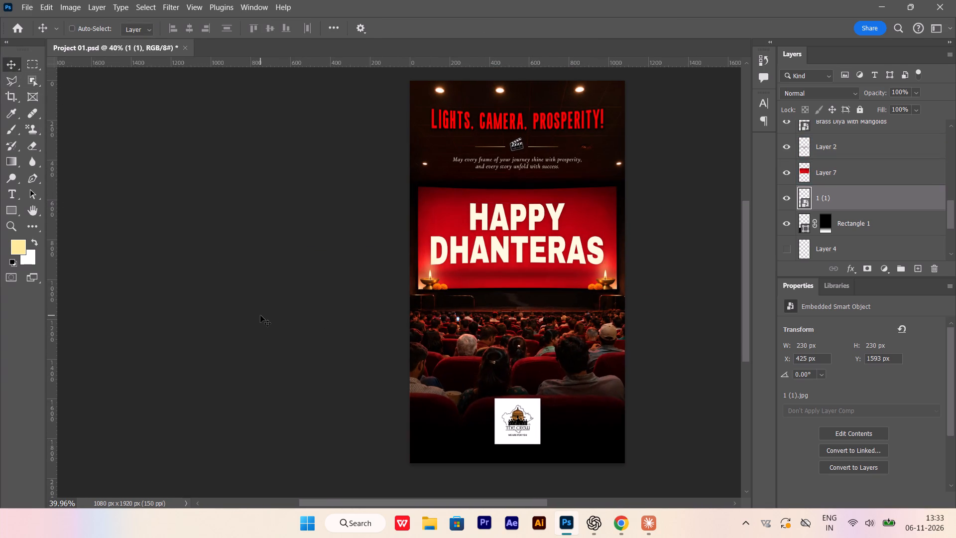
Convert the Packed Theater Facing the Red Screen layer to a smart object.
{"action": "scroll", "coordinate": [279, 304], "scroll_direction": "down", "scroll_amount": 2}
{"action": "scroll", "coordinate": [514, 400], "scroll_direction": "up", "scroll_amount": 5, "text": "alt"}
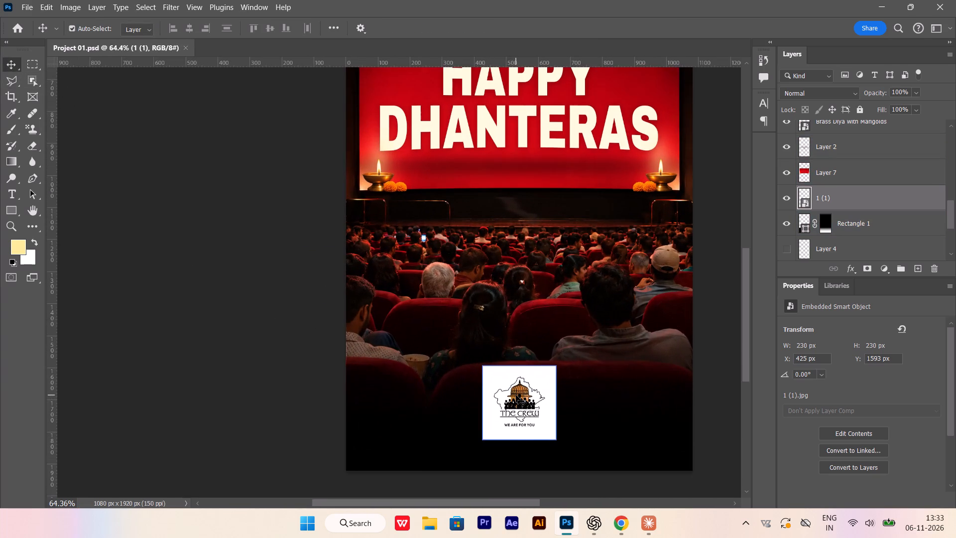
{"action": "scroll", "coordinate": [516, 398], "scroll_direction": "down", "scroll_amount": 3}
{"action": "scroll", "coordinate": [495, 345], "scroll_direction": "up", "scroll_amount": 3, "text": "alt"}
{"action": "scroll", "coordinate": [528, 372], "scroll_direction": "up", "scroll_amount": 2, "text": "alt"}
{"action": "scroll", "coordinate": [496, 358], "scroll_direction": "down", "scroll_amount": 5, "text": "alt"}
{"action": "scroll", "coordinate": [691, 214], "scroll_direction": "up", "scroll_amount": 1}
{"action": "scroll", "coordinate": [868, 212], "scroll_direction": "down", "scroll_amount": 2}
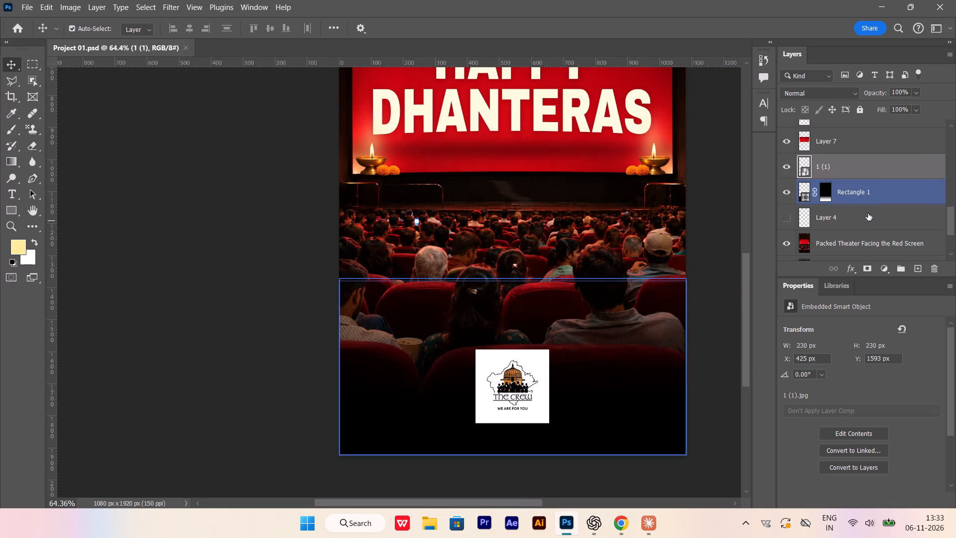
{"action": "left_click", "coordinate": [869, 243]}
{"action": "scroll", "coordinate": [548, 230], "scroll_direction": "up", "scroll_amount": 2}
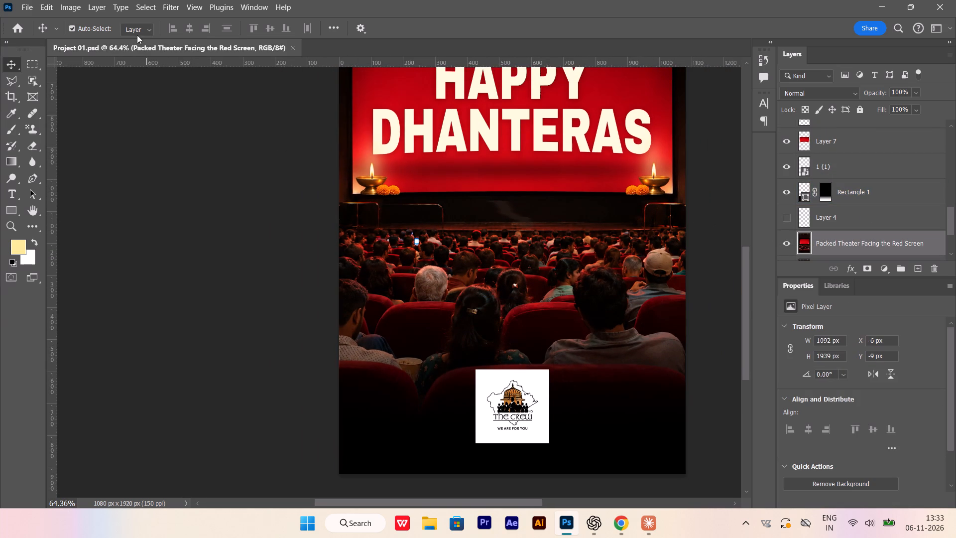
{"action": "left_click", "coordinate": [168, 8]}
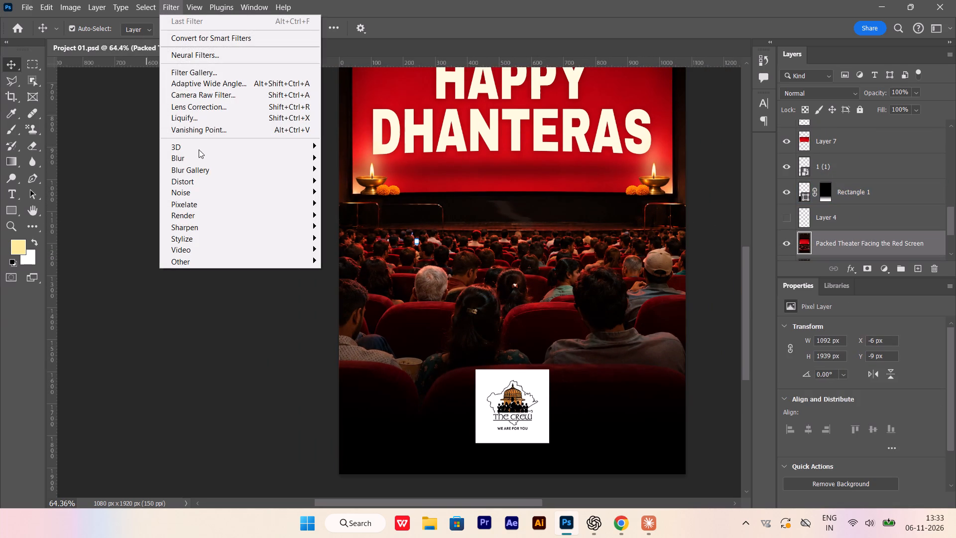
{"action": "right_click", "coordinate": [904, 246]}
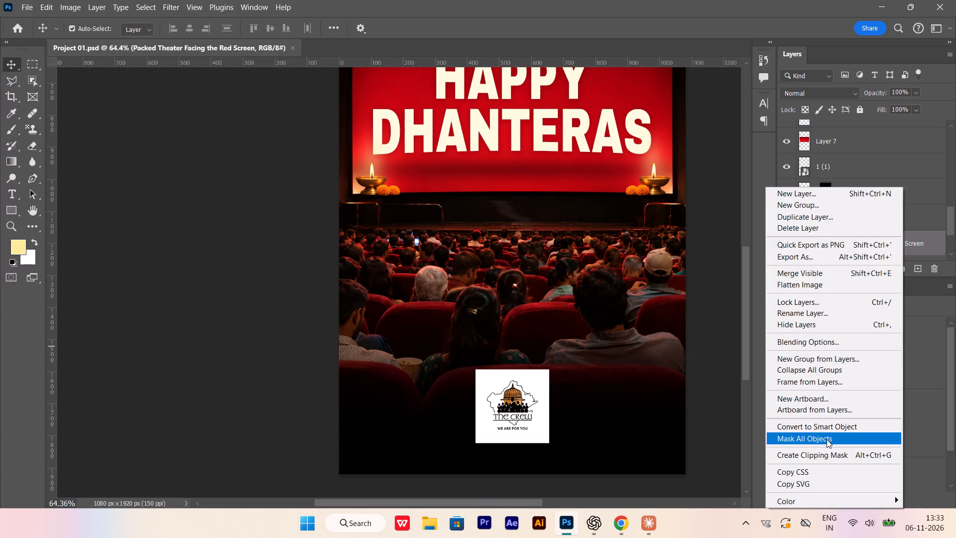
{"action": "left_click", "coordinate": [821, 427]}
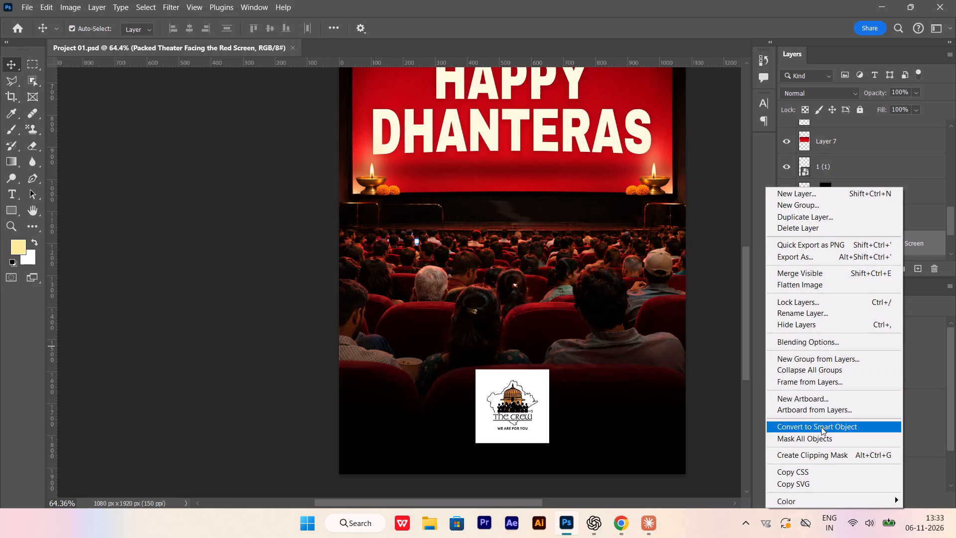
Open the Camera Raw Filter on the Packed Theater Facing the Red Screen smart object.
{"action": "left_click", "coordinate": [169, 8]}
{"action": "left_click", "coordinate": [200, 93]}
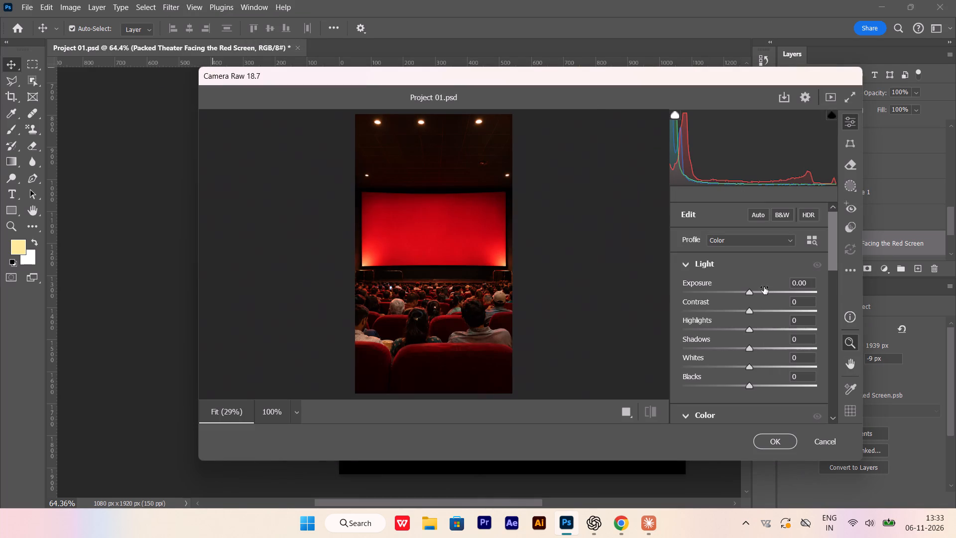
{"action": "left_click", "coordinate": [749, 292]}
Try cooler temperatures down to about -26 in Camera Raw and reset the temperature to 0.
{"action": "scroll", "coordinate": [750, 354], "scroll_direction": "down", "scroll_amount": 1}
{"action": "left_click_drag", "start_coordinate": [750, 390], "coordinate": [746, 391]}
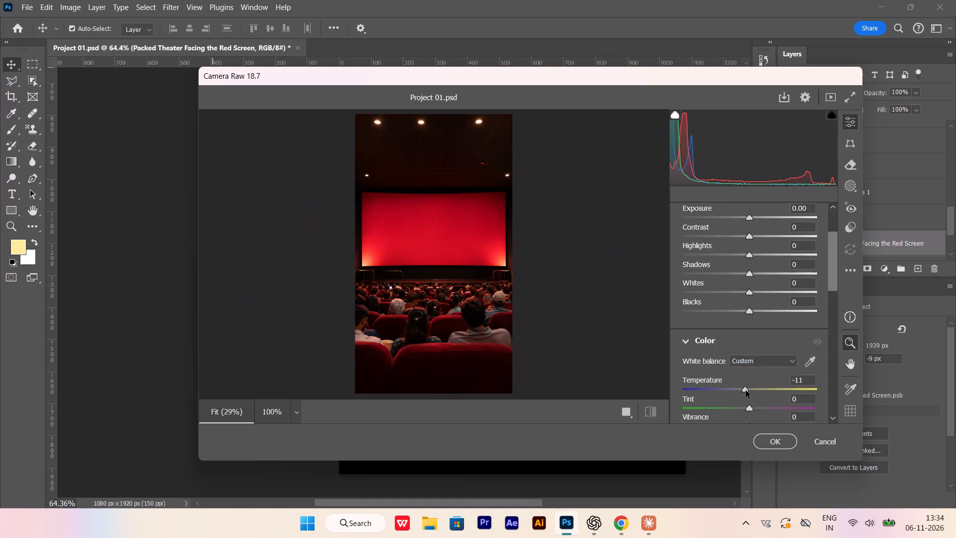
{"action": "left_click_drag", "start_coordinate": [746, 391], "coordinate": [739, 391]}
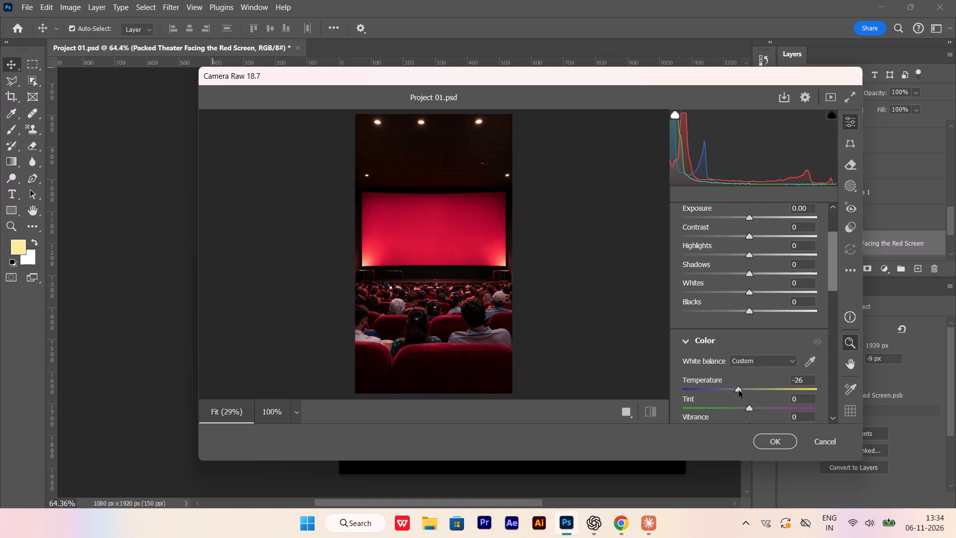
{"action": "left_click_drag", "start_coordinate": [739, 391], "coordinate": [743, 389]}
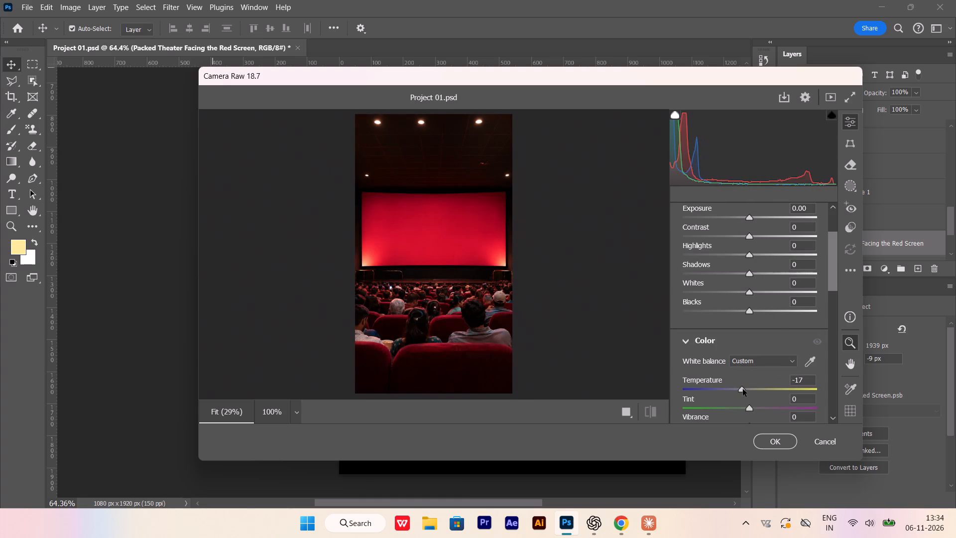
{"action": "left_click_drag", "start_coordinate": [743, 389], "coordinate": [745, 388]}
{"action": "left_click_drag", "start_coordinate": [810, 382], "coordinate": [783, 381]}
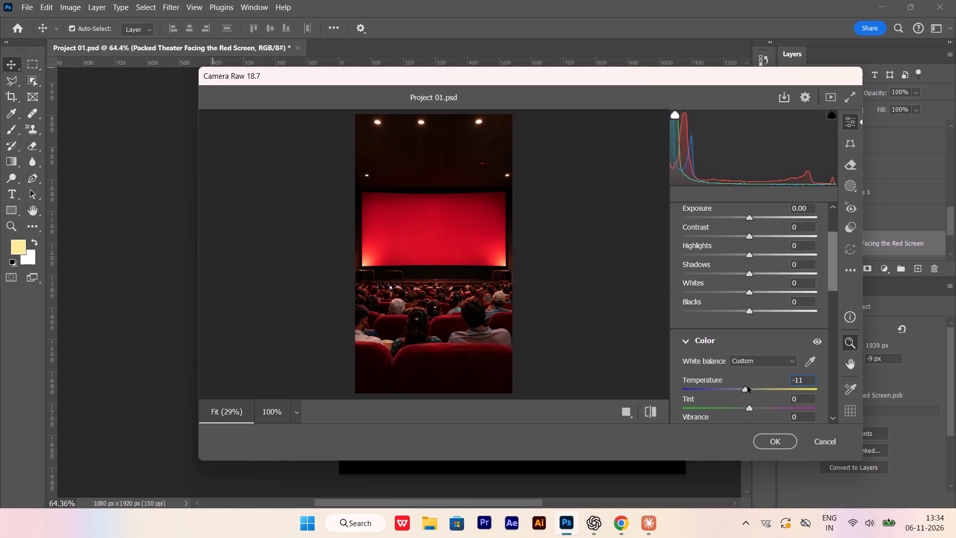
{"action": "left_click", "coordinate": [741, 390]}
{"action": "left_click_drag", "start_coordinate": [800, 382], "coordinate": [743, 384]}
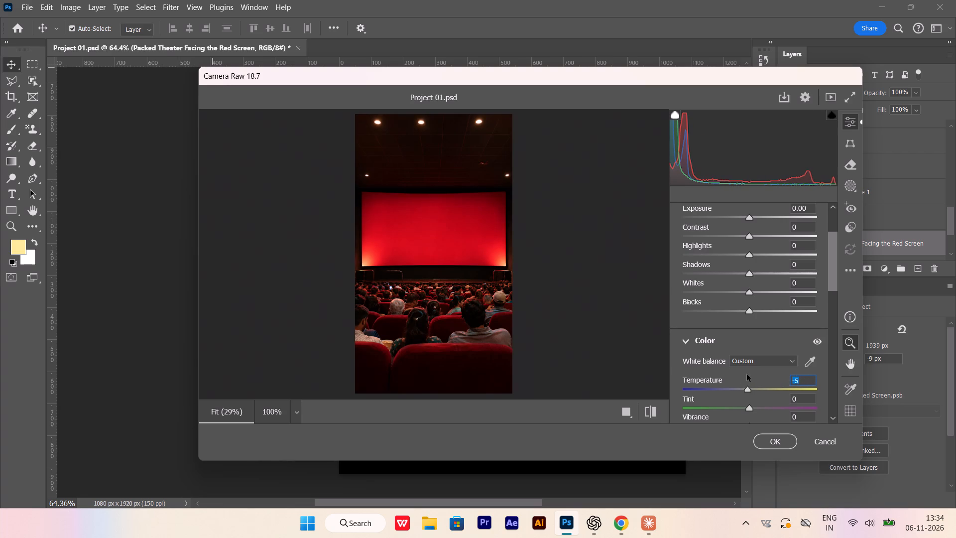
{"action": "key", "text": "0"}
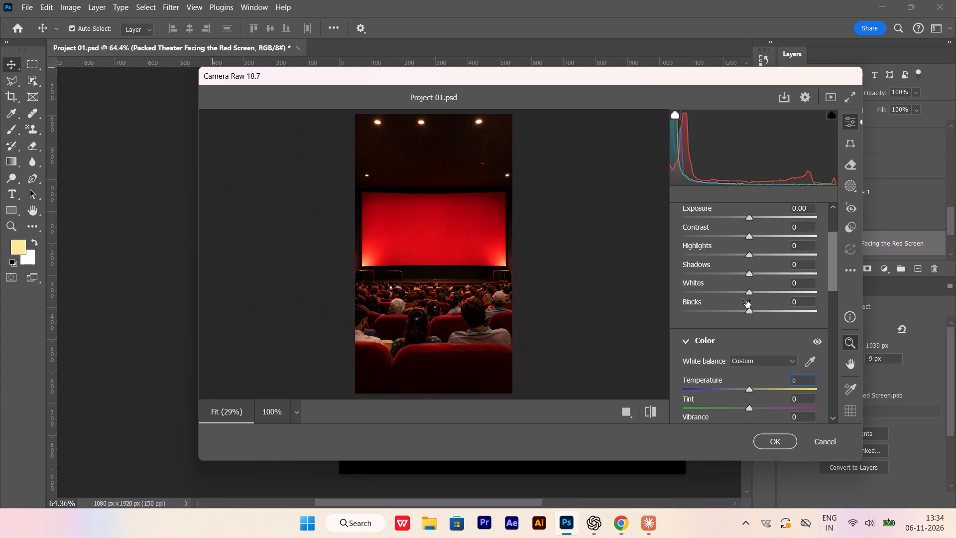
Set Contrast to -20, Highlights to -5 and Shadows to -1, compare before and after, and apply the Camera Raw filter.
{"action": "left_click_drag", "start_coordinate": [751, 237], "coordinate": [719, 237]}
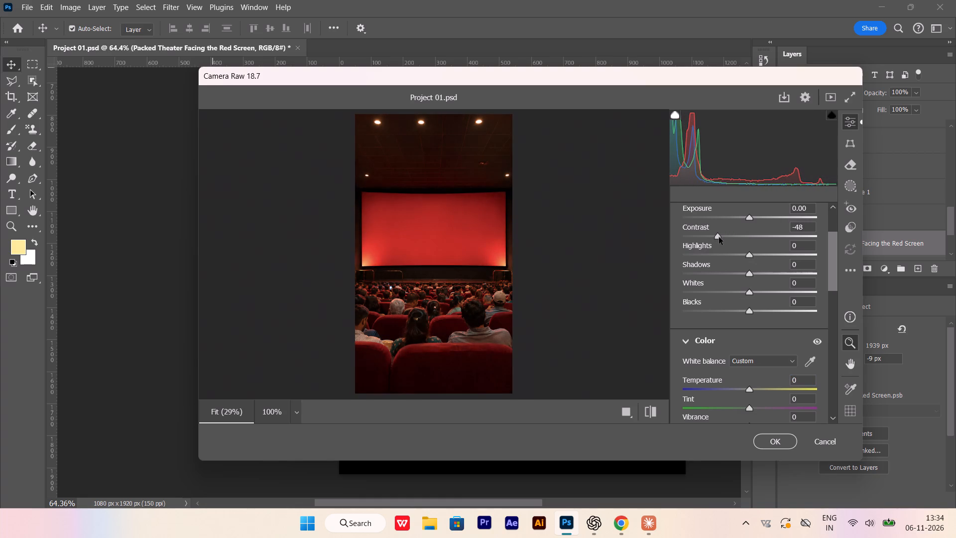
{"action": "left_click_drag", "start_coordinate": [719, 237], "coordinate": [746, 245]}
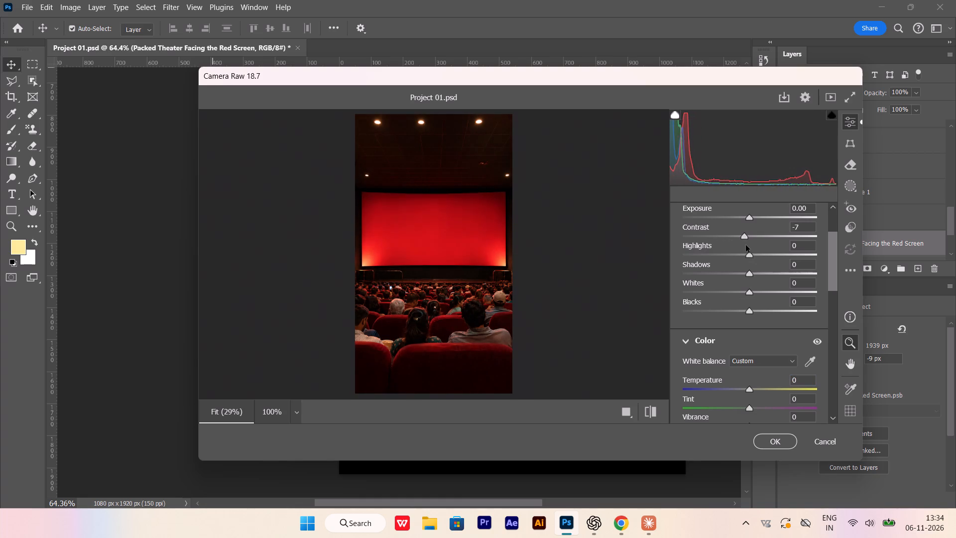
{"action": "left_click_drag", "start_coordinate": [746, 245], "coordinate": [735, 249]}
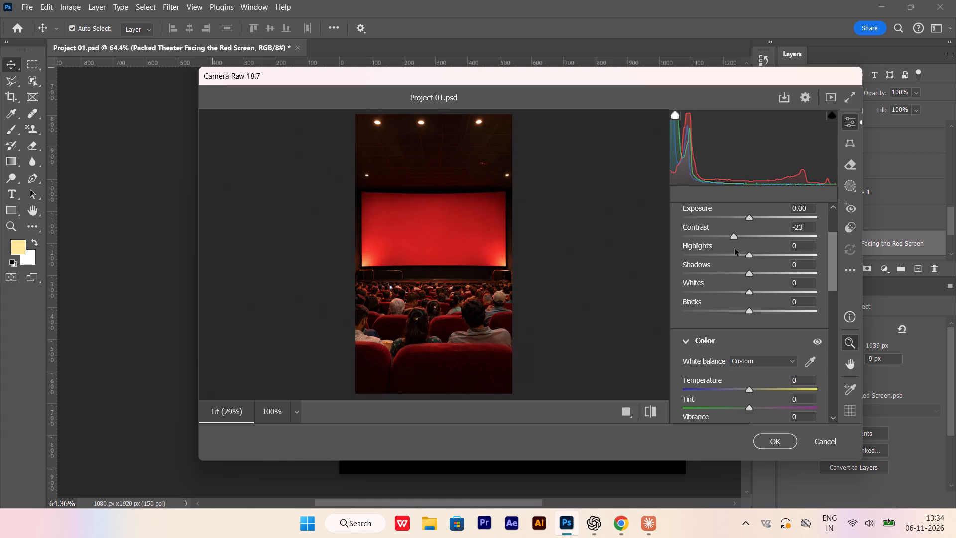
{"action": "left_click_drag", "start_coordinate": [735, 249], "coordinate": [737, 251]}
{"action": "left_click_drag", "start_coordinate": [751, 255], "coordinate": [748, 259]}
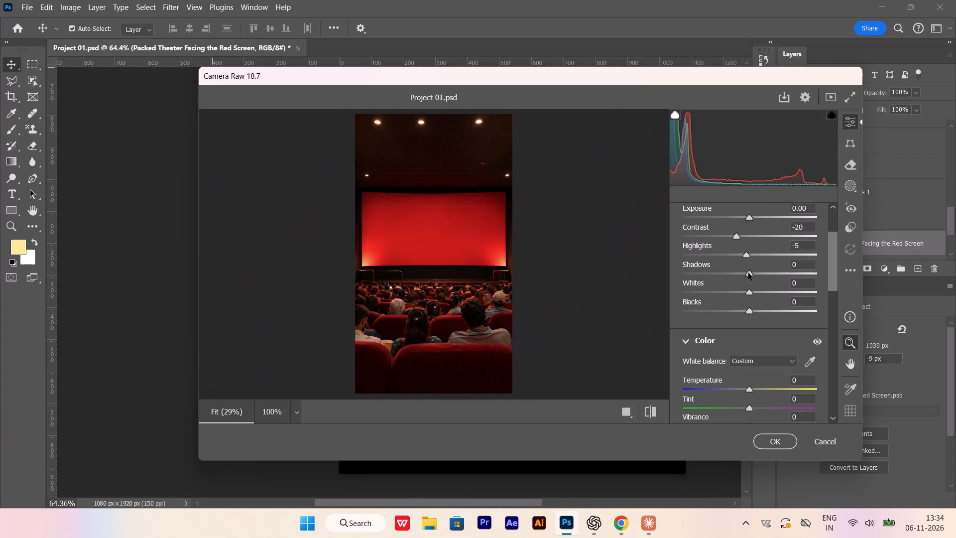
{"action": "left_click", "coordinate": [750, 273]}
{"action": "left_click", "coordinate": [654, 411]}
{"action": "left_click", "coordinate": [654, 411]}
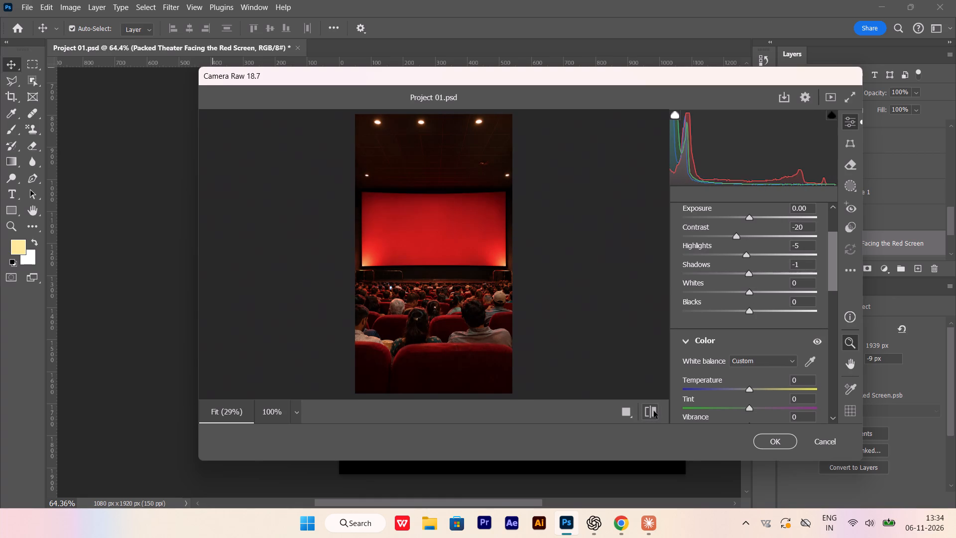
{"action": "left_click", "coordinate": [654, 411]}
{"action": "left_click", "coordinate": [654, 411]}
{"action": "left_click", "coordinate": [780, 443]}
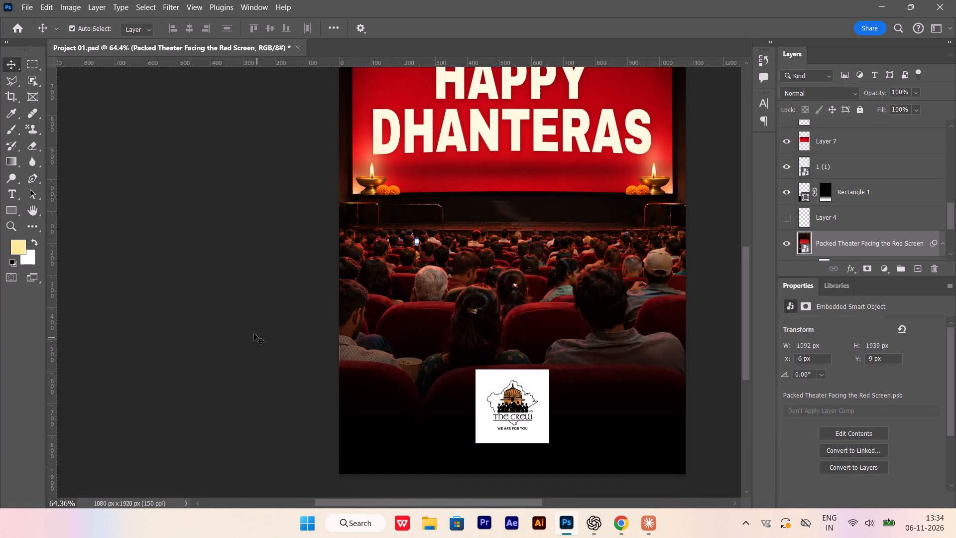
Examine the adjusted theater image and the area around The Crew logo up close.
{"action": "scroll", "coordinate": [250, 328], "scroll_direction": "up", "scroll_amount": 10}
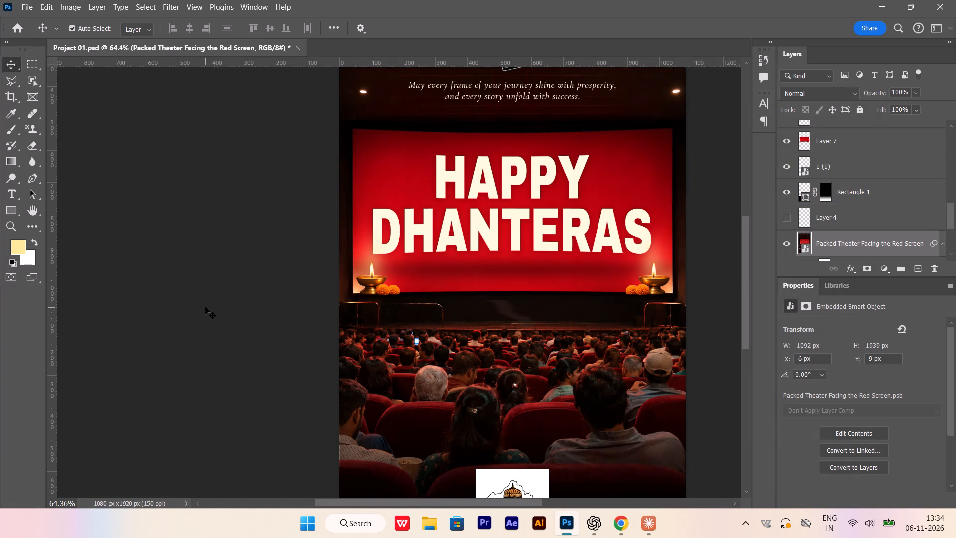
{"action": "scroll", "coordinate": [203, 289], "scroll_direction": "down", "scroll_amount": 4, "text": "alt"}
{"action": "scroll", "coordinate": [220, 275], "scroll_direction": "down", "scroll_amount": 6}
{"action": "scroll", "coordinate": [408, 391], "scroll_direction": "up", "scroll_amount": 7, "text": "alt"}
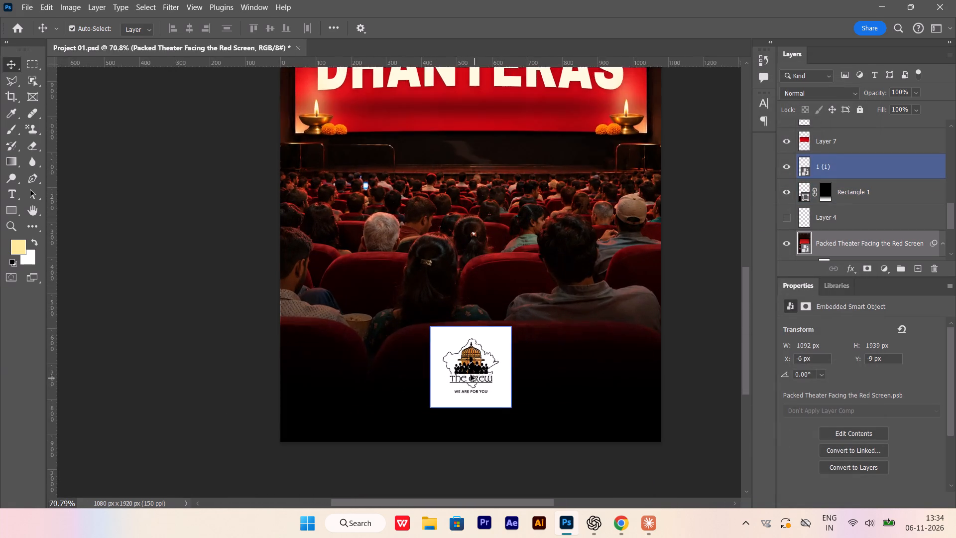
{"action": "scroll", "coordinate": [471, 375], "scroll_direction": "up", "scroll_amount": 8, "text": "alt"}
{"action": "scroll", "coordinate": [467, 341], "scroll_direction": "down", "scroll_amount": 5}
{"action": "scroll", "coordinate": [479, 329], "scroll_direction": "down", "scroll_amount": 2, "text": "alt"}
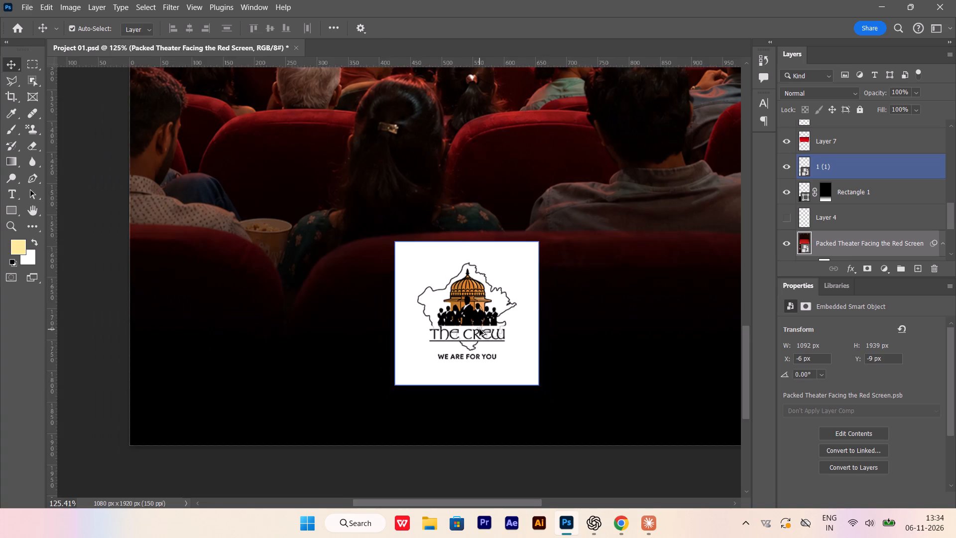
{"action": "scroll", "coordinate": [479, 329], "scroll_direction": "down", "scroll_amount": 1, "text": "alt"}
{"action": "scroll", "coordinate": [459, 341], "scroll_direction": "up", "scroll_amount": 2, "text": "alt"}
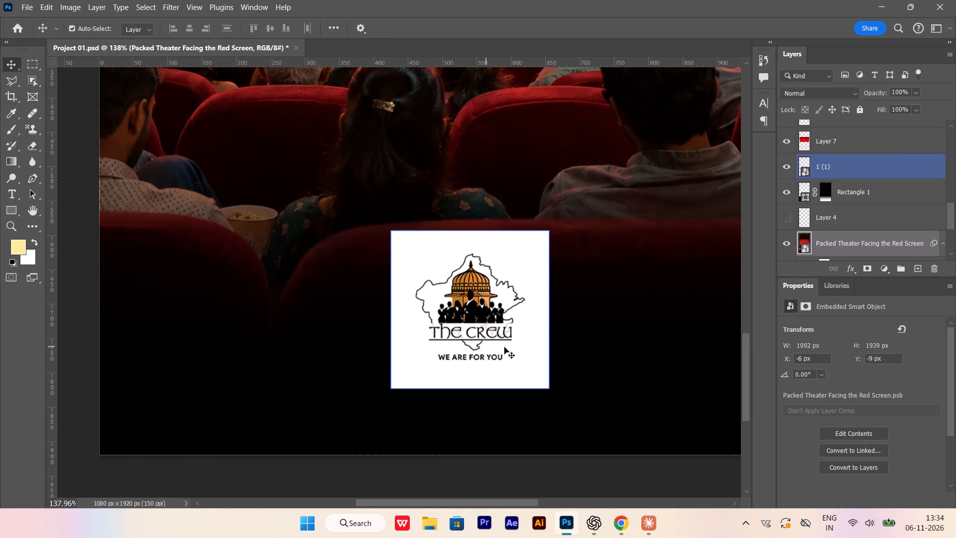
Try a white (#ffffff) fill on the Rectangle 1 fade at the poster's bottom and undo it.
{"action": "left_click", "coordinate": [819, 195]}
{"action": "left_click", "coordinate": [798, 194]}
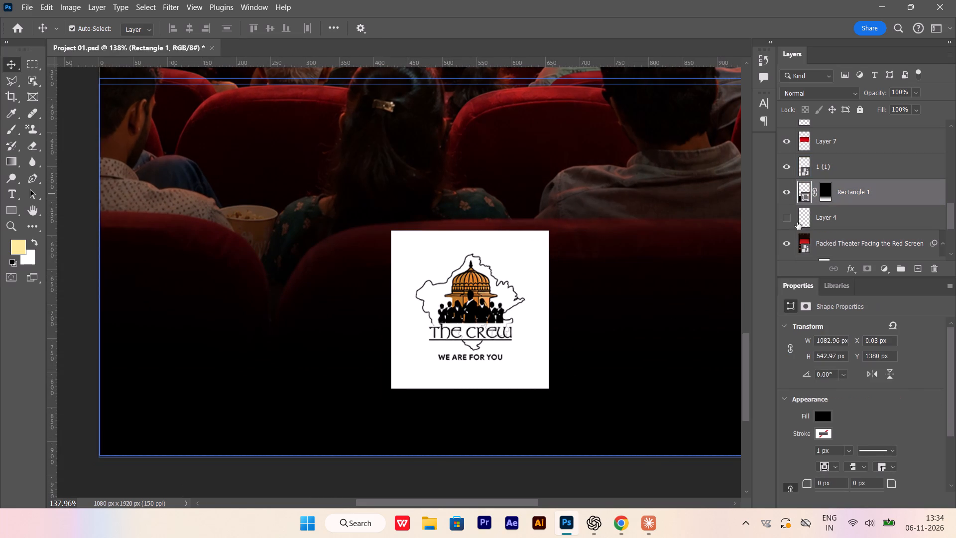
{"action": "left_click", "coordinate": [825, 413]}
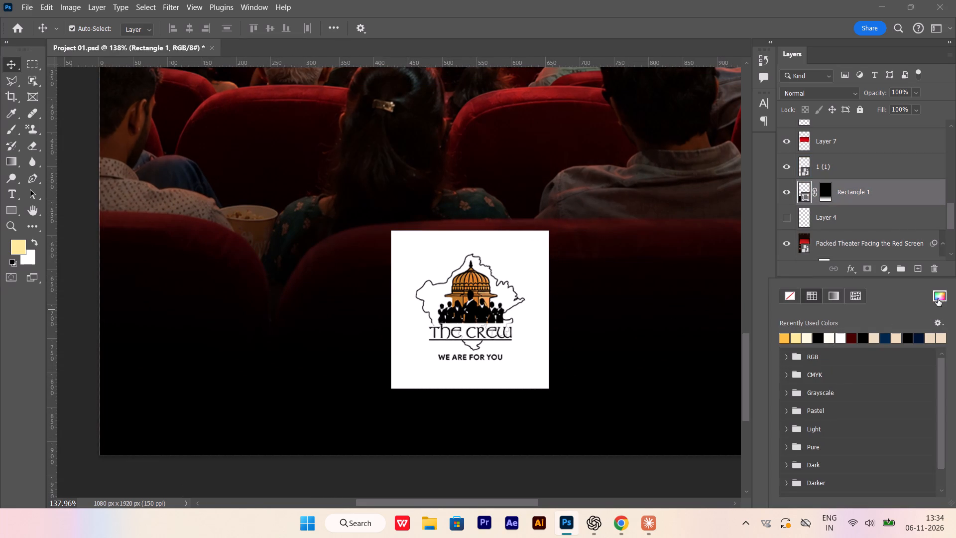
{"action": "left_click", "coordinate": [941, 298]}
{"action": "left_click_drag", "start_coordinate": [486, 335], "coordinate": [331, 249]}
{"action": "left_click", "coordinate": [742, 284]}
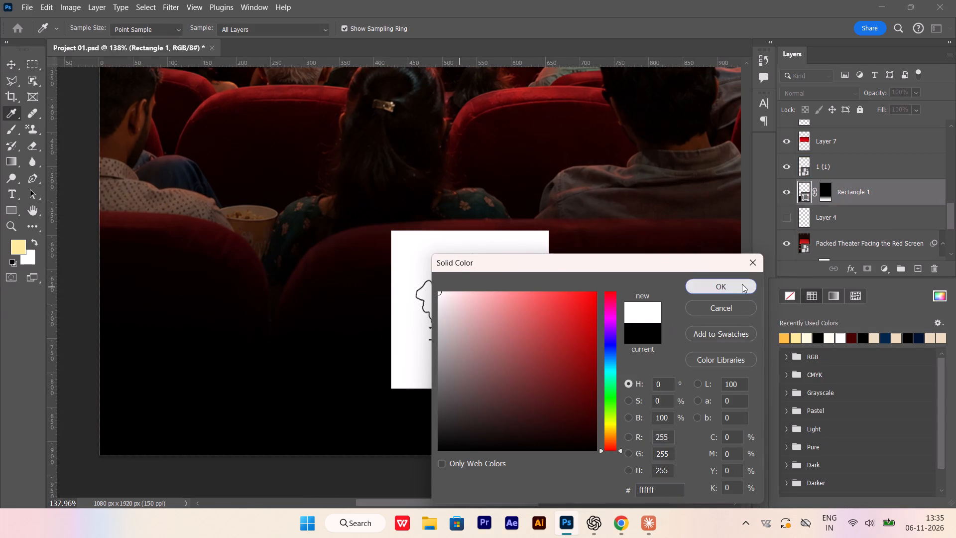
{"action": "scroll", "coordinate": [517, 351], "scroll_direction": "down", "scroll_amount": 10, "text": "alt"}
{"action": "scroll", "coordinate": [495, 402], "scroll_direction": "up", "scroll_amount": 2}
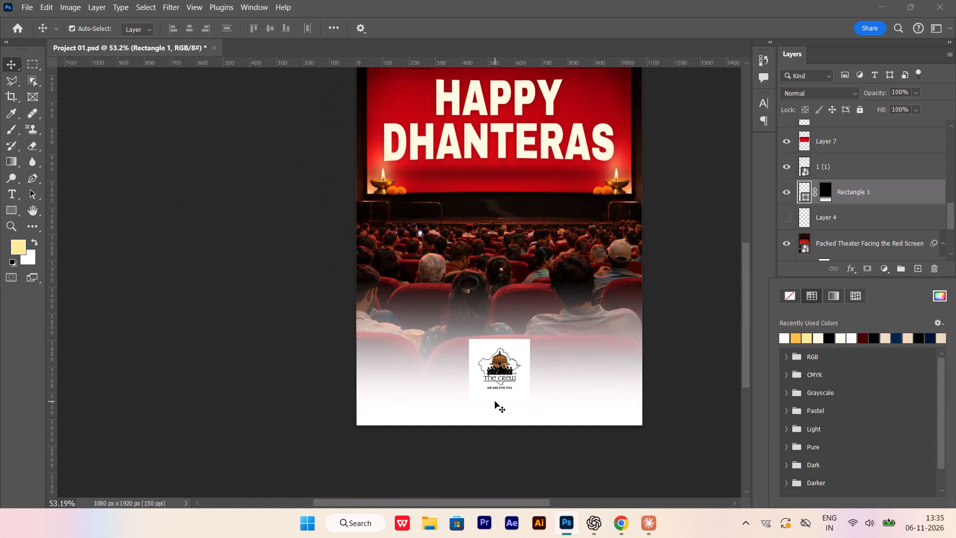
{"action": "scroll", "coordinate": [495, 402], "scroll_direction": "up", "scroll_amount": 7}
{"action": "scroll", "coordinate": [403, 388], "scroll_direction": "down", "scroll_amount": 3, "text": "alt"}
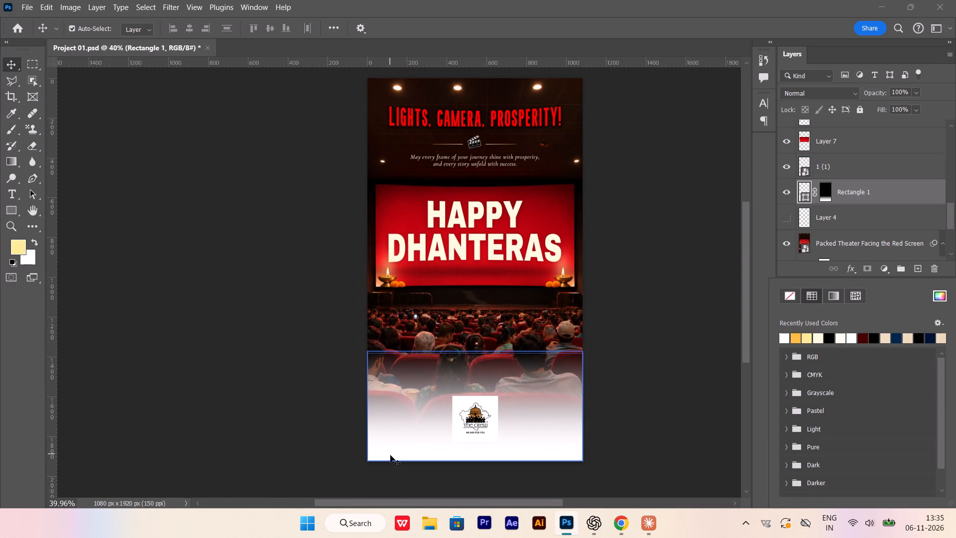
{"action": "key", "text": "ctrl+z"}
Move The Crew logo straight down toward the poster's bottom edge, to about Y 1651 px.
{"action": "scroll", "coordinate": [458, 397], "scroll_direction": "down", "scroll_amount": 6}
{"action": "scroll", "coordinate": [470, 368], "scroll_direction": "up", "scroll_amount": 9, "text": "alt"}
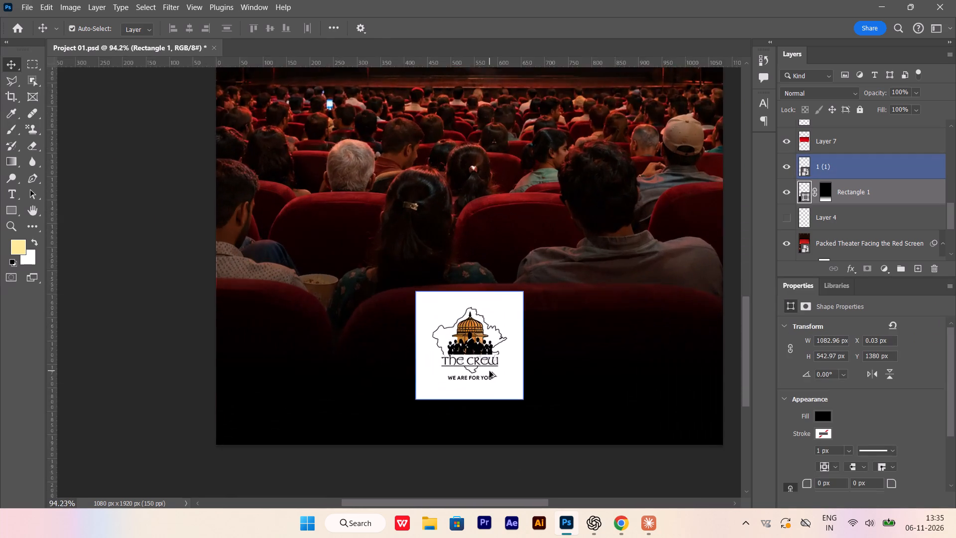
{"action": "scroll", "coordinate": [489, 371], "scroll_direction": "up", "scroll_amount": 4, "text": "alt"}
{"action": "left_click_drag", "start_coordinate": [484, 342], "coordinate": [482, 384]}
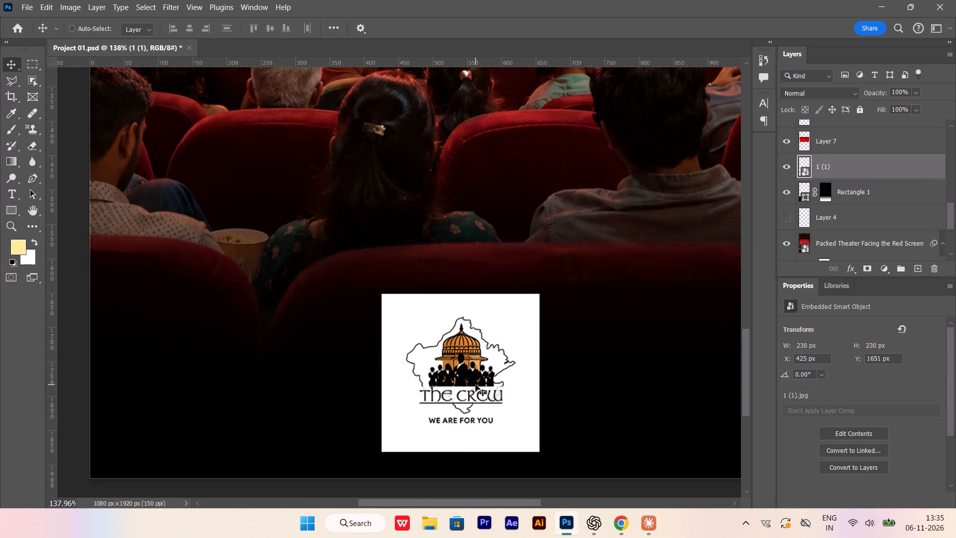
Scale The Crew logo down around its centre to about 172 × 172 px.
{"action": "key", "text": "ctrl+t"}
{"action": "left_click_drag", "start_coordinate": [537, 453], "coordinate": [511, 439], "text": "alt+shift"}
{"action": "key", "text": "Return"}
Move the scaled Crew logo slightly up to about Y 1664 px and check its placement.
{"action": "scroll", "coordinate": [493, 348], "scroll_direction": "down", "scroll_amount": 4}
{"action": "scroll", "coordinate": [466, 341], "scroll_direction": "up", "scroll_amount": 6, "text": "alt"}
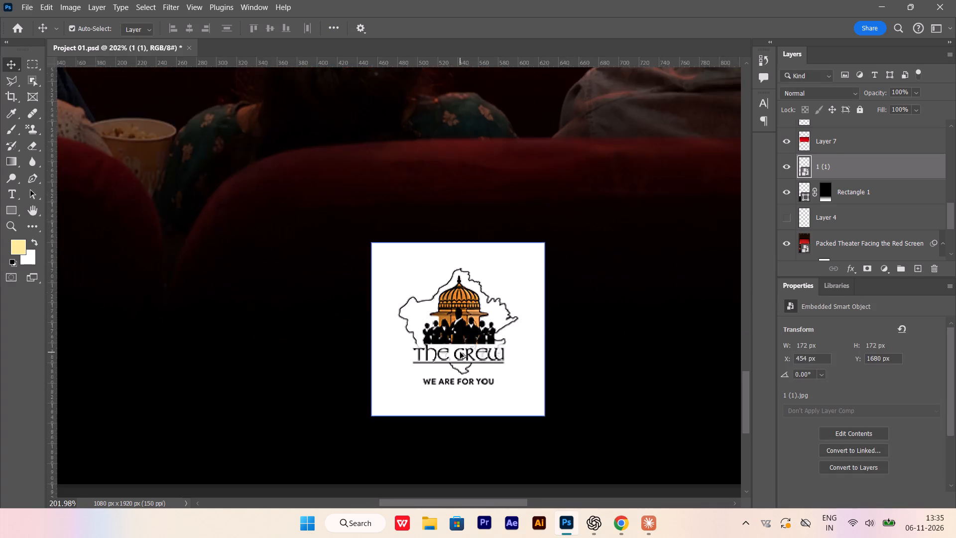
{"action": "scroll", "coordinate": [460, 352], "scroll_direction": "up", "scroll_amount": 3, "text": "alt"}
{"action": "left_click_drag", "start_coordinate": [461, 358], "coordinate": [465, 331]}
{"action": "scroll", "coordinate": [467, 333], "scroll_direction": "down", "scroll_amount": 5, "text": "alt"}
{"action": "scroll", "coordinate": [474, 339], "scroll_direction": "up", "scroll_amount": 2}
{"action": "scroll", "coordinate": [474, 339], "scroll_direction": "up", "scroll_amount": 2, "text": "alt"}
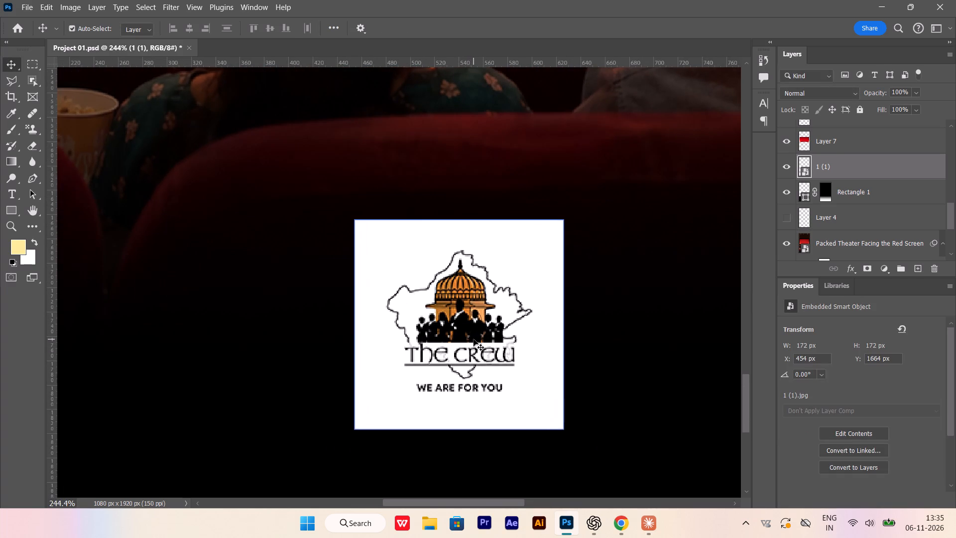
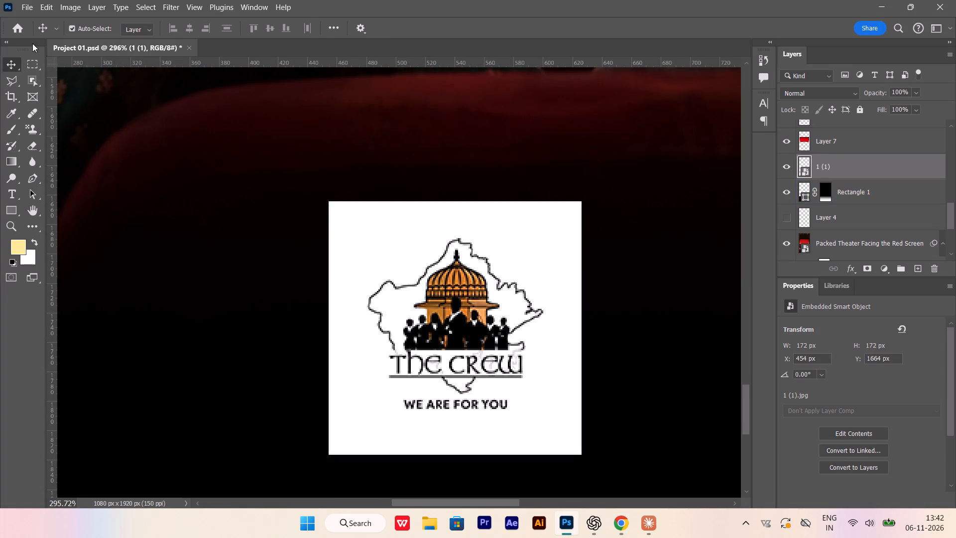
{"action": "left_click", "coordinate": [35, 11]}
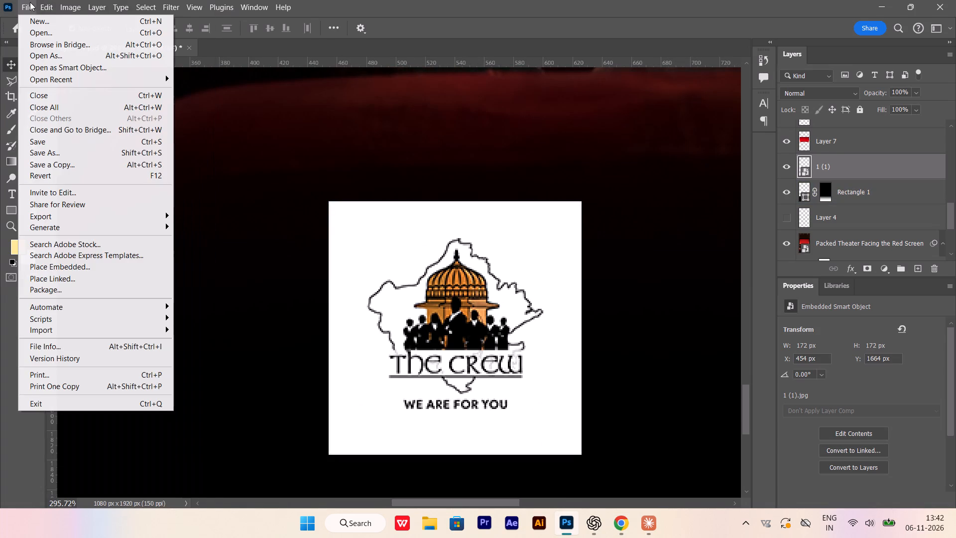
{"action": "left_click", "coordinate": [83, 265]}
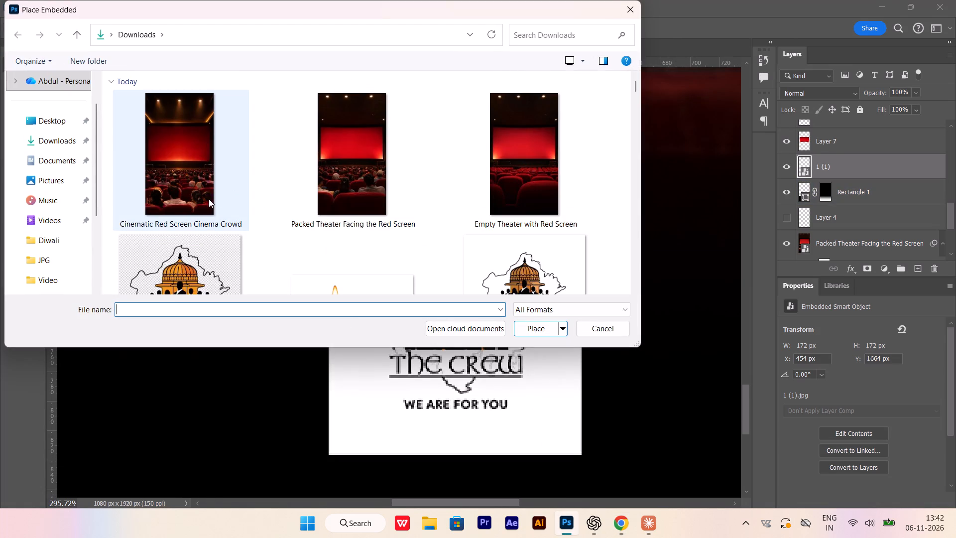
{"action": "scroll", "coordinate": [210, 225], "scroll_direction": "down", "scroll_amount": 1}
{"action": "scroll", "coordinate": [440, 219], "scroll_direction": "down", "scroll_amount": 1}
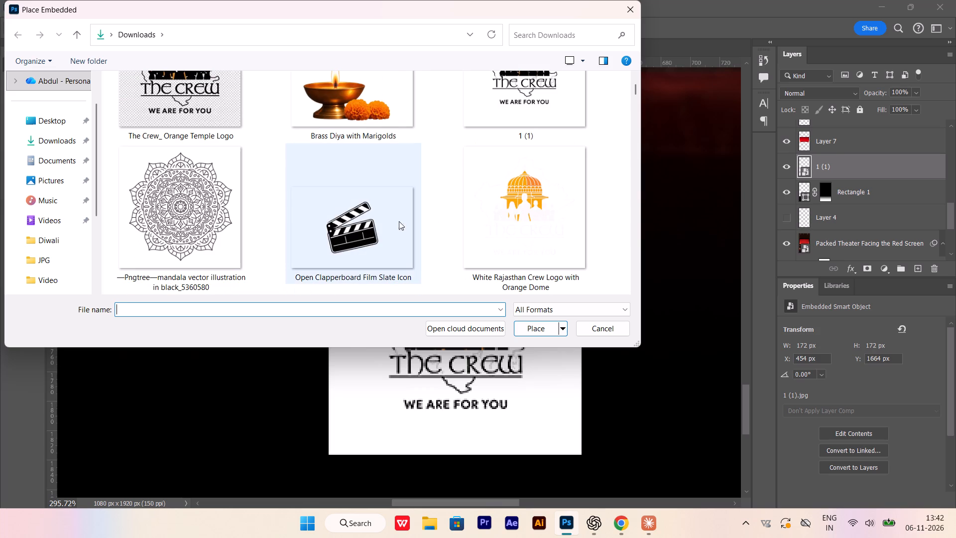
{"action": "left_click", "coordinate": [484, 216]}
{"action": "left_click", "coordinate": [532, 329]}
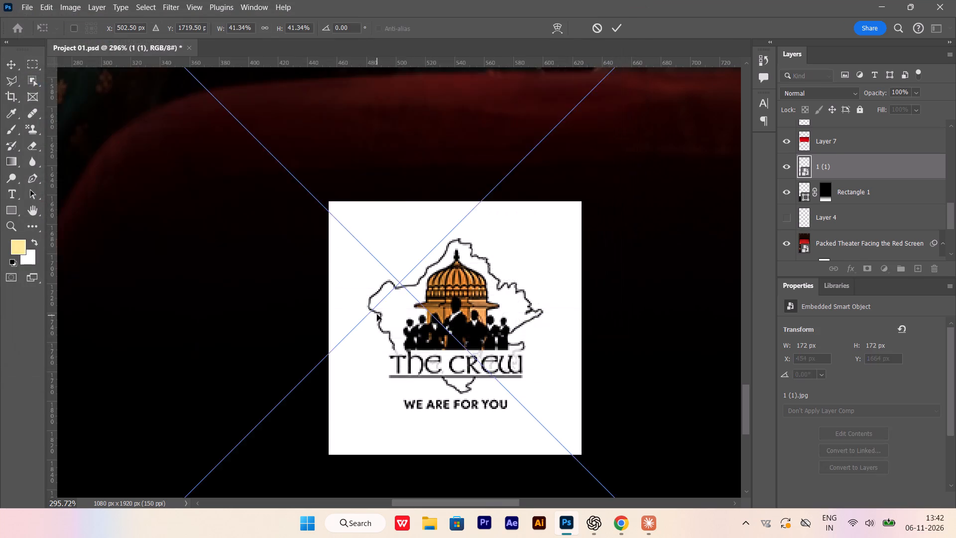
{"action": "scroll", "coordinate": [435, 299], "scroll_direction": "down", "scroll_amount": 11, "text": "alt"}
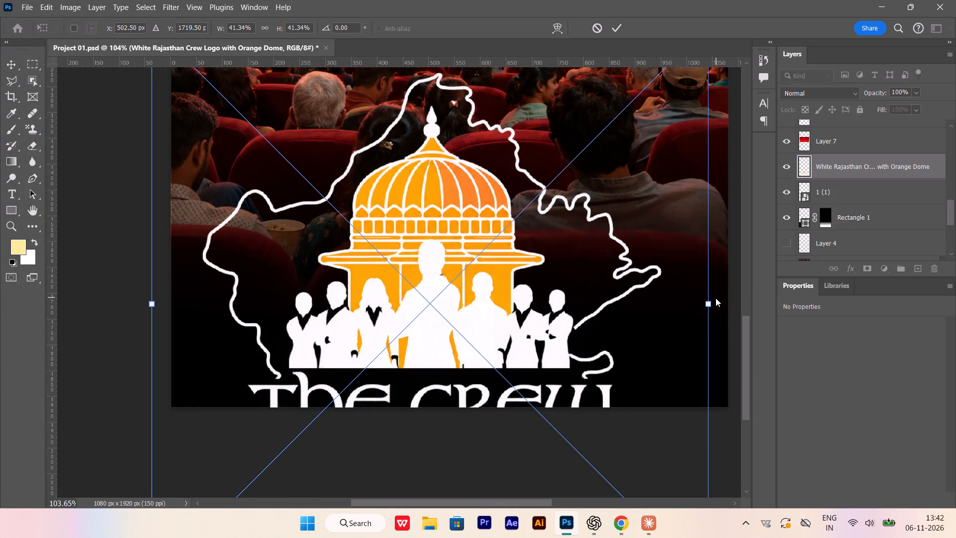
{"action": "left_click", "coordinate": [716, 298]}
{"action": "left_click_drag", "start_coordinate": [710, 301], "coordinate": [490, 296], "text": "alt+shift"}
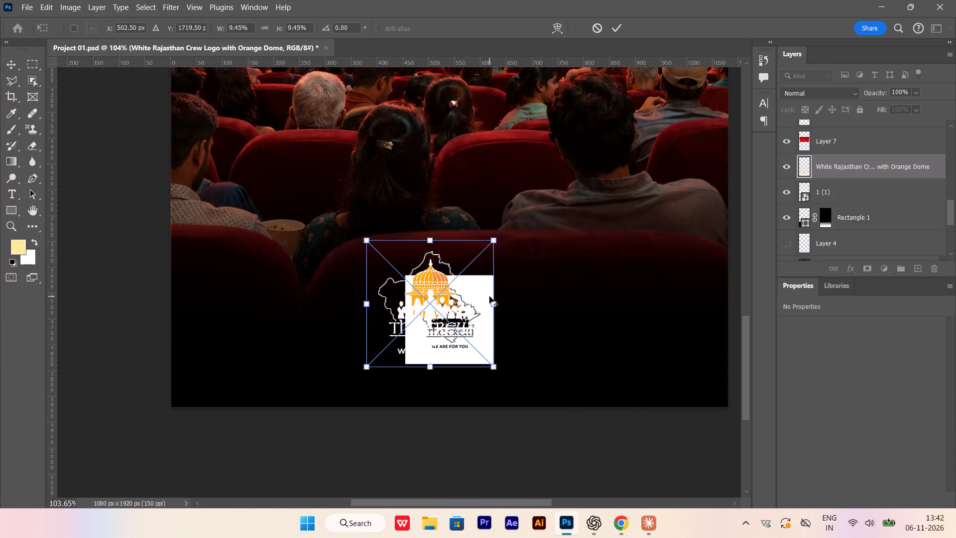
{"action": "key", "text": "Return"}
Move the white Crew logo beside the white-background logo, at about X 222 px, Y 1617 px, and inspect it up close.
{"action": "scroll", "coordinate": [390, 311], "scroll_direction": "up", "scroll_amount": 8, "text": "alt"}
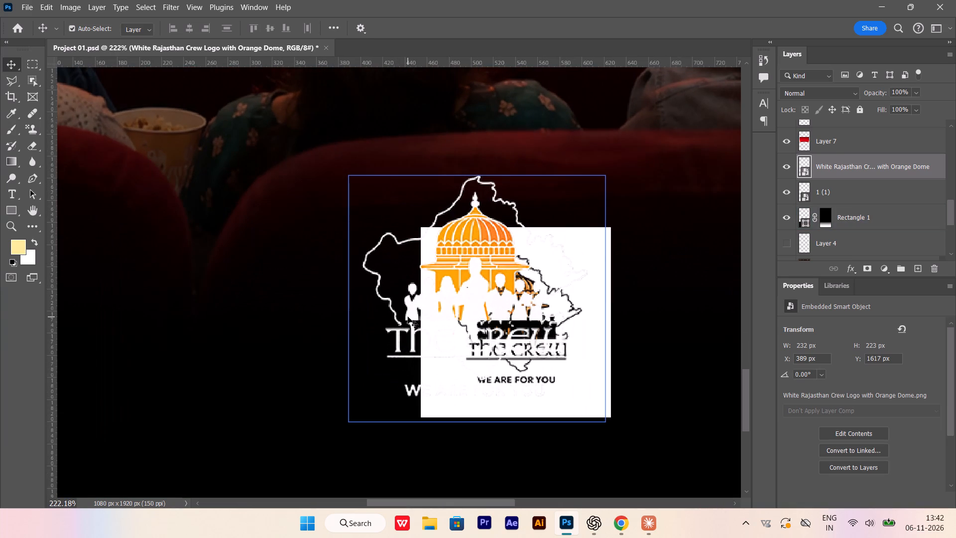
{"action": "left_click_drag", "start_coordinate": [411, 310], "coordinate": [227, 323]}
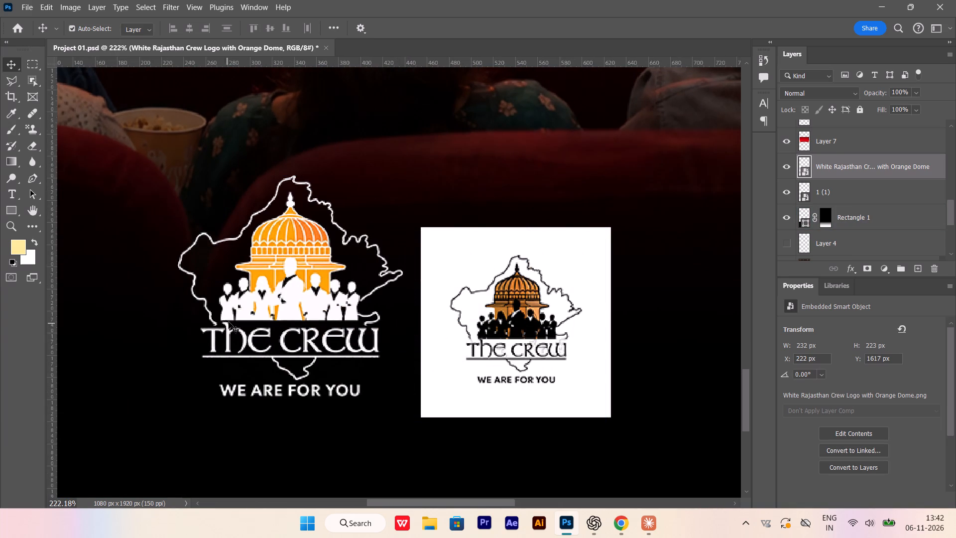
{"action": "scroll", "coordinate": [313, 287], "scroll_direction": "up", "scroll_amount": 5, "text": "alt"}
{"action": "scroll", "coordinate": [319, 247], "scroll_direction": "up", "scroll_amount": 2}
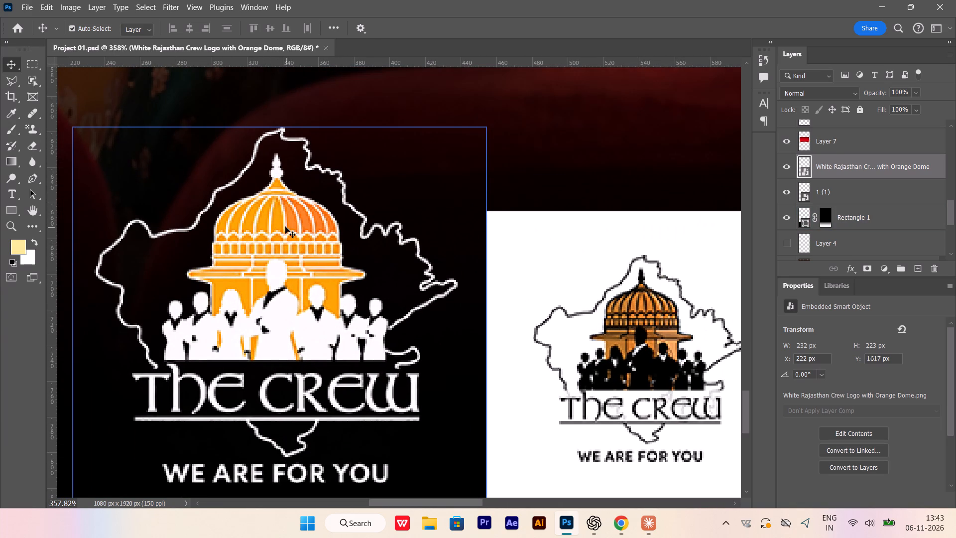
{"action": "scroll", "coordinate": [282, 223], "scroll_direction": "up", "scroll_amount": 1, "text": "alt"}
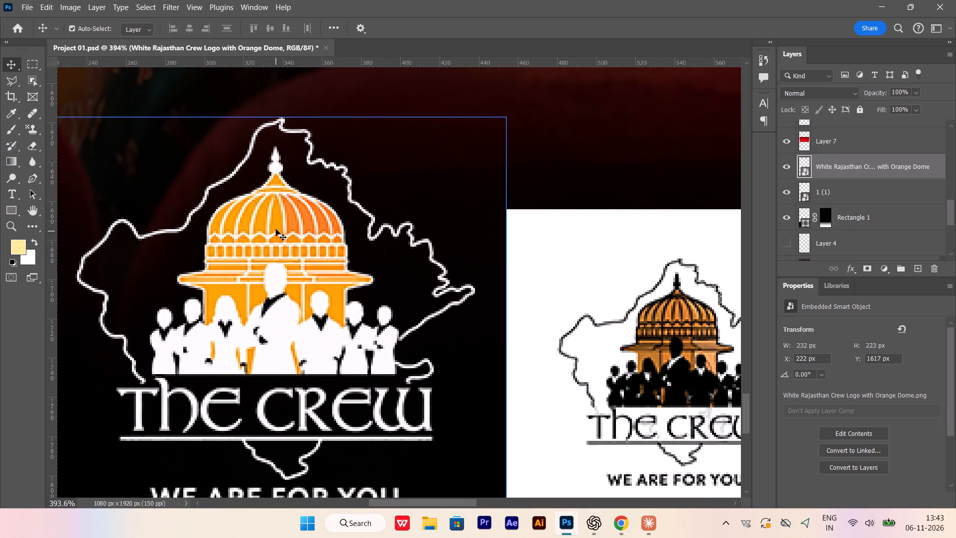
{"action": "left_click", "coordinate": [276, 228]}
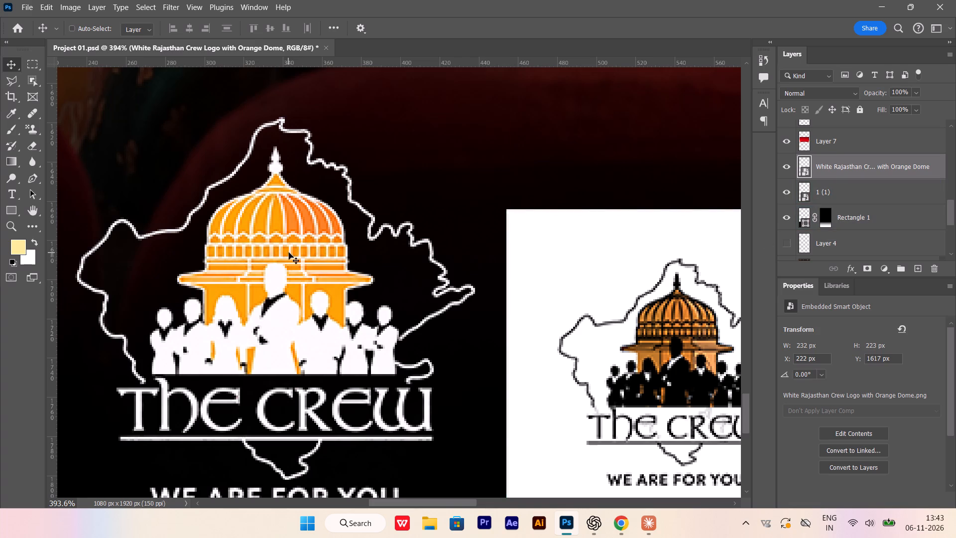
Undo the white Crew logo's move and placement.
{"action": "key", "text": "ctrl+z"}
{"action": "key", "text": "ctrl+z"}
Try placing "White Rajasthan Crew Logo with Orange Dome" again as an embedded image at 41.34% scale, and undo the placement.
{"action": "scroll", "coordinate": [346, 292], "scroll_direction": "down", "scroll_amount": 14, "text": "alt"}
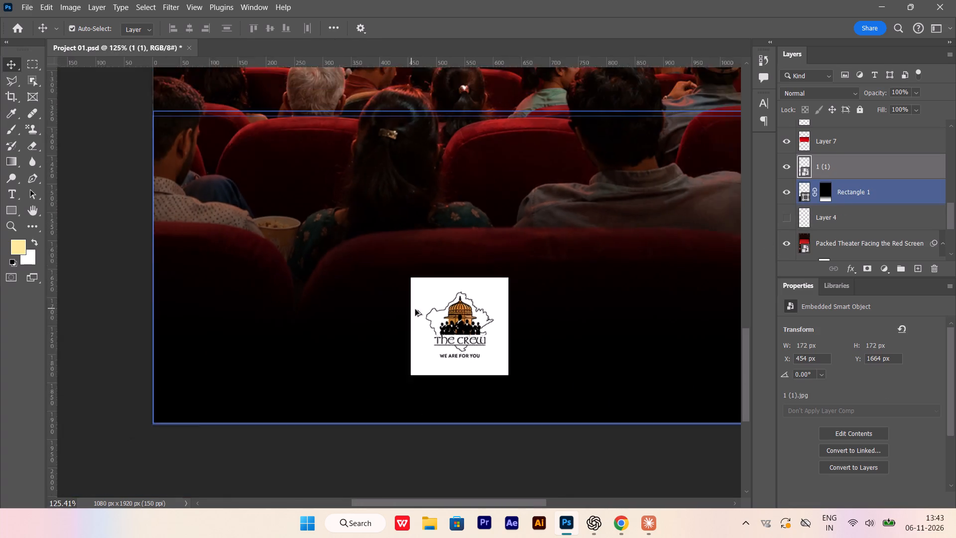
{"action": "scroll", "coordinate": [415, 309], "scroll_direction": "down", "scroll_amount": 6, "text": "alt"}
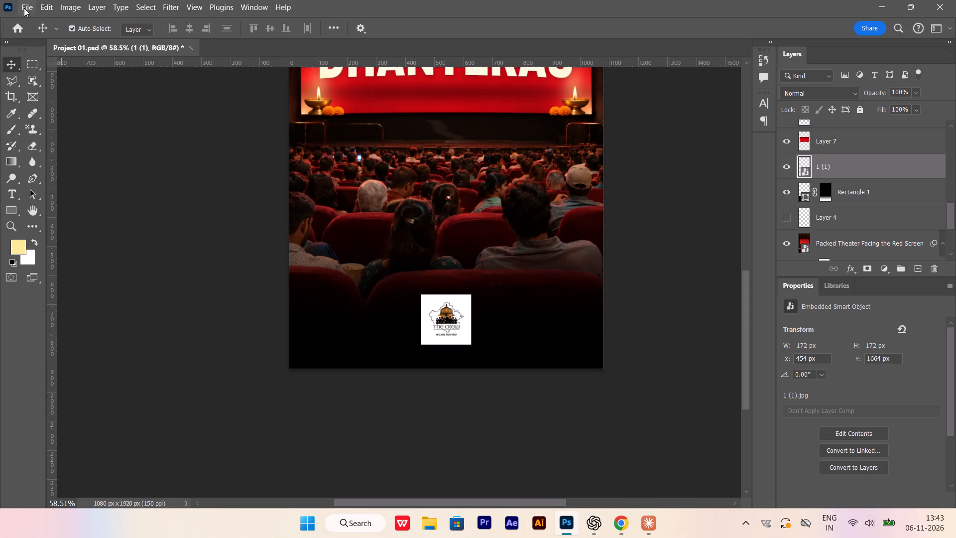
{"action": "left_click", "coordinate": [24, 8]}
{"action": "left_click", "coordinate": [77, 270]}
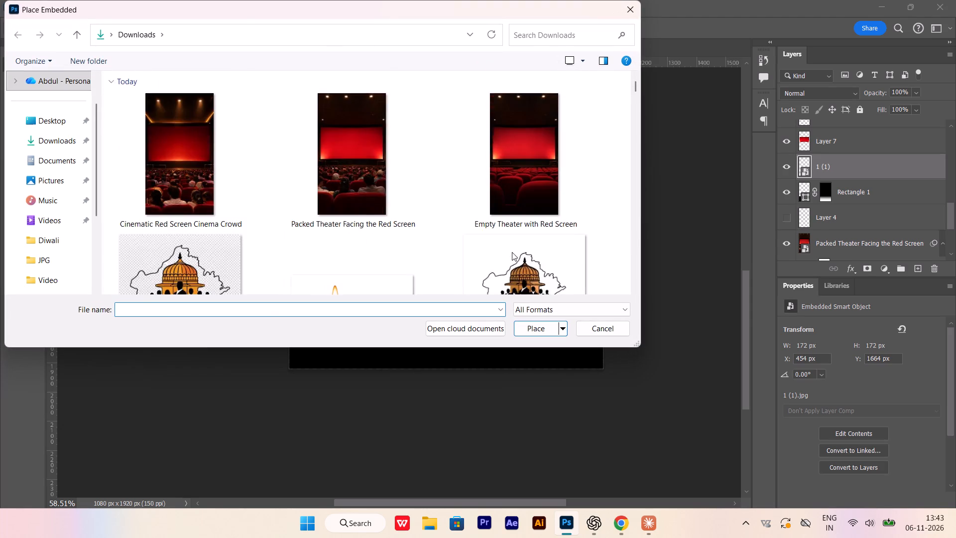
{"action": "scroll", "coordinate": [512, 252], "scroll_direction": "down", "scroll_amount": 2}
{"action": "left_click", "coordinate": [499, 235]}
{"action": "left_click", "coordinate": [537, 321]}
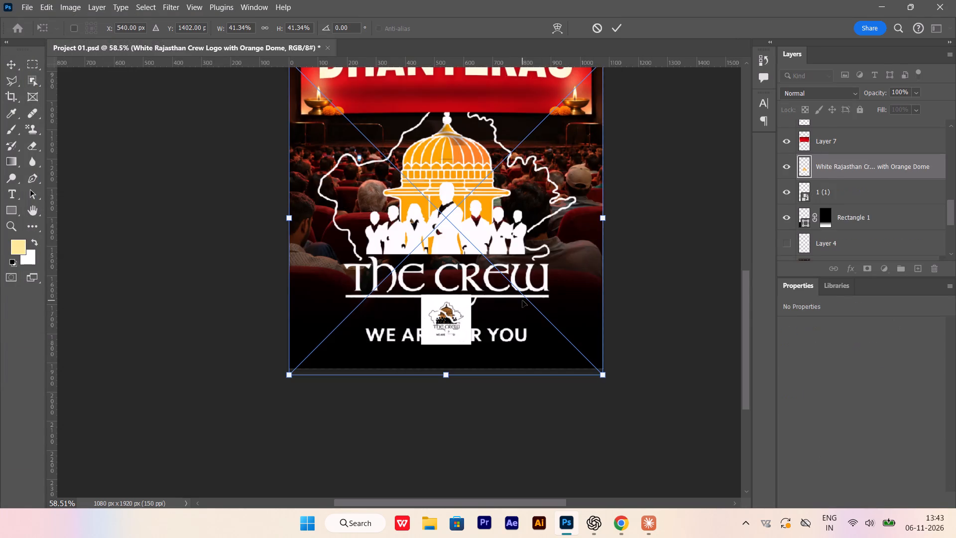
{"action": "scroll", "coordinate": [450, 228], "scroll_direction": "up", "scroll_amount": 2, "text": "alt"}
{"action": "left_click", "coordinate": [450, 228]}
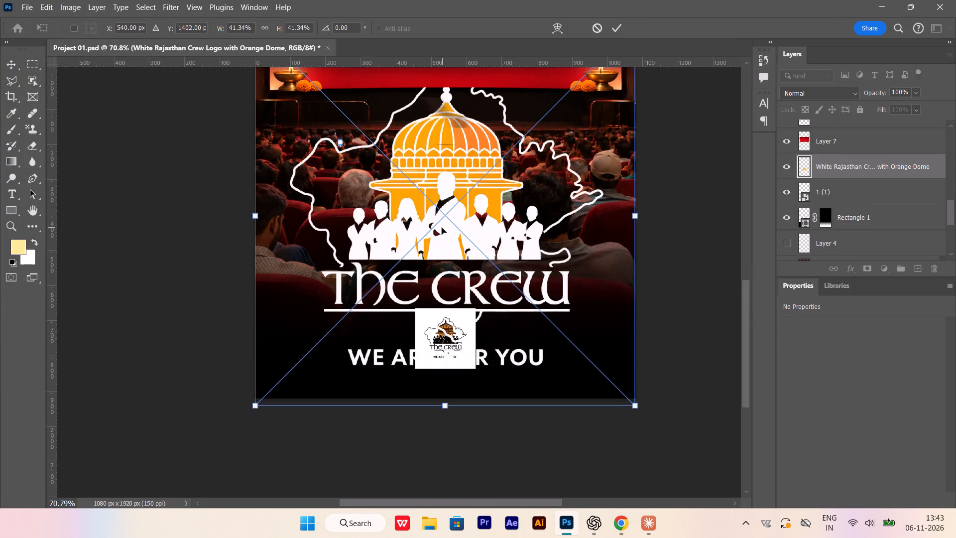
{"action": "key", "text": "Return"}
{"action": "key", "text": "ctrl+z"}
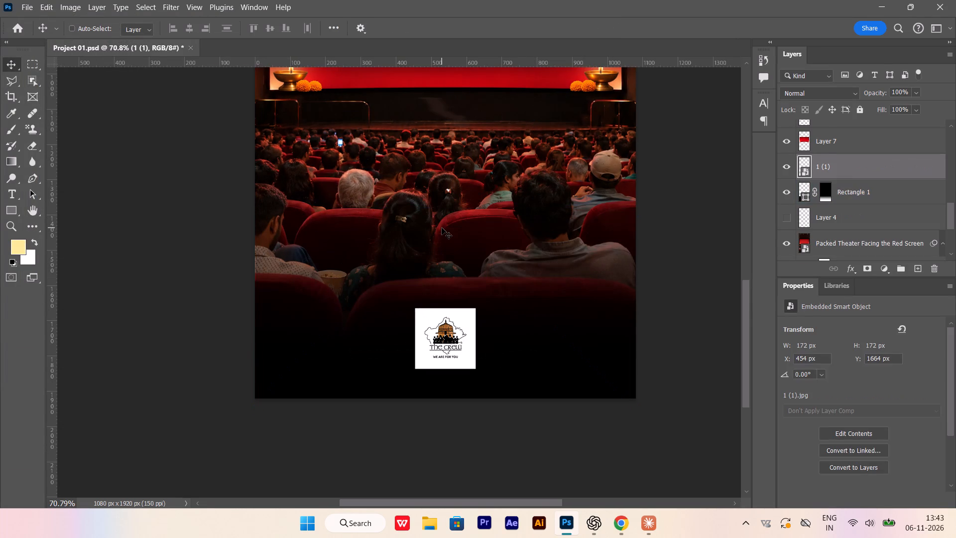
Open "White Rajasthan Crew Logo with Orange Dome" from Downloads as its own document.
{"action": "key", "text": "ctrl+o"}
{"action": "scroll", "coordinate": [510, 211], "scroll_direction": "down", "scroll_amount": 2}
{"action": "left_click", "coordinate": [513, 226]}
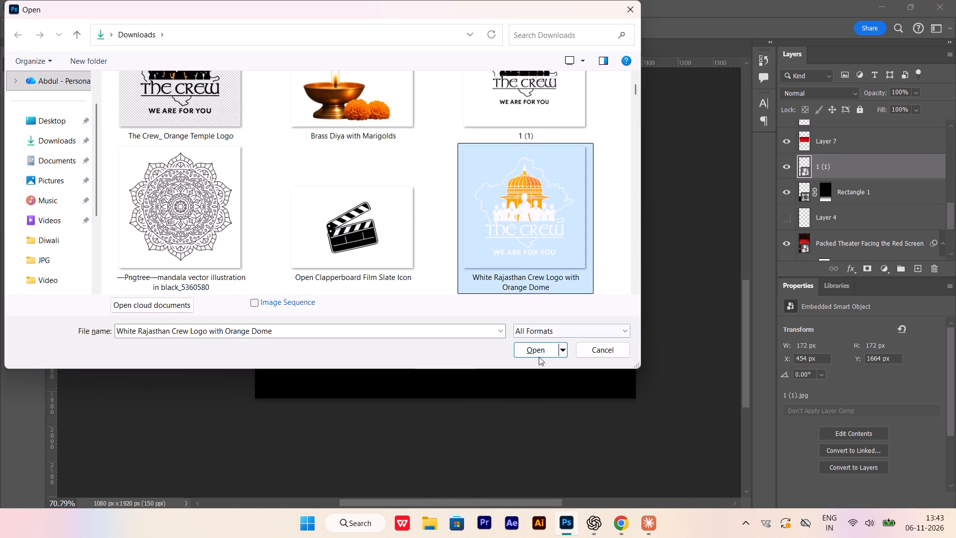
{"action": "left_click", "coordinate": [537, 342]}
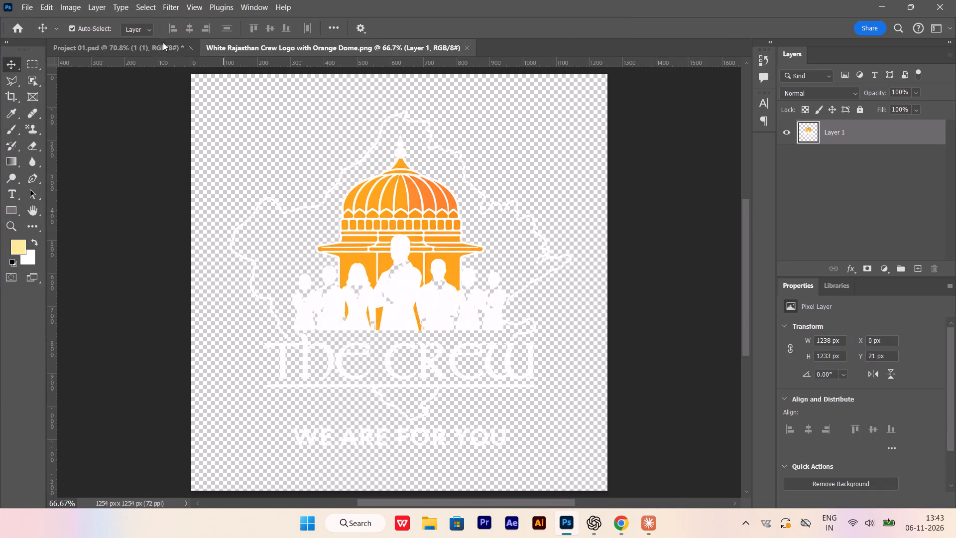
Copy the white-background Crew logo layer "1 (1)" from Project 01.psd into the white Crew logo document.
{"action": "left_click", "coordinate": [154, 43]}
{"action": "left_click_drag", "start_coordinate": [458, 435], "coordinate": [255, 7], "text": "alt"}
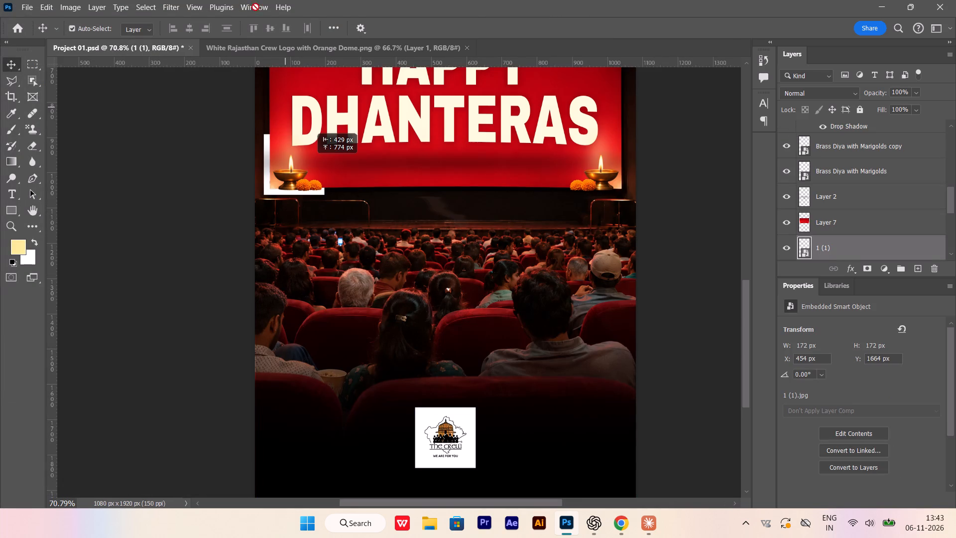
{"action": "left_click_drag", "start_coordinate": [255, 7], "coordinate": [287, 187], "text": "alt"}
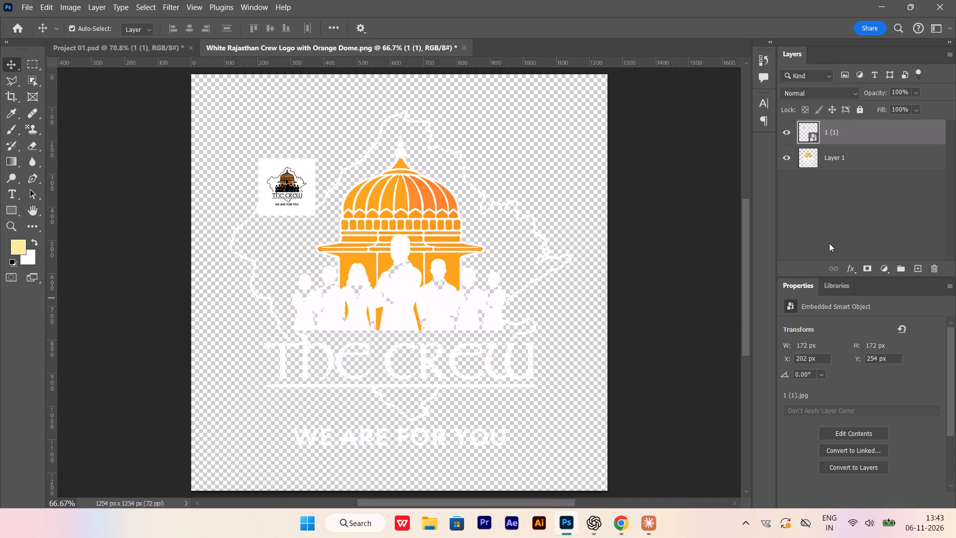
Add a new layer beneath Layer 1 and fill it with black as a backdrop for the white logo.
{"action": "left_click", "coordinate": [854, 151]}
{"action": "key", "text": "ctrl+shift+n"}
{"action": "key", "text": "Return"}
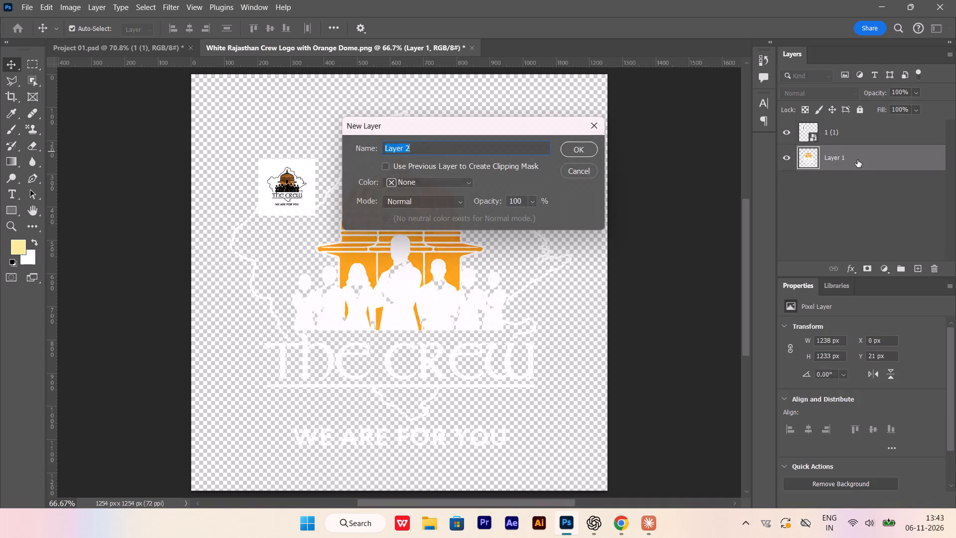
{"action": "left_click_drag", "start_coordinate": [857, 160], "coordinate": [859, 194]}
{"action": "key", "text": "d"}
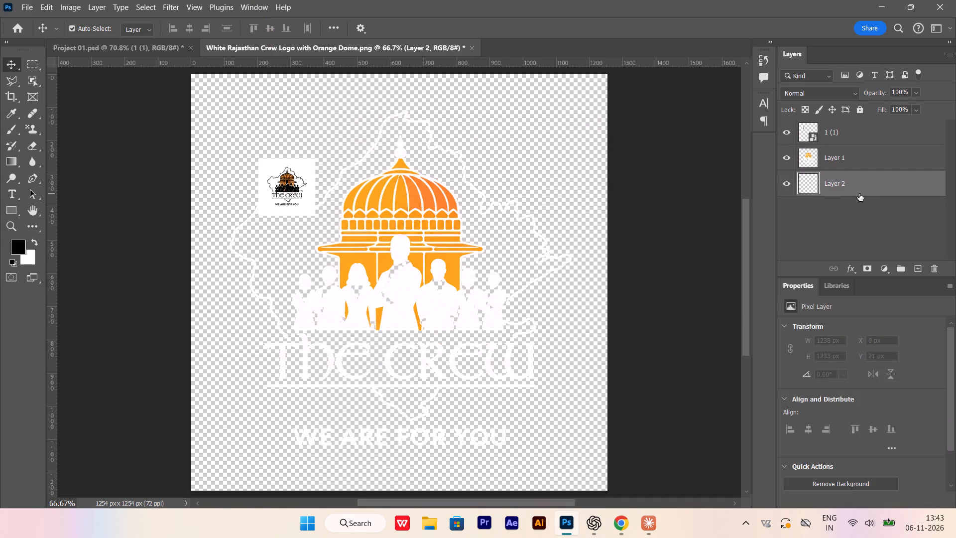
{"action": "key", "text": "alt+BackSpace"}
{"action": "scroll", "coordinate": [582, 203], "scroll_direction": "down", "scroll_amount": 5}
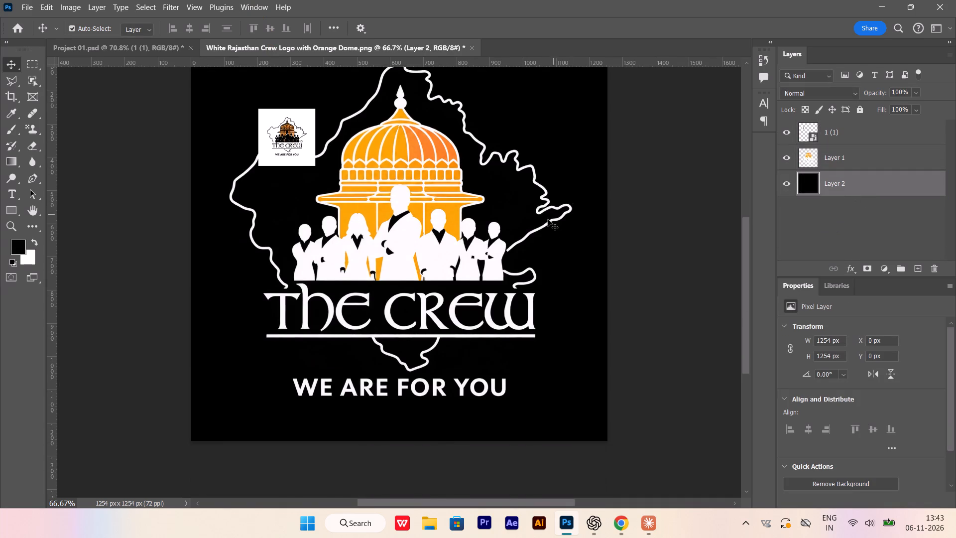
{"action": "scroll", "coordinate": [302, 100], "scroll_direction": "up", "scroll_amount": 7, "text": "alt"}
{"action": "scroll", "coordinate": [272, 159], "scroll_direction": "down", "scroll_amount": 3}
{"action": "scroll", "coordinate": [273, 158], "scroll_direction": "up", "scroll_amount": 4, "text": "alt"}
Move the small white-background logo to about X 242 px, Y 385 px, beside the large dome.
{"action": "left_click_drag", "start_coordinate": [279, 155], "coordinate": [287, 177]}
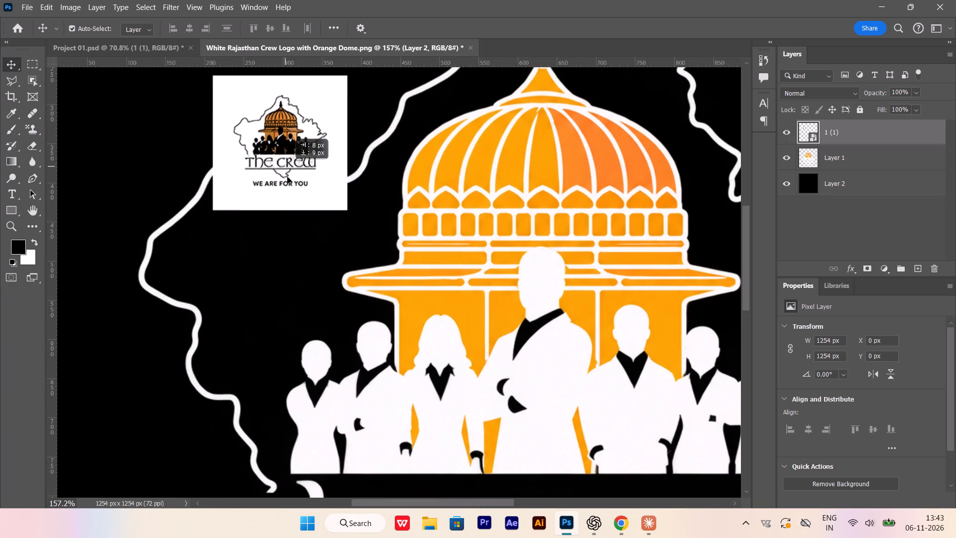
{"action": "left_click_drag", "start_coordinate": [287, 177], "coordinate": [311, 258]}
{"action": "scroll", "coordinate": [313, 227], "scroll_direction": "up", "scroll_amount": 3, "text": "alt"}
{"action": "scroll", "coordinate": [310, 231], "scroll_direction": "down", "scroll_amount": 2, "text": "alt"}
Select Layer 1's yellow-orange dome areas with Color Range, fill them with d2852f sampled from the small logo's dome, and deselect.
{"action": "left_click", "coordinate": [871, 163]}
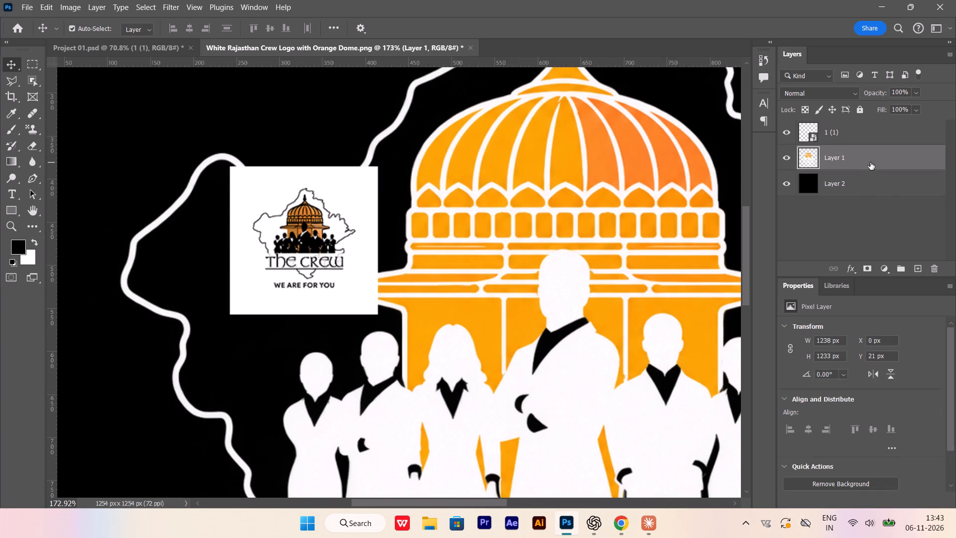
{"action": "left_click", "coordinate": [844, 134]}
{"action": "double_click", "coordinate": [791, 132]}
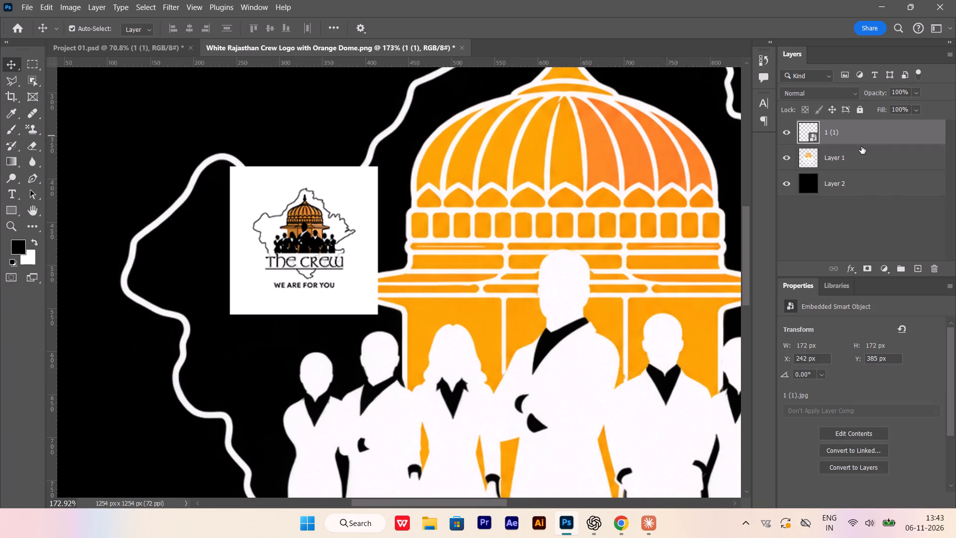
{"action": "left_click", "coordinate": [857, 147]}
{"action": "left_click", "coordinate": [855, 150]}
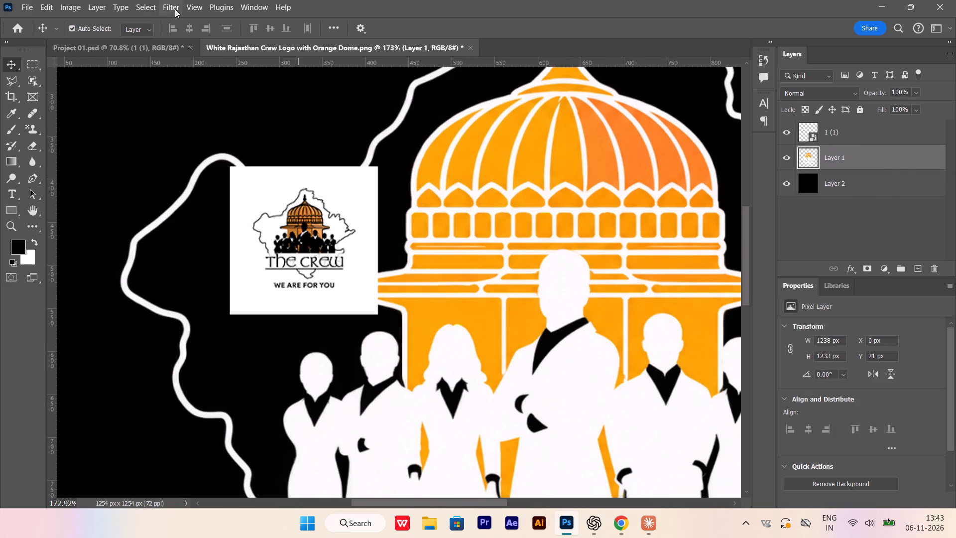
{"action": "left_click", "coordinate": [175, 9]}
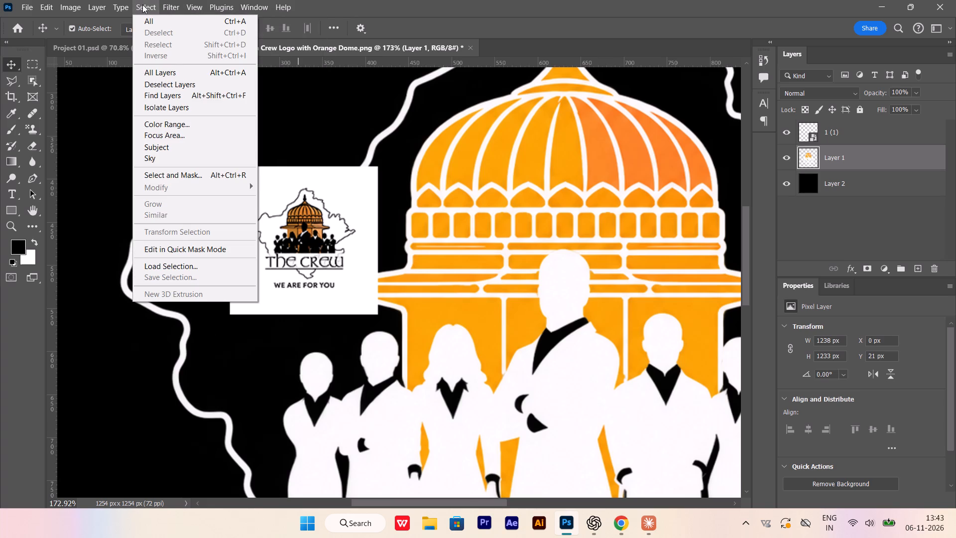
{"action": "left_click", "coordinate": [190, 127]}
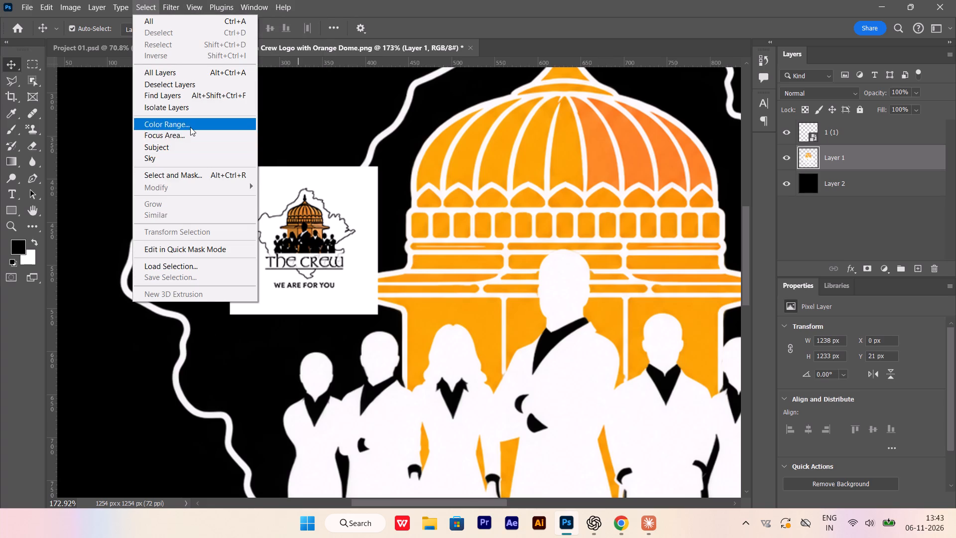
{"action": "left_click_drag", "start_coordinate": [499, 39], "coordinate": [309, 83]}
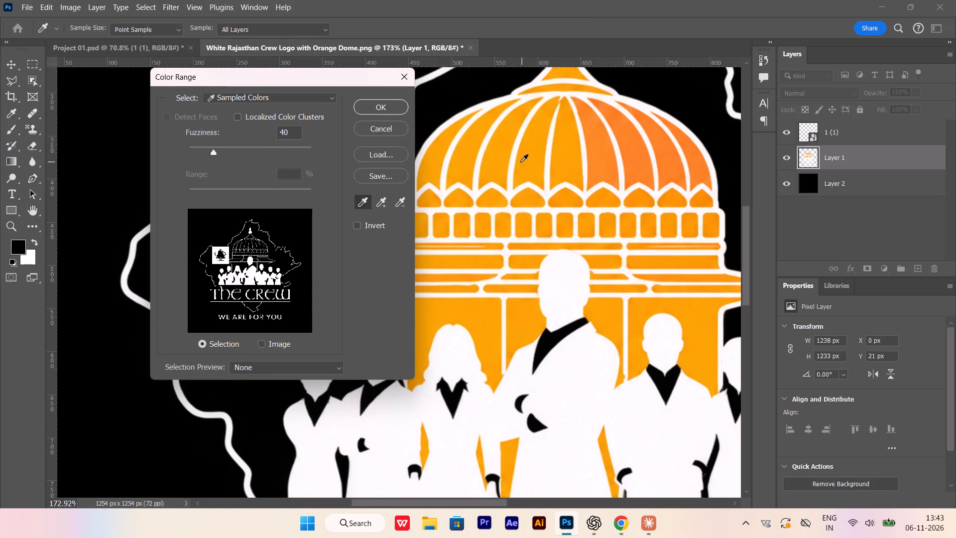
{"action": "left_click", "coordinate": [499, 156]}
{"action": "left_click", "coordinate": [390, 110]}
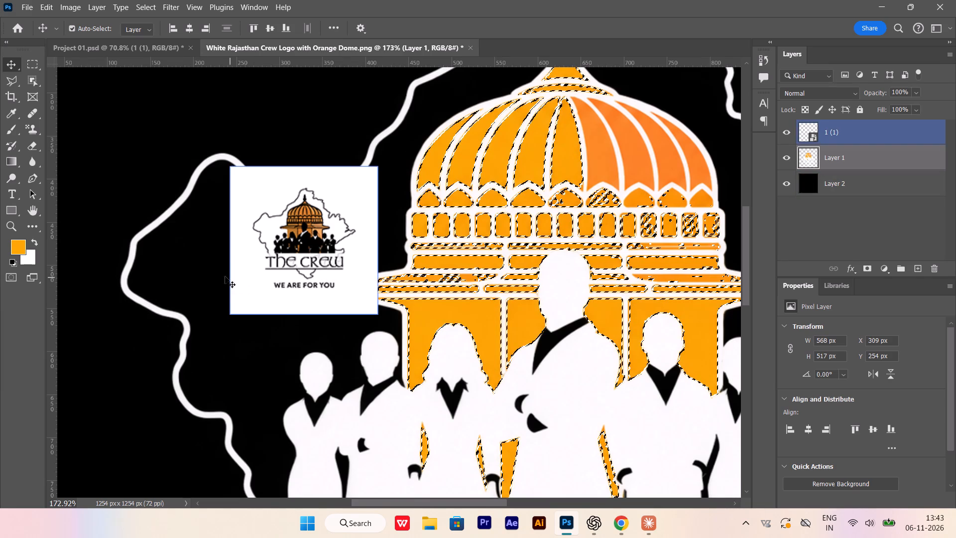
{"action": "left_click", "coordinate": [25, 244]}
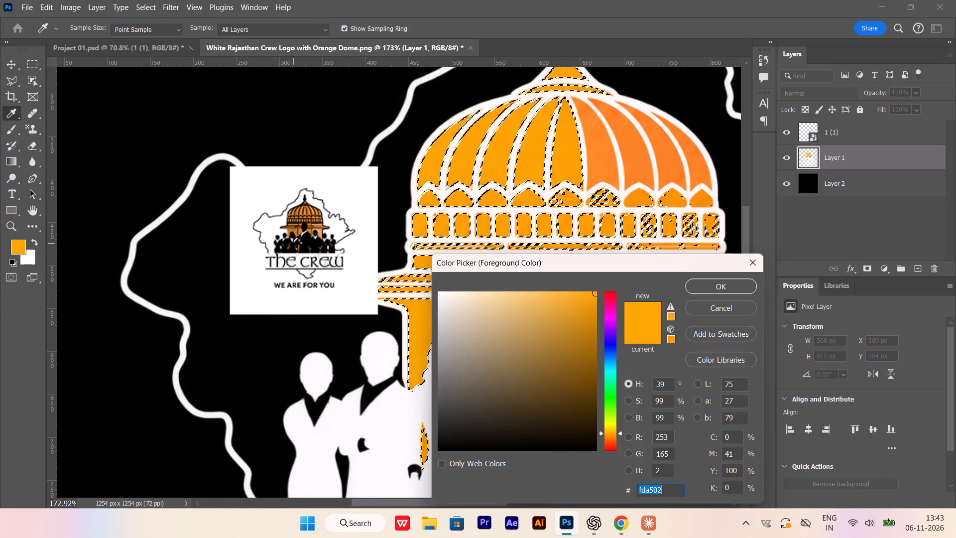
{"action": "left_click", "coordinate": [296, 213]}
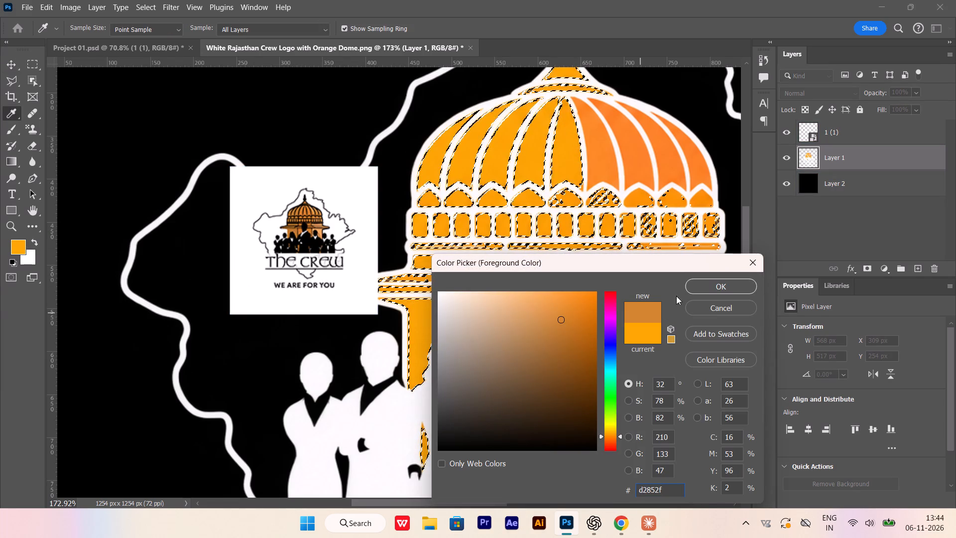
{"action": "left_click", "coordinate": [704, 281]}
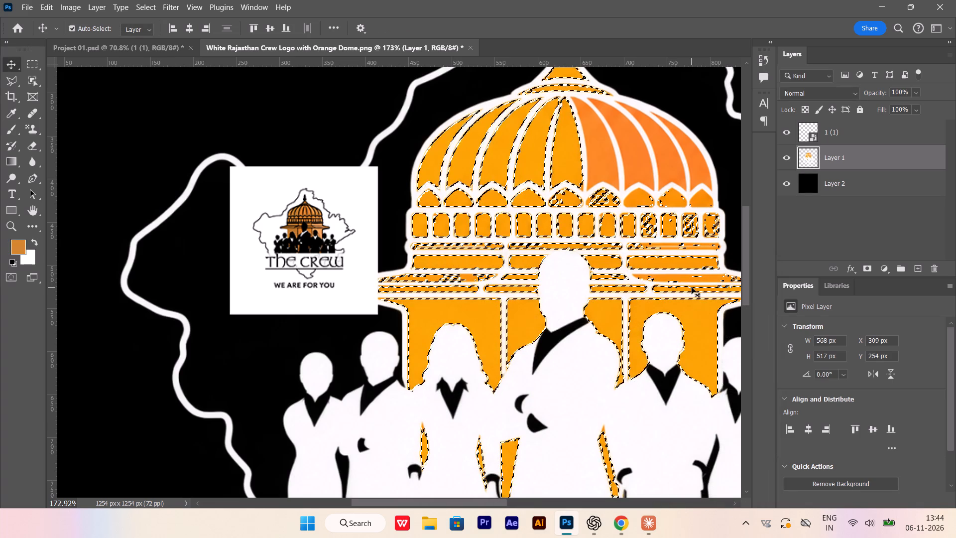
{"action": "key", "text": "alt+BackSpace"}
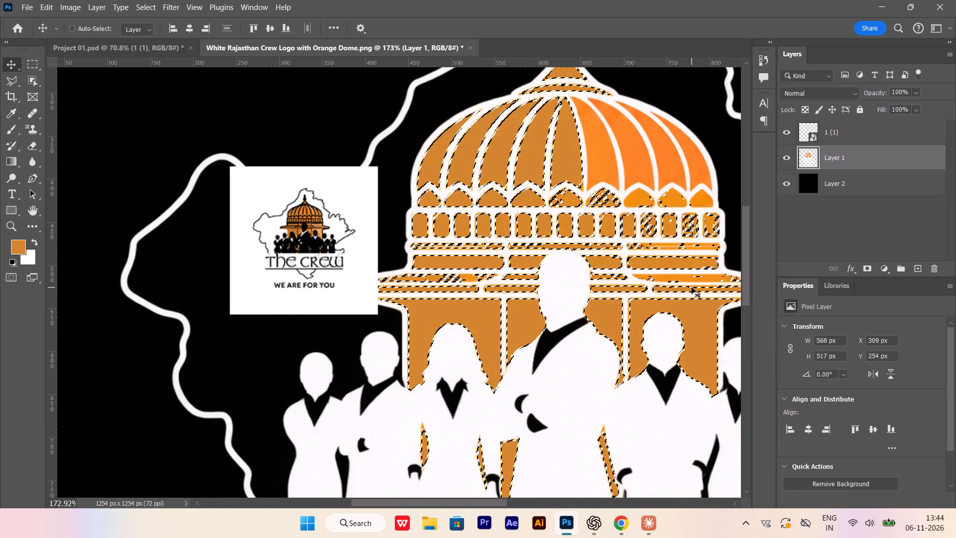
{"action": "key", "text": "ctrl+d"}
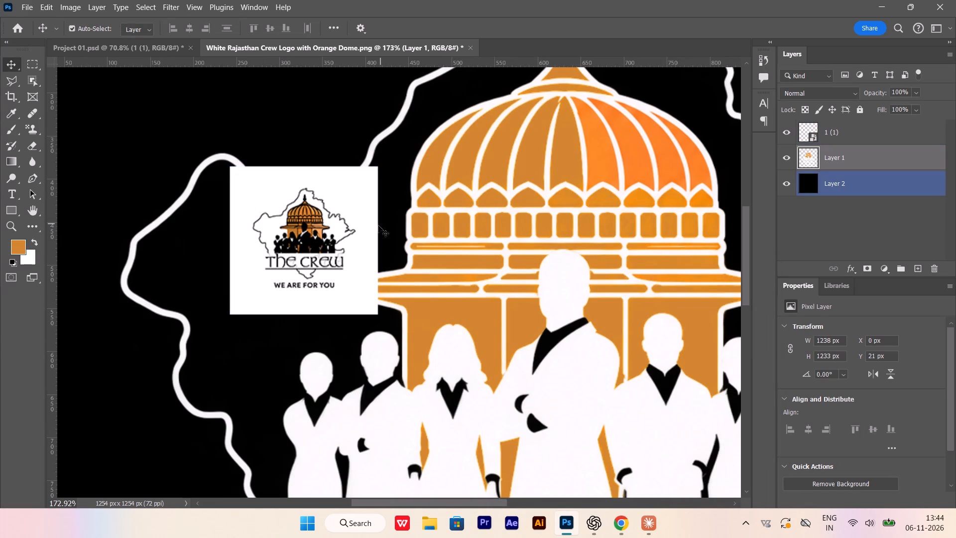
With the Magic Wand on Layer 1, select the orange doorway, eave and band sections on the dome building's right side.
{"action": "scroll", "coordinate": [311, 233], "scroll_direction": "up", "scroll_amount": 2, "text": "alt"}
{"action": "key", "text": "space"}
{"action": "key", "text": "space"}
{"action": "key", "text": "space"}
{"action": "key", "text": "space"}
{"action": "left_click_drag", "start_coordinate": [319, 253], "coordinate": [195, 253]}
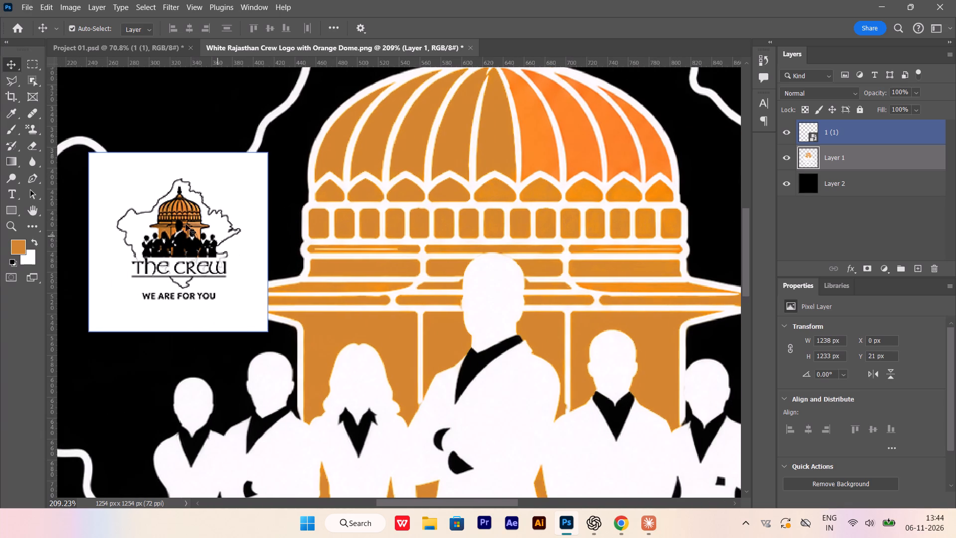
{"action": "right_click", "coordinate": [33, 86]}
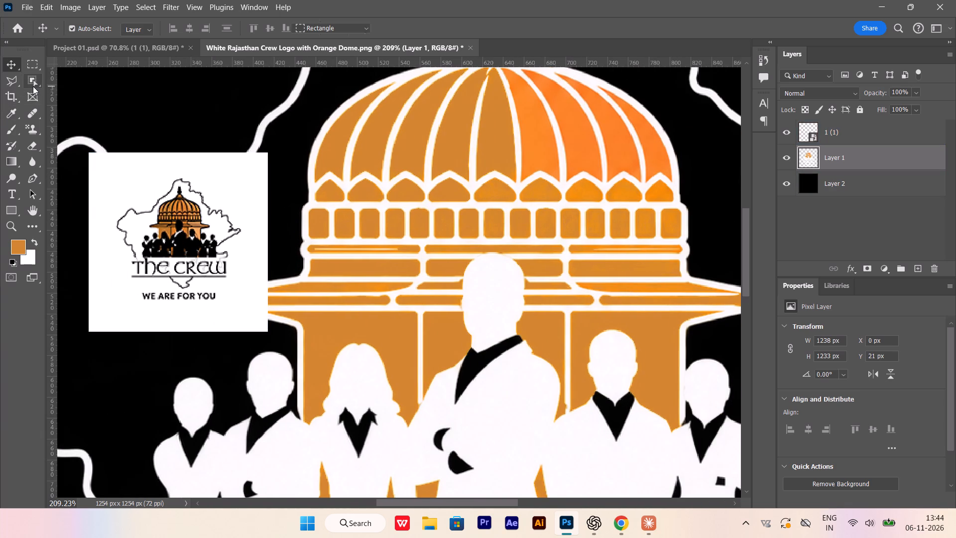
{"action": "left_click", "coordinate": [63, 107]}
{"action": "scroll", "coordinate": [449, 186], "scroll_direction": "down", "scroll_amount": 1, "text": "alt"}
{"action": "scroll", "coordinate": [462, 240], "scroll_direction": "up", "scroll_amount": 1, "text": "alt"}
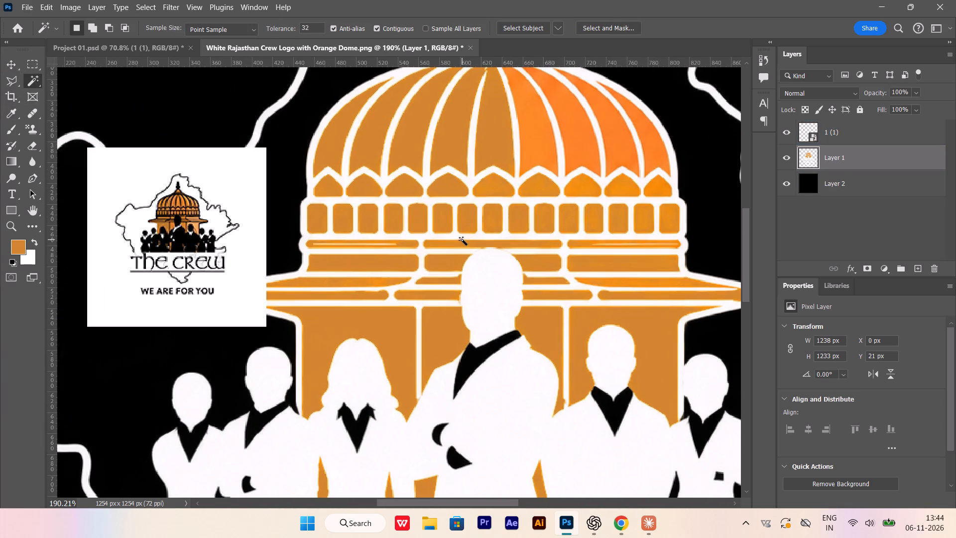
{"action": "left_click", "coordinate": [652, 324]}
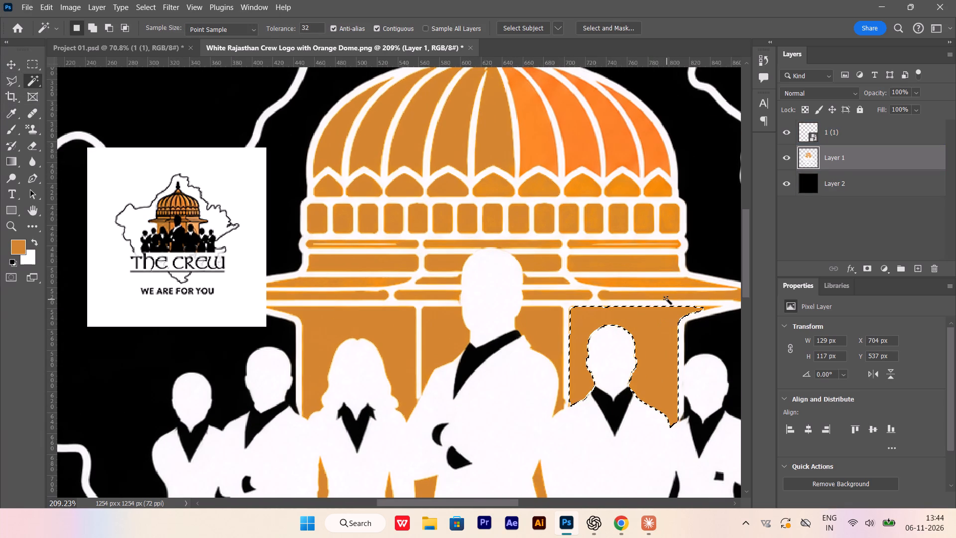
{"action": "left_click", "coordinate": [667, 298], "text": "shift"}
{"action": "left_click", "coordinate": [661, 285], "text": "shift"}
{"action": "left_click", "coordinate": [651, 263], "text": "shift"}
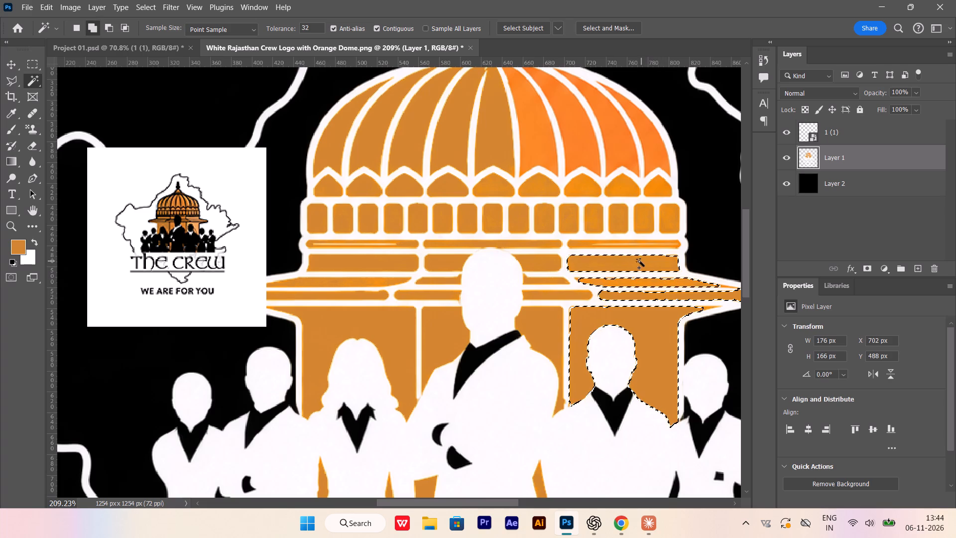
{"action": "left_click", "coordinate": [583, 247], "text": "shift"}
{"action": "left_click", "coordinate": [582, 244], "text": "shift"}
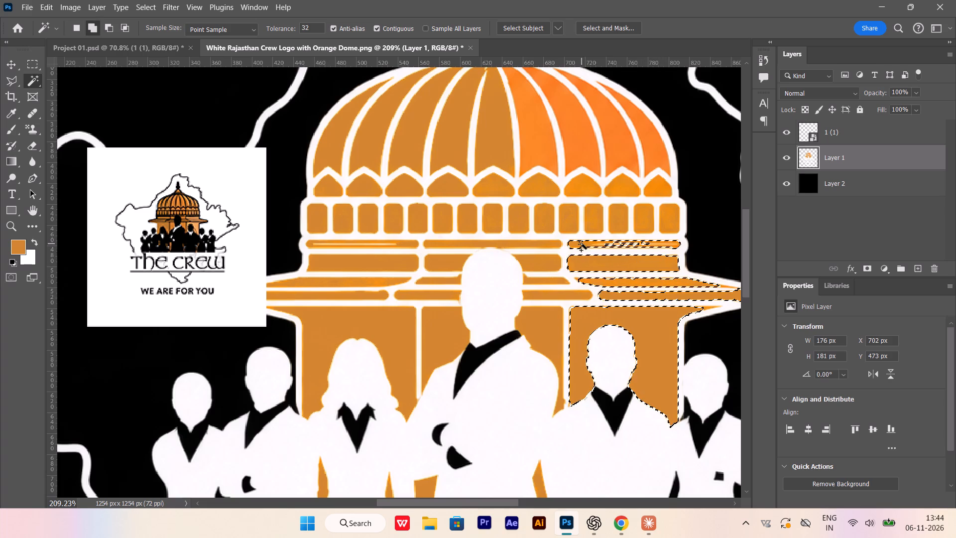
{"action": "left_click", "coordinate": [669, 245], "text": "shift"}
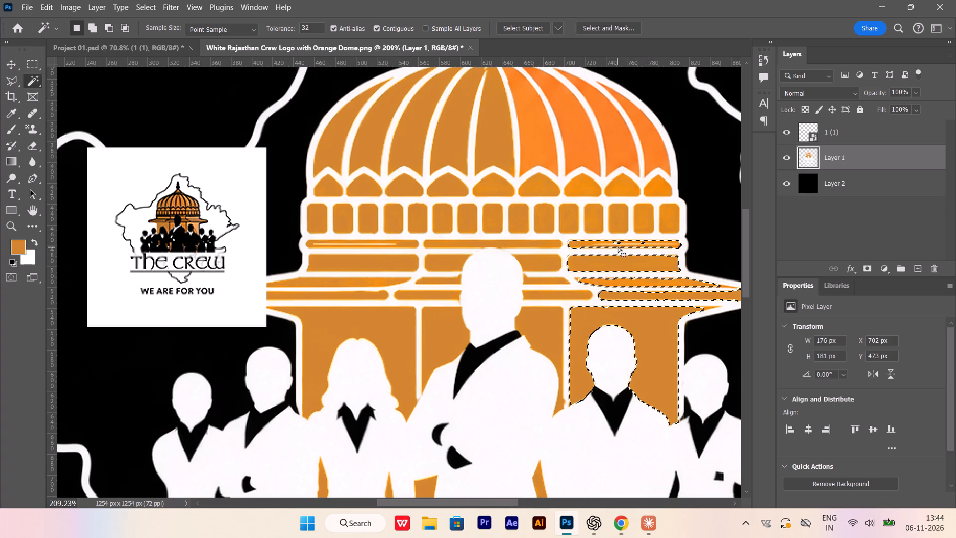
Add the four rightmost windows, three rightmost arches and four right-hand dome segments to the selection.
{"action": "scroll", "coordinate": [622, 233], "scroll_direction": "up", "scroll_amount": 1}
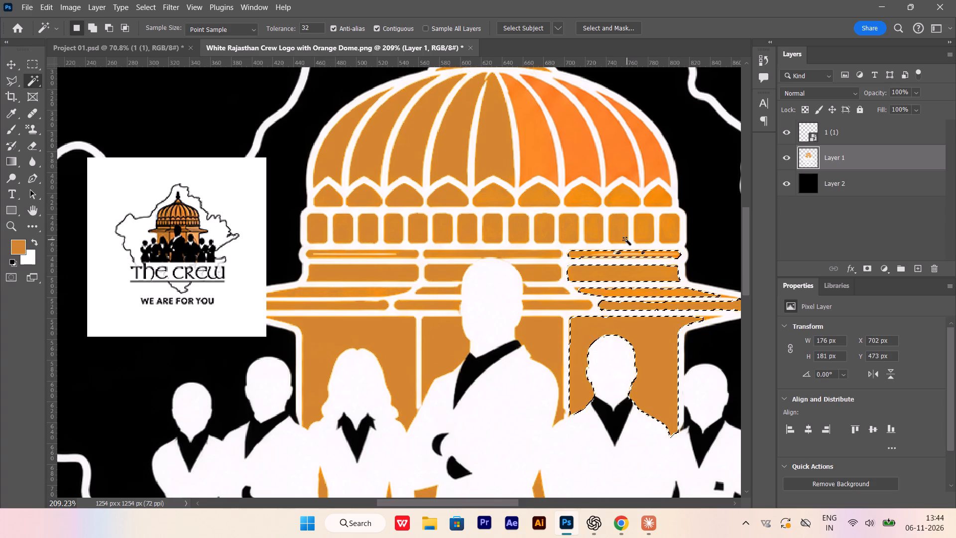
{"action": "left_click", "coordinate": [619, 234], "text": "shift"}
{"action": "left_click", "coordinate": [648, 235], "text": "shift"}
{"action": "left_click", "coordinate": [672, 234], "text": "shift"}
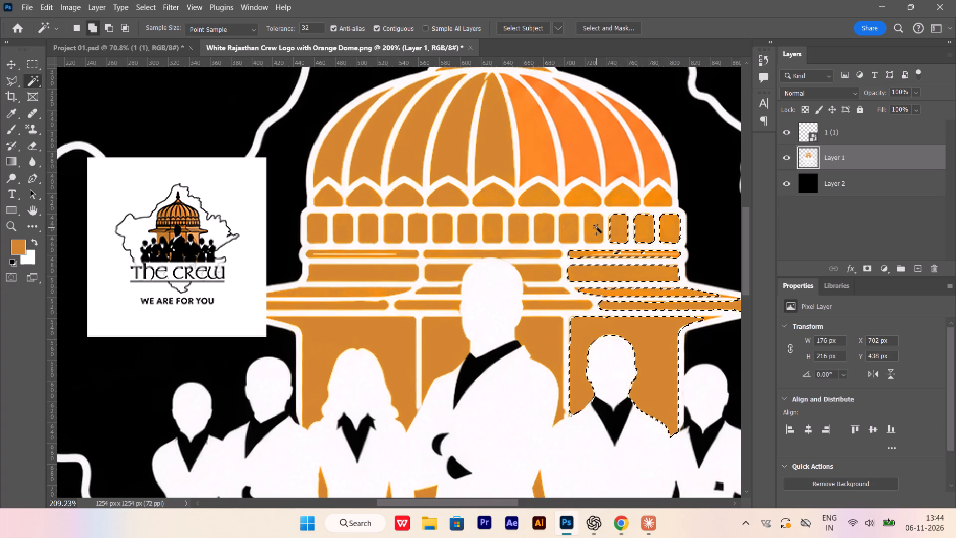
{"action": "left_click", "coordinate": [595, 226], "text": "shift"}
{"action": "left_click", "coordinate": [585, 200], "text": "shift"}
{"action": "left_click", "coordinate": [614, 202], "text": "shift"}
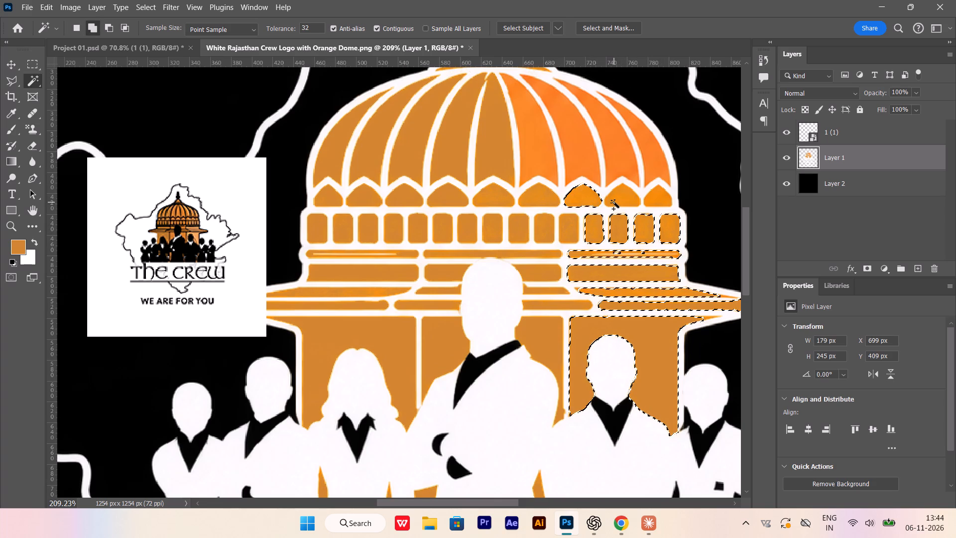
{"action": "left_click", "coordinate": [656, 201], "text": "shift"}
{"action": "left_click", "coordinate": [653, 163], "text": "shift"}
{"action": "left_click", "coordinate": [628, 165], "text": "shift"}
{"action": "left_click", "coordinate": [588, 162], "text": "shift"}
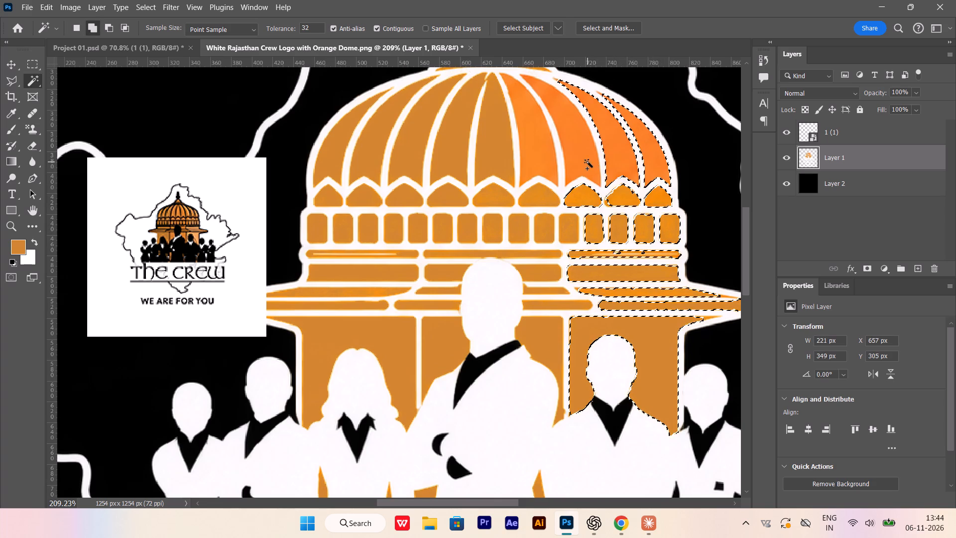
{"action": "left_click", "coordinate": [536, 169], "text": "shift"}
Fill the selected right-side areas with the lighter orange sampled from the small logo's dome, and deselect.
{"action": "left_click", "coordinate": [15, 249]}
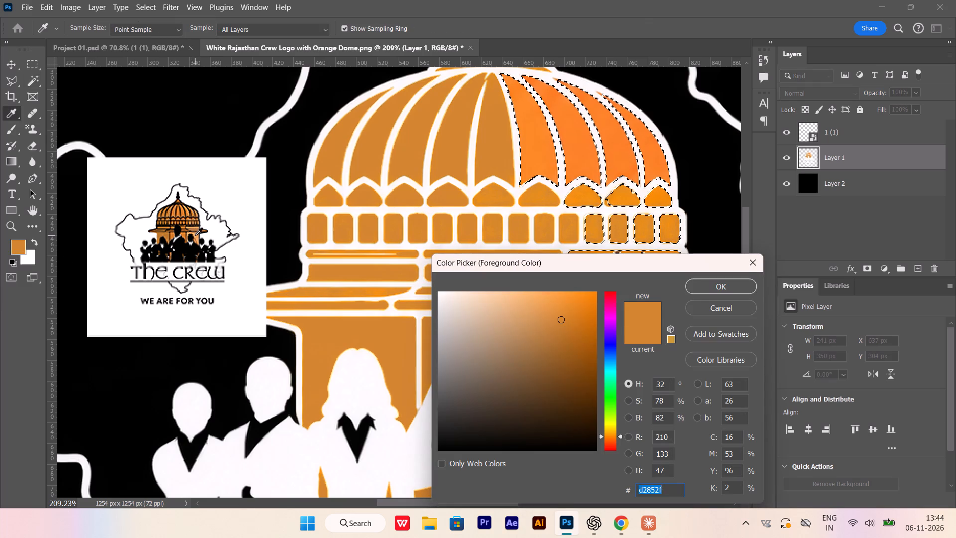
{"action": "left_click", "coordinate": [195, 235]}
{"action": "left_click", "coordinate": [734, 288]}
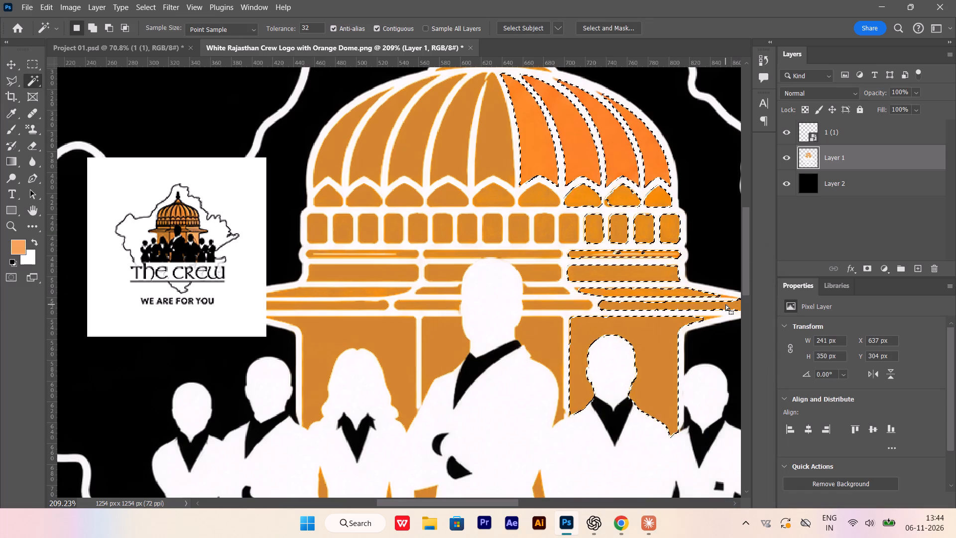
{"action": "key", "text": "alt+BackSpace"}
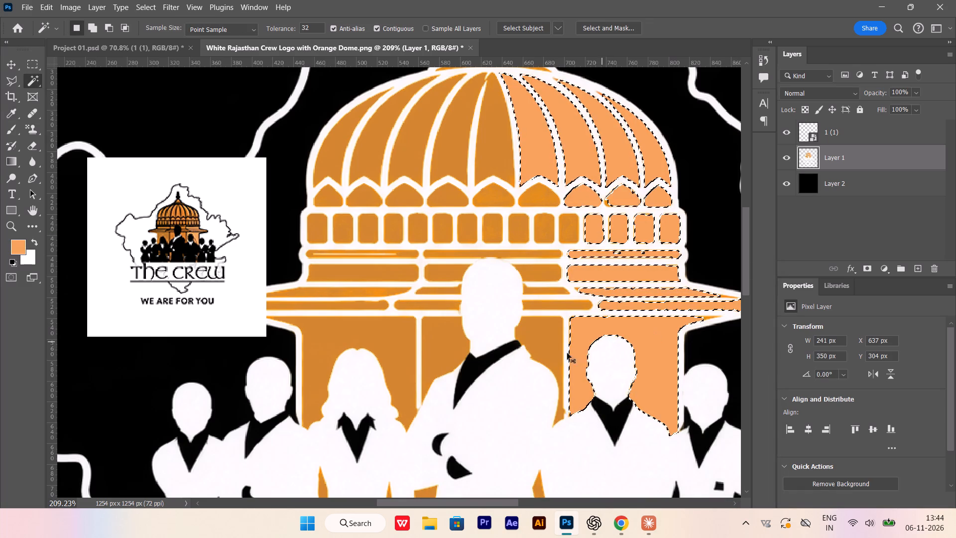
{"action": "key", "text": "ctrl+d"}
{"action": "scroll", "coordinate": [465, 313], "scroll_direction": "down", "scroll_amount": 10, "text": "alt"}
{"action": "scroll", "coordinate": [408, 315], "scroll_direction": "up", "scroll_amount": 4, "text": "alt"}
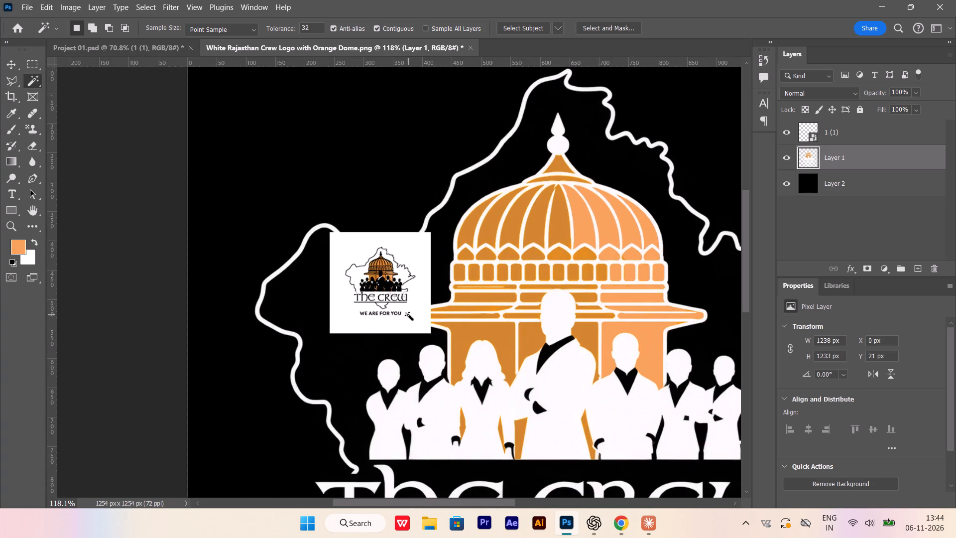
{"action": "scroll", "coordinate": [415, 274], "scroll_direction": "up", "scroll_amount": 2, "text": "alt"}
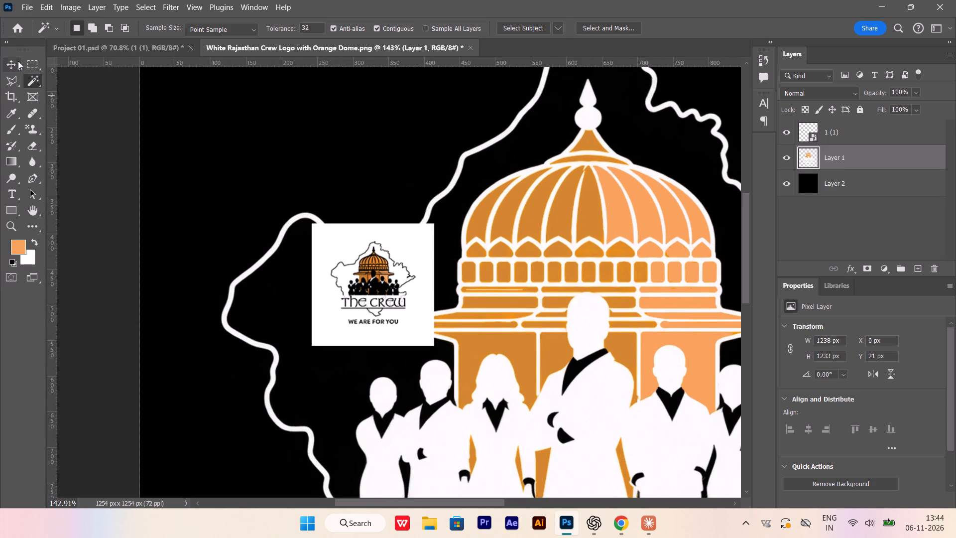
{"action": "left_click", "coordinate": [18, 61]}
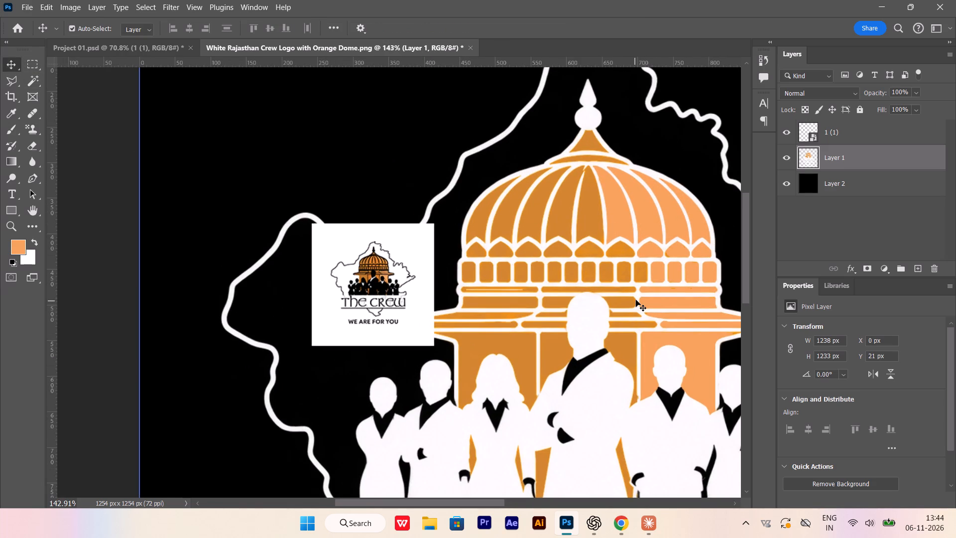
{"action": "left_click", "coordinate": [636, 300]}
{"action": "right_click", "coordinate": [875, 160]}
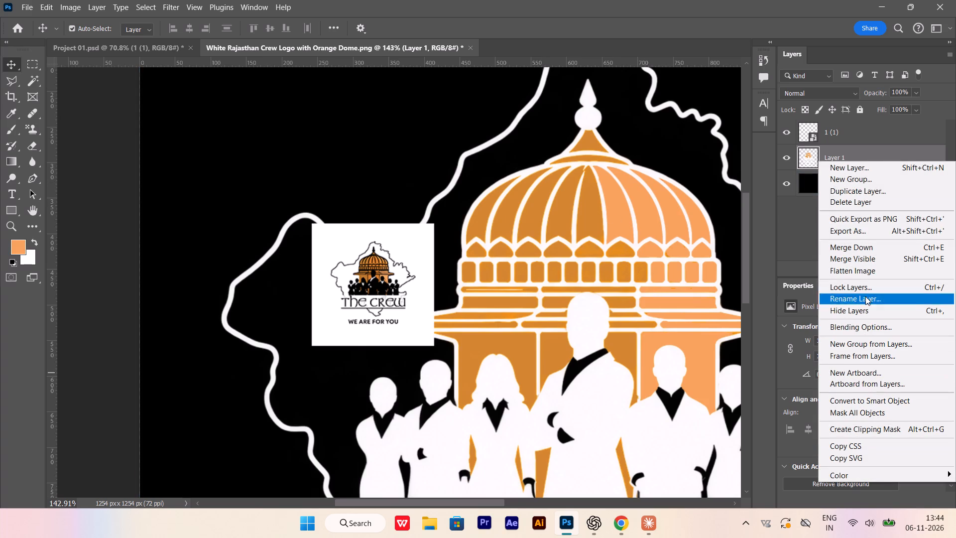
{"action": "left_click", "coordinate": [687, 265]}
Apply a Levels adjustment to Layer 1 with the shadow input at 42, comparing the dome oranges with the small logo.
{"action": "key", "text": "ctrl+l"}
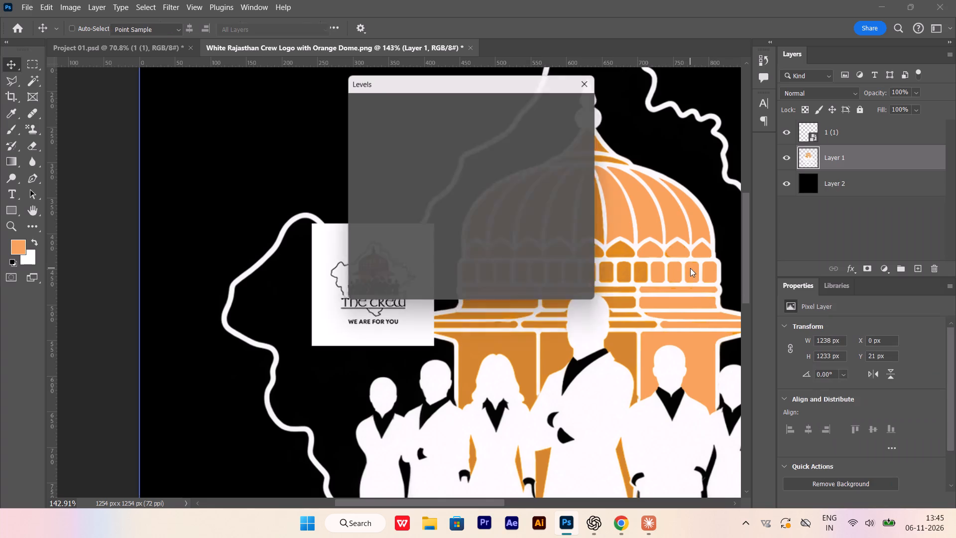
{"action": "left_click_drag", "start_coordinate": [516, 219], "coordinate": [512, 219]}
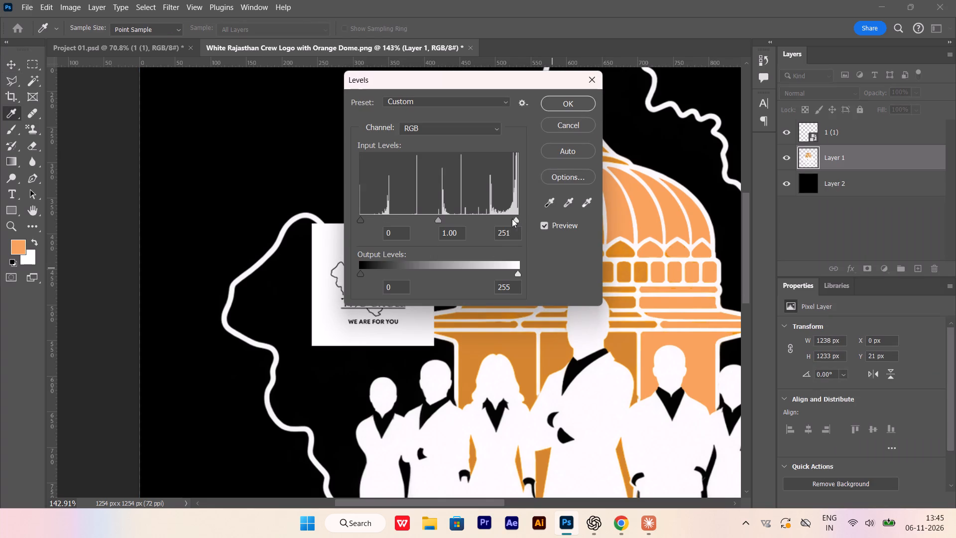
{"action": "left_click_drag", "start_coordinate": [512, 219], "coordinate": [525, 224]}
{"action": "left_click_drag", "start_coordinate": [363, 219], "coordinate": [365, 218]}
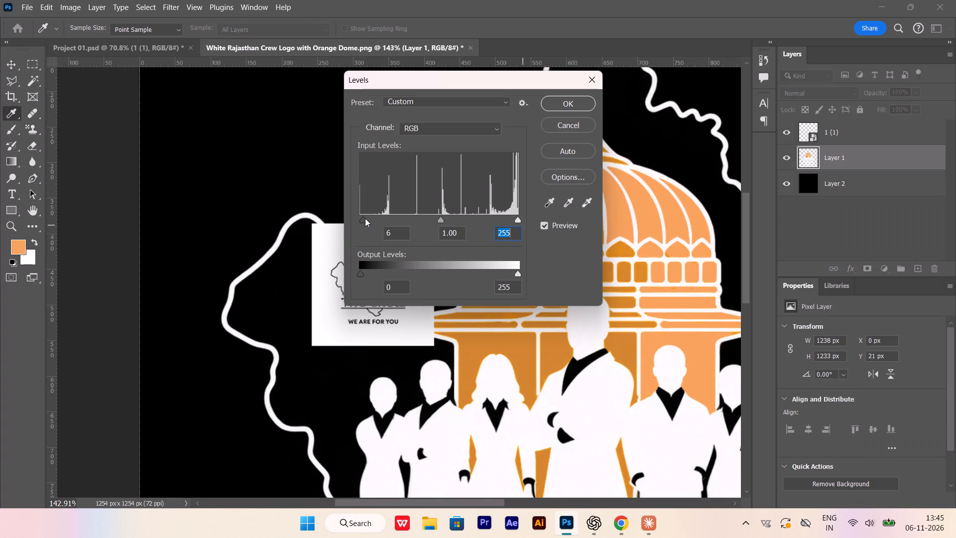
{"action": "left_click_drag", "start_coordinate": [365, 218], "coordinate": [395, 211]}
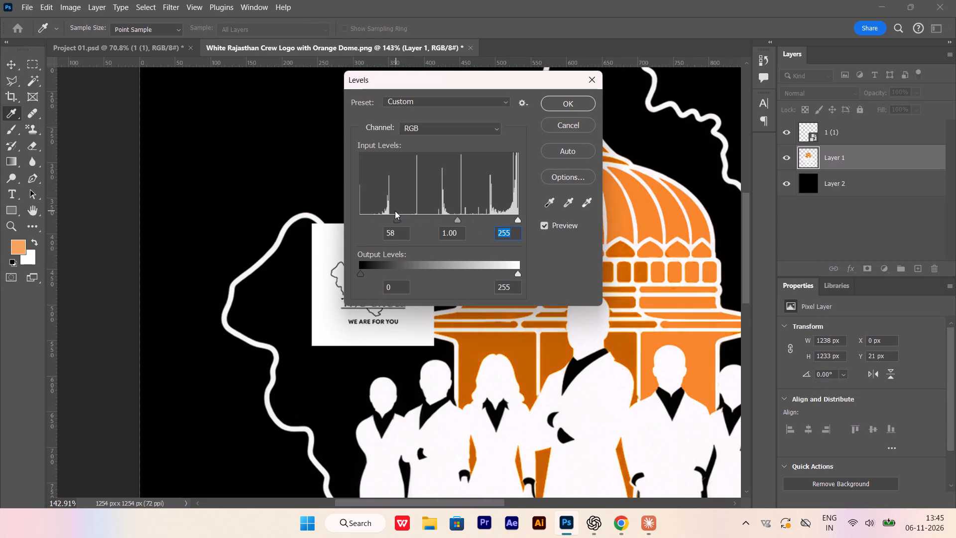
{"action": "left_click_drag", "start_coordinate": [395, 211], "coordinate": [377, 219]}
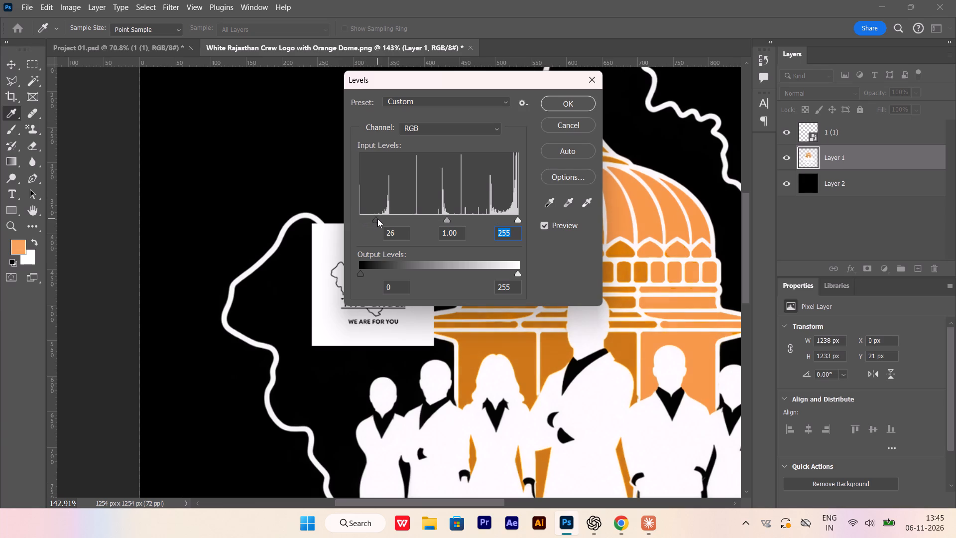
{"action": "left_click_drag", "start_coordinate": [377, 219], "coordinate": [367, 220]}
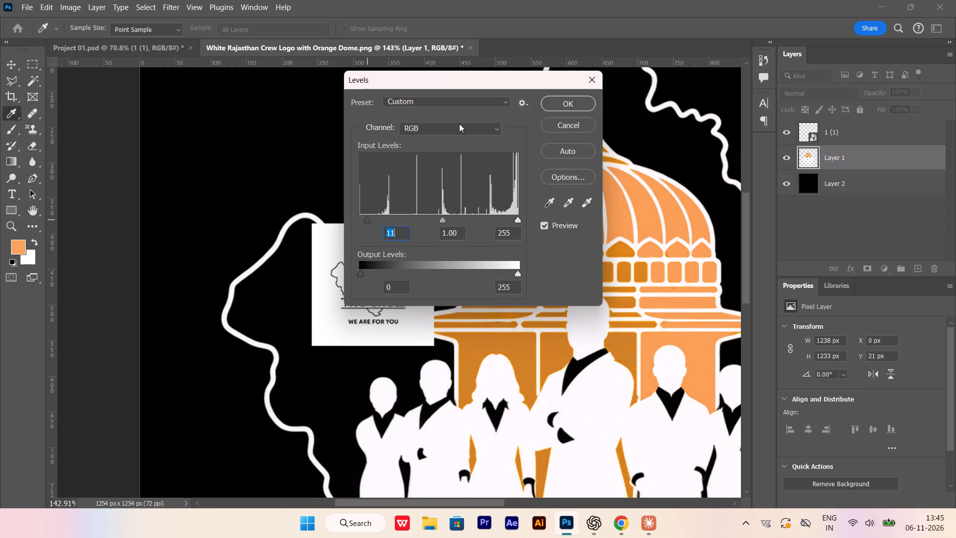
{"action": "left_click_drag", "start_coordinate": [475, 72], "coordinate": [586, 220]}
{"action": "left_click", "coordinate": [586, 222]}
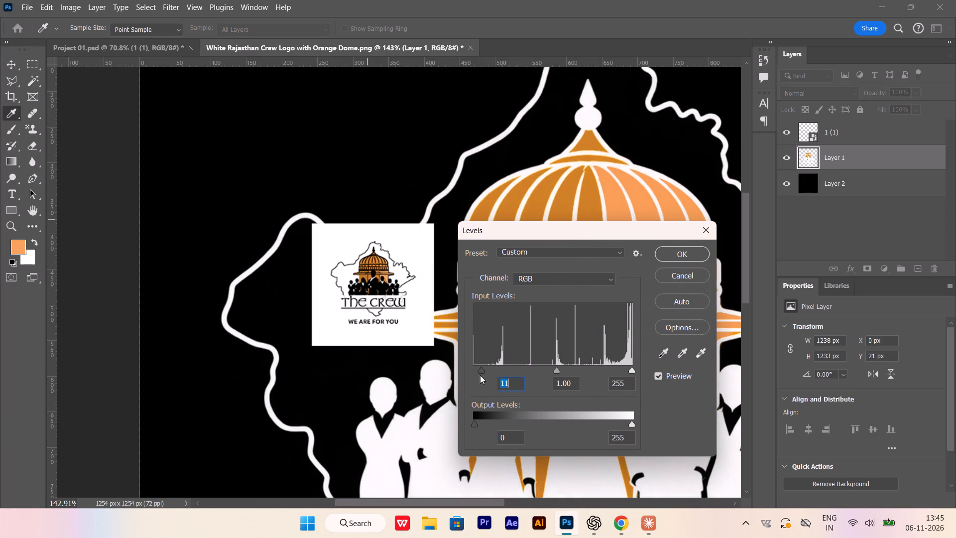
{"action": "left_click_drag", "start_coordinate": [483, 370], "coordinate": [498, 376]}
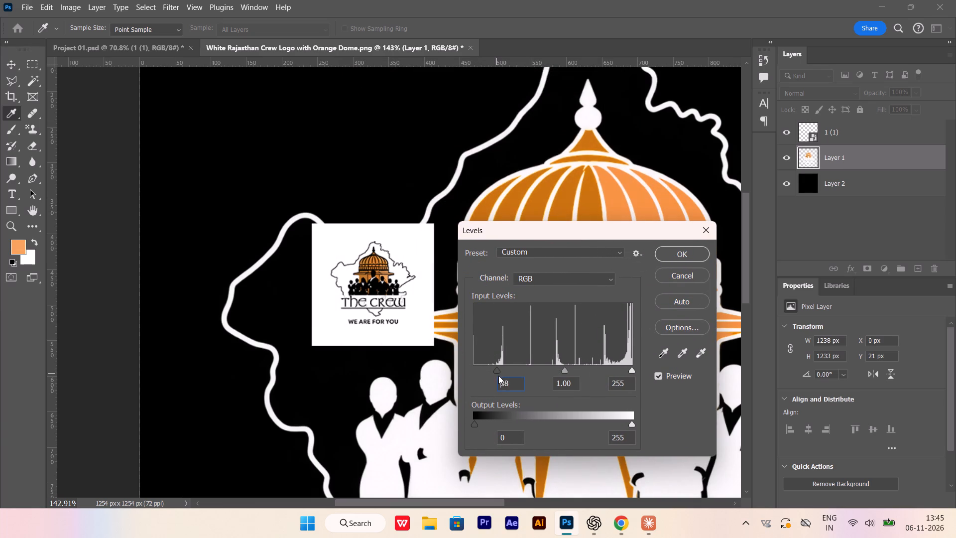
{"action": "left_click_drag", "start_coordinate": [498, 376], "coordinate": [501, 378]}
{"action": "left_click_drag", "start_coordinate": [627, 232], "coordinate": [380, 232]}
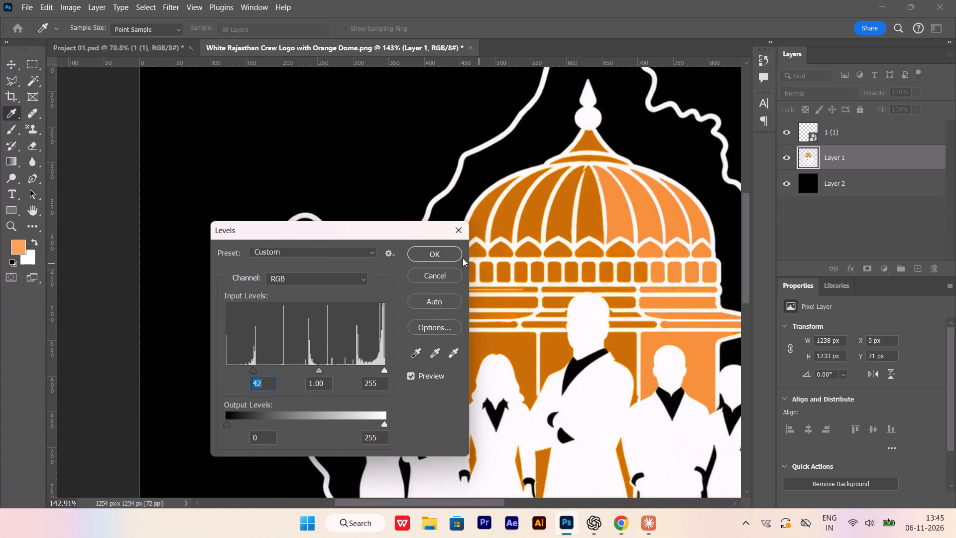
{"action": "left_click", "coordinate": [444, 253]}
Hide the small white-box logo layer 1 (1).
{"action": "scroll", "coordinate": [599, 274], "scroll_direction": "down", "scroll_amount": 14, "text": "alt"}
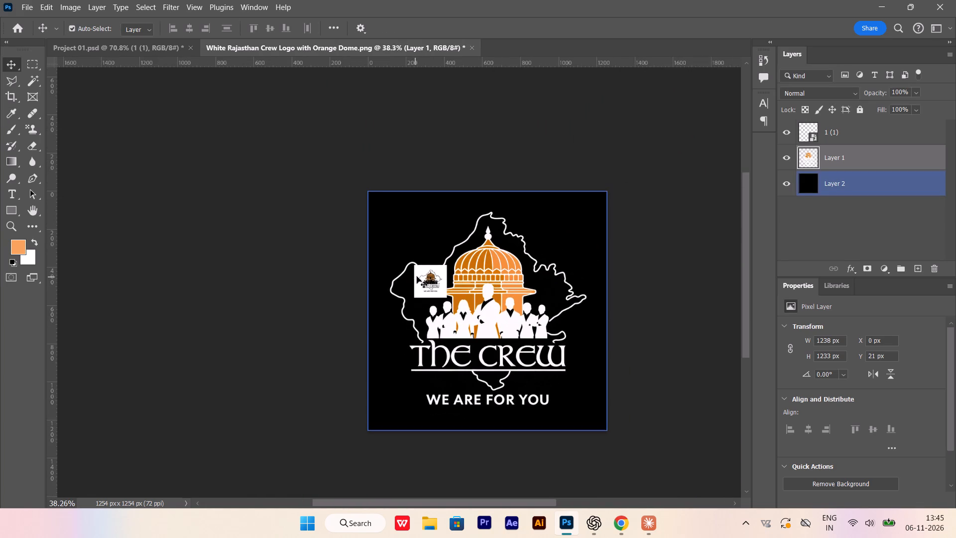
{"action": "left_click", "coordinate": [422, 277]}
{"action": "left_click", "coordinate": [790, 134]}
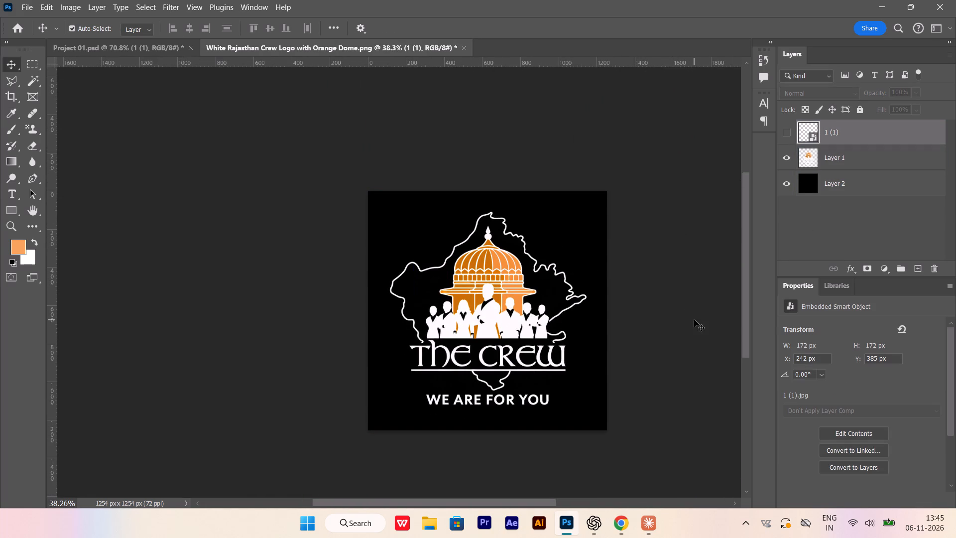
Copy the recoloured logo from Layer 1 into the Project 01 poster, over the white-box logo.
{"action": "left_click_drag", "start_coordinate": [486, 288], "coordinate": [266, 201], "text": "alt"}
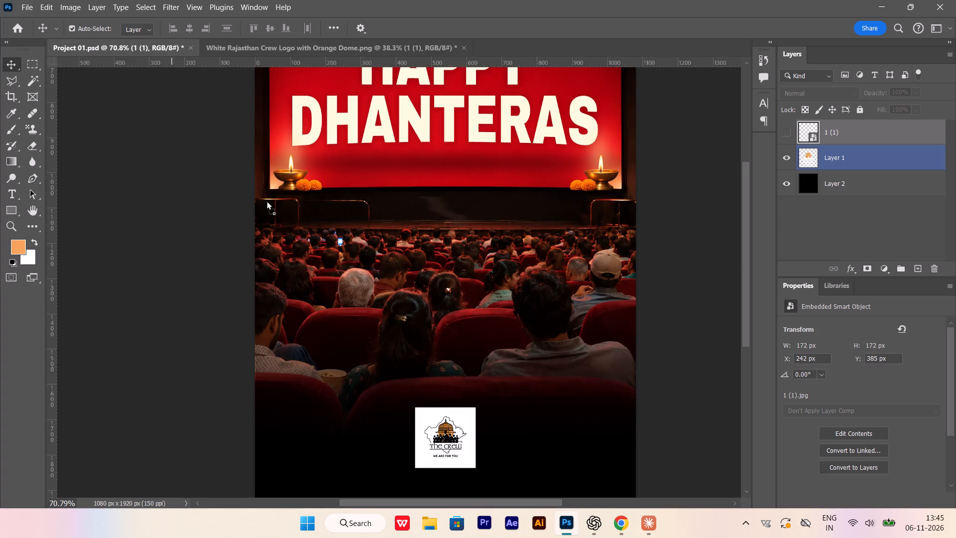
{"action": "left_click_drag", "start_coordinate": [266, 201], "coordinate": [429, 418], "text": "alt"}
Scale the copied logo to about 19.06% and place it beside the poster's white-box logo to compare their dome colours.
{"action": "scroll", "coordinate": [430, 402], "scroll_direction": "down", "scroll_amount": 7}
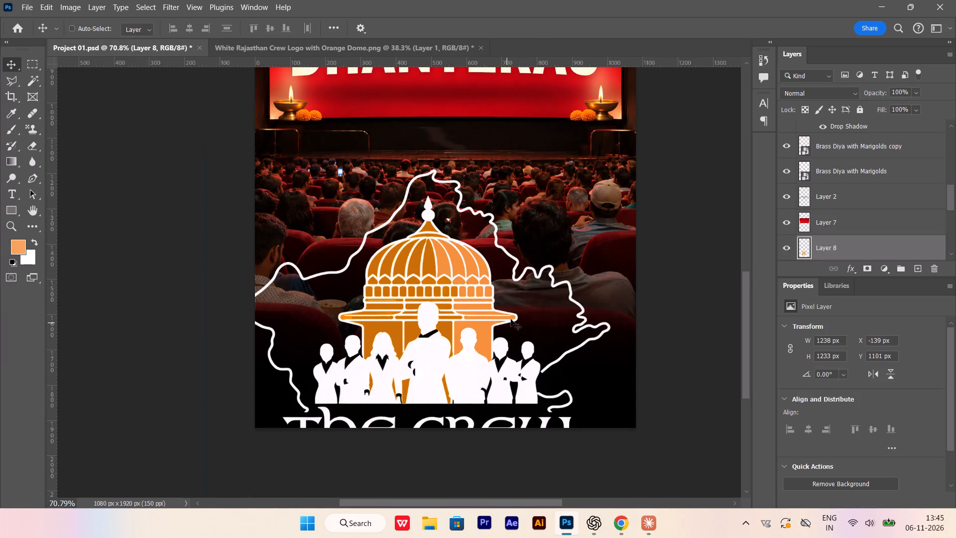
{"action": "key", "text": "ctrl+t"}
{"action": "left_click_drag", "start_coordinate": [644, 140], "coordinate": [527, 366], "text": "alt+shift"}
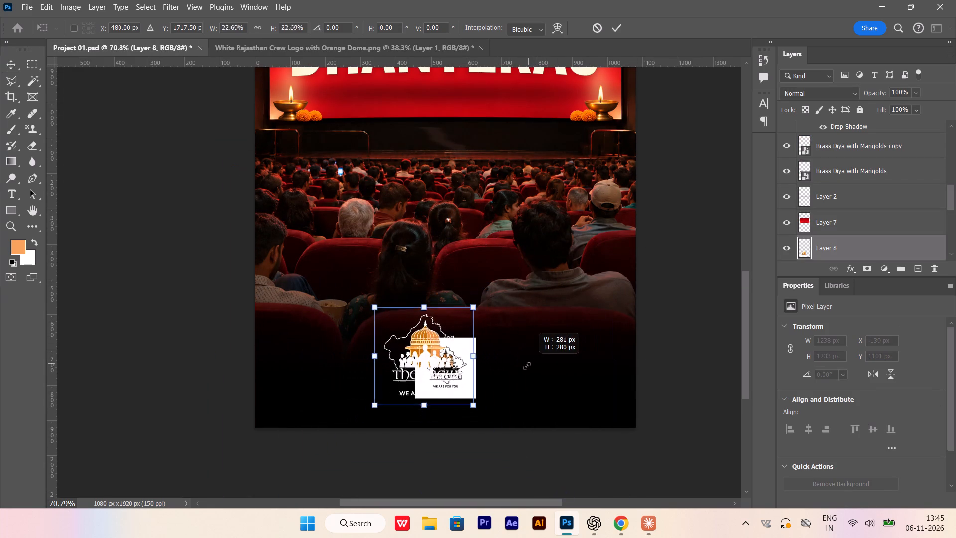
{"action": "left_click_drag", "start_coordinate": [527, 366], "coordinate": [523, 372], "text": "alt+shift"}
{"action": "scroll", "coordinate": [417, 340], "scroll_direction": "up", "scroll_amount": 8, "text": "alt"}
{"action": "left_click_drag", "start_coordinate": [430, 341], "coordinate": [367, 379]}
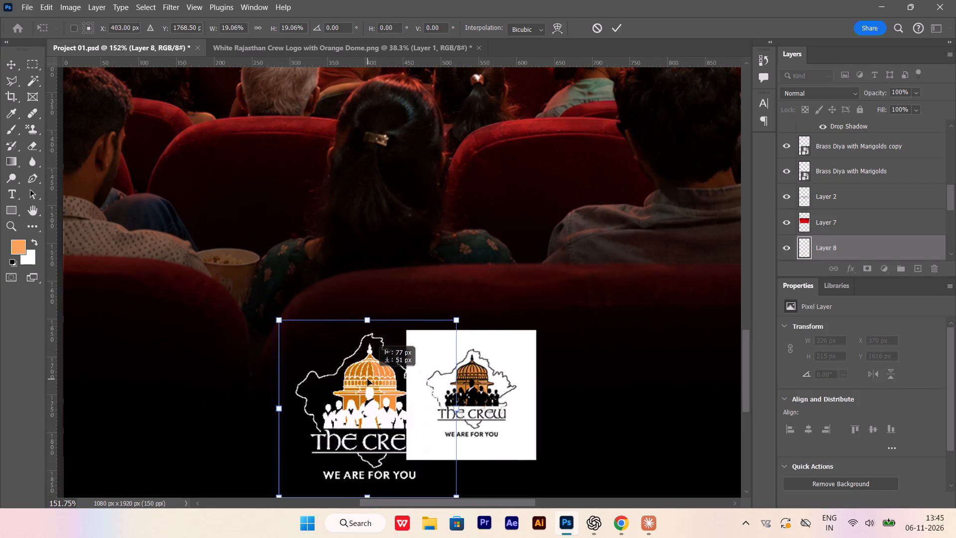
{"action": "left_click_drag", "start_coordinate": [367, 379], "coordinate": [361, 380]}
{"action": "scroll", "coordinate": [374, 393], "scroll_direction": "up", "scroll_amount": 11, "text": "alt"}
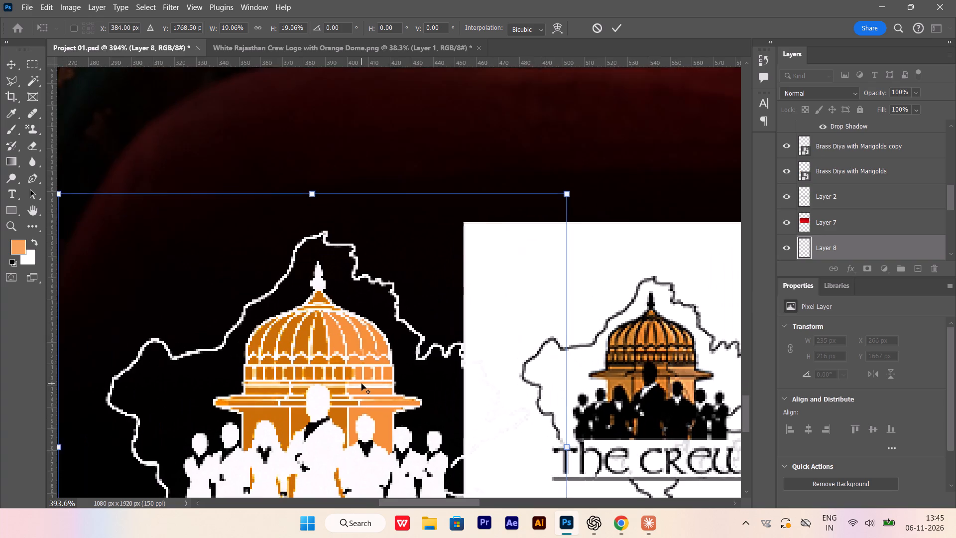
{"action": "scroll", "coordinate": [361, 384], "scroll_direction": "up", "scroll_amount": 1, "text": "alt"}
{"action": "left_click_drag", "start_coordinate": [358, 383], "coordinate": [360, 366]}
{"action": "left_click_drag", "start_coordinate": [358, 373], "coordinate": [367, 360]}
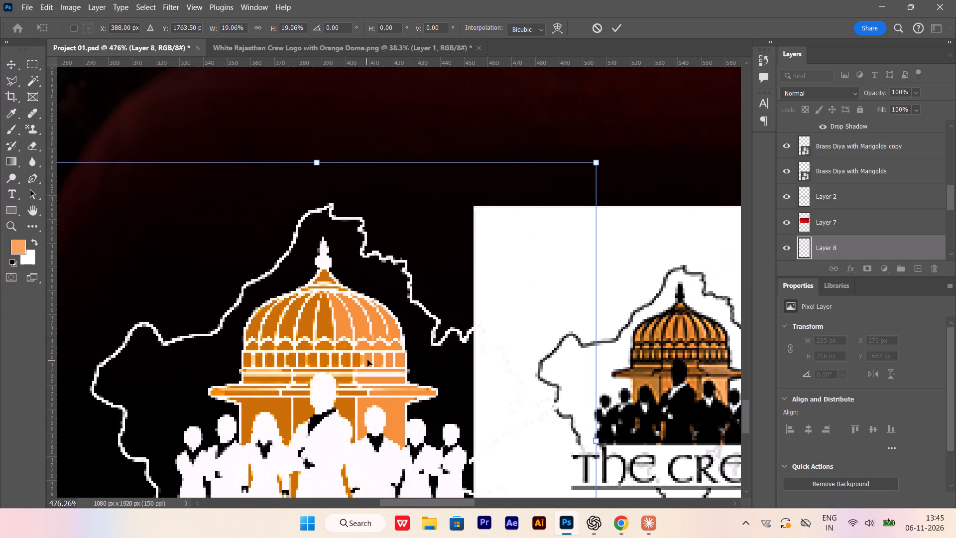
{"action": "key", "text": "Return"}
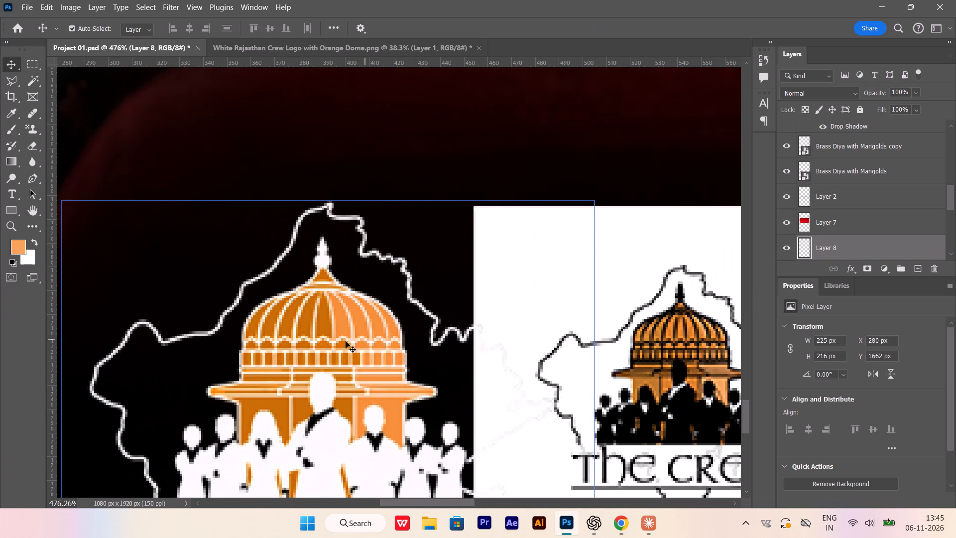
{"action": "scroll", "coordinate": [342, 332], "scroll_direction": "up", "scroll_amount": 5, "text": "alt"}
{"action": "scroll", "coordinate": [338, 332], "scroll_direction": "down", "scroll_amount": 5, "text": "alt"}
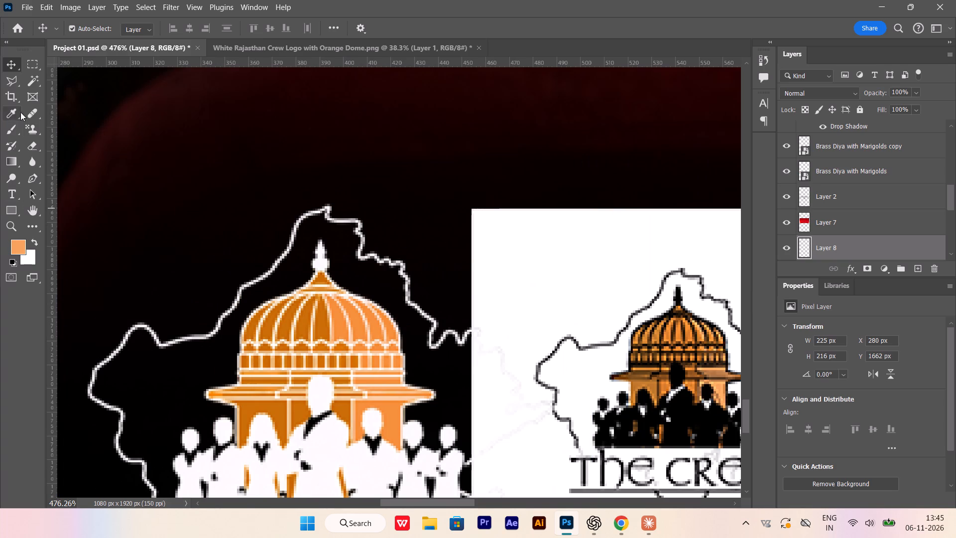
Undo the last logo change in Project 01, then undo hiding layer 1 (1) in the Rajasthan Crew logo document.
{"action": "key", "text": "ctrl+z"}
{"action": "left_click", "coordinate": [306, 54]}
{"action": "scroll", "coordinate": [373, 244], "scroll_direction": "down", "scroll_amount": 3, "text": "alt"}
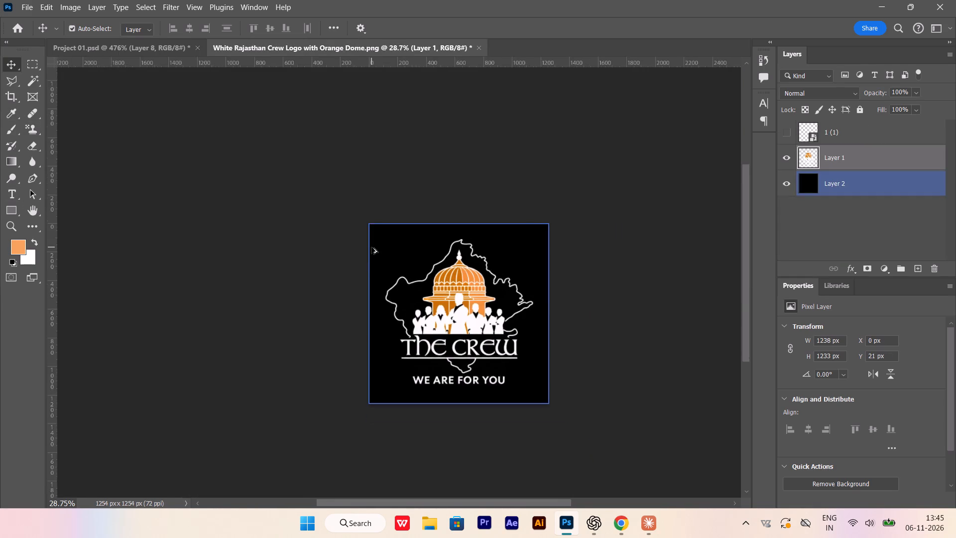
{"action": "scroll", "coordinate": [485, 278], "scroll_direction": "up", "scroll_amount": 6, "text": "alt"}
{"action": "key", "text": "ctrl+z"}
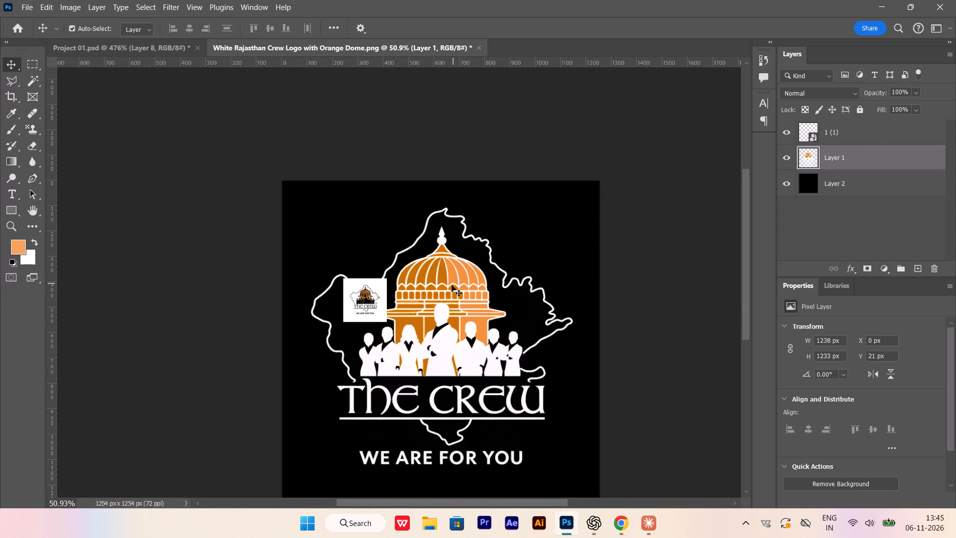
Enlarge the small white-box logo on layer 1 (1) to about 76.29%.
{"action": "scroll", "coordinate": [447, 288], "scroll_direction": "up", "scroll_amount": 15, "text": "alt"}
{"action": "left_click_drag", "start_coordinate": [294, 315], "coordinate": [347, 301]}
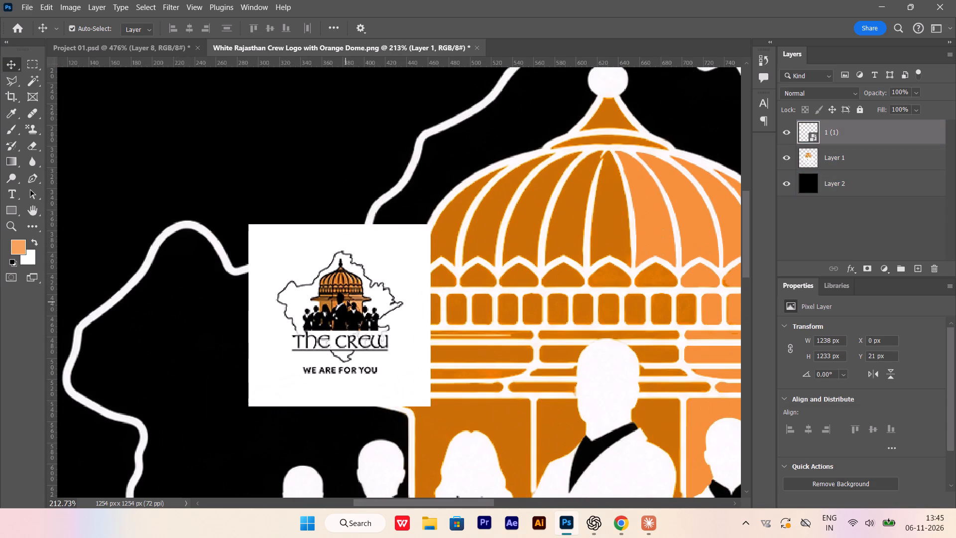
{"action": "left_click_drag", "start_coordinate": [347, 301], "coordinate": [346, 302]}
{"action": "scroll", "coordinate": [350, 271], "scroll_direction": "up", "scroll_amount": 9, "text": "alt"}
{"action": "scroll", "coordinate": [349, 302], "scroll_direction": "down", "scroll_amount": 9, "text": "alt"}
{"action": "key", "text": "ctrl+t"}
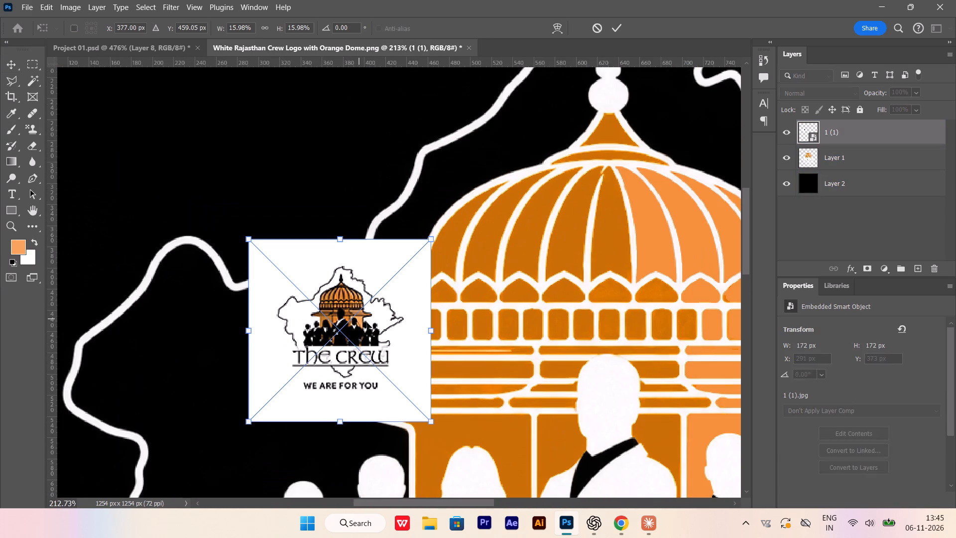
{"action": "left_click_drag", "start_coordinate": [431, 423], "coordinate": [361, 139], "text": "alt+shift"}
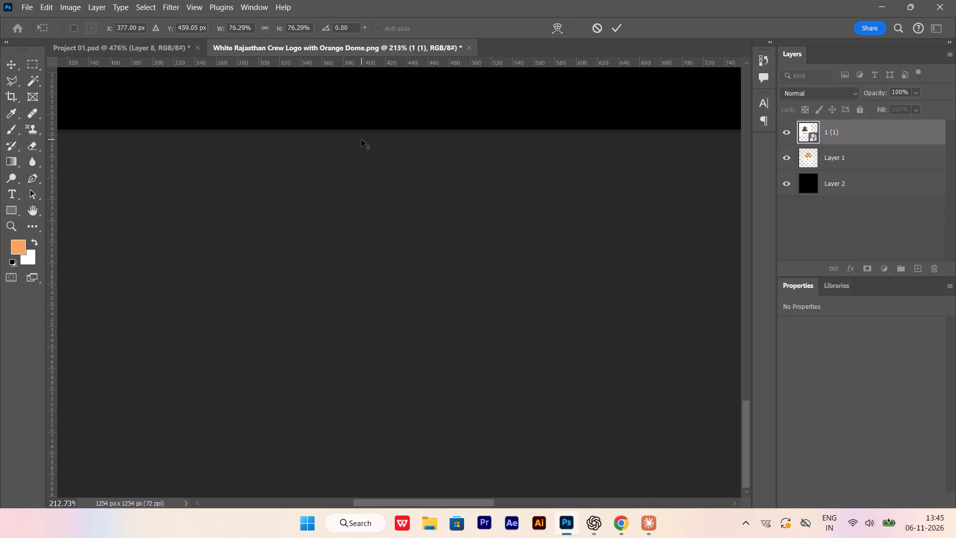
{"action": "key", "text": "Return"}
Move the enlarged white-box logo below the large logo's dome, to about X 237 px and Y 662 px.
{"action": "scroll", "coordinate": [363, 219], "scroll_direction": "down", "scroll_amount": 20, "text": "alt"}
{"action": "scroll", "coordinate": [363, 219], "scroll_direction": "down", "scroll_amount": 5, "text": "alt"}
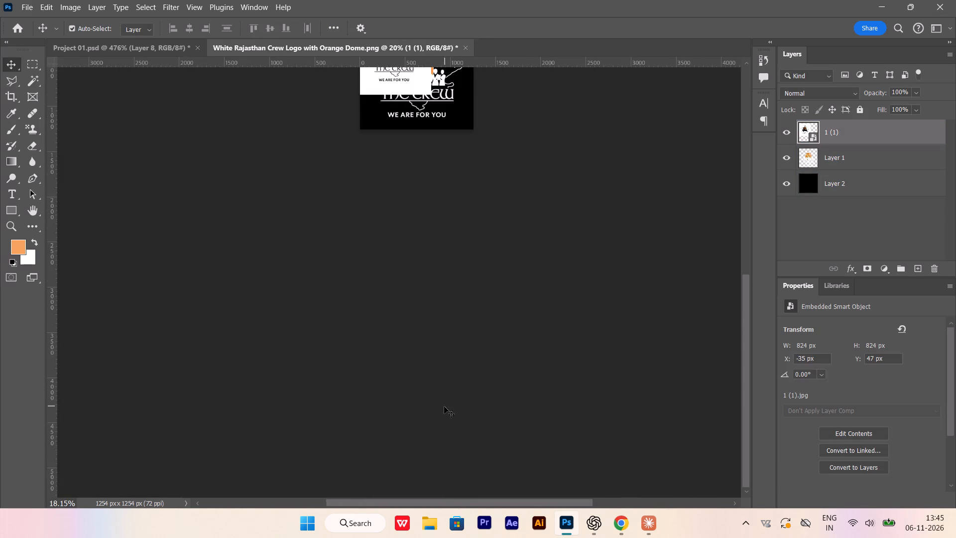
{"action": "scroll", "coordinate": [444, 406], "scroll_direction": "down", "scroll_amount": 1, "text": "alt"}
{"action": "scroll", "coordinate": [406, 240], "scroll_direction": "up", "scroll_amount": 20}
{"action": "scroll", "coordinate": [406, 240], "scroll_direction": "up", "scroll_amount": 9}
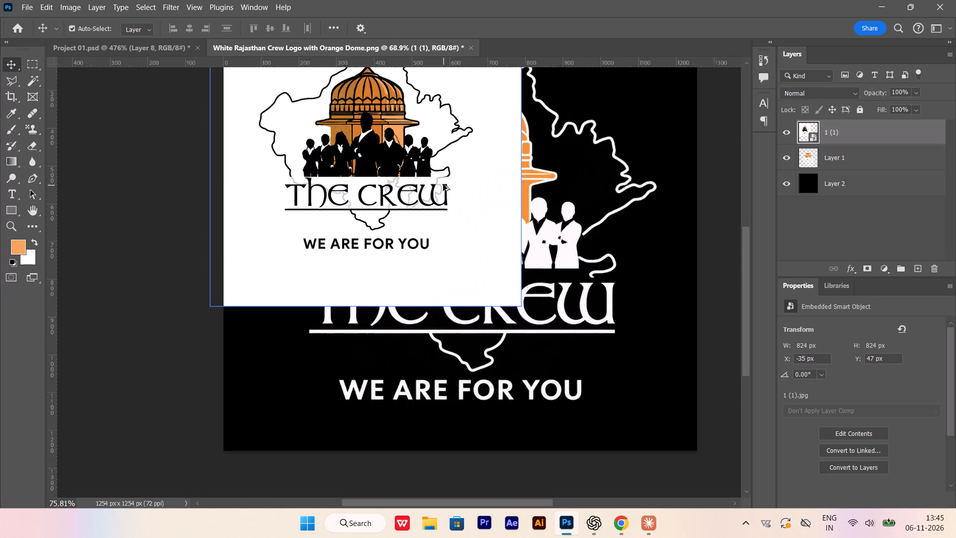
{"action": "scroll", "coordinate": [443, 184], "scroll_direction": "up", "scroll_amount": 6}
{"action": "left_click_drag", "start_coordinate": [408, 201], "coordinate": [378, 403]}
{"action": "scroll", "coordinate": [398, 273], "scroll_direction": "up", "scroll_amount": 2, "text": "alt"}
{"action": "left_click_drag", "start_coordinate": [388, 266], "coordinate": [525, 380]}
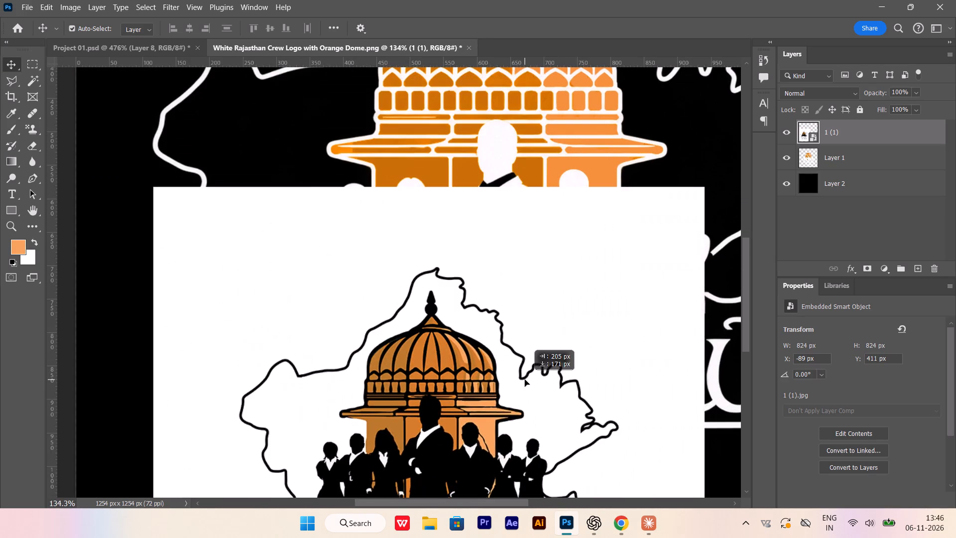
{"action": "left_click_drag", "start_coordinate": [525, 380], "coordinate": [527, 380]}
{"action": "scroll", "coordinate": [476, 307], "scroll_direction": "up", "scroll_amount": 3, "text": "alt"}
{"action": "scroll", "coordinate": [397, 305], "scroll_direction": "down", "scroll_amount": 4, "text": "alt"}
{"action": "left_click_drag", "start_coordinate": [443, 368], "coordinate": [513, 398]}
{"action": "scroll", "coordinate": [424, 404], "scroll_direction": "down", "scroll_amount": 3, "text": "alt"}
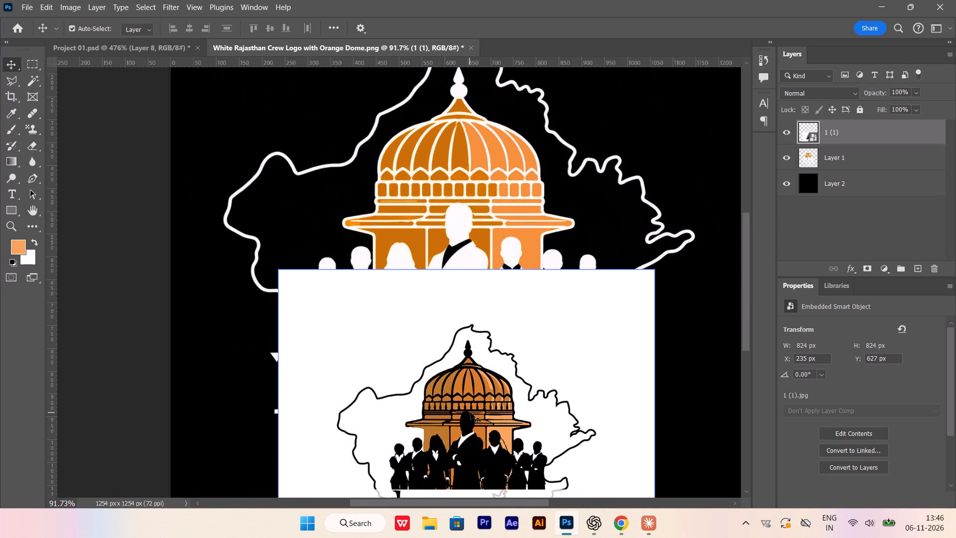
{"action": "left_click_drag", "start_coordinate": [465, 368], "coordinate": [466, 384]}
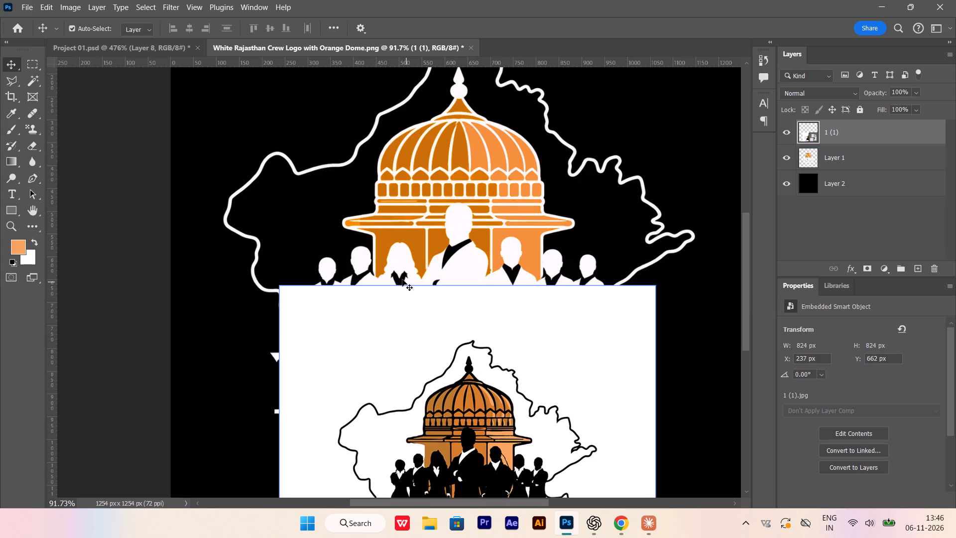
On Layer 1, select the three left ribs of the large logo's dome and the three scallops beneath them with the Magic Wand.
{"action": "left_click", "coordinate": [33, 83]}
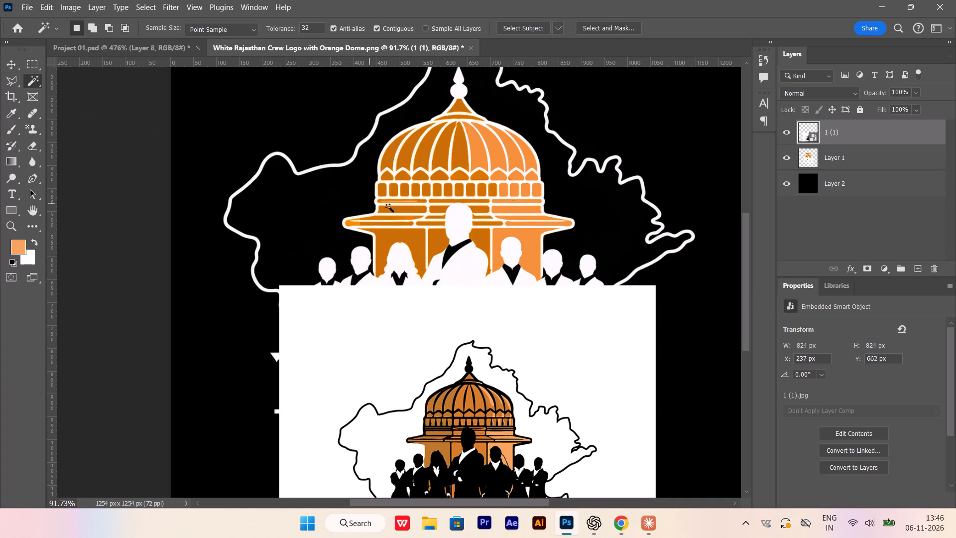
{"action": "left_click", "coordinate": [386, 152], "text": "shift"}
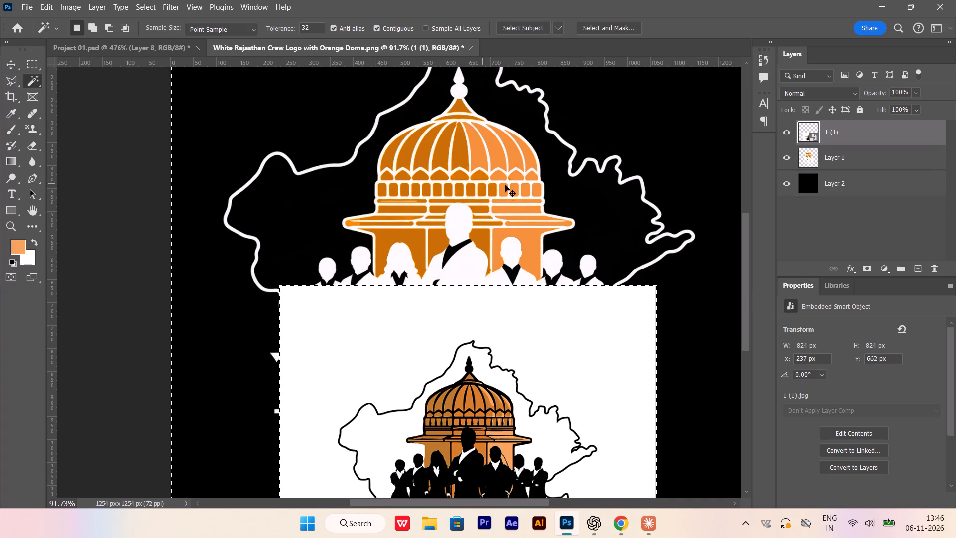
{"action": "key", "text": "ctrl+d"}
{"action": "left_click", "coordinate": [827, 156]}
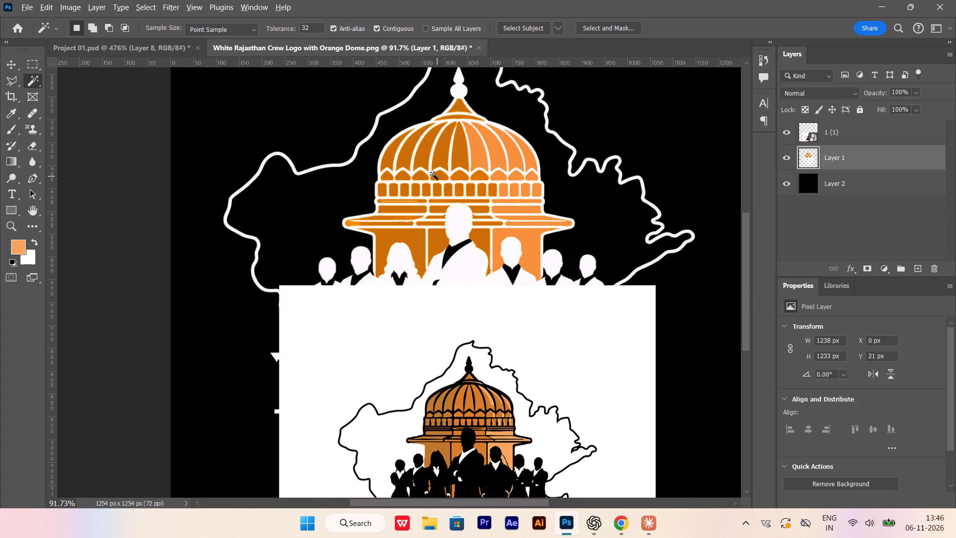
{"action": "scroll", "coordinate": [433, 174], "scroll_direction": "up", "scroll_amount": 2, "text": "alt"}
{"action": "left_click", "coordinate": [378, 152], "text": "shift"}
{"action": "left_click", "coordinate": [399, 155], "text": "shift"}
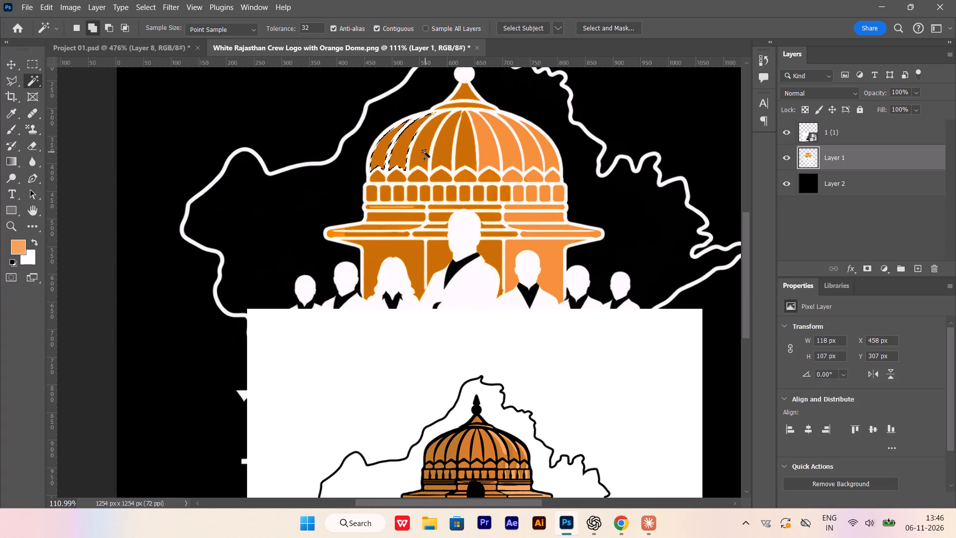
{"action": "left_click", "coordinate": [425, 152], "text": "shift"}
{"action": "left_click", "coordinate": [419, 176], "text": "shift"}
{"action": "left_click", "coordinate": [396, 177], "text": "shift"}
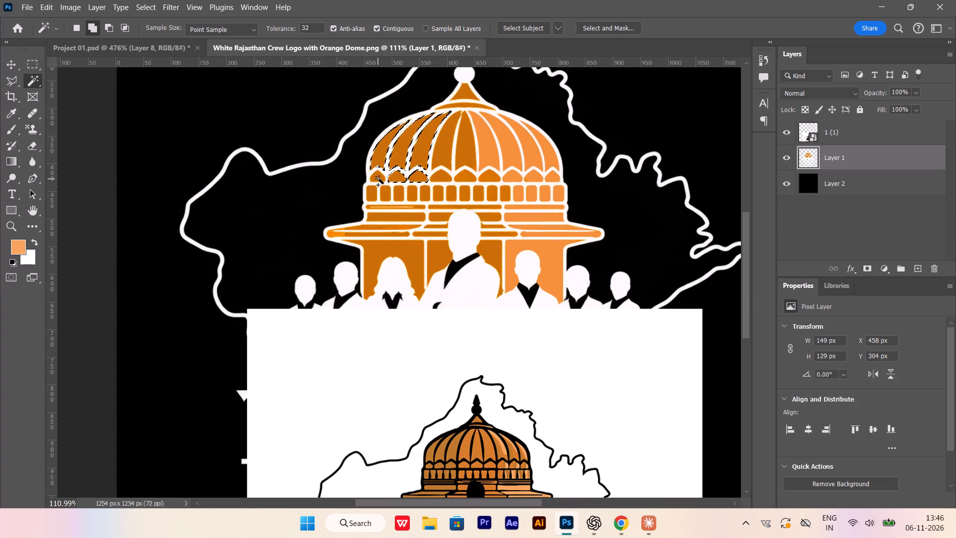
{"action": "left_click", "coordinate": [378, 178], "text": "shift"}
Add the four left blocks, lower moulding, eave and wall to the selection, fill with the small logo's dark orange #bc772a, and deselect.
{"action": "left_click", "coordinate": [373, 194], "text": "shift"}
{"action": "left_click", "coordinate": [383, 194], "text": "shift"}
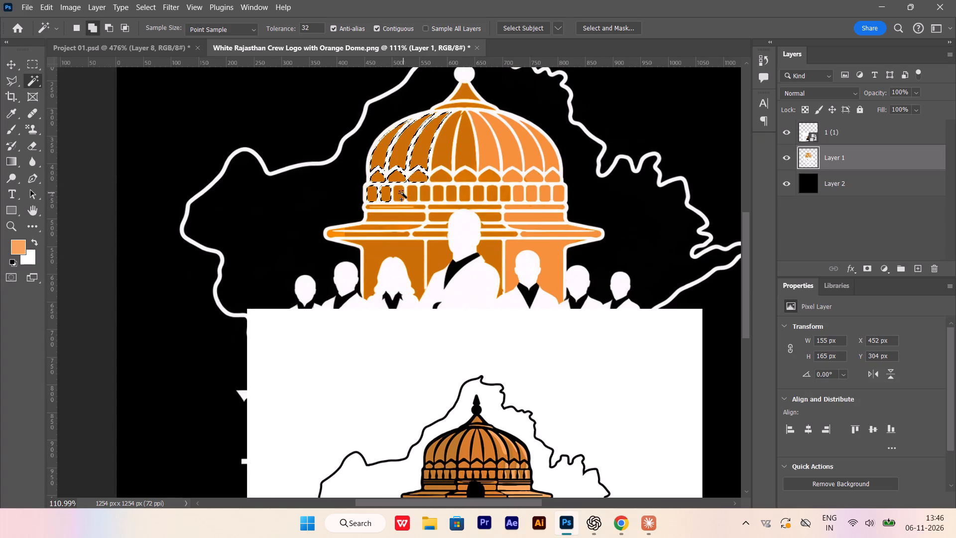
{"action": "left_click", "coordinate": [398, 192], "text": "shift"}
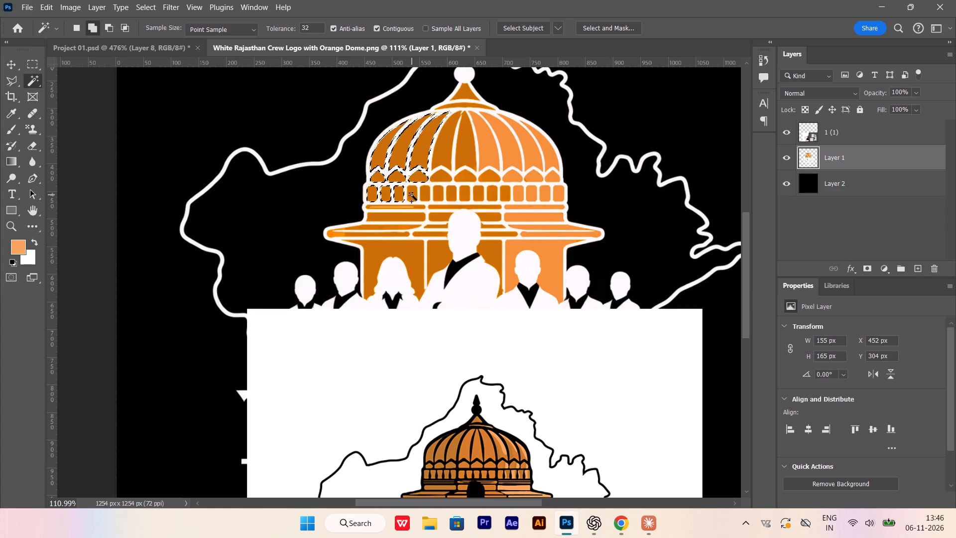
{"action": "left_click", "coordinate": [412, 195], "text": "shift"}
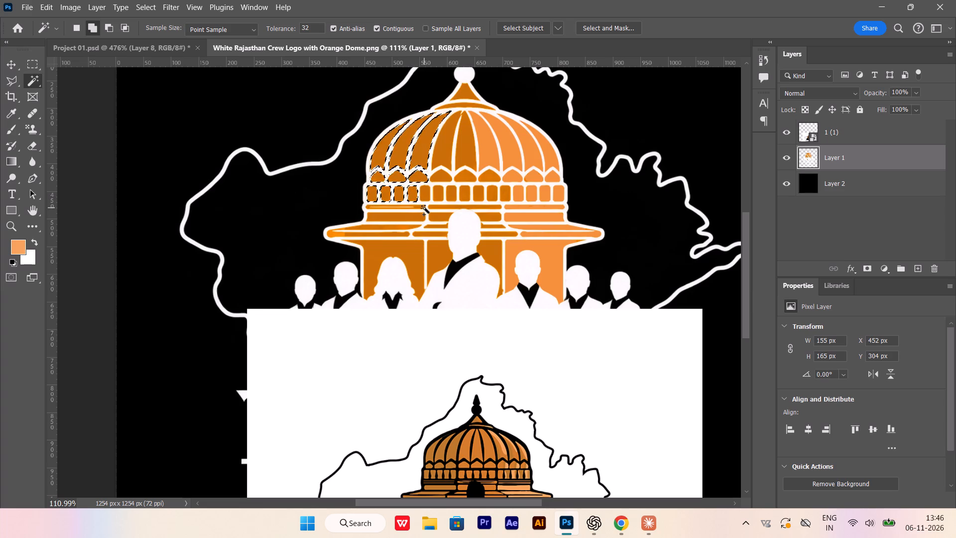
{"action": "scroll", "coordinate": [424, 198], "scroll_direction": "down", "scroll_amount": 2}
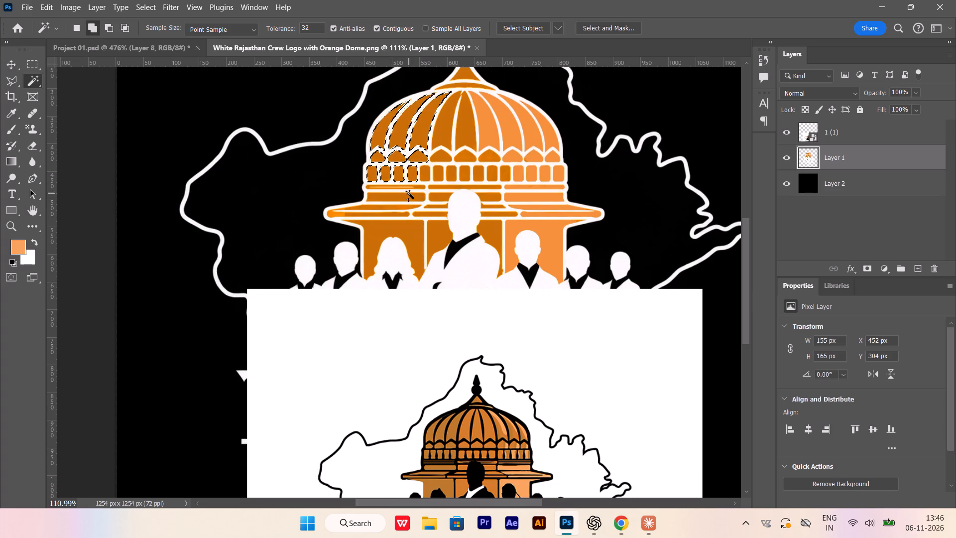
{"action": "left_click", "coordinate": [411, 195], "text": "shift"}
{"action": "left_click", "coordinate": [399, 206], "text": "shift"}
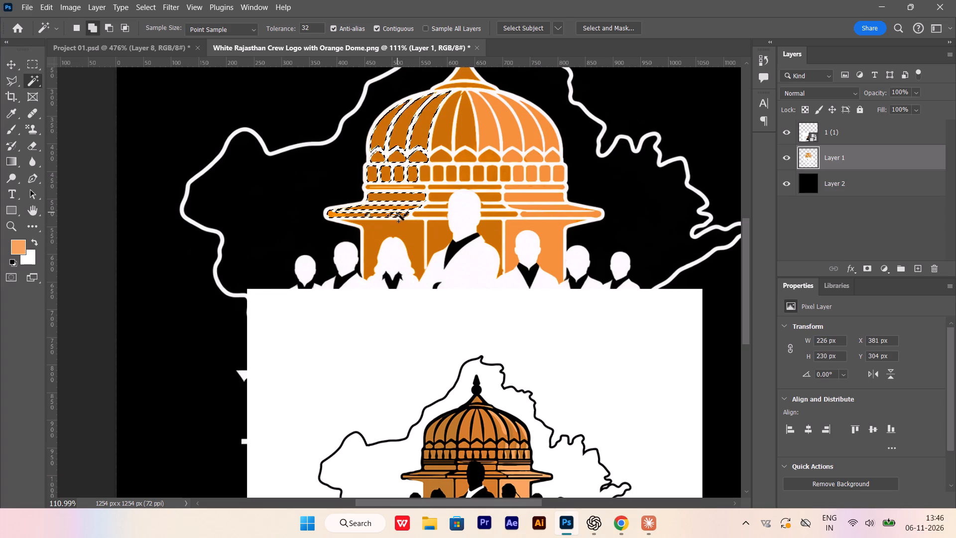
{"action": "left_click", "coordinate": [406, 234], "text": "shift"}
{"action": "left_click", "coordinate": [24, 249]}
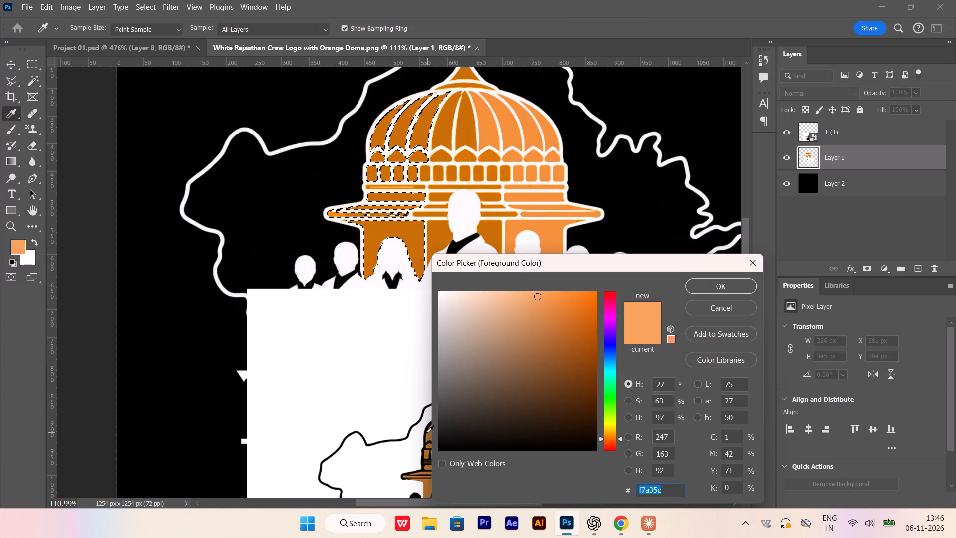
{"action": "left_click", "coordinate": [426, 486]}
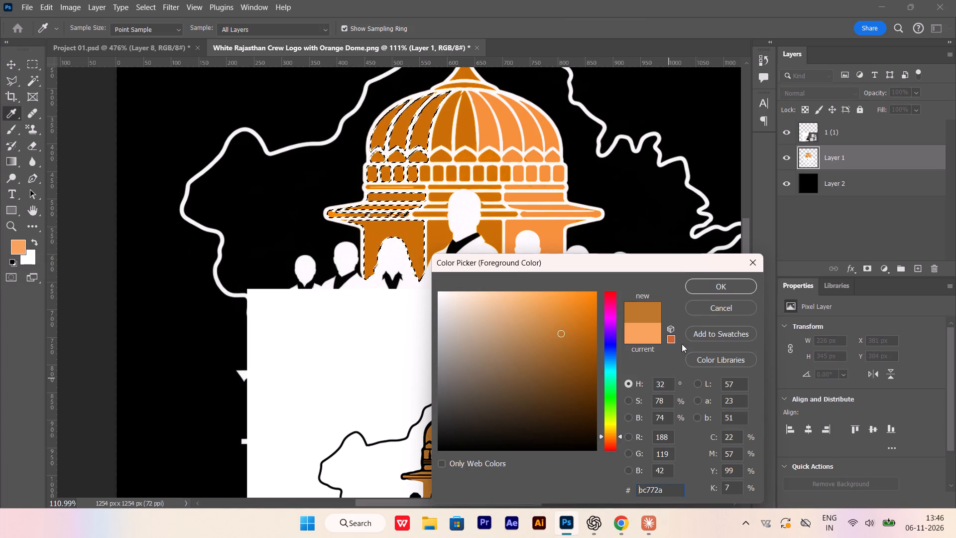
{"action": "left_click", "coordinate": [704, 289]}
{"action": "key", "text": "alt+BackSpace"}
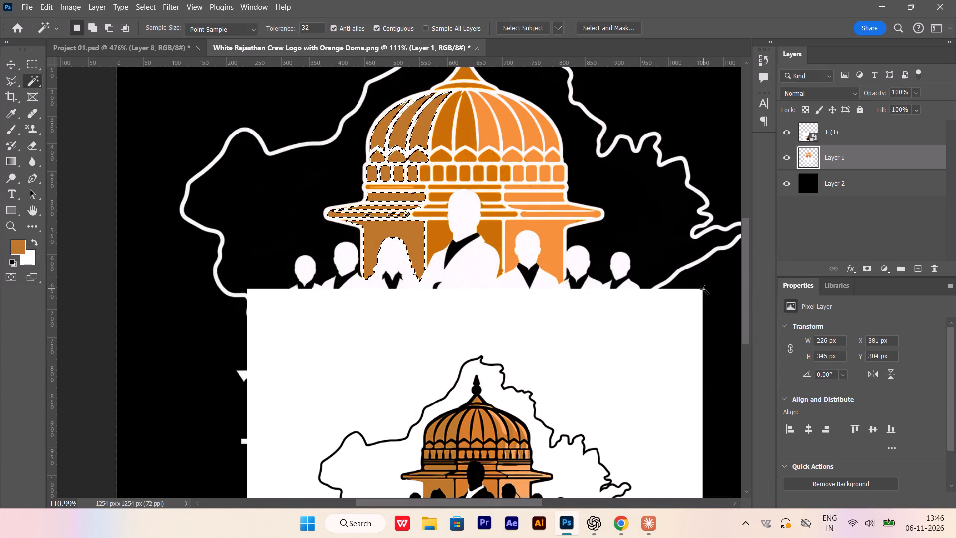
{"action": "key", "text": "ctrl+d"}
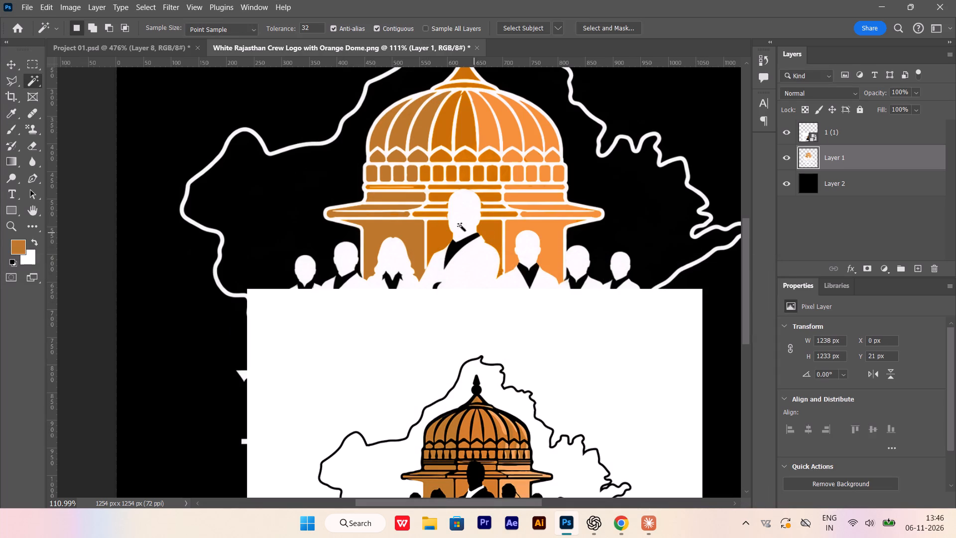
Select the large dome's three central ribs, the three scallops beneath them and the seven central blocks of the band.
{"action": "left_click", "coordinate": [442, 130]}
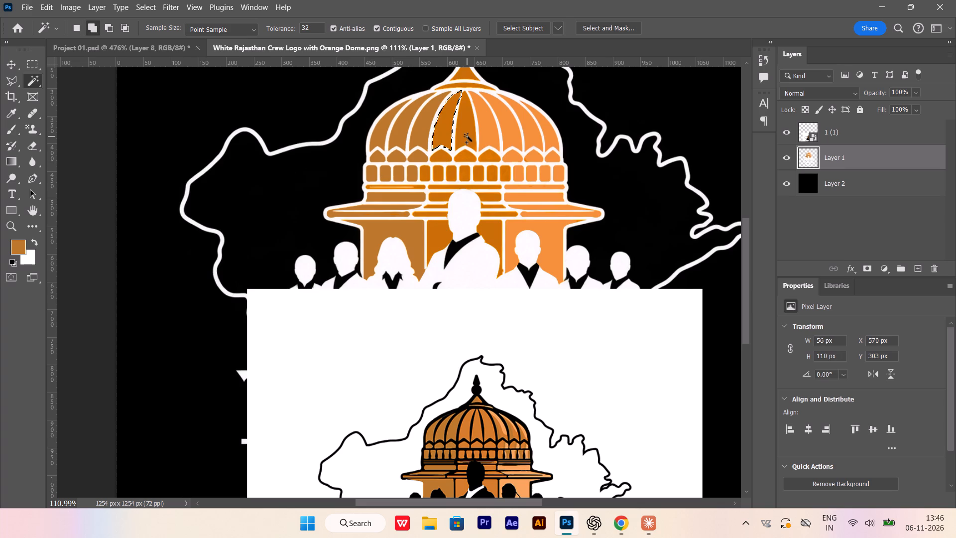
{"action": "left_click", "coordinate": [467, 136], "text": "shift"}
{"action": "left_click", "coordinate": [487, 137], "text": "shift"}
{"action": "left_click", "coordinate": [495, 160], "text": "shift"}
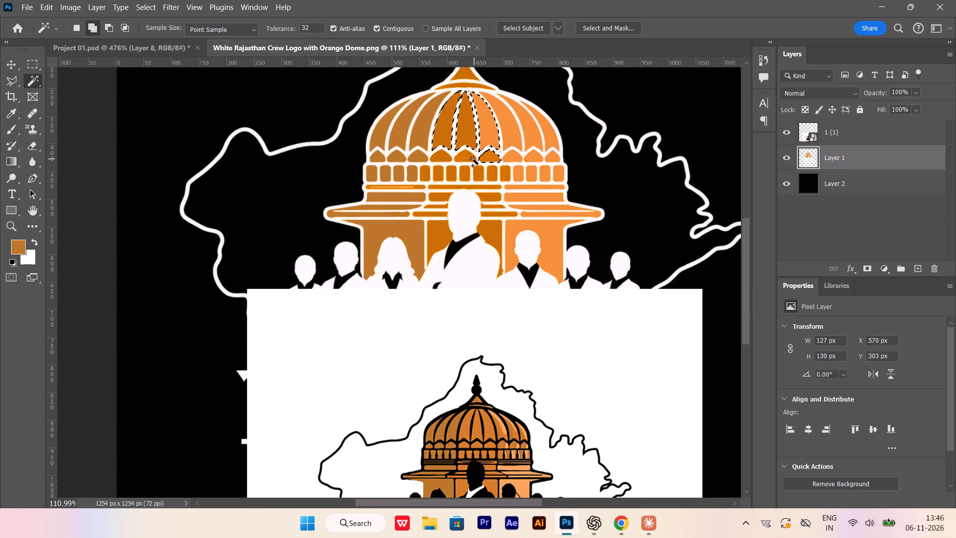
{"action": "left_click", "coordinate": [470, 158], "text": "shift"}
{"action": "left_click", "coordinate": [445, 157], "text": "shift"}
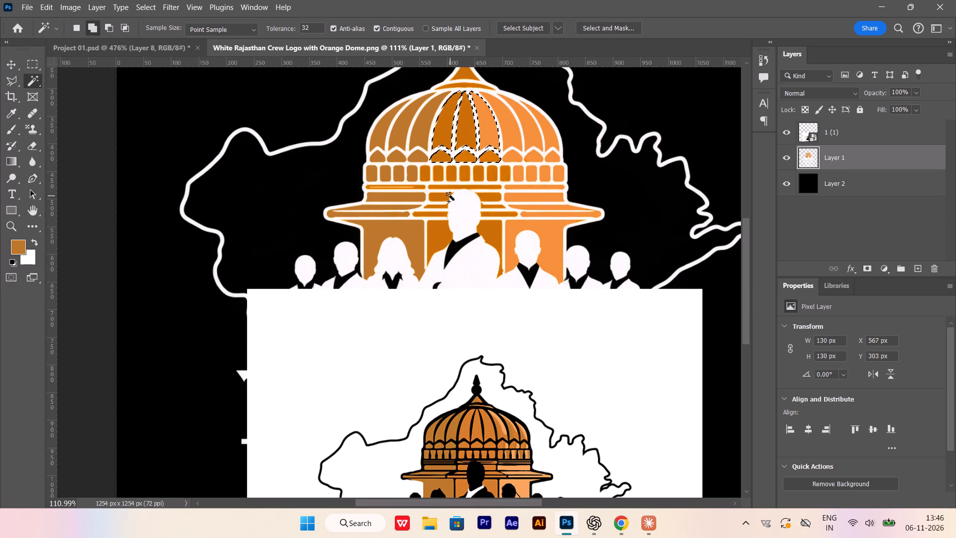
{"action": "left_click", "coordinate": [429, 175], "text": "shift"}
{"action": "left_click", "coordinate": [437, 174], "text": "shift"}
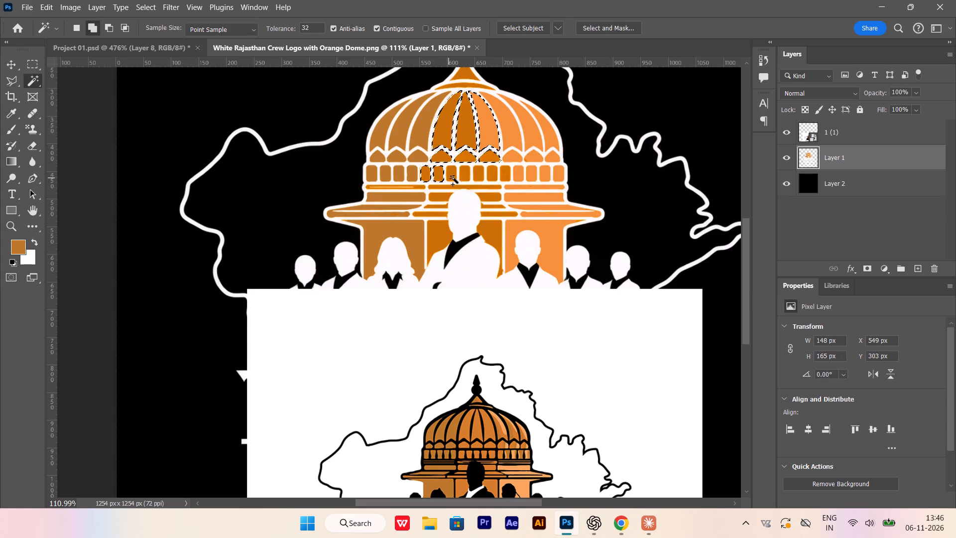
{"action": "left_click", "coordinate": [453, 173], "text": "shift"}
{"action": "left_click", "coordinate": [465, 174], "text": "shift"}
{"action": "left_click", "coordinate": [478, 177], "text": "shift"}
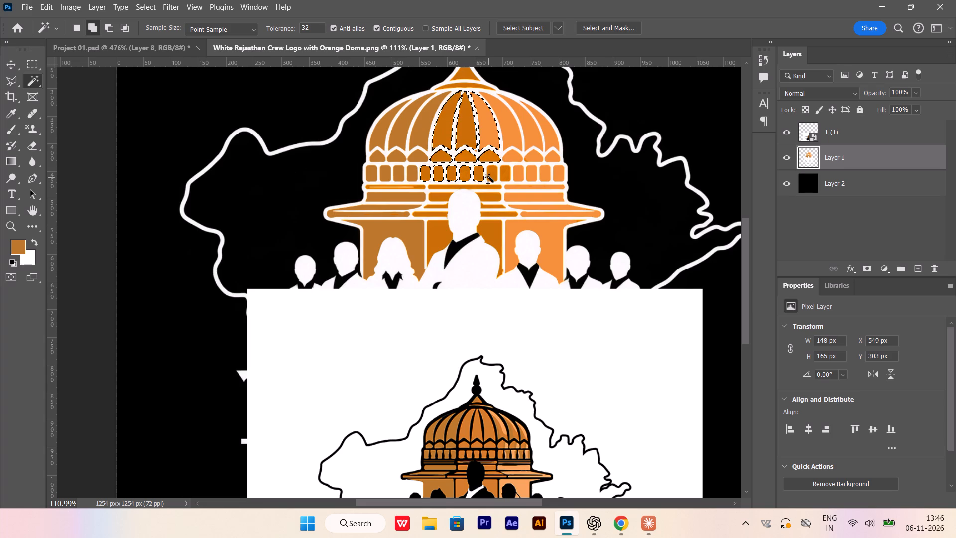
{"action": "left_click", "coordinate": [490, 175], "text": "shift"}
{"action": "left_click", "coordinate": [505, 177], "text": "shift"}
Add the central mouldings, eave and wall areas to the selection, fill with the small logo's mid orange #d47b29, and deselect.
{"action": "left_click", "coordinate": [493, 196], "text": "shift"}
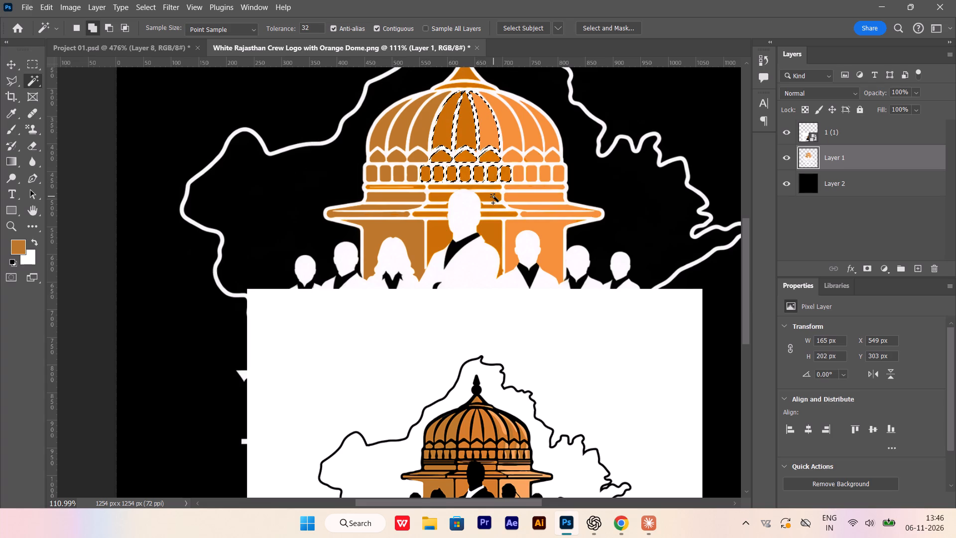
{"action": "left_click", "coordinate": [493, 189], "text": "shift"}
{"action": "left_click", "coordinate": [445, 199], "text": "shift"}
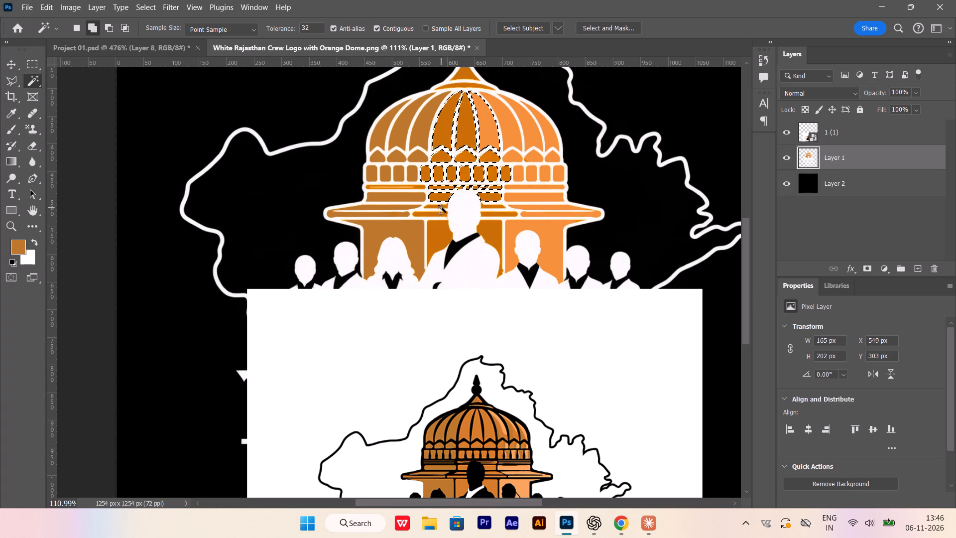
{"action": "left_click", "coordinate": [441, 206], "text": "shift"}
{"action": "left_click", "coordinate": [445, 215], "text": "shift"}
{"action": "left_click", "coordinate": [490, 217], "text": "shift"}
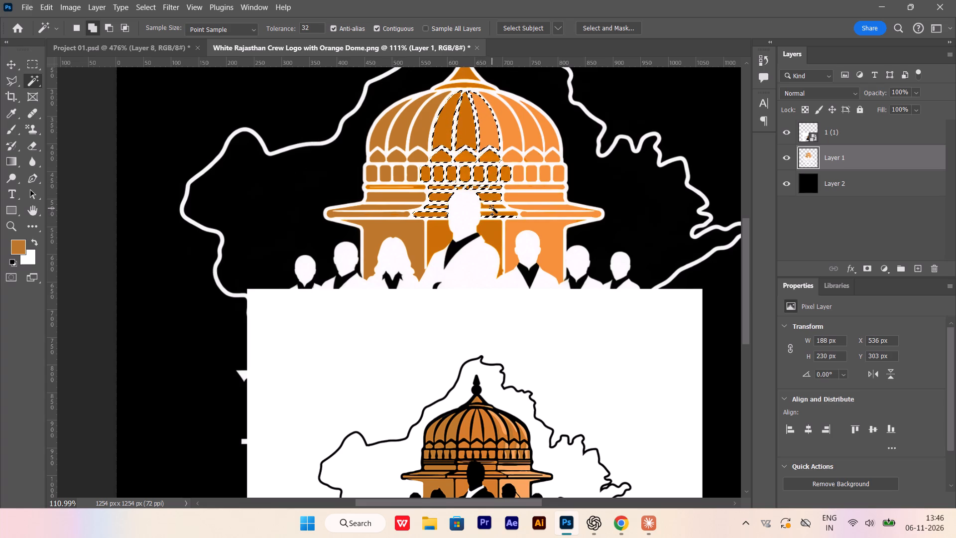
{"action": "left_click", "coordinate": [493, 207], "text": "shift"}
{"action": "left_click", "coordinate": [495, 231], "text": "shift"}
{"action": "scroll", "coordinate": [437, 243], "scroll_direction": "down", "scroll_amount": 4, "text": "alt"}
{"action": "left_click", "coordinate": [436, 240], "text": "shift"}
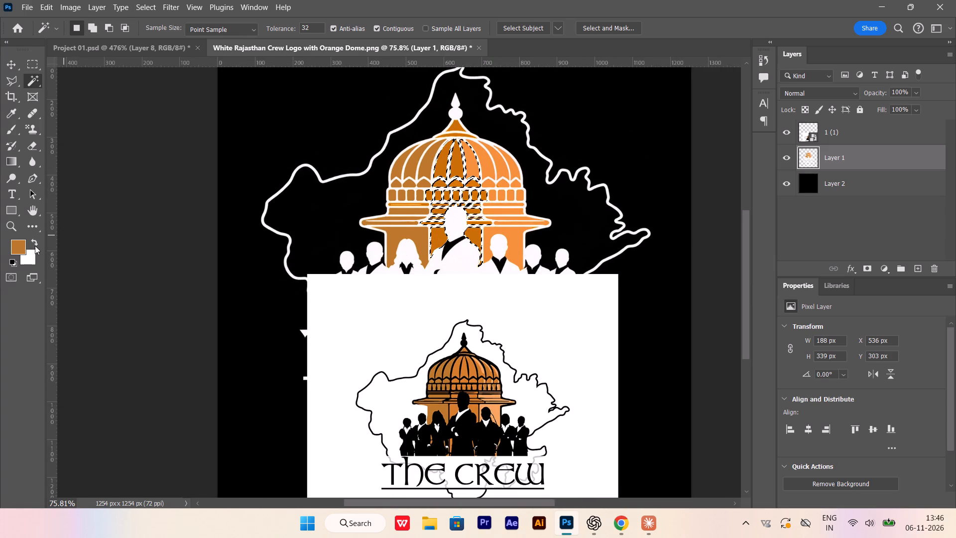
{"action": "left_click", "coordinate": [16, 251]}
{"action": "left_click_drag", "start_coordinate": [497, 269], "coordinate": [639, 281]}
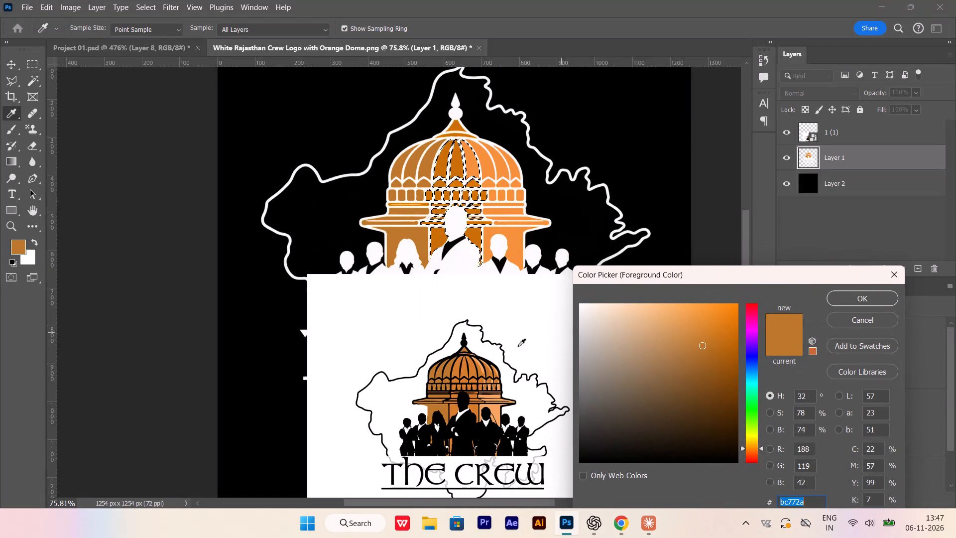
{"action": "left_click", "coordinate": [476, 409]}
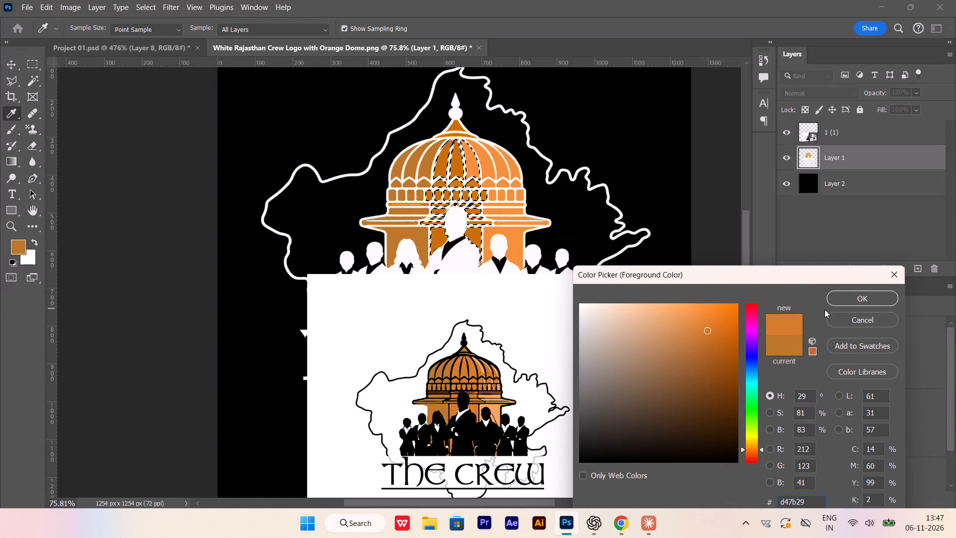
{"action": "left_click", "coordinate": [830, 306]}
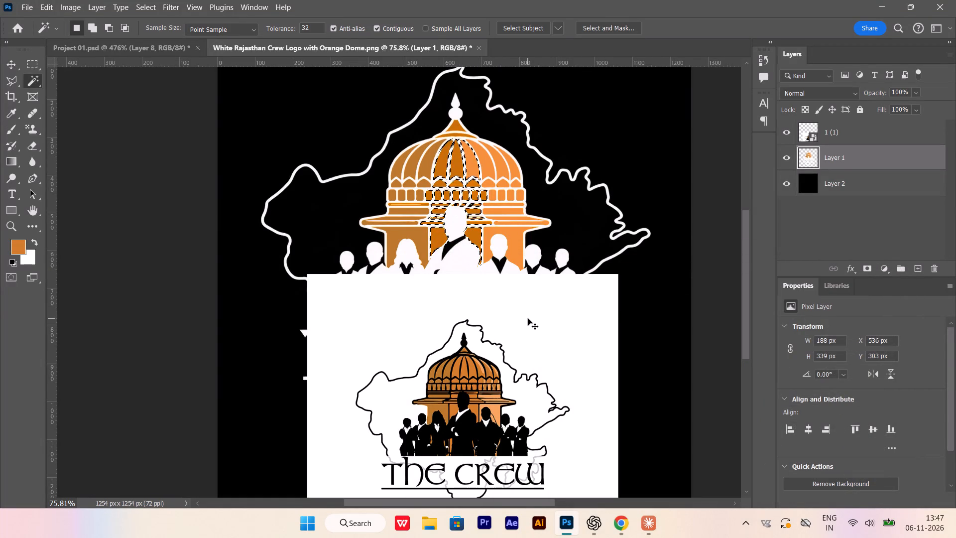
{"action": "key", "text": "alt+BackSpace"}
{"action": "key", "text": "ctrl+d"}
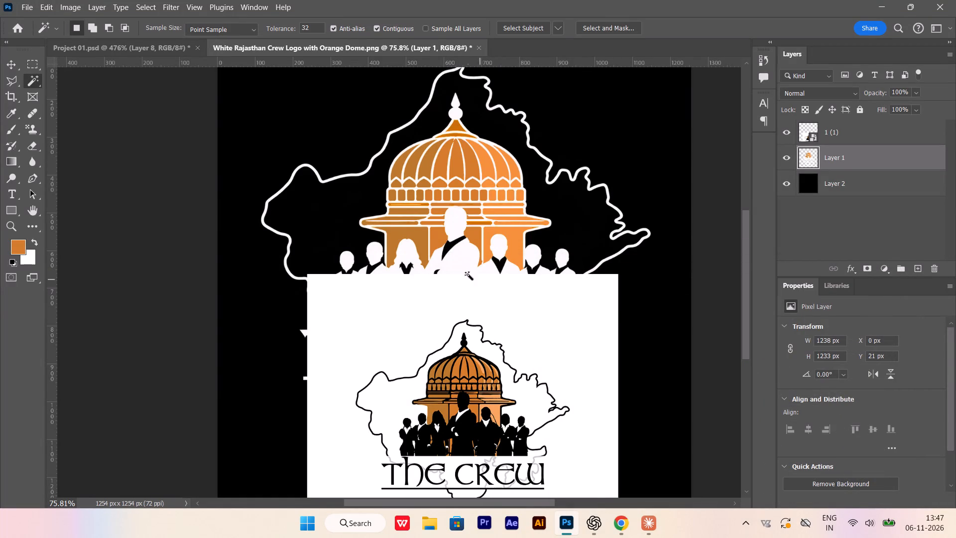
Select the large dome's three right ribs, mouldings, eave and wall, sample the small logo's light orange #f8a45c as foreground colour, and deselect.
{"action": "scroll", "coordinate": [470, 170], "scroll_direction": "up", "scroll_amount": 7, "text": "alt"}
{"action": "scroll", "coordinate": [504, 205], "scroll_direction": "down", "scroll_amount": 9}
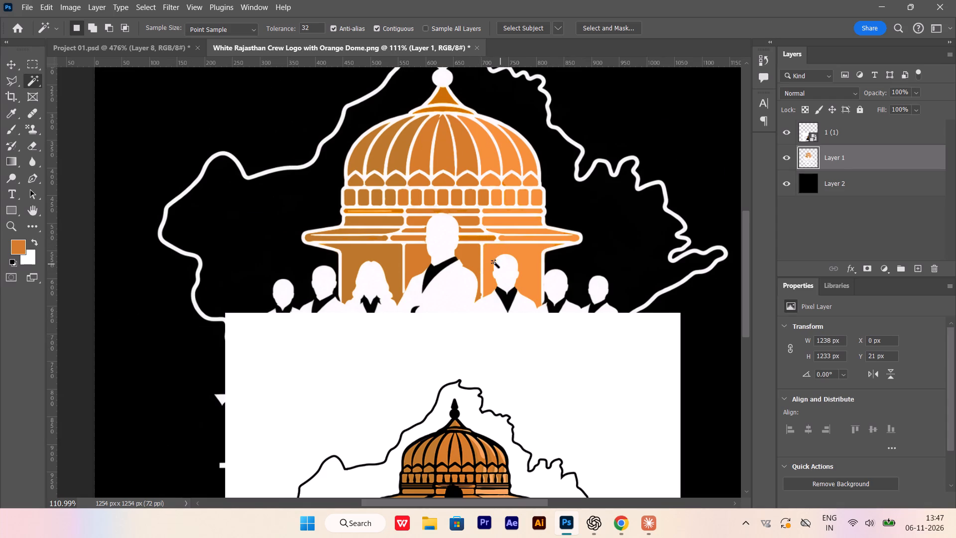
{"action": "left_click", "coordinate": [513, 163], "text": "shift"}
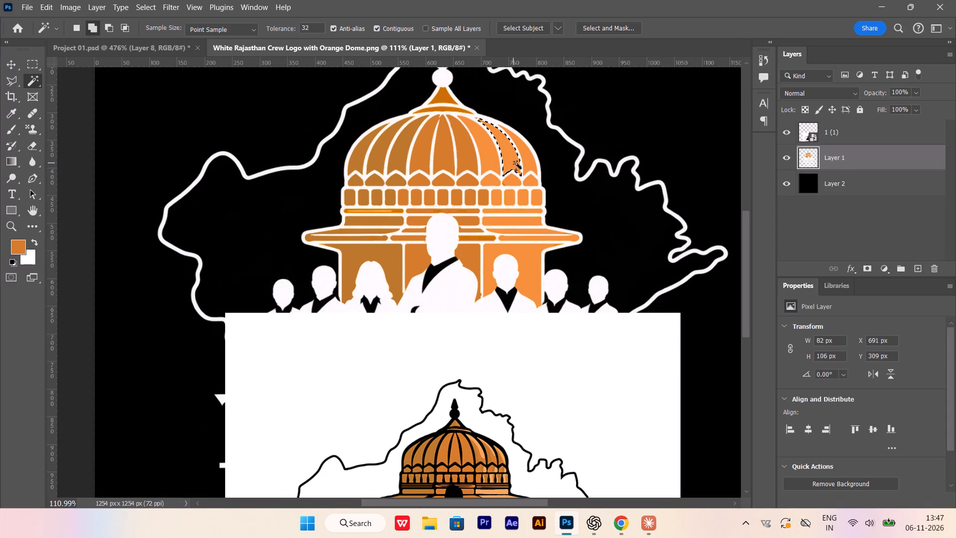
{"action": "left_click", "coordinate": [533, 163], "text": "shift"}
{"action": "left_click", "coordinate": [485, 162], "text": "shift"}
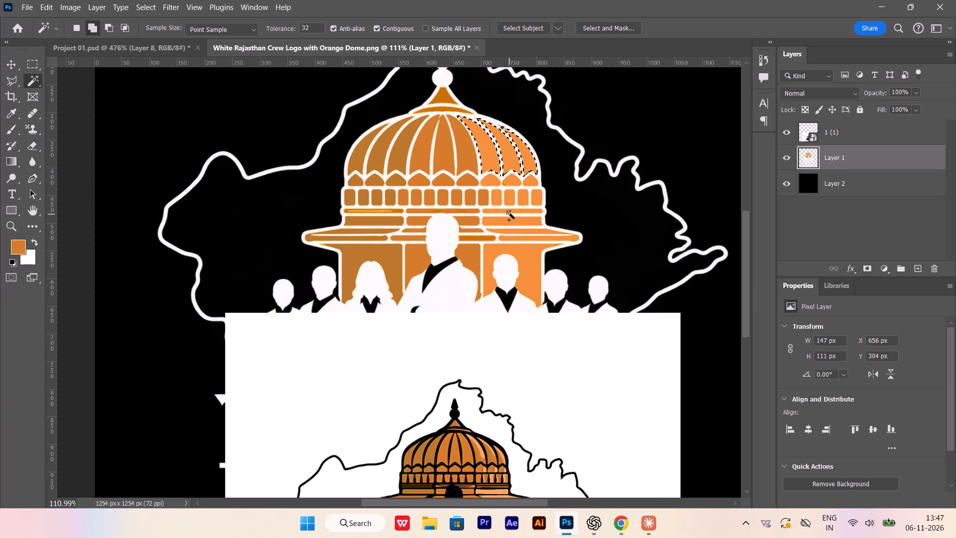
{"action": "left_click", "coordinate": [509, 211], "text": "shift"}
{"action": "left_click", "coordinate": [515, 221], "text": "shift"}
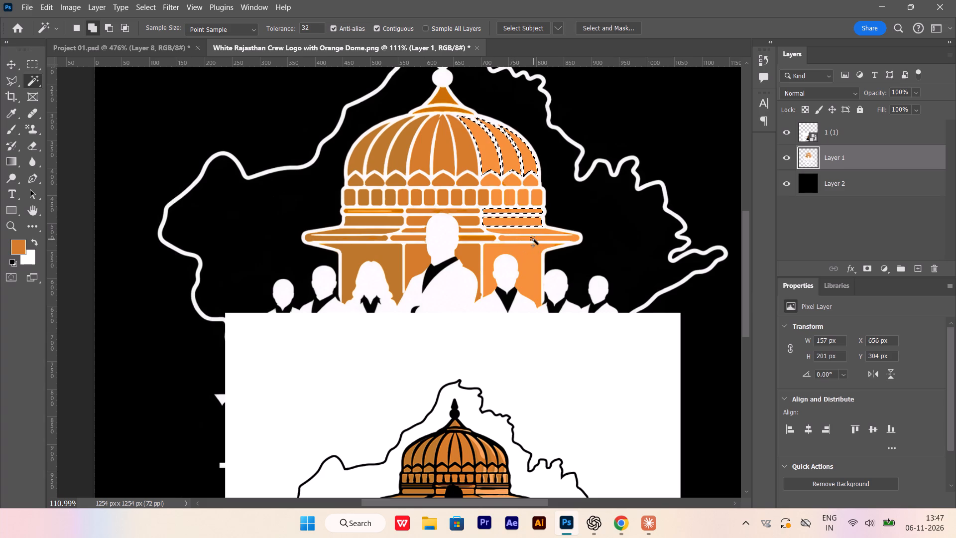
{"action": "left_click", "coordinate": [535, 240], "text": "shift"}
{"action": "left_click", "coordinate": [534, 232], "text": "shift"}
{"action": "left_click", "coordinate": [533, 261], "text": "shift"}
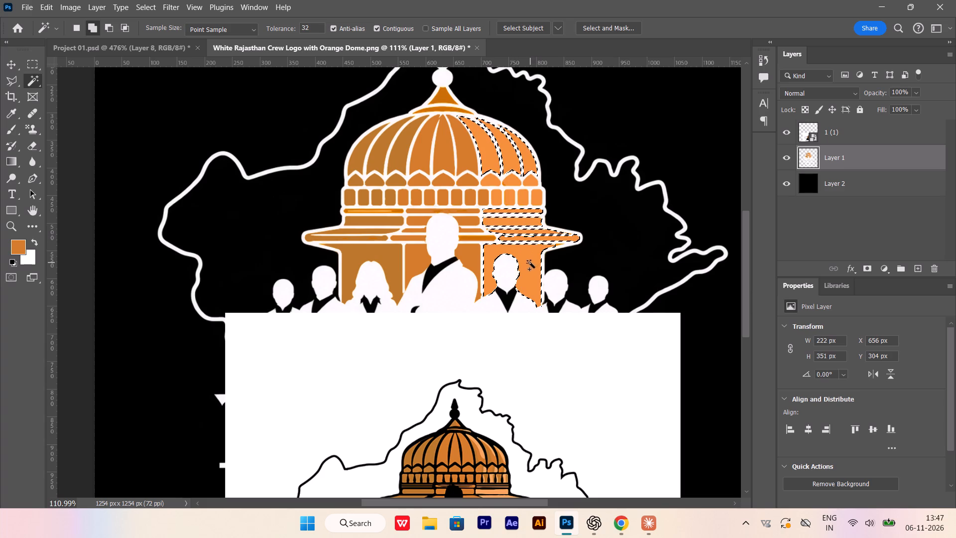
{"action": "left_click", "coordinate": [20, 244]}
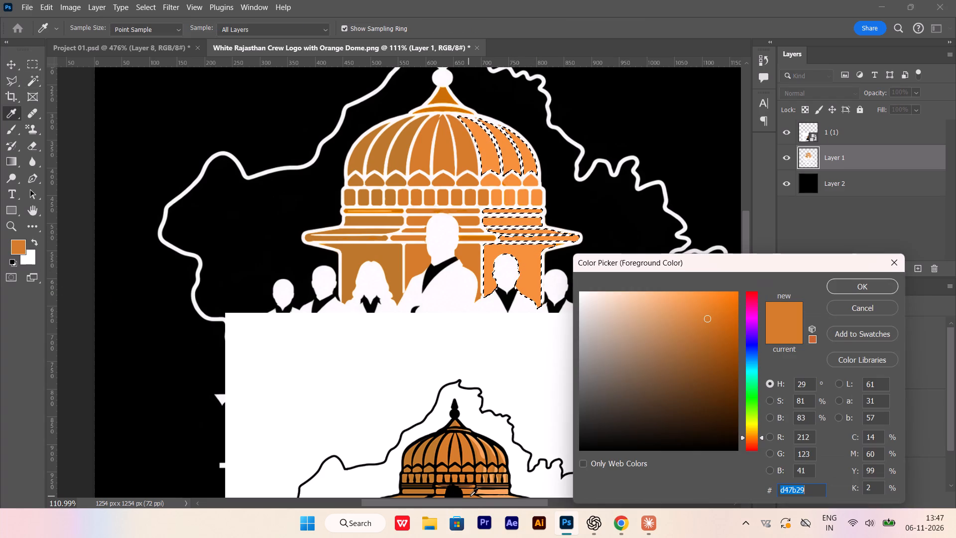
{"action": "left_click", "coordinate": [498, 492]}
{"action": "left_click", "coordinate": [851, 291]}
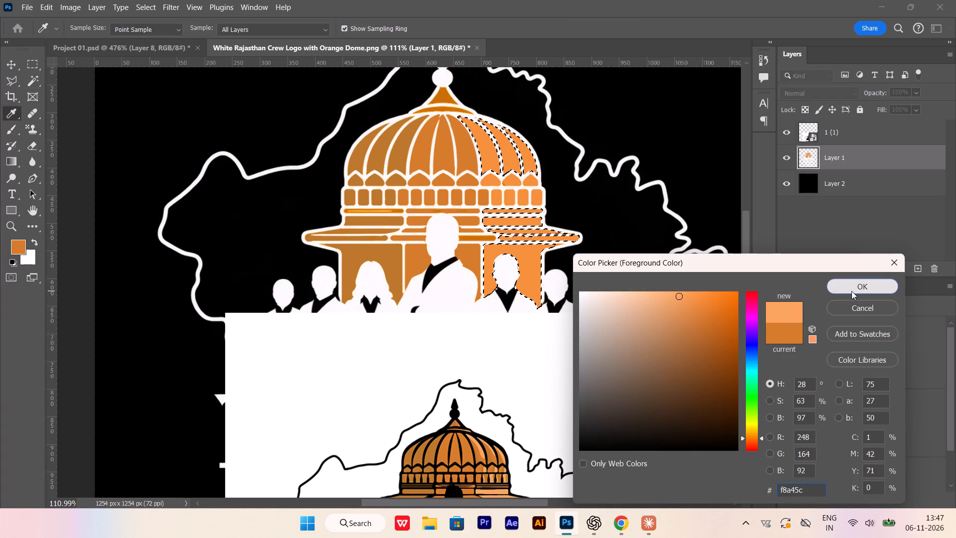
{"action": "key", "text": "ctrl+d"}
{"action": "scroll", "coordinate": [389, 265], "scroll_direction": "down", "scroll_amount": 7, "text": "alt"}
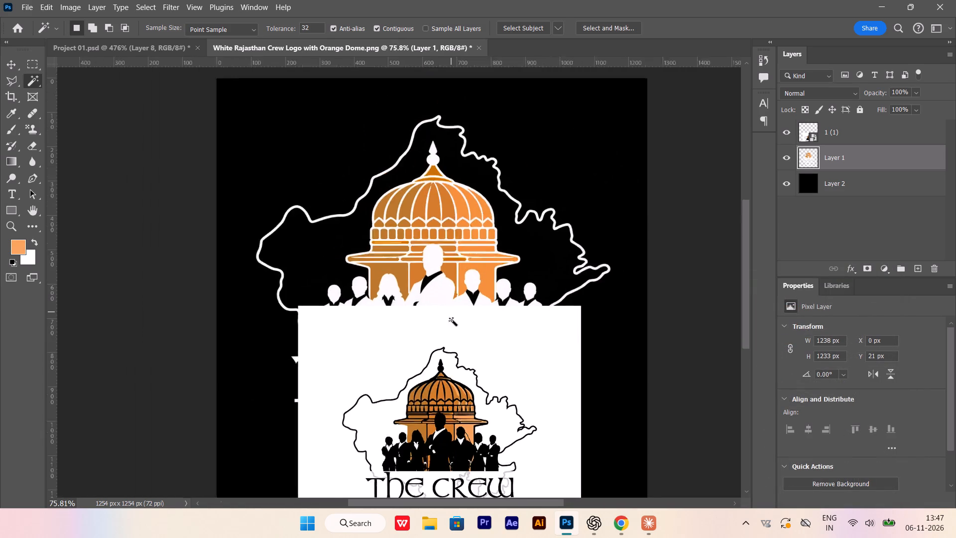
Compare the large white logo's recoloured dome with the small original reference logo, examining the ribs, band, eave and walls.
{"action": "scroll", "coordinate": [452, 320], "scroll_direction": "down", "scroll_amount": 2, "text": "alt"}
{"action": "scroll", "coordinate": [434, 216], "scroll_direction": "up", "scroll_amount": 2, "text": "alt"}
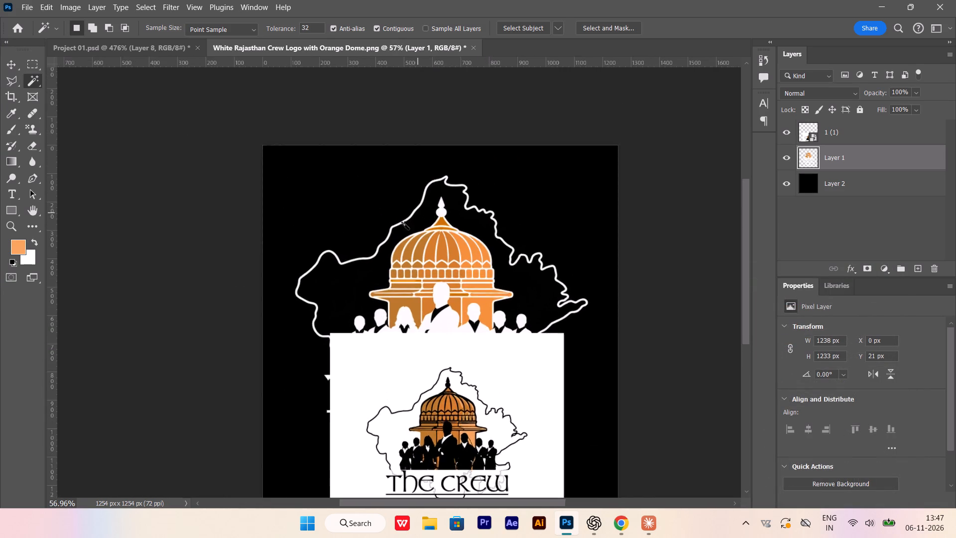
{"action": "scroll", "coordinate": [404, 224], "scroll_direction": "up", "scroll_amount": 4, "text": "alt"}
{"action": "scroll", "coordinate": [439, 276], "scroll_direction": "up", "scroll_amount": 2, "text": "alt"}
{"action": "scroll", "coordinate": [451, 260], "scroll_direction": "down", "scroll_amount": 4}
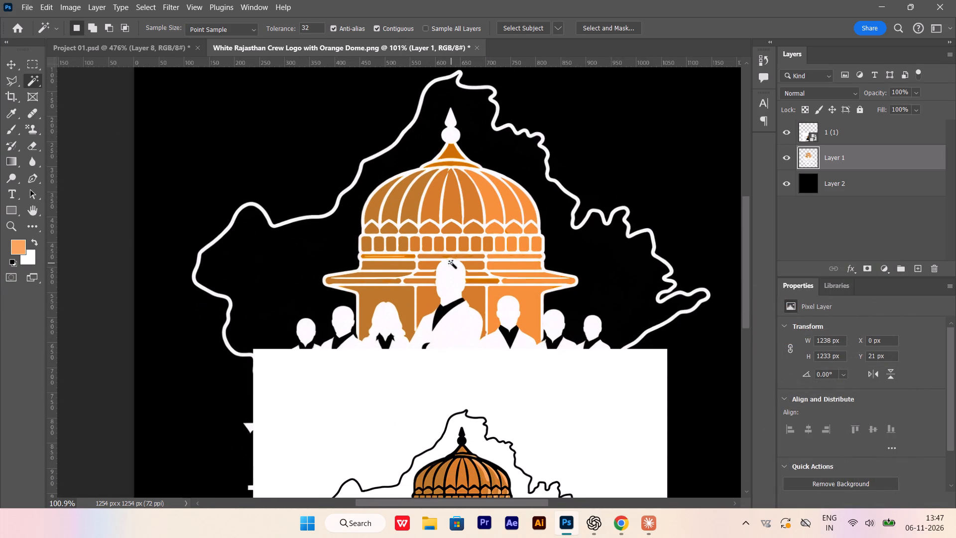
{"action": "scroll", "coordinate": [452, 263], "scroll_direction": "down", "scroll_amount": 2}
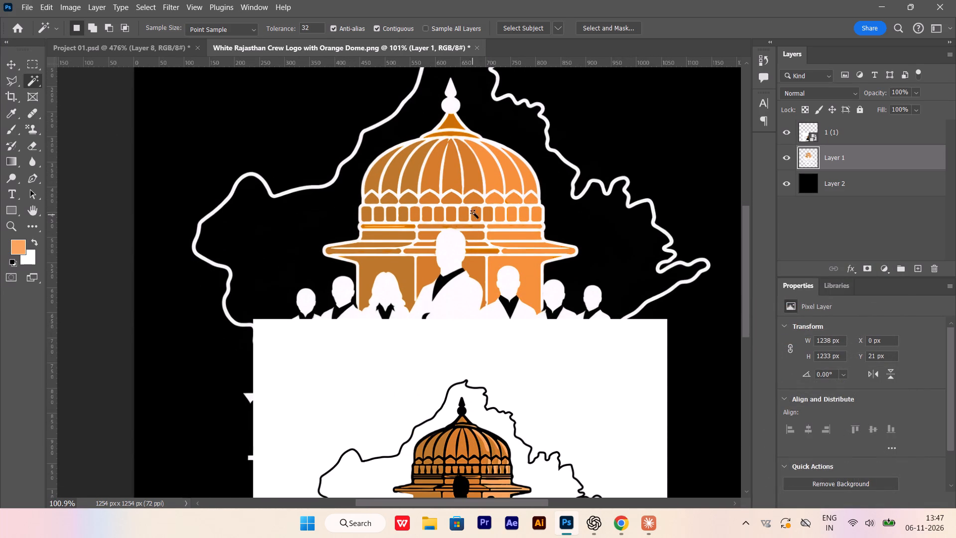
{"action": "scroll", "coordinate": [454, 166], "scroll_direction": "down", "scroll_amount": 3, "text": "alt"}
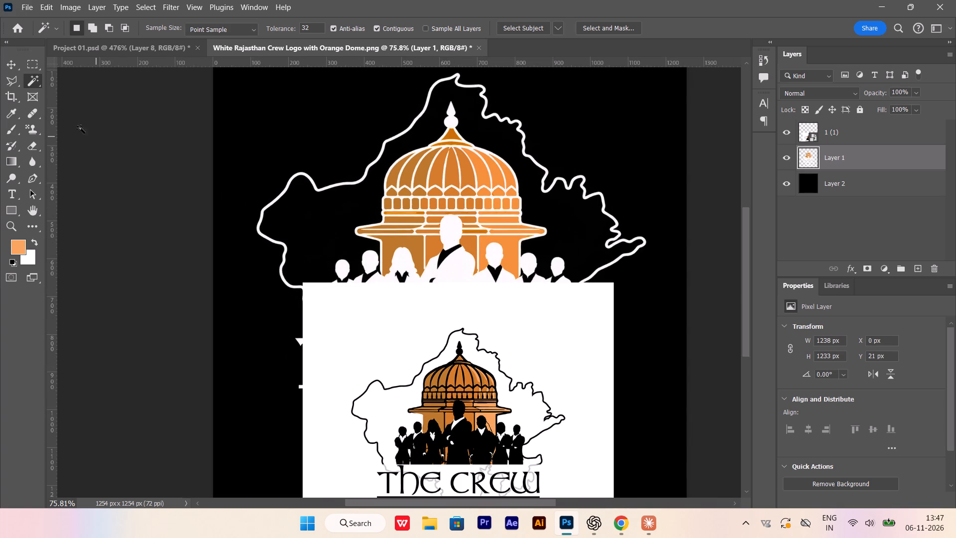
Shift the white-box reference logo to the canvas's lower-right corner and copy the recoloured Crew logo layer into Project 01.psd.
{"action": "left_click", "coordinate": [17, 64]}
{"action": "scroll", "coordinate": [474, 295], "scroll_direction": "down", "scroll_amount": 9, "text": "alt"}
{"action": "left_click_drag", "start_coordinate": [462, 330], "coordinate": [552, 358]}
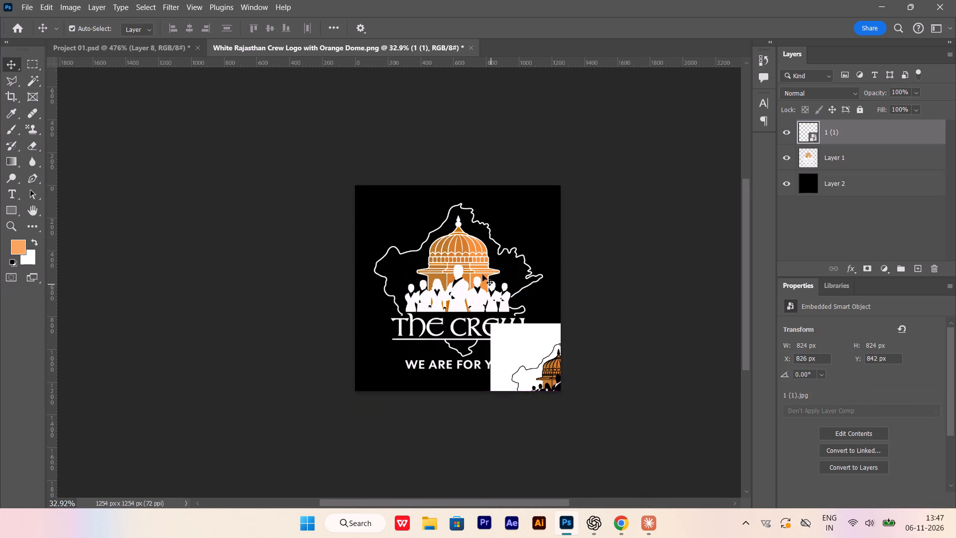
{"action": "left_click_drag", "start_coordinate": [467, 265], "coordinate": [368, 284], "text": "alt"}
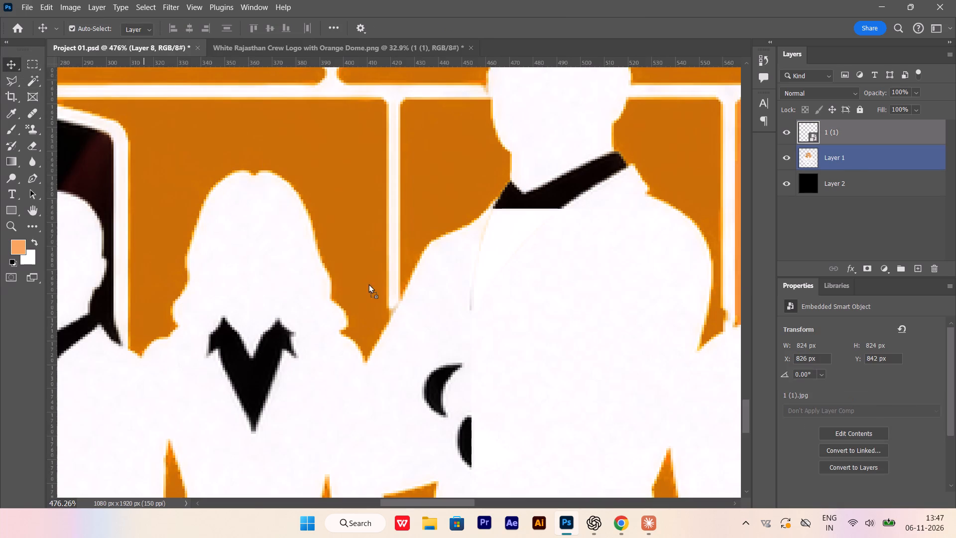
{"action": "left_click_drag", "start_coordinate": [368, 284], "coordinate": [432, 362], "text": "alt"}
{"action": "scroll", "coordinate": [435, 363], "scroll_direction": "down", "scroll_amount": 19, "text": "alt"}
{"action": "left_click_drag", "start_coordinate": [416, 325], "coordinate": [554, 397]}
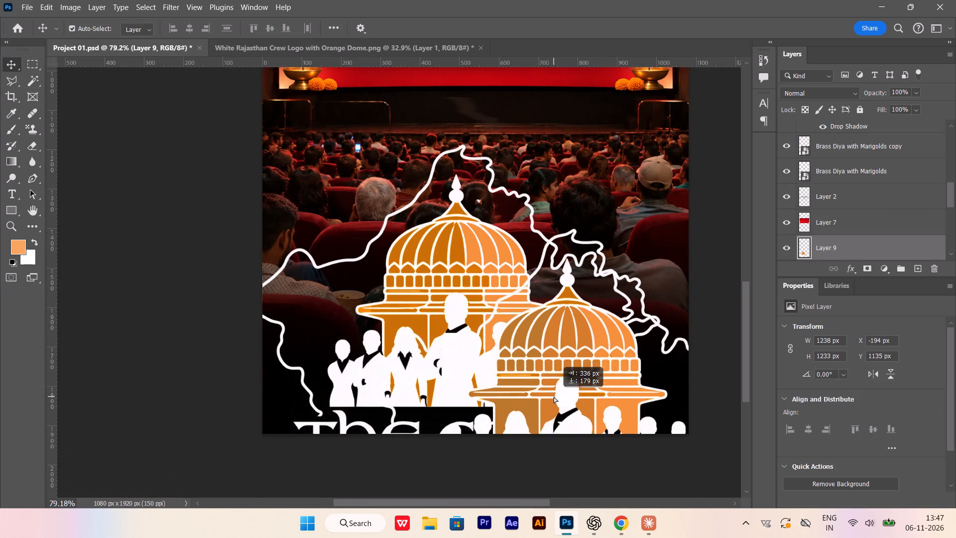
{"action": "left_click_drag", "start_coordinate": [554, 397], "coordinate": [563, 378]}
Delete the earlier large transparent Crew logo, Layer 8, from the poster.
{"action": "left_click", "coordinate": [455, 267]}
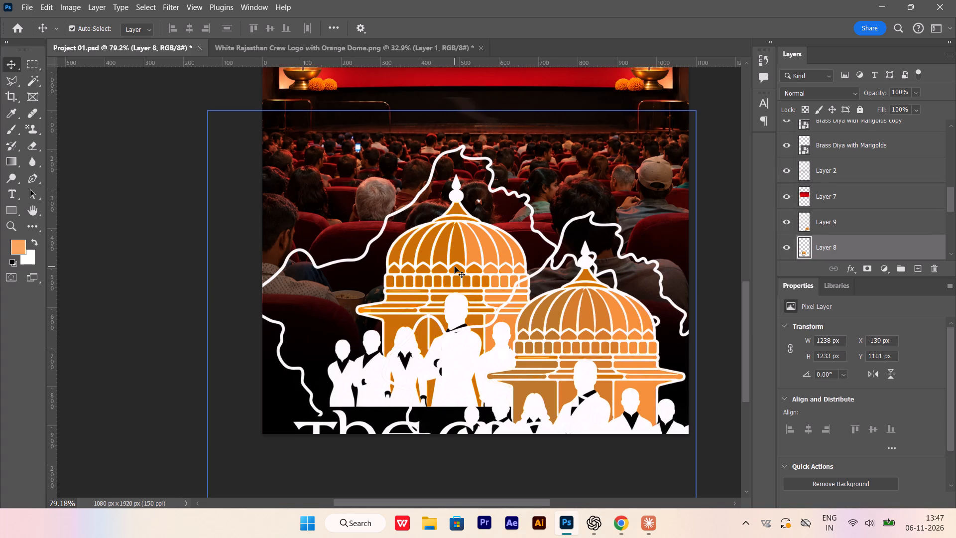
{"action": "key", "text": "Delete"}
Scale the recoloured Crew logo to about 255 × 245 px and place it over the white-box logo near the poster's bottom.
{"action": "left_click", "coordinate": [600, 325]}
{"action": "key", "text": "ctrl+r"}
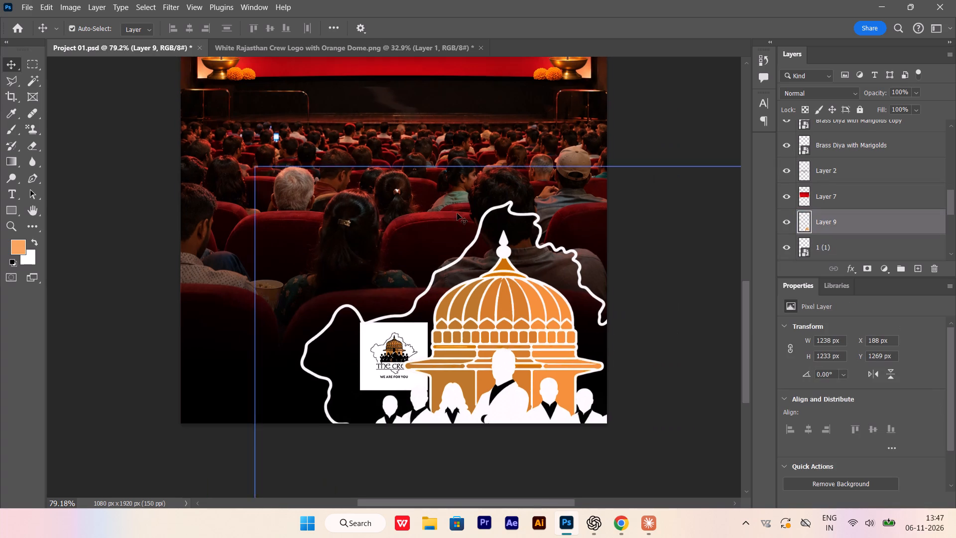
{"action": "left_click", "coordinate": [457, 299]}
{"action": "key", "text": "ctrl+t"}
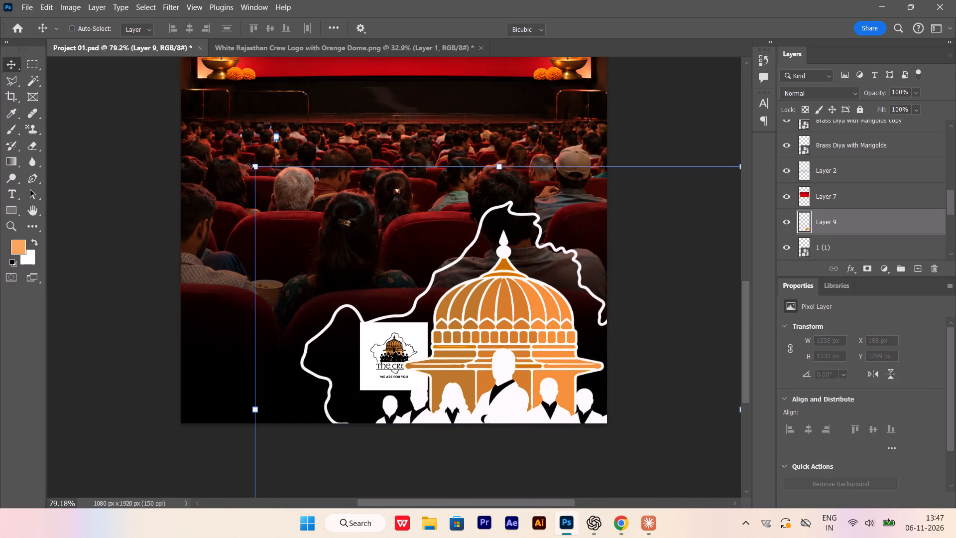
{"action": "left_click_drag", "start_coordinate": [250, 166], "coordinate": [445, 354], "text": "alt+shift"}
{"action": "left_click_drag", "start_coordinate": [498, 401], "coordinate": [405, 336]}
{"action": "key", "text": "Return"}
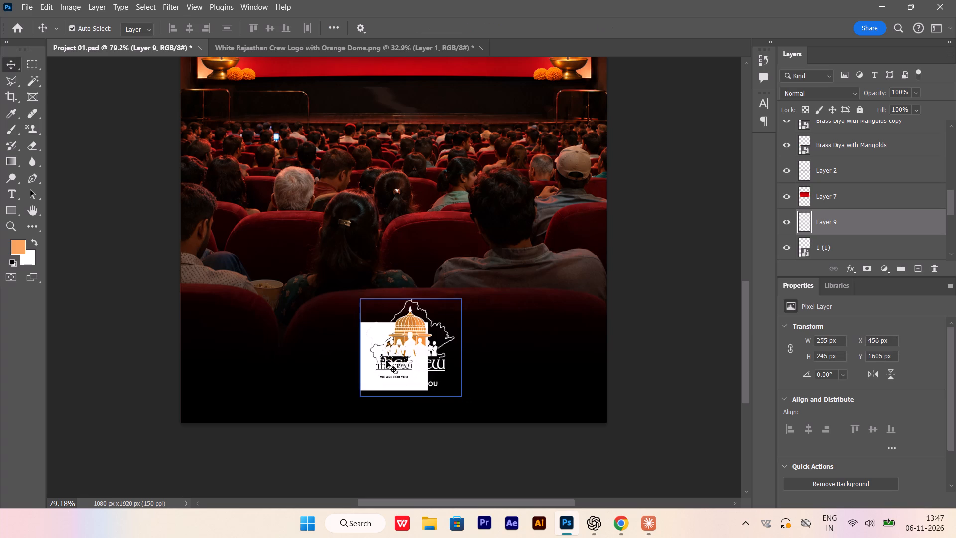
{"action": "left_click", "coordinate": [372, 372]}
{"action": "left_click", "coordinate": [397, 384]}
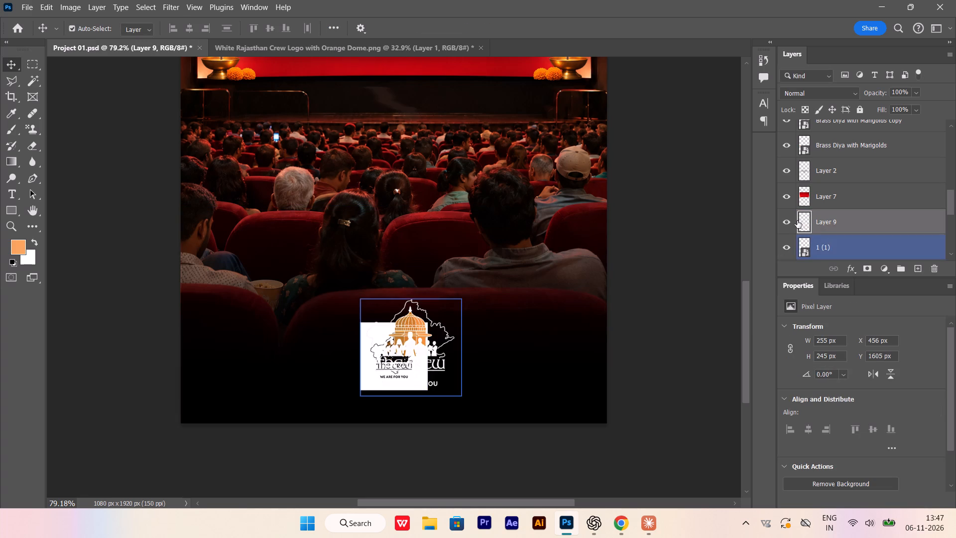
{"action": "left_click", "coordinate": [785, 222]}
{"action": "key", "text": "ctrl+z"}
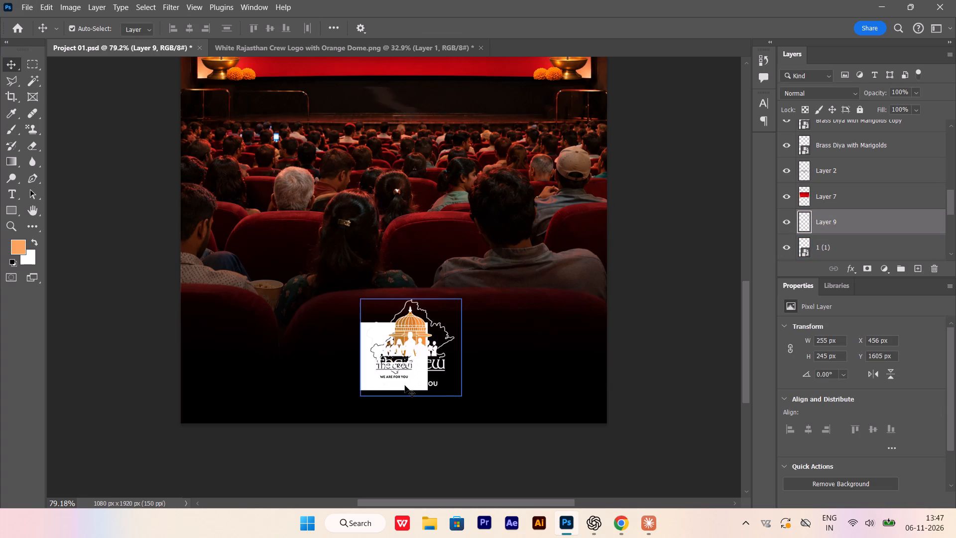
Move the recoloured Crew logo clear of the white-box version and delete the white-box logo.
{"action": "left_click_drag", "start_coordinate": [416, 338], "coordinate": [525, 325]}
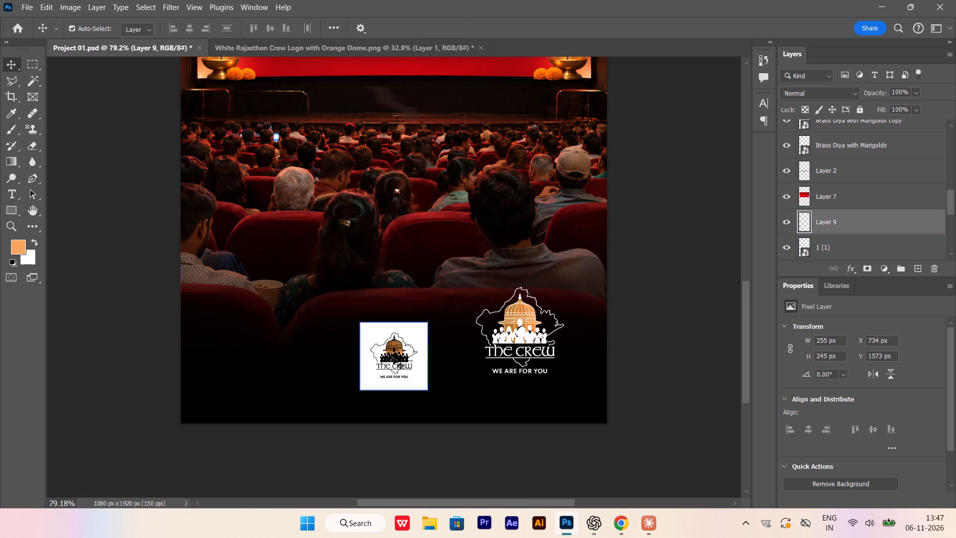
{"action": "left_click", "coordinate": [393, 358]}
{"action": "key", "text": "Delete"}
Centre the recoloured Crew logo horizontally on the canvas, deselect, and move it down about 10 px.
{"action": "left_click", "coordinate": [527, 330]}
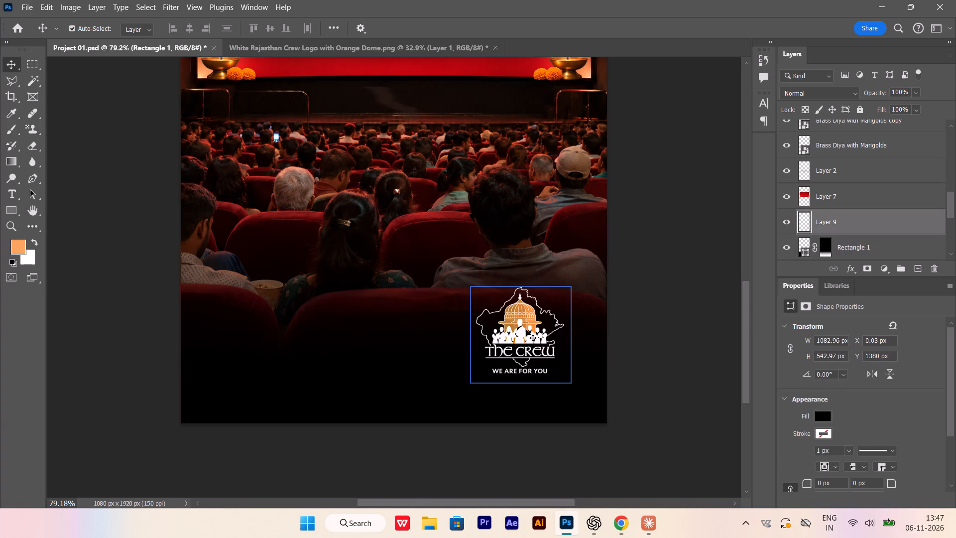
{"action": "key", "text": "ctrl+a"}
{"action": "left_click", "coordinate": [185, 23]}
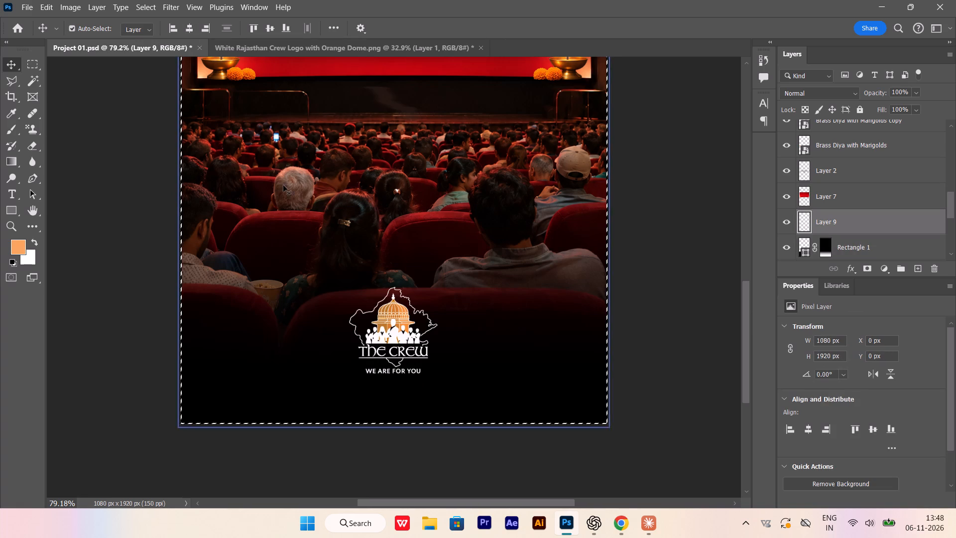
{"action": "key", "text": "ctrl+d"}
{"action": "scroll", "coordinate": [378, 318], "scroll_direction": "up", "scroll_amount": 3, "text": "alt"}
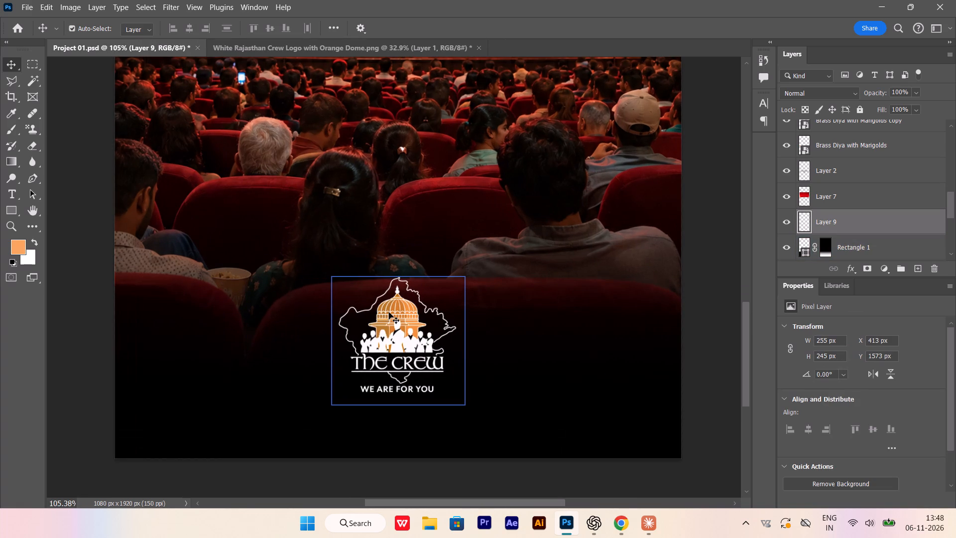
{"action": "left_click_drag", "start_coordinate": [389, 312], "coordinate": [389, 317]}
{"action": "scroll", "coordinate": [416, 341], "scroll_direction": "down", "scroll_amount": 8, "text": "alt"}
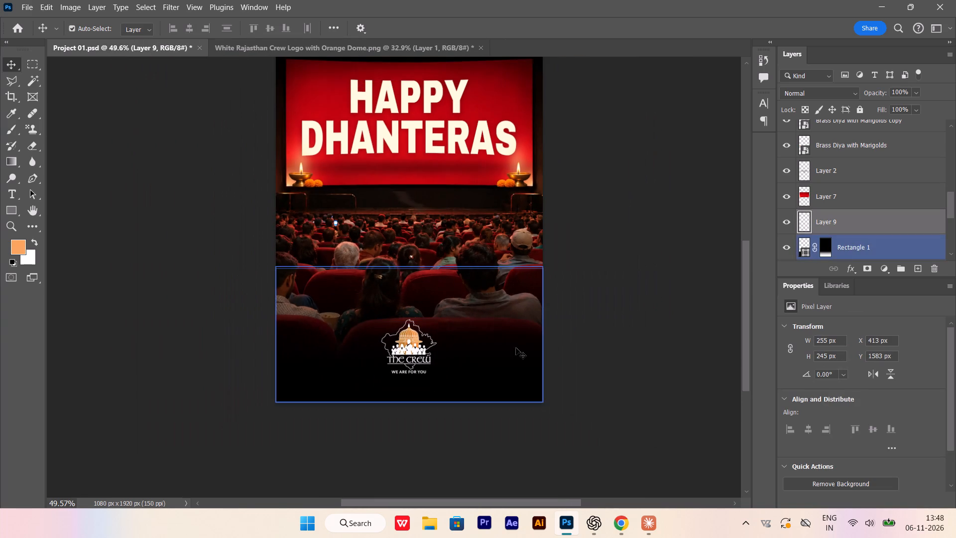
Deselect all layers and save the Project 01.psd poster.
{"action": "left_click", "coordinate": [629, 324]}
{"action": "key", "text": "ctrl+s"}
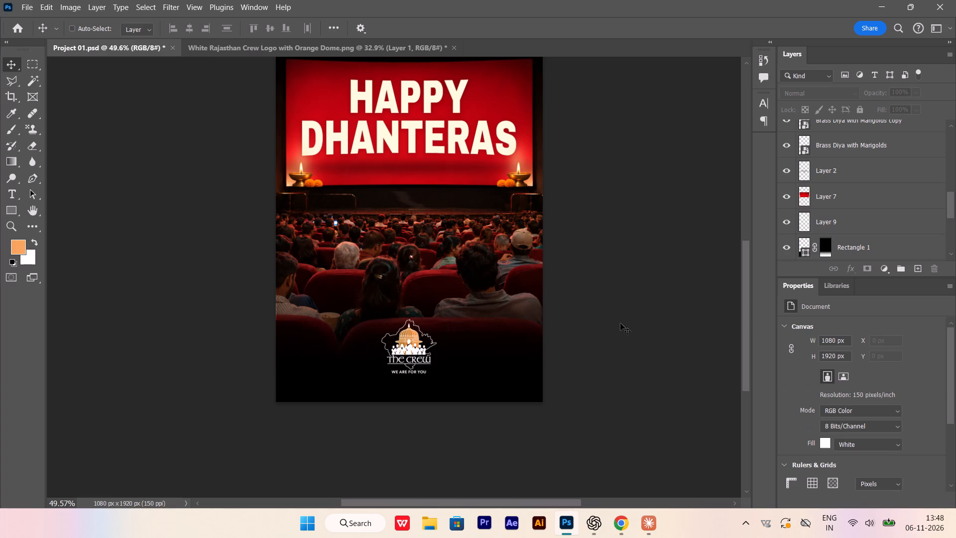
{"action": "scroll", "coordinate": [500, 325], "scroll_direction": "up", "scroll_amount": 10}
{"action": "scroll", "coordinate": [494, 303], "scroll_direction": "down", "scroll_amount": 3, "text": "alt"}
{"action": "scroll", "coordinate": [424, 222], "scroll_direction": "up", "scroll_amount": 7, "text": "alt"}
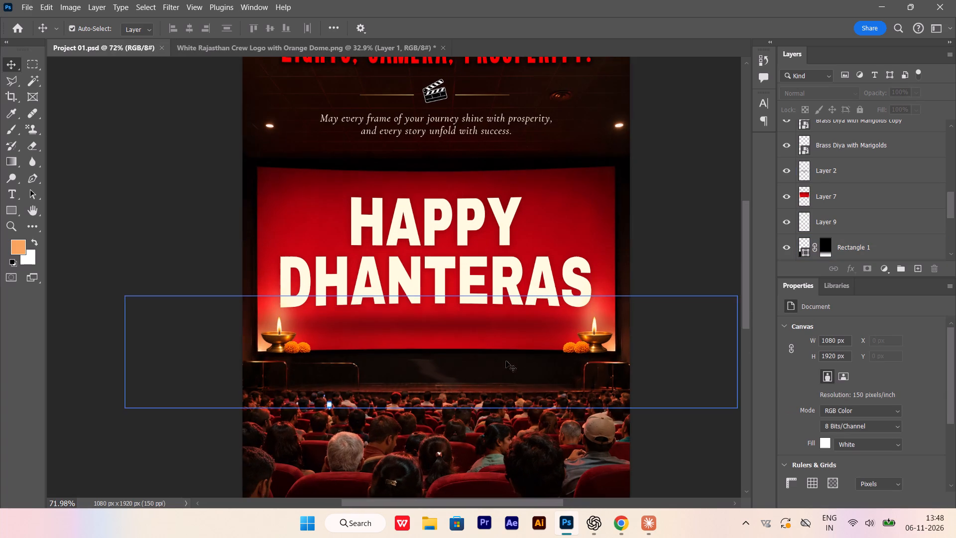
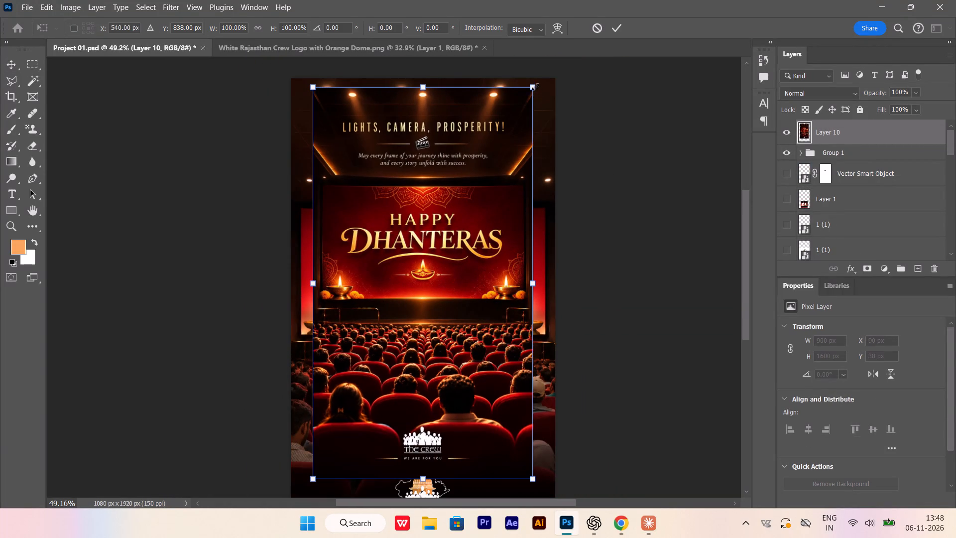
Scale the pasted reference poster to about 336 × 598 px and place it over the artwork's upper right area as a guide.
{"action": "left_click_drag", "start_coordinate": [535, 87], "coordinate": [493, 225], "text": "alt+shift"}
{"action": "scroll", "coordinate": [418, 241], "scroll_direction": "up", "scroll_amount": 5, "text": "alt"}
{"action": "left_click_drag", "start_coordinate": [438, 264], "coordinate": [481, 244]}
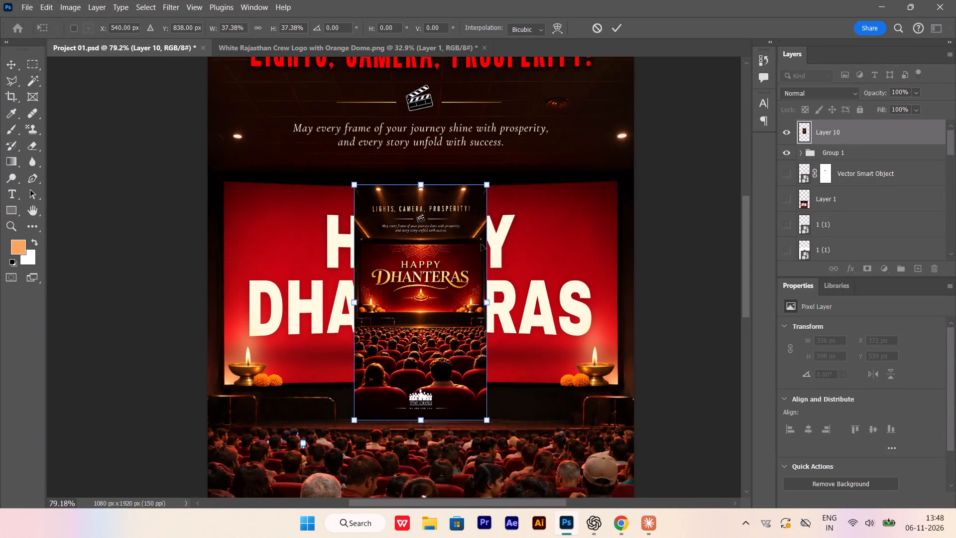
{"action": "left_click_drag", "start_coordinate": [481, 244], "coordinate": [568, 165]}
{"action": "left_click_drag", "start_coordinate": [429, 241], "coordinate": [550, 169]}
{"action": "left_click_drag", "start_coordinate": [552, 166], "coordinate": [569, 136]}
{"action": "scroll", "coordinate": [558, 141], "scroll_direction": "up", "scroll_amount": 2}
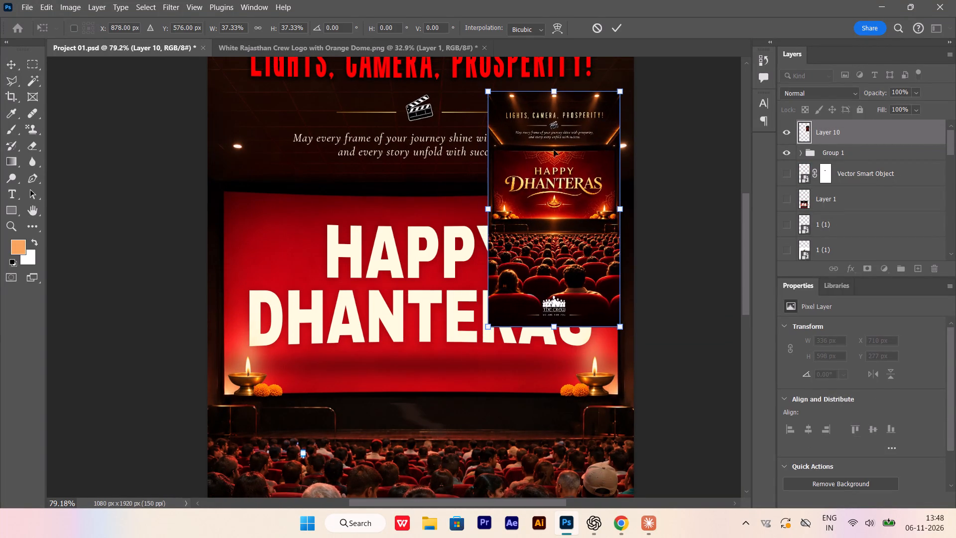
{"action": "left_click", "coordinate": [552, 173]}
{"action": "key", "text": "Return"}
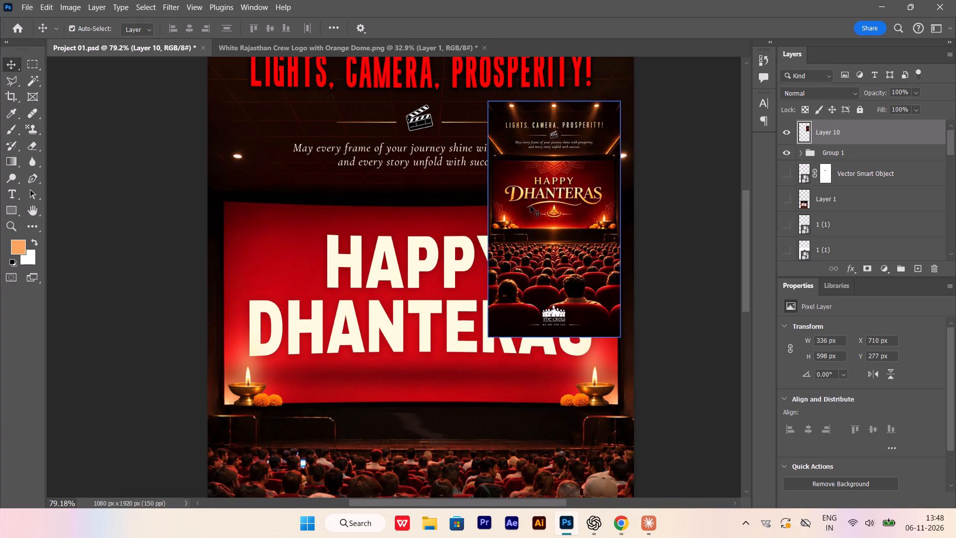
{"action": "scroll", "coordinate": [530, 206], "scroll_direction": "up", "scroll_amount": 2, "text": "alt"}
{"action": "left_click_drag", "start_coordinate": [541, 211], "coordinate": [540, 153]}
{"action": "scroll", "coordinate": [410, 269], "scroll_direction": "up", "scroll_amount": 1, "text": "alt"}
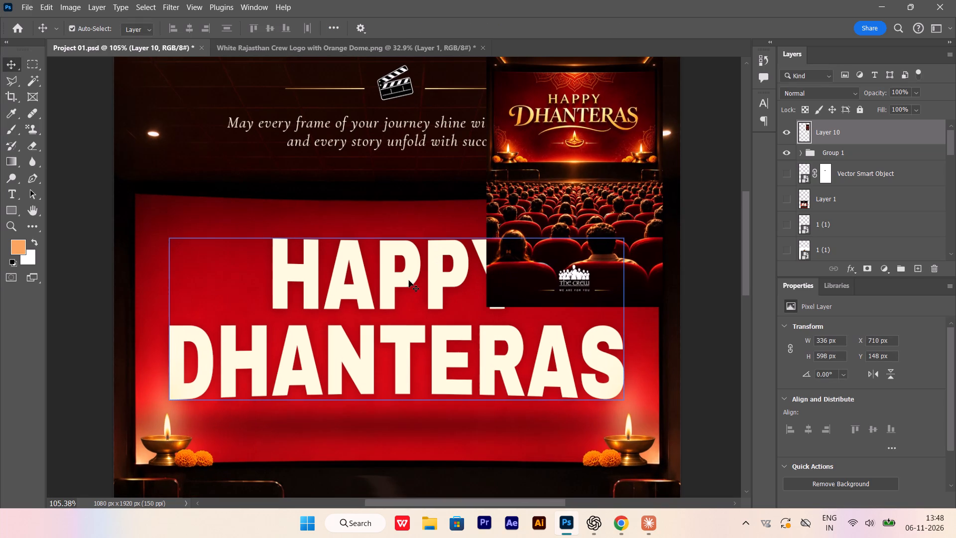
Change the HAPPY DHANTERAS title's font to Cinzel Decorative Bold.
{"action": "left_click", "coordinate": [409, 280]}
{"action": "left_click", "coordinate": [902, 363]}
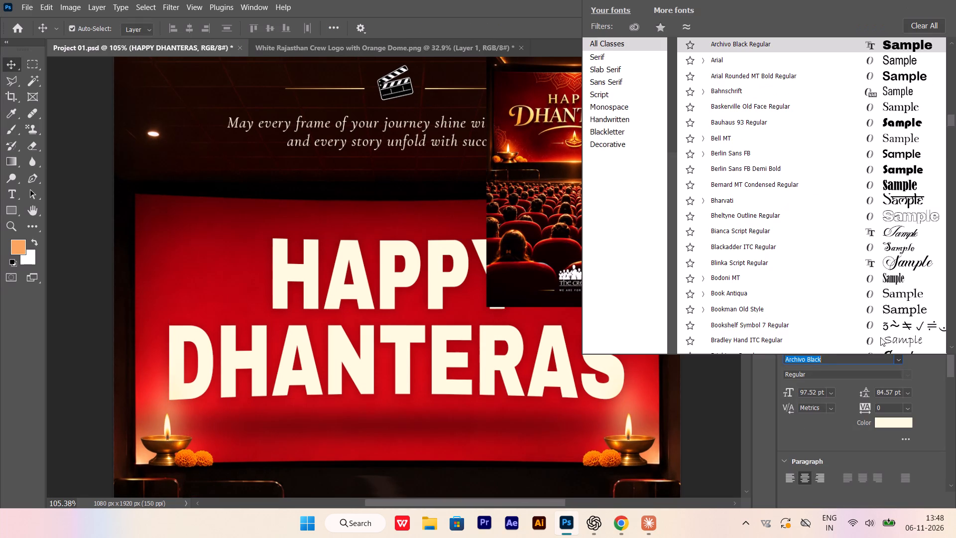
{"action": "scroll", "coordinate": [814, 118], "scroll_direction": "up", "scroll_amount": 20}
{"action": "scroll", "coordinate": [814, 118], "scroll_direction": "up", "scroll_amount": 10}
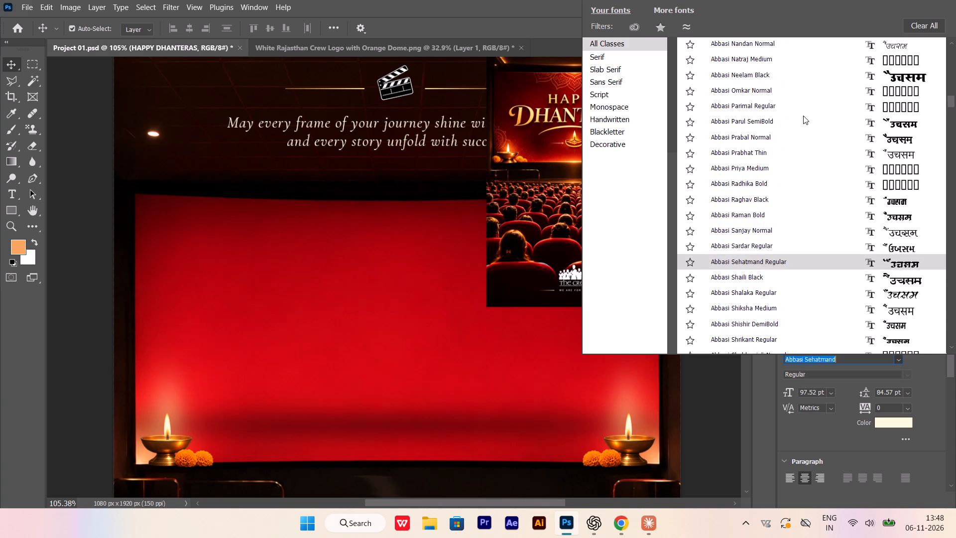
{"action": "scroll", "coordinate": [803, 116], "scroll_direction": "up", "scroll_amount": 20}
{"action": "scroll", "coordinate": [803, 116], "scroll_direction": "up", "scroll_amount": 15}
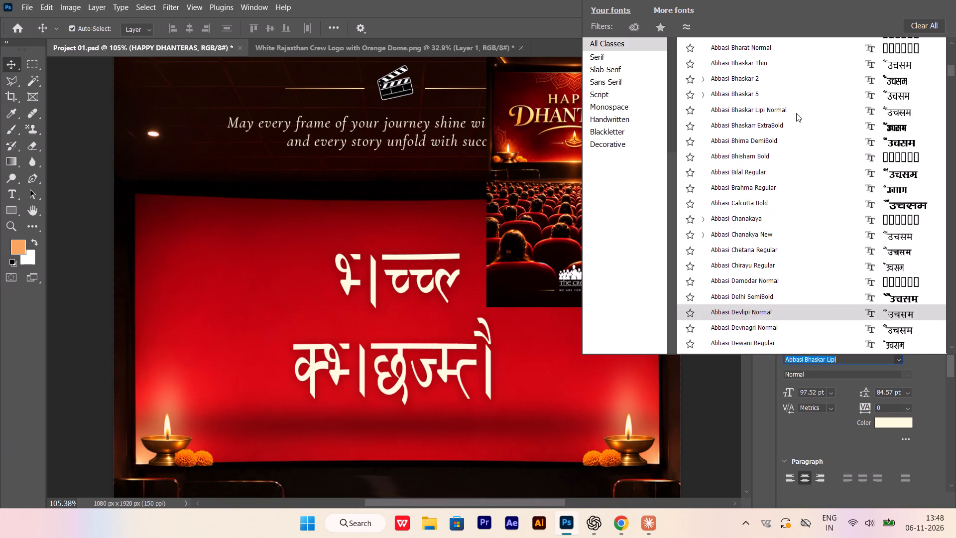
{"action": "scroll", "coordinate": [796, 113], "scroll_direction": "up", "scroll_amount": 18}
{"action": "scroll", "coordinate": [796, 116], "scroll_direction": "up", "scroll_amount": 4}
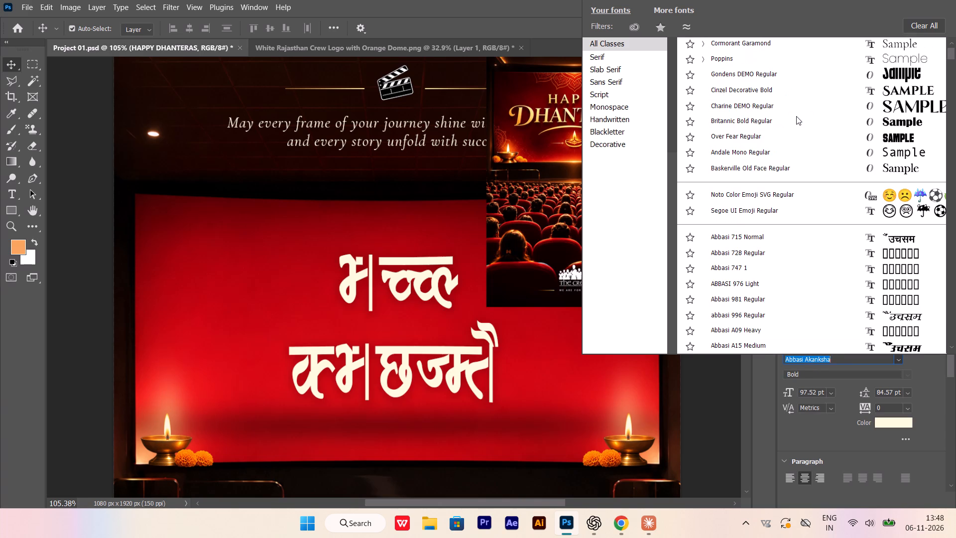
{"action": "left_click", "coordinate": [820, 87]}
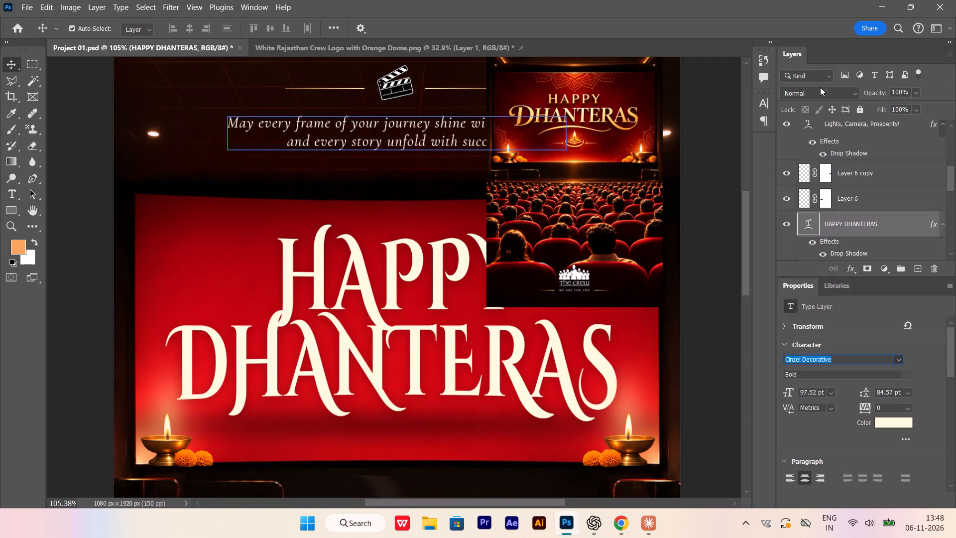
Scale the HAPPY DHANTERAS title down to about 79% around its centre.
{"action": "left_click", "coordinate": [461, 353]}
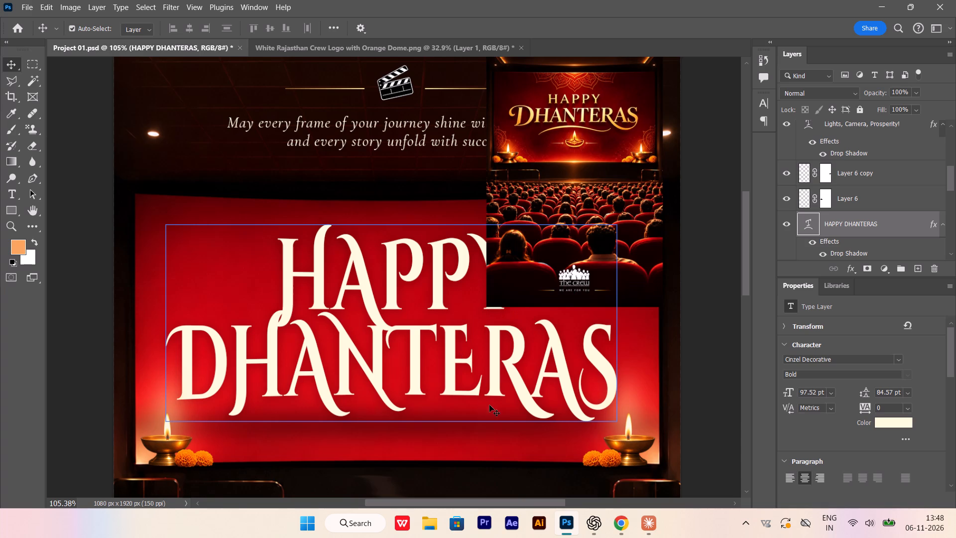
{"action": "key", "text": "ctrl+t"}
{"action": "left_click_drag", "start_coordinate": [617, 432], "coordinate": [604, 428], "text": "alt+shift"}
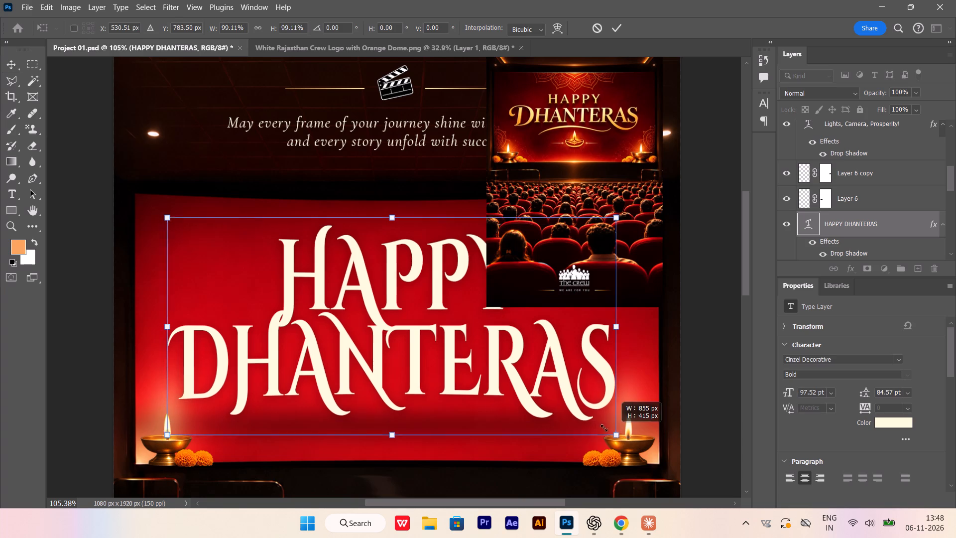
{"action": "left_click_drag", "start_coordinate": [604, 428], "coordinate": [568, 413], "text": "alt+shift"}
{"action": "key", "text": "Return"}
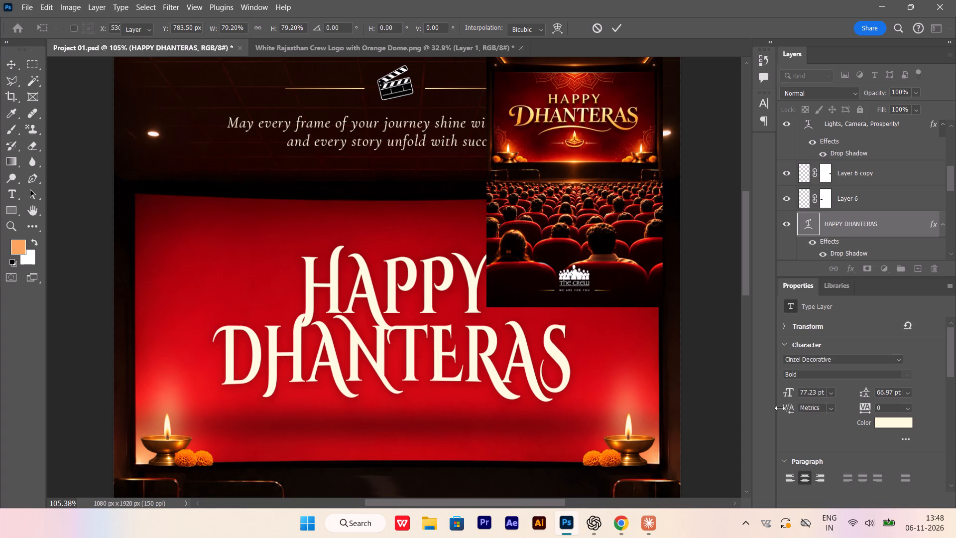
Set the HAPPY DHANTERAS title's tracking to 50.
{"action": "left_click", "coordinate": [914, 406]}
{"action": "left_click", "coordinate": [910, 412]}
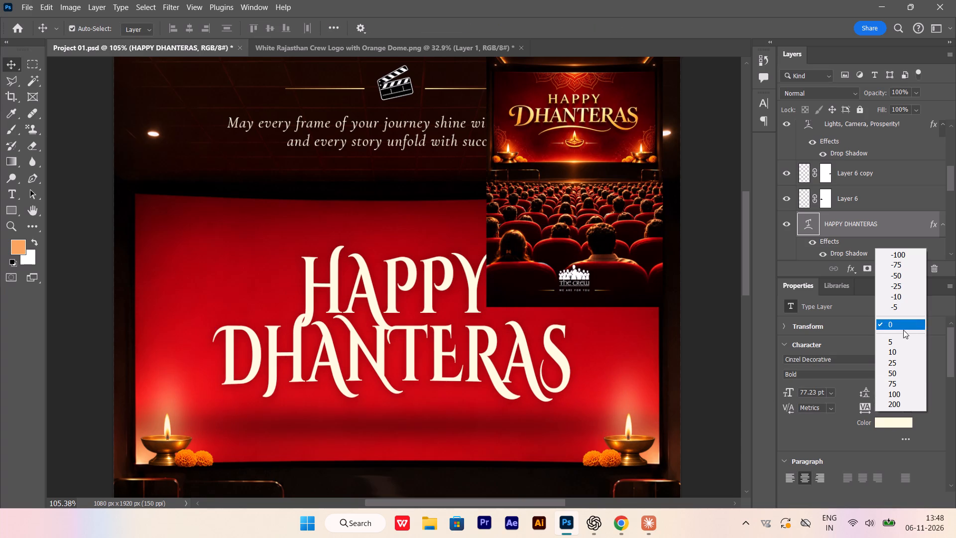
{"action": "left_click", "coordinate": [899, 377]}
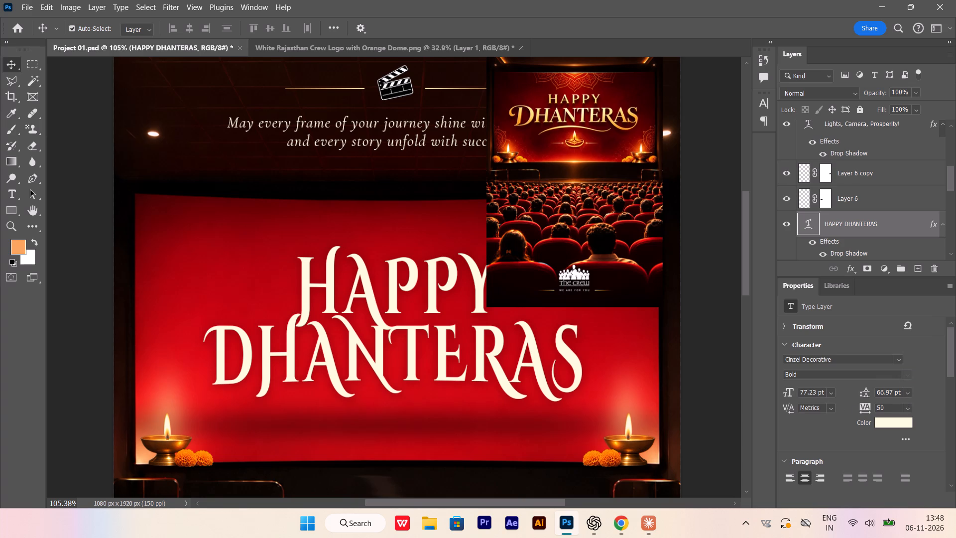
Set the title's leading to Auto and move the title up slightly on the red cinema screen.
{"action": "left_click", "coordinate": [913, 397]}
{"action": "left_click", "coordinate": [900, 207]}
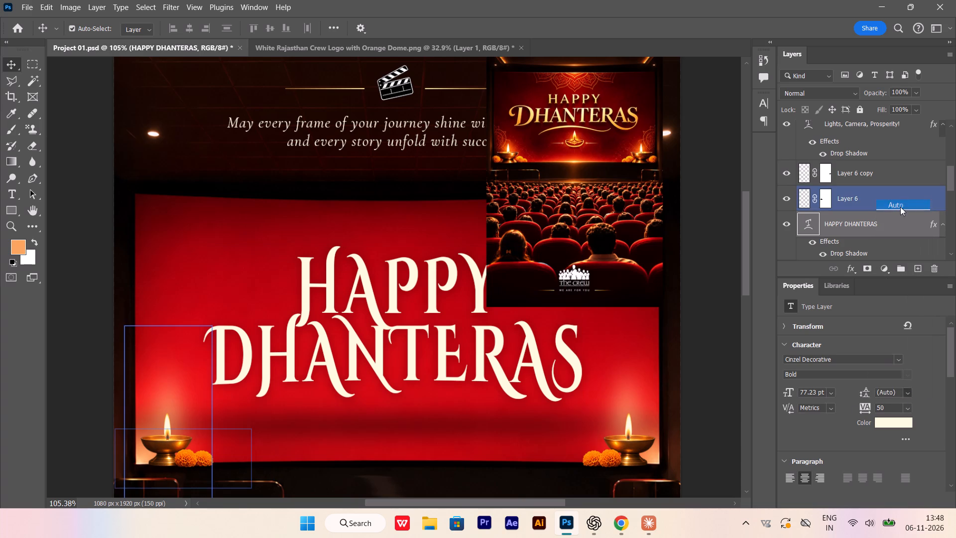
{"action": "left_click_drag", "start_coordinate": [322, 398], "coordinate": [324, 380]}
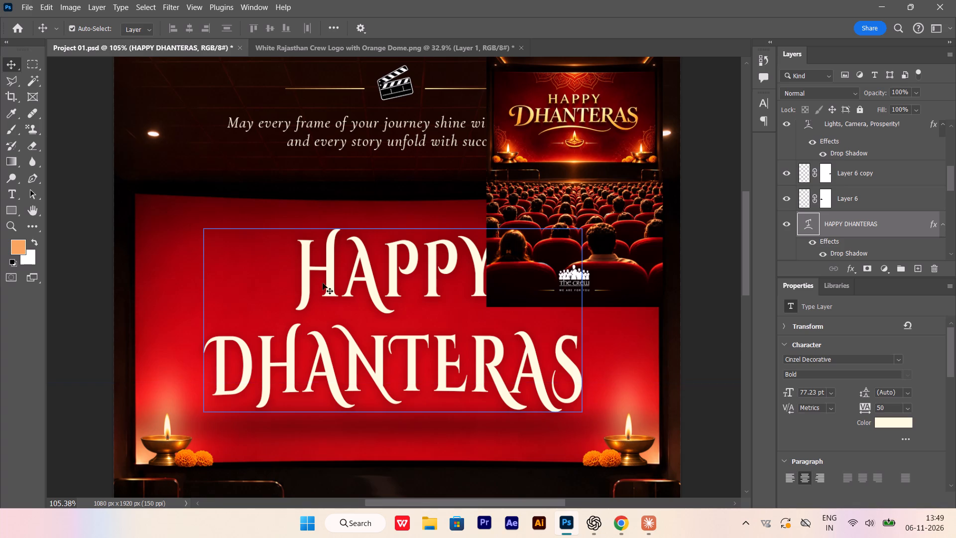
Set the font size of only the word HAPPY in the title to 60 pt.
{"action": "double_click", "coordinate": [320, 279]}
{"action": "left_click_drag", "start_coordinate": [301, 271], "coordinate": [558, 307]}
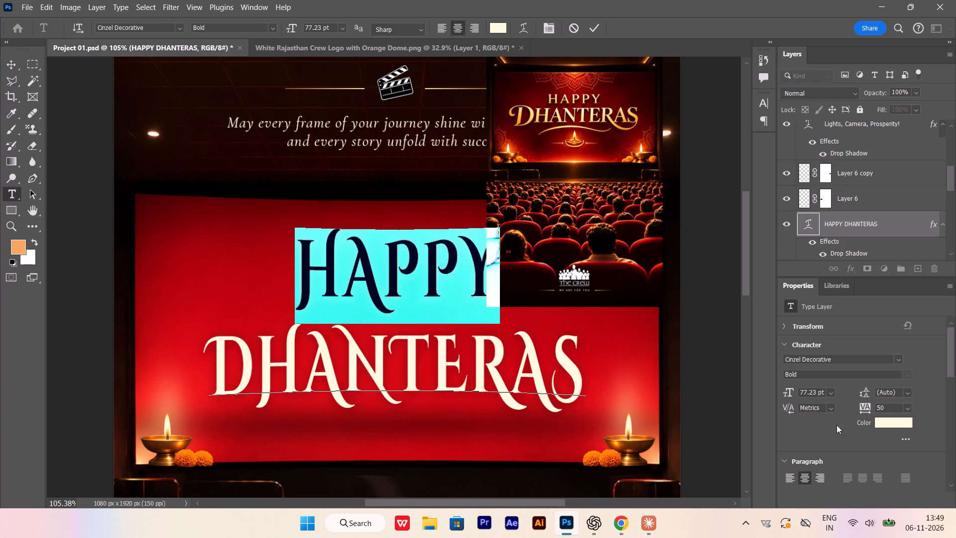
{"action": "left_click", "coordinate": [902, 423]}
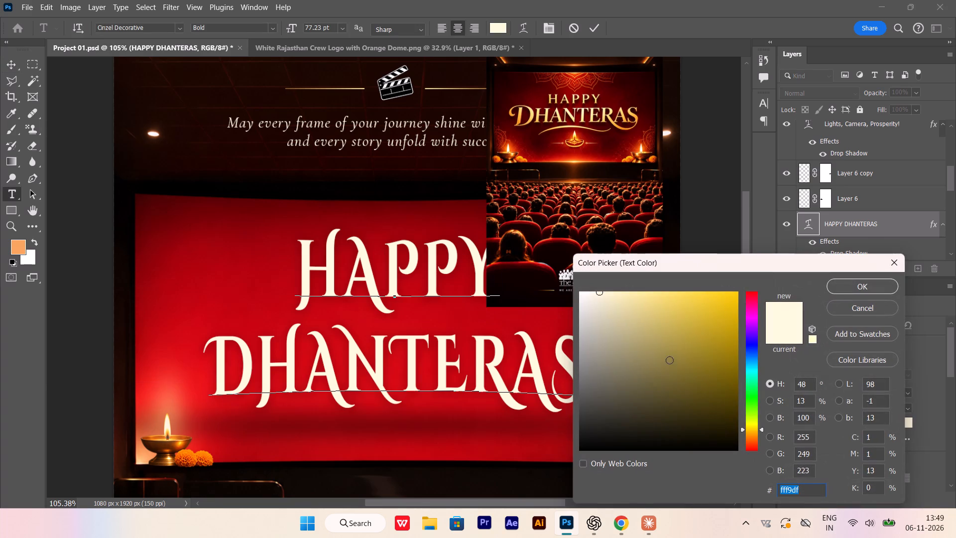
{"action": "left_click", "coordinate": [886, 266]}
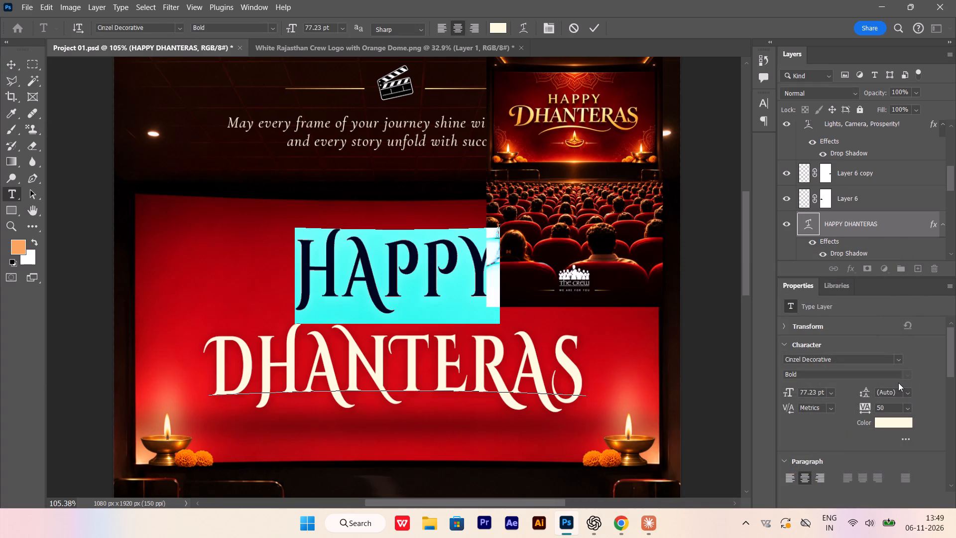
{"action": "left_click", "coordinate": [829, 395]}
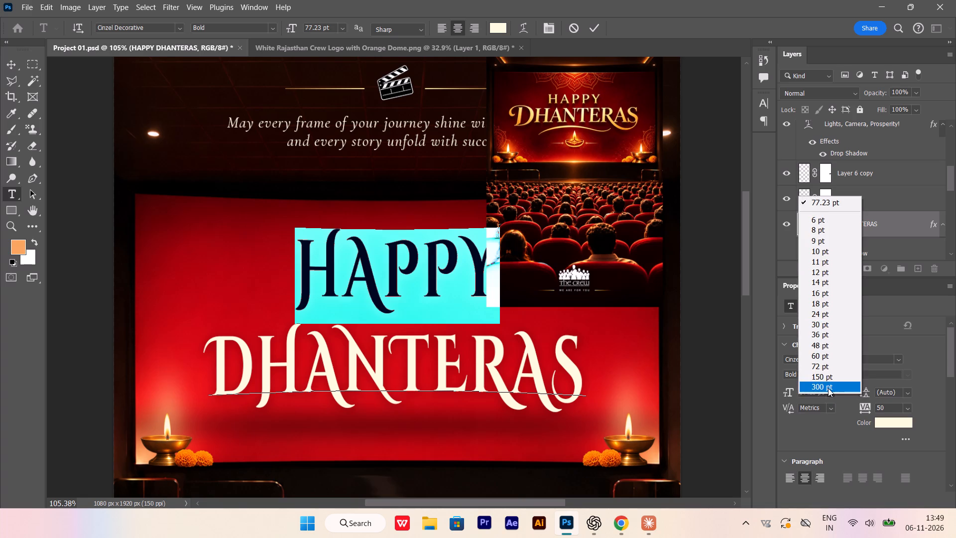
{"action": "left_click", "coordinate": [830, 395]}
{"action": "left_click", "coordinate": [829, 393]}
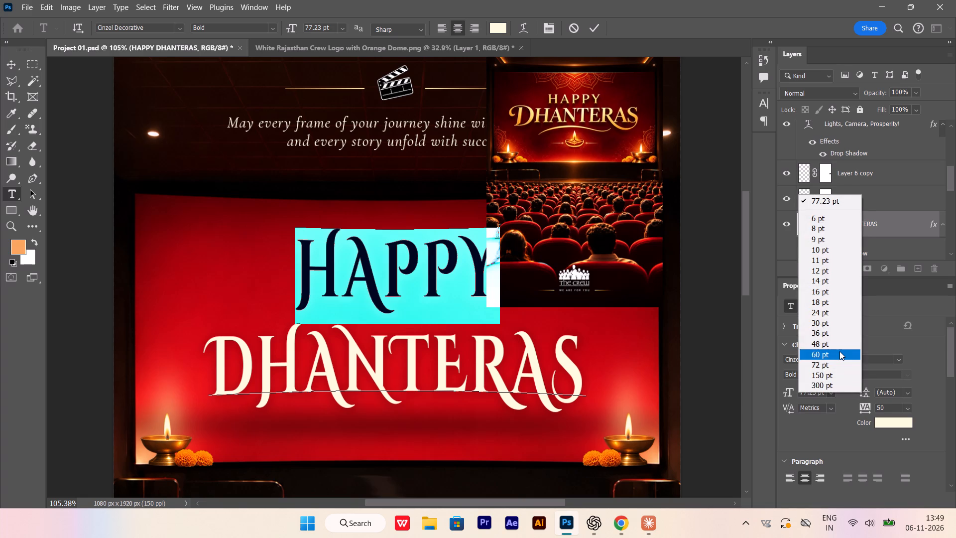
{"action": "left_click", "coordinate": [838, 351]}
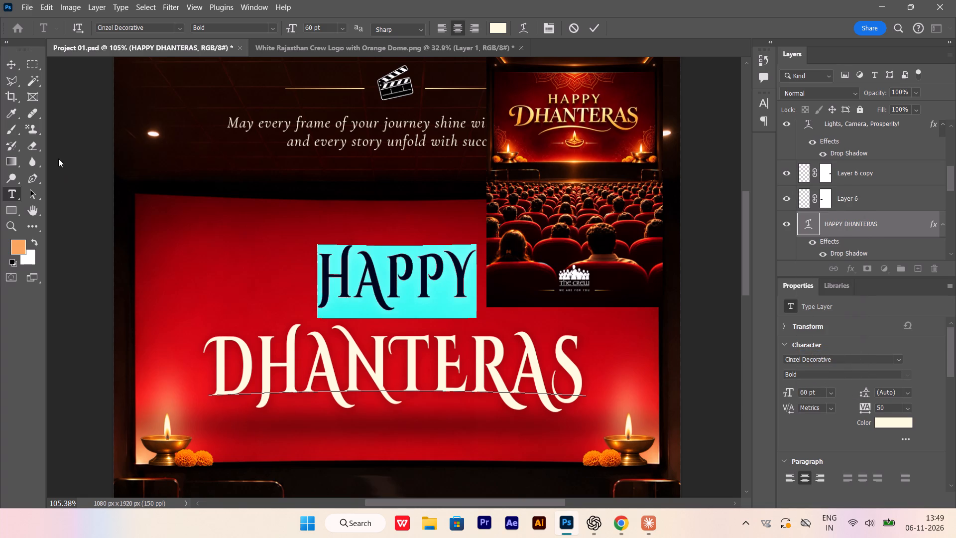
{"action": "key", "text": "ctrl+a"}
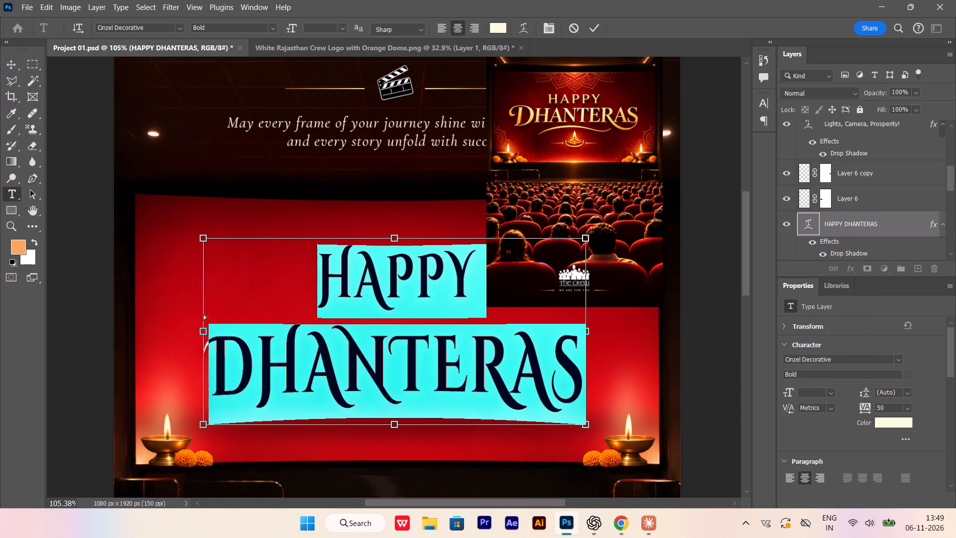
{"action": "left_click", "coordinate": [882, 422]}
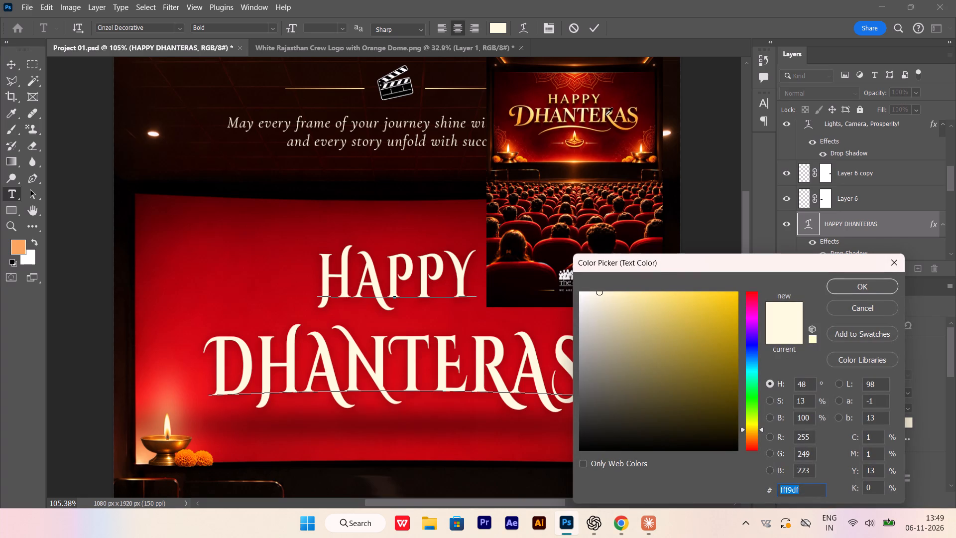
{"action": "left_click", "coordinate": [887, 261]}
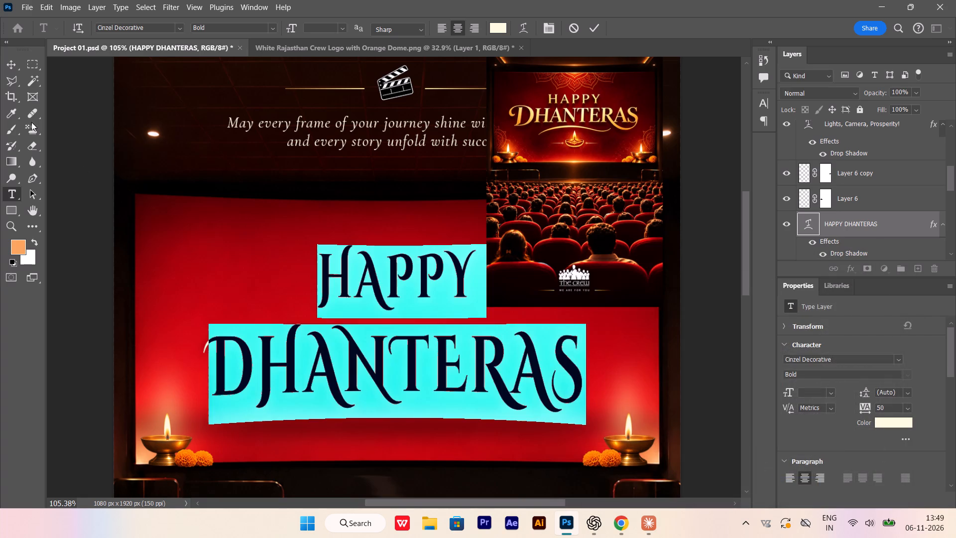
Add a Gradient Overlay to the HAPPY DHANTERAS layer using the pink-to-blue gradient from the Purples presets.
{"action": "left_click", "coordinate": [5, 64]}
{"action": "double_click", "coordinate": [891, 227]}
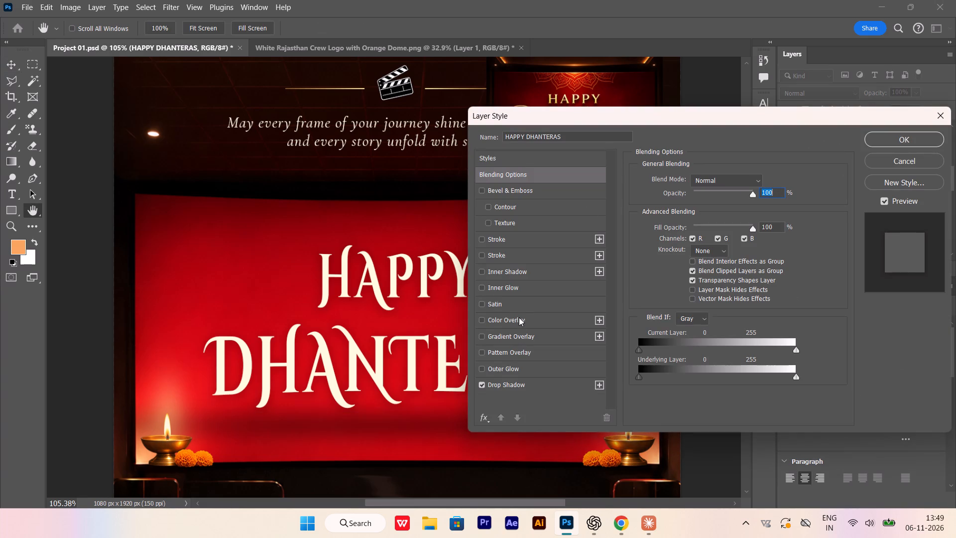
{"action": "left_click", "coordinate": [520, 341]}
{"action": "left_click", "coordinate": [749, 211]}
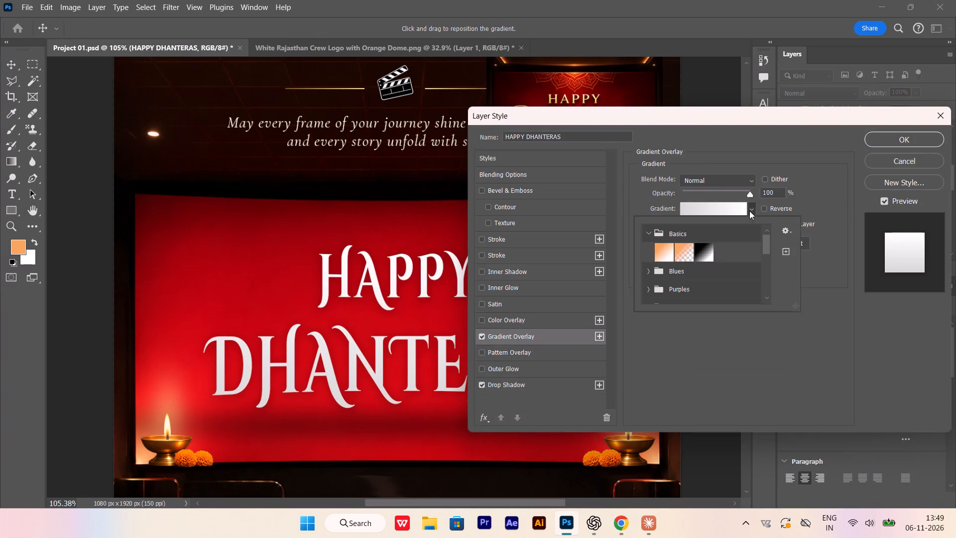
{"action": "scroll", "coordinate": [717, 250], "scroll_direction": "down", "scroll_amount": 1}
{"action": "left_click", "coordinate": [657, 245]}
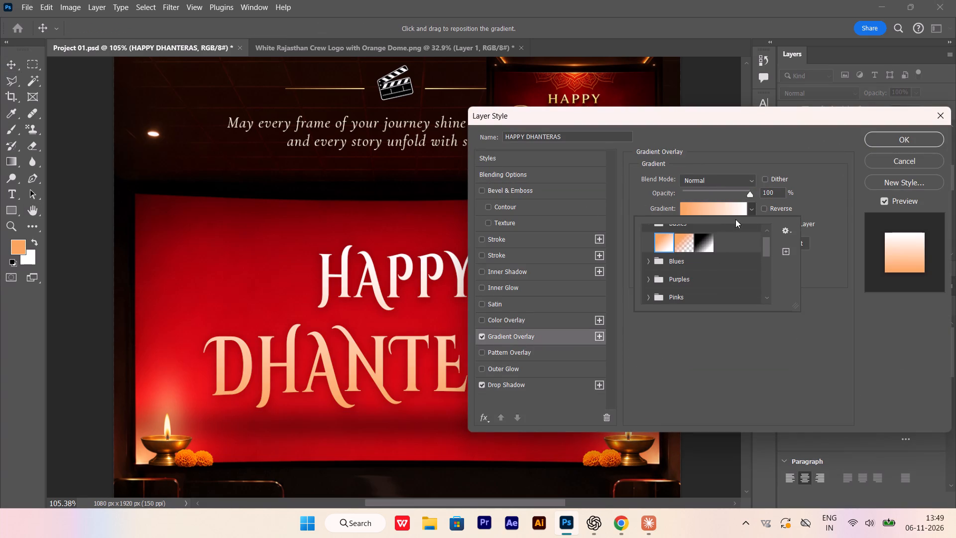
{"action": "scroll", "coordinate": [696, 260], "scroll_direction": "down", "scroll_amount": 2}
{"action": "left_click", "coordinate": [649, 259]}
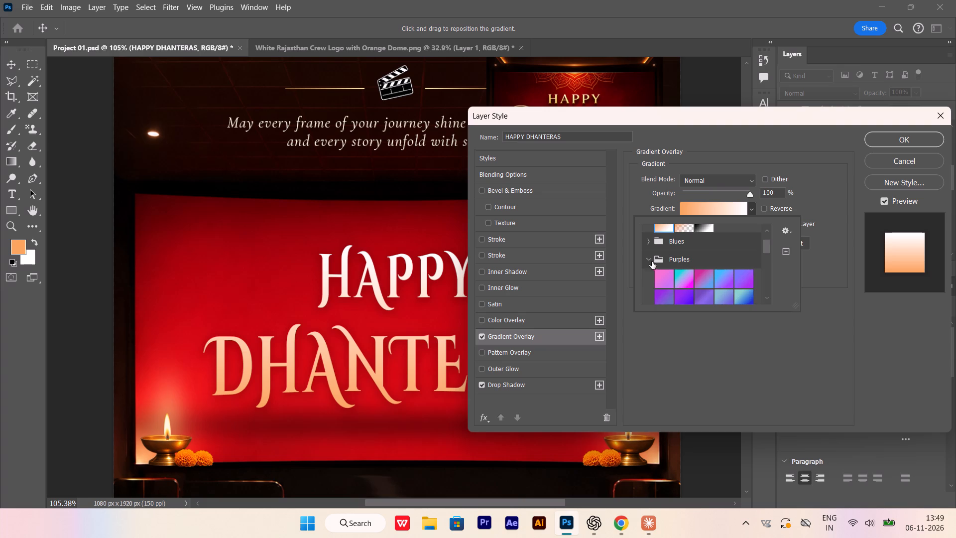
{"action": "scroll", "coordinate": [685, 271], "scroll_direction": "down", "scroll_amount": 2}
{"action": "left_click", "coordinate": [705, 264]}
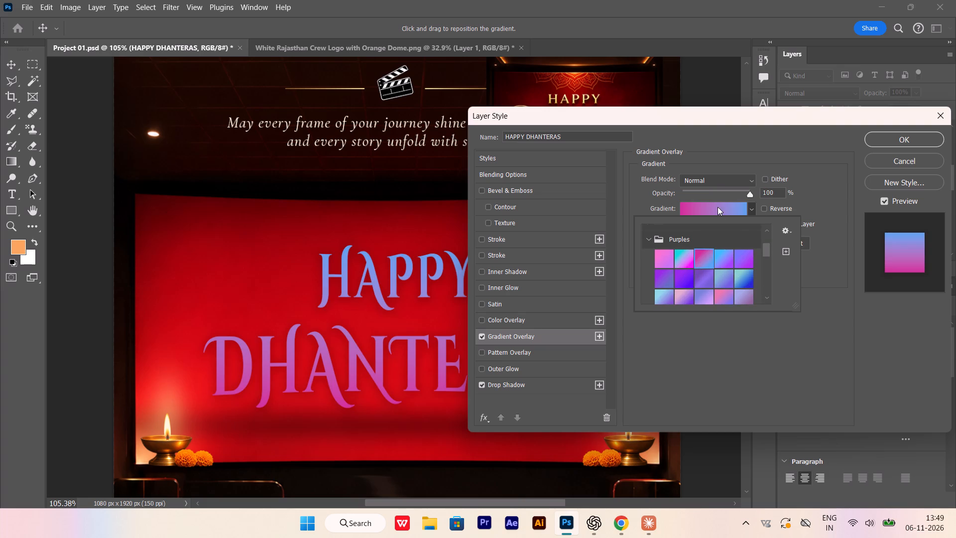
{"action": "scroll", "coordinate": [704, 261], "scroll_direction": "down", "scroll_amount": 2}
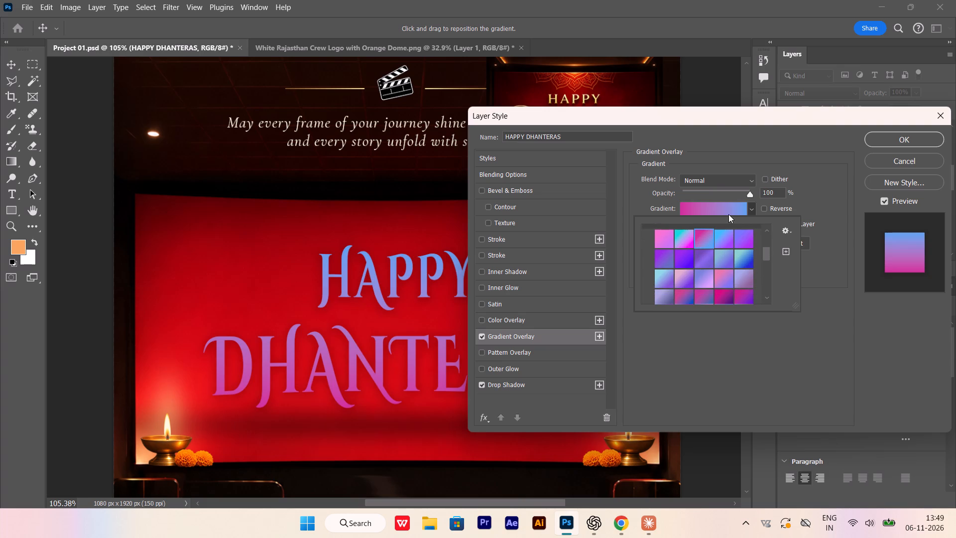
{"action": "left_click", "coordinate": [822, 206]}
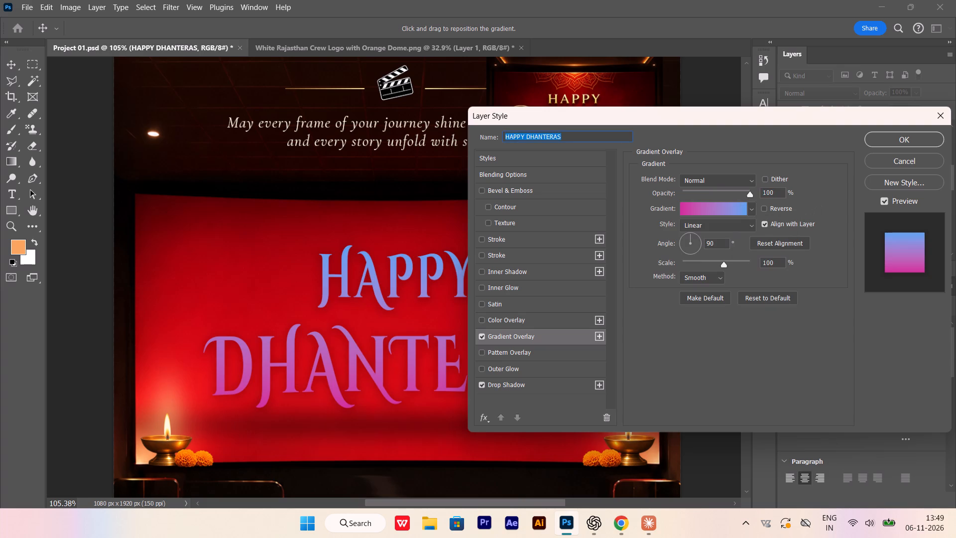
Set the title's Gradient Overlay angle to 0° and move the Layer Style dialog to uncover the title and reference poster.
{"action": "left_click_drag", "start_coordinate": [722, 244], "coordinate": [652, 244]}
{"action": "key", "text": "0"}
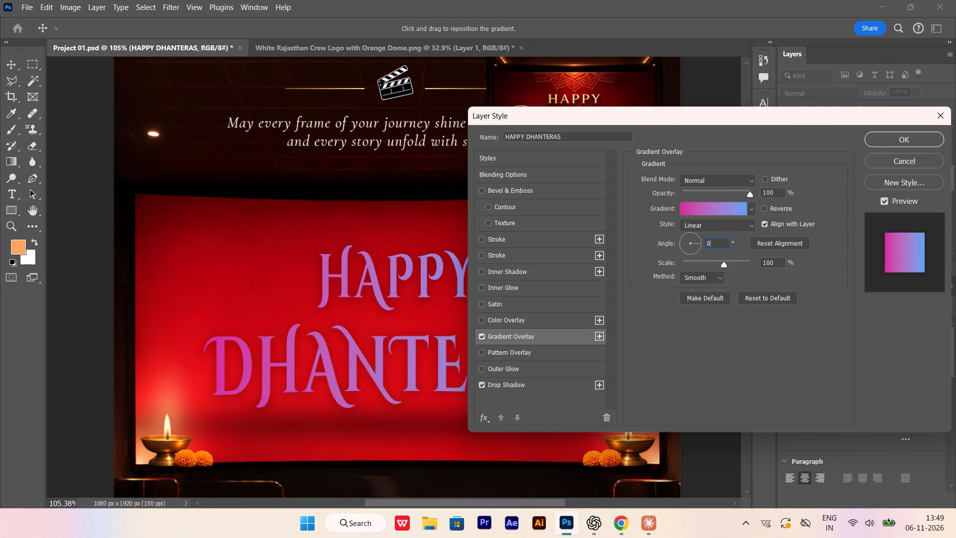
{"action": "left_click_drag", "start_coordinate": [714, 116], "coordinate": [620, 177]}
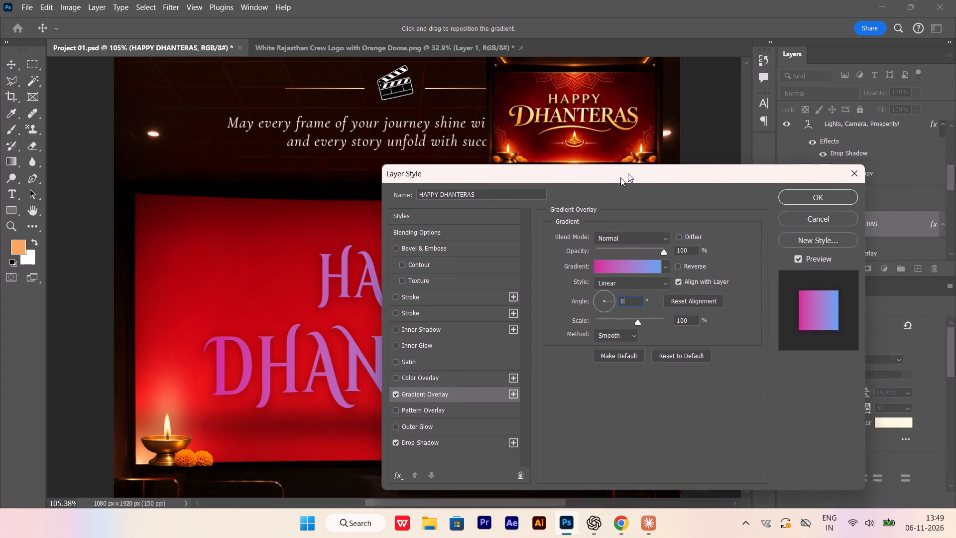
{"action": "left_click_drag", "start_coordinate": [620, 177], "coordinate": [742, 199]}
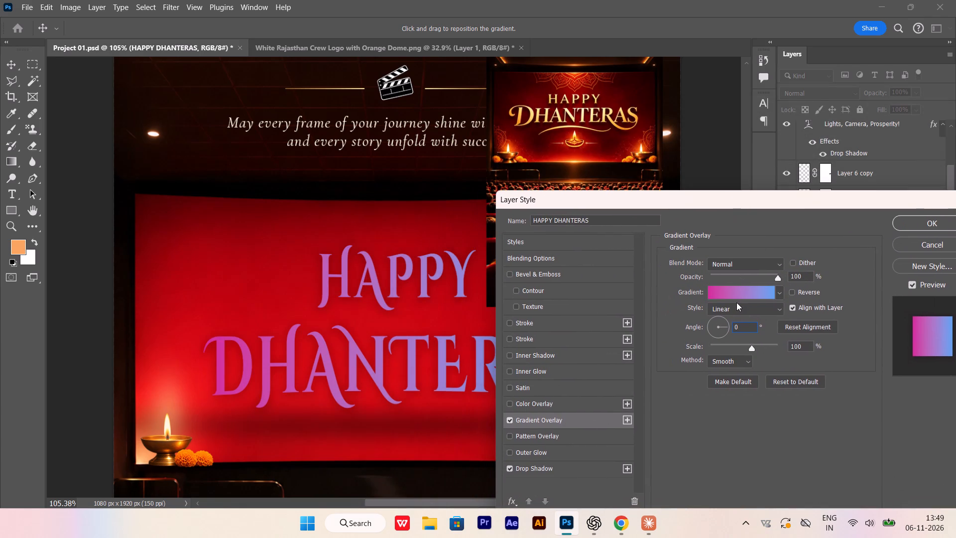
Switch the title's Gradient Overlay to the orange-pink-blue preset Purple_22 from the end of the Purples group.
{"action": "left_click", "coordinate": [736, 297]}
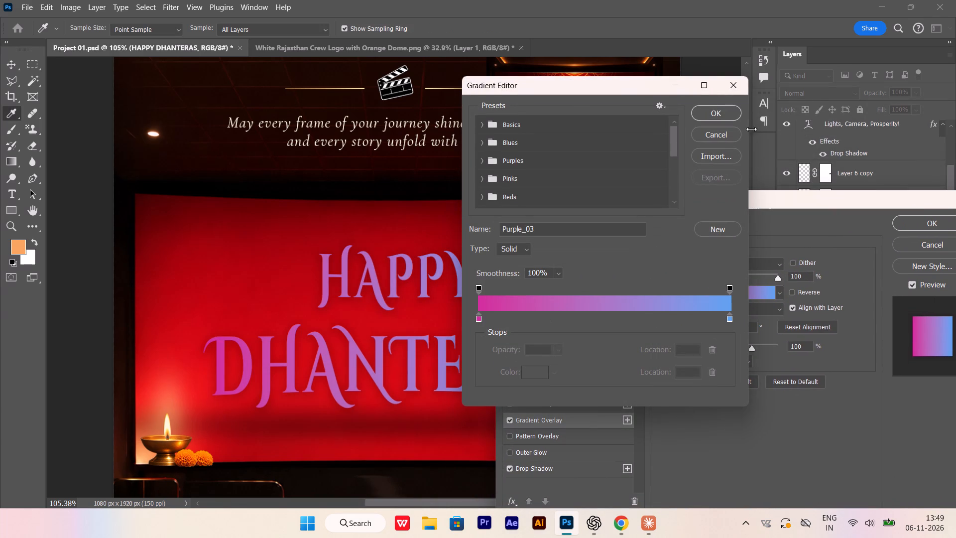
{"action": "left_click", "coordinate": [737, 90]}
{"action": "left_click", "coordinate": [777, 294]}
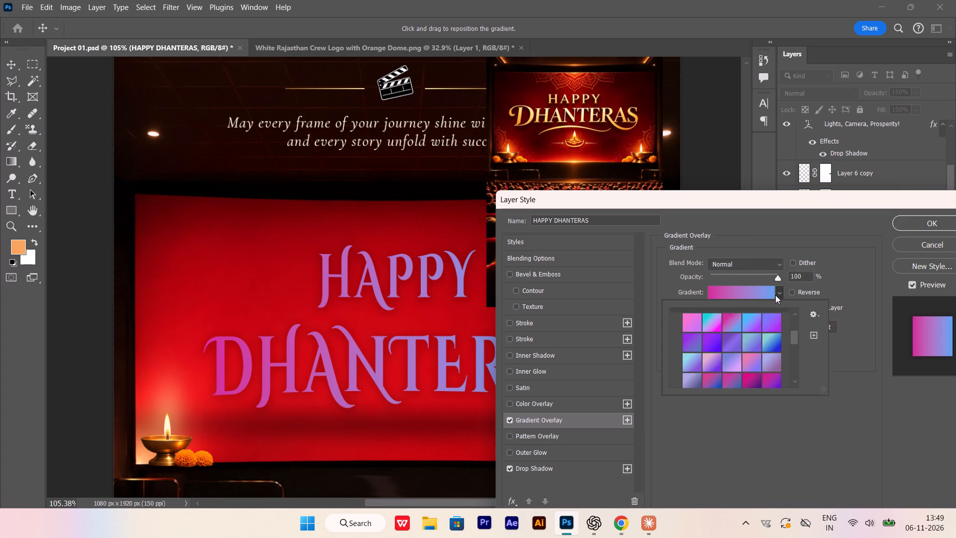
{"action": "scroll", "coordinate": [746, 345], "scroll_direction": "down", "scroll_amount": 4}
{"action": "left_click", "coordinate": [717, 360]}
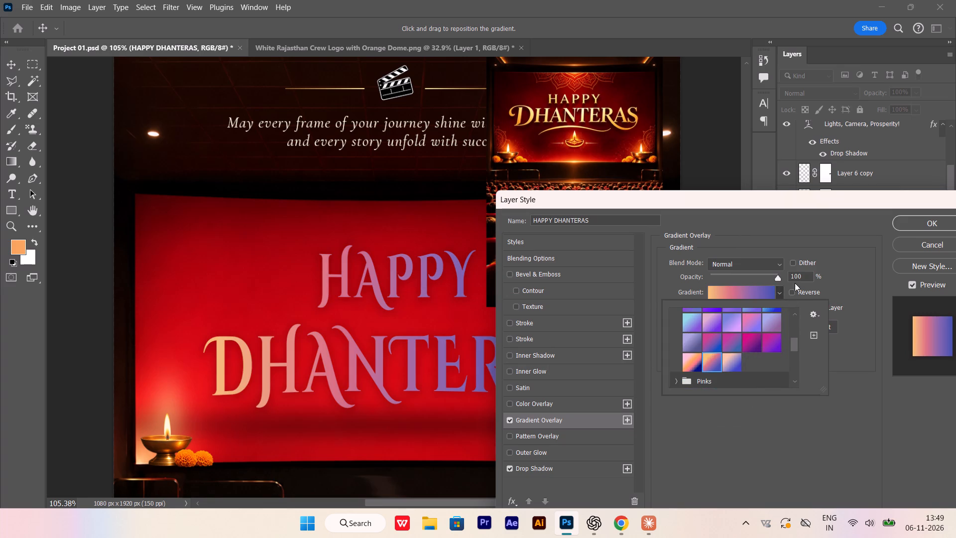
{"action": "left_click", "coordinate": [832, 289]}
{"action": "left_click", "coordinate": [777, 289]}
Remove the gradient's purple stop, move the pink stop to location 51, and move the Gradient Editor clear of the reference poster.
{"action": "double_click", "coordinate": [765, 290]}
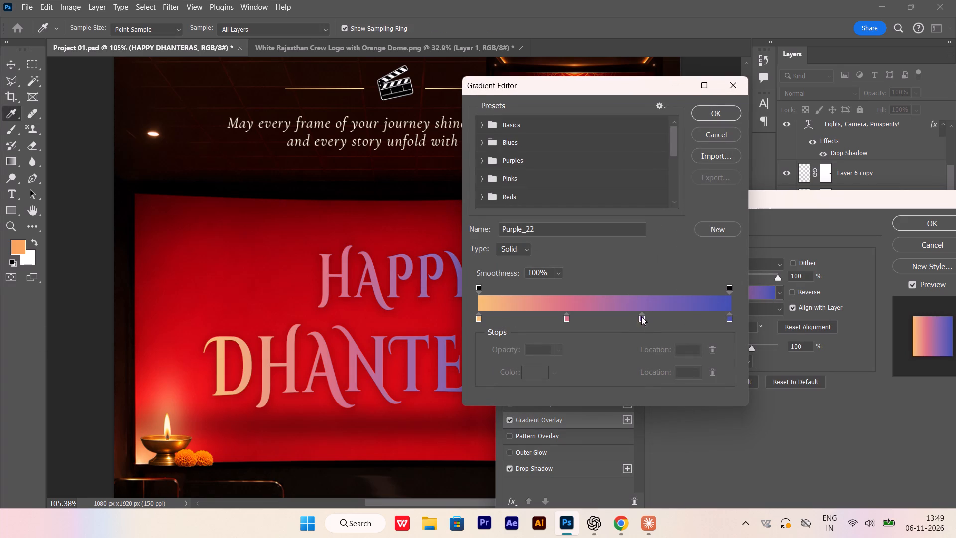
{"action": "left_click_drag", "start_coordinate": [639, 318], "coordinate": [630, 392]}
{"action": "left_click_drag", "start_coordinate": [566, 318], "coordinate": [587, 319]}
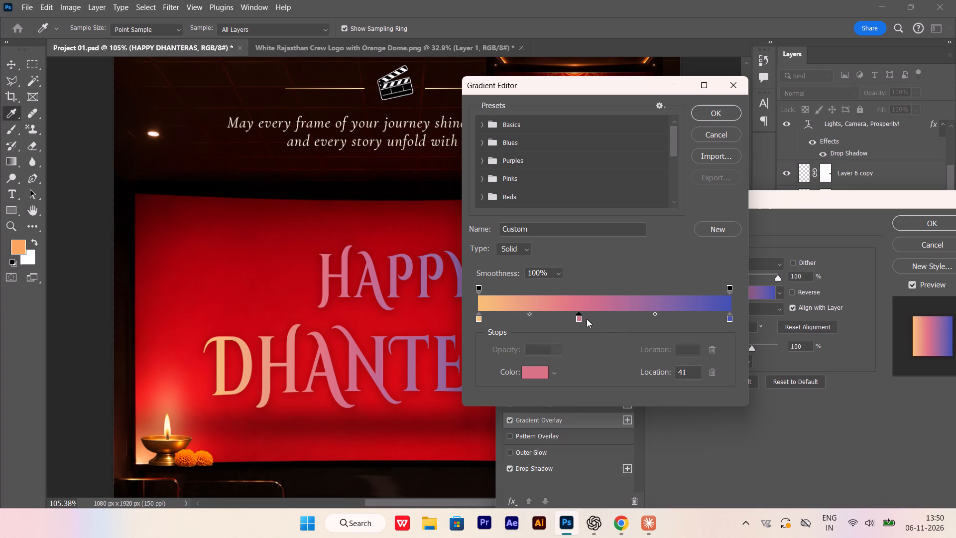
{"action": "left_click_drag", "start_coordinate": [587, 319], "coordinate": [607, 319]}
{"action": "left_click_drag", "start_coordinate": [584, 88], "coordinate": [636, 148]}
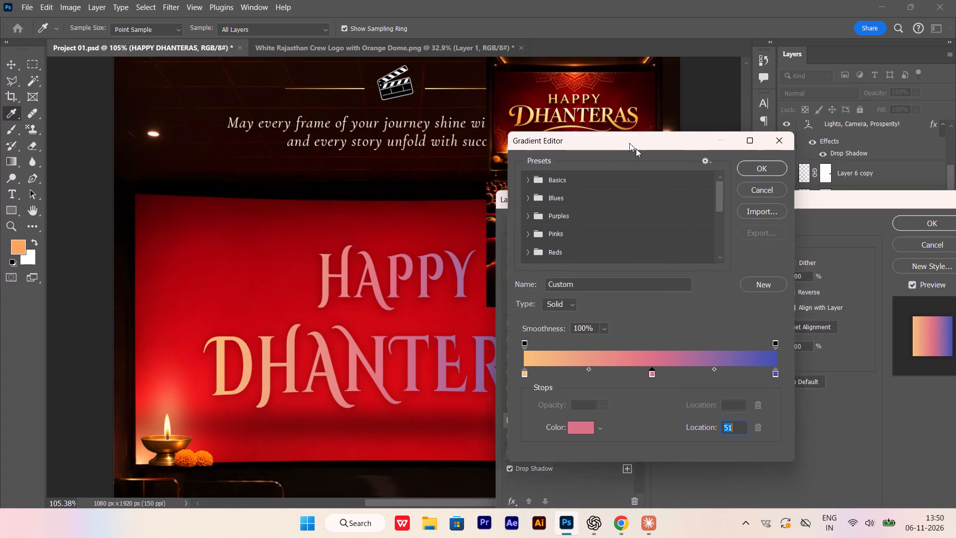
{"action": "left_click_drag", "start_coordinate": [636, 148], "coordinate": [768, 182]}
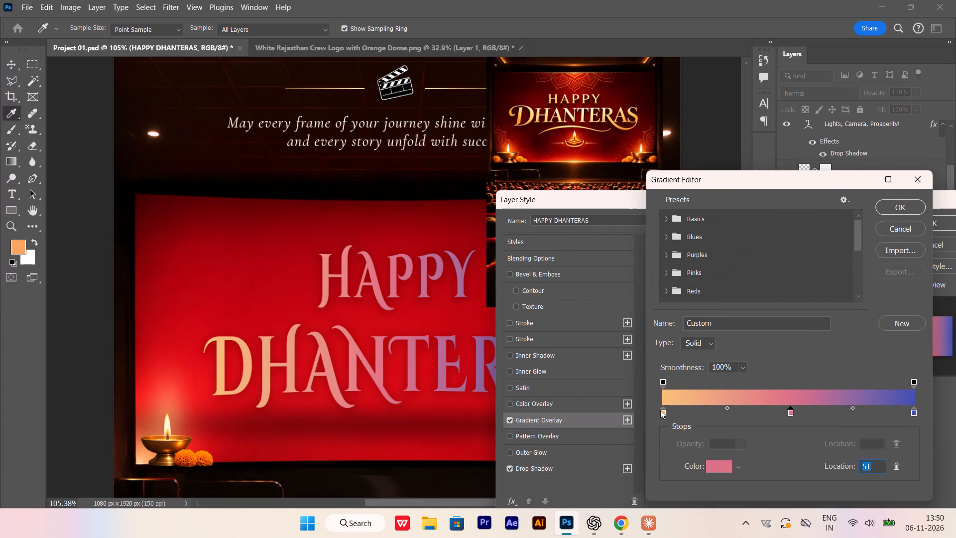
Recolour both end stops with oranges sampled from the reference poster's DHANTERAS lettering, using #fb9619 for the final stop.
{"action": "double_click", "coordinate": [660, 410]}
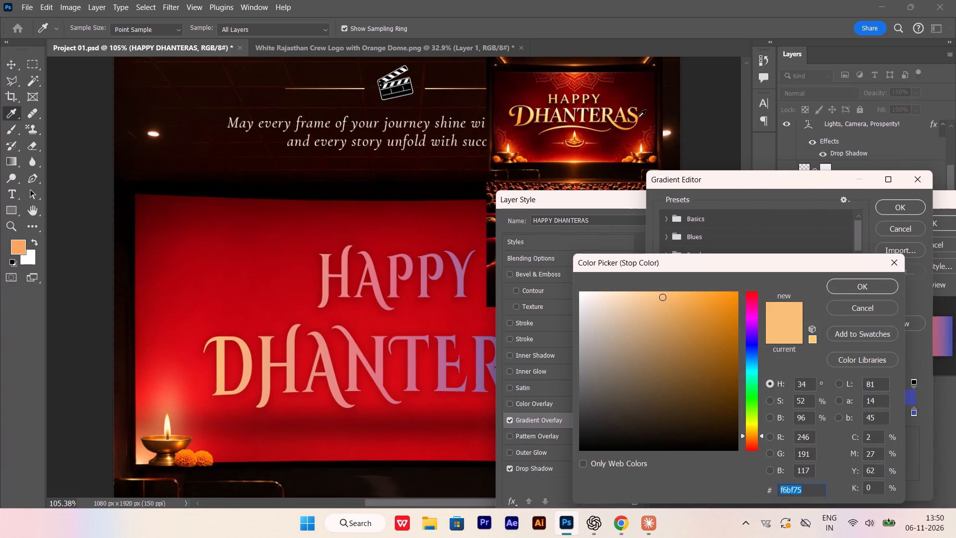
{"action": "left_click", "coordinate": [636, 117]}
{"action": "left_click", "coordinate": [841, 286]}
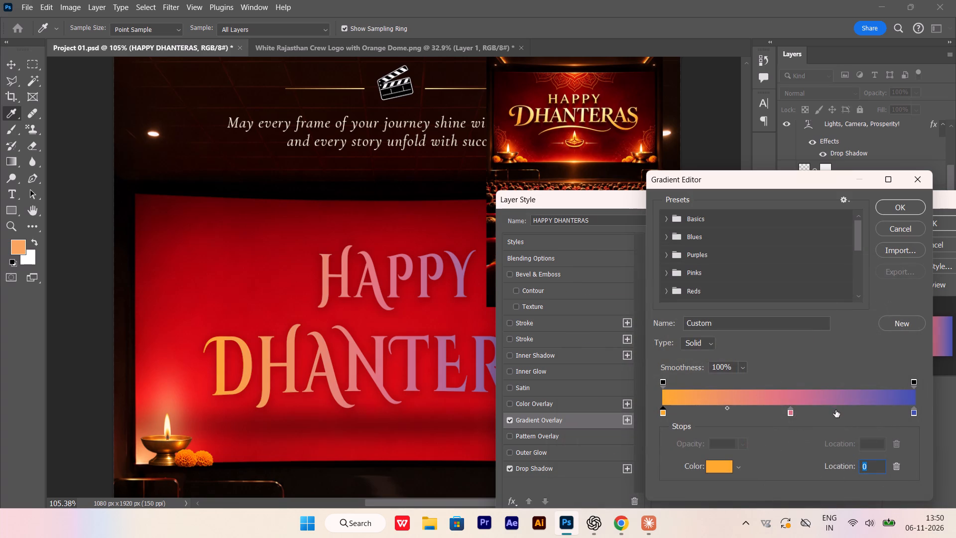
{"action": "double_click", "coordinate": [912, 413]}
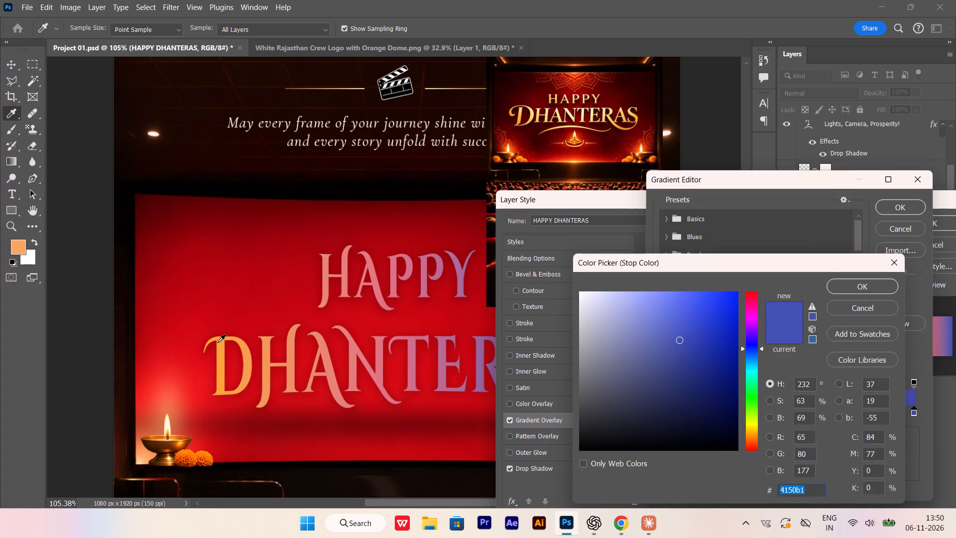
{"action": "left_click", "coordinate": [212, 340]}
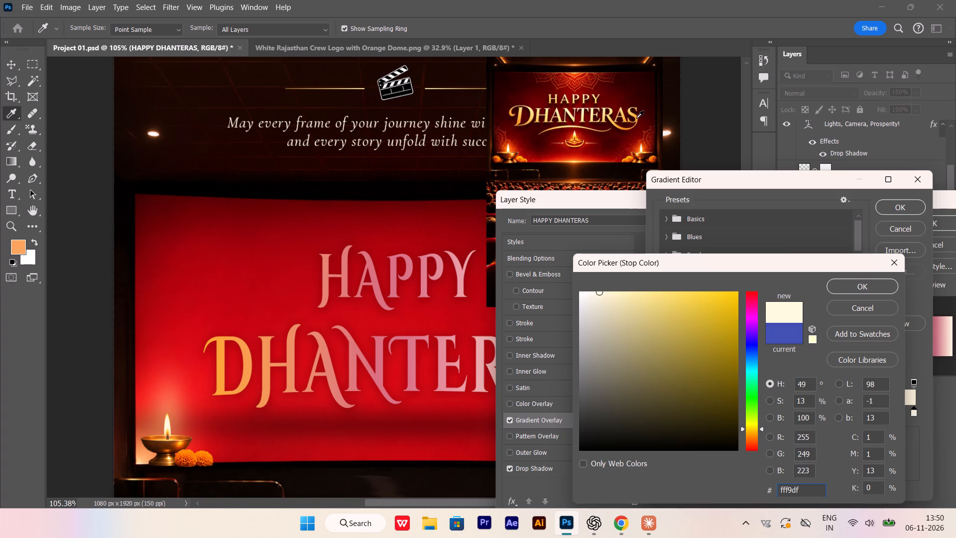
{"action": "left_click", "coordinate": [510, 113]}
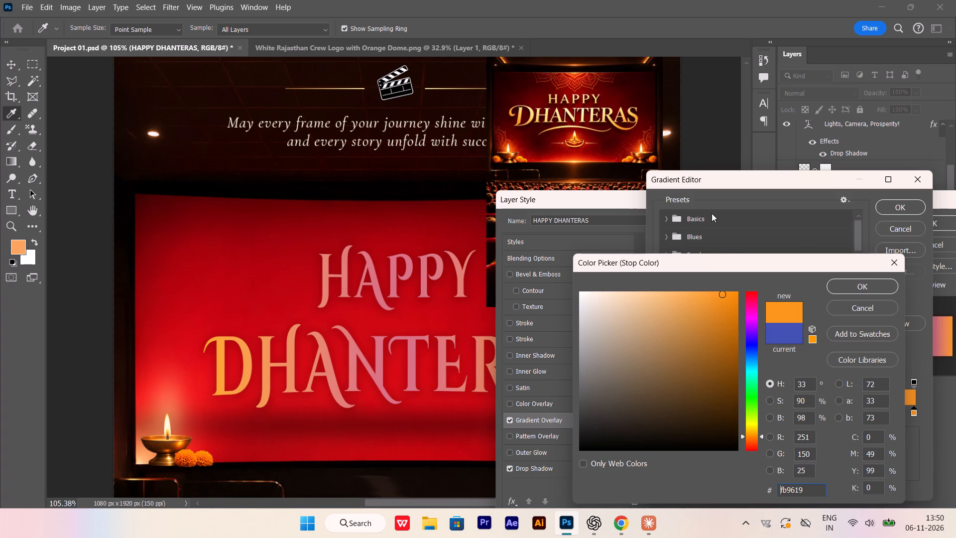
{"action": "left_click", "coordinate": [875, 285]}
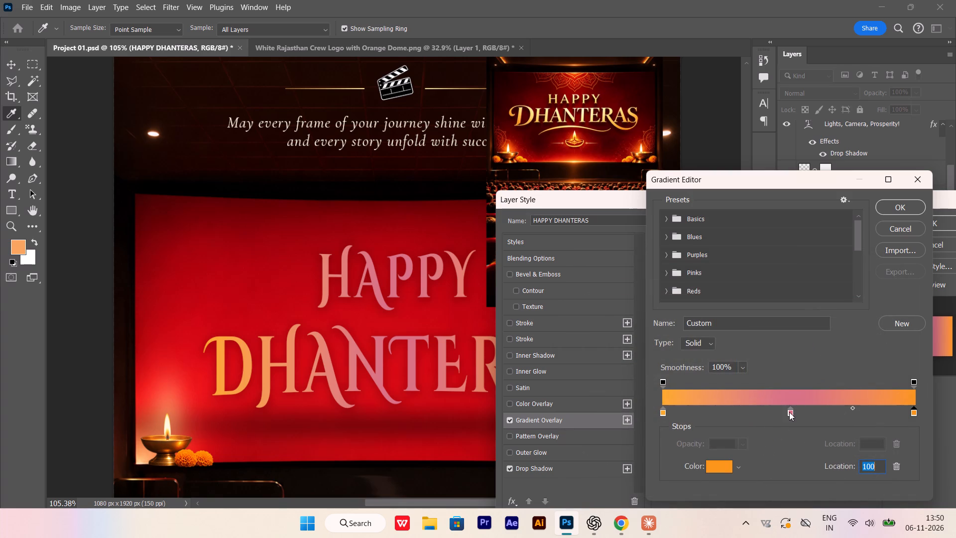
Recolour the gradient's middle stop pale yellow #fff9b5, sampling from the reference poster's gold lettering.
{"action": "double_click", "coordinate": [789, 412]}
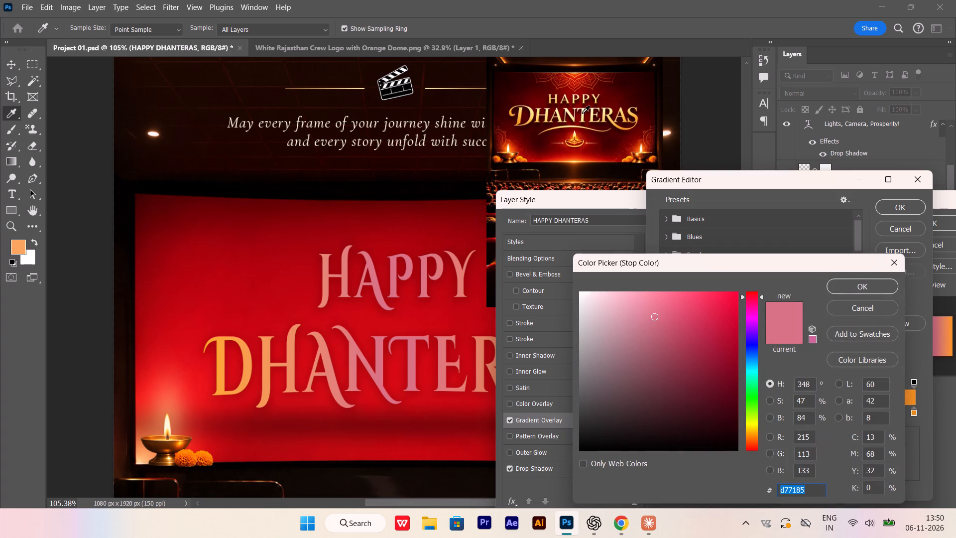
{"action": "left_click", "coordinate": [582, 113]}
{"action": "left_click", "coordinate": [625, 290]}
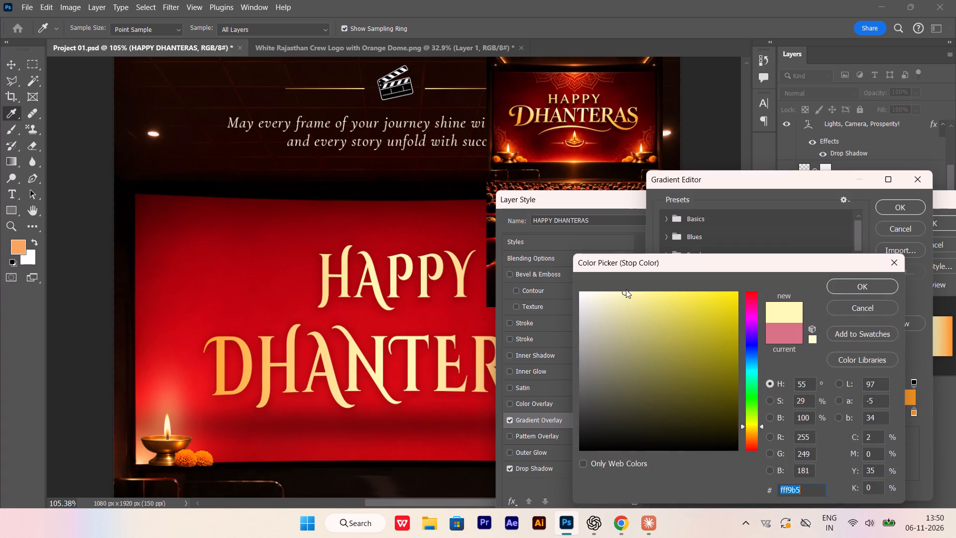
{"action": "left_click", "coordinate": [861, 290]}
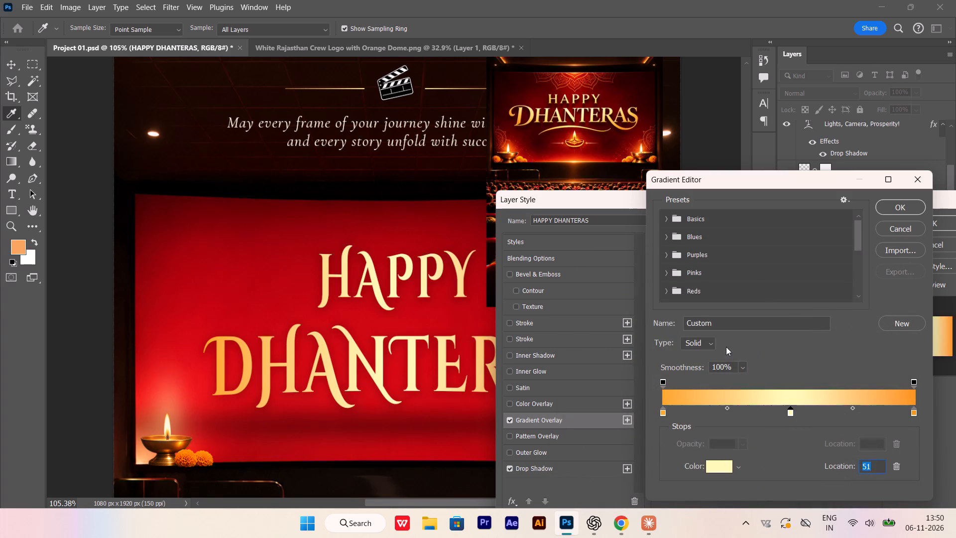
Widen the pale centre by moving the first gradient midpoint to 24 and the second towards the end stop, and apply the gradient.
{"action": "left_click_drag", "start_coordinate": [726, 407], "coordinate": [695, 411]}
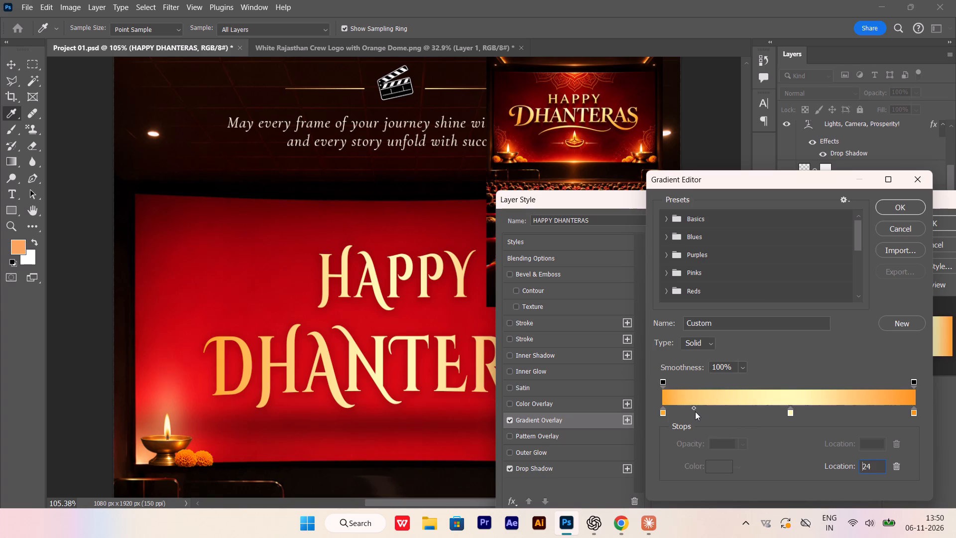
{"action": "left_click_drag", "start_coordinate": [695, 411], "coordinate": [695, 412]}
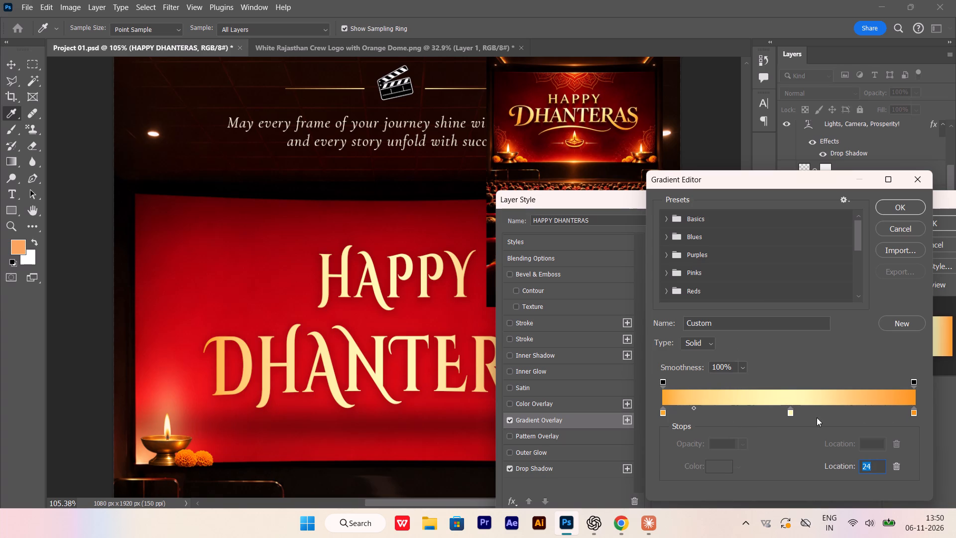
{"action": "left_click", "coordinate": [914, 413]}
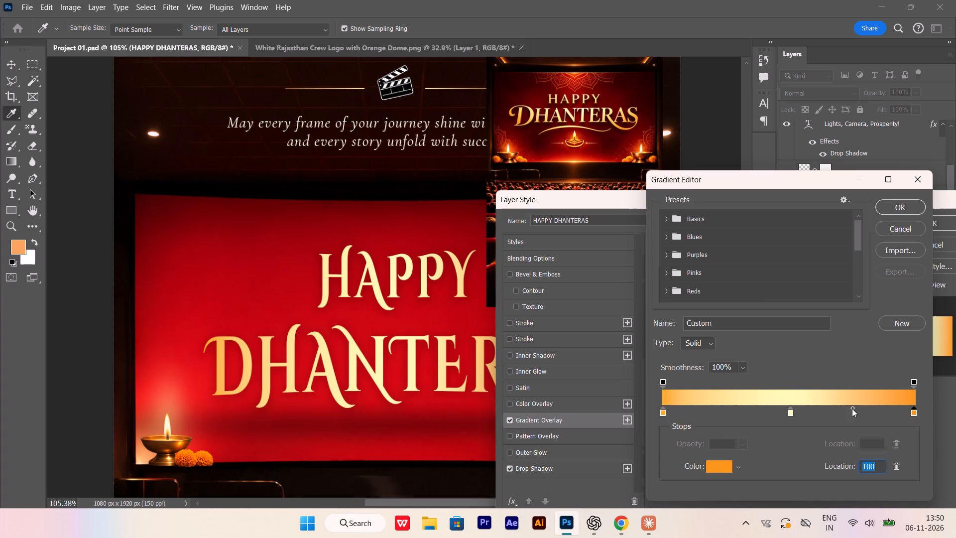
{"action": "left_click_drag", "start_coordinate": [852, 408], "coordinate": [885, 415]}
{"action": "left_click", "coordinate": [897, 205]}
{"action": "left_click_drag", "start_coordinate": [788, 203], "coordinate": [572, 401]}
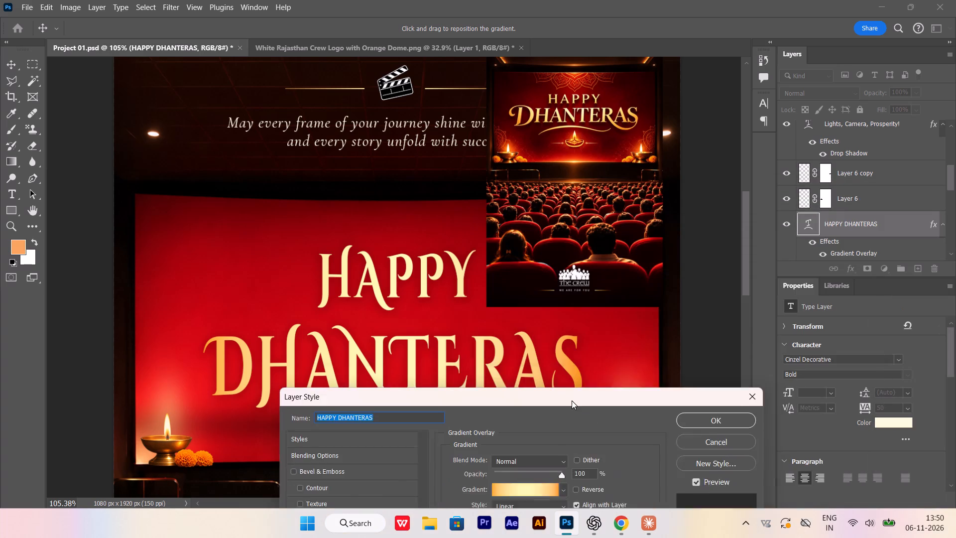
{"action": "left_click_drag", "start_coordinate": [572, 401], "coordinate": [792, 196]}
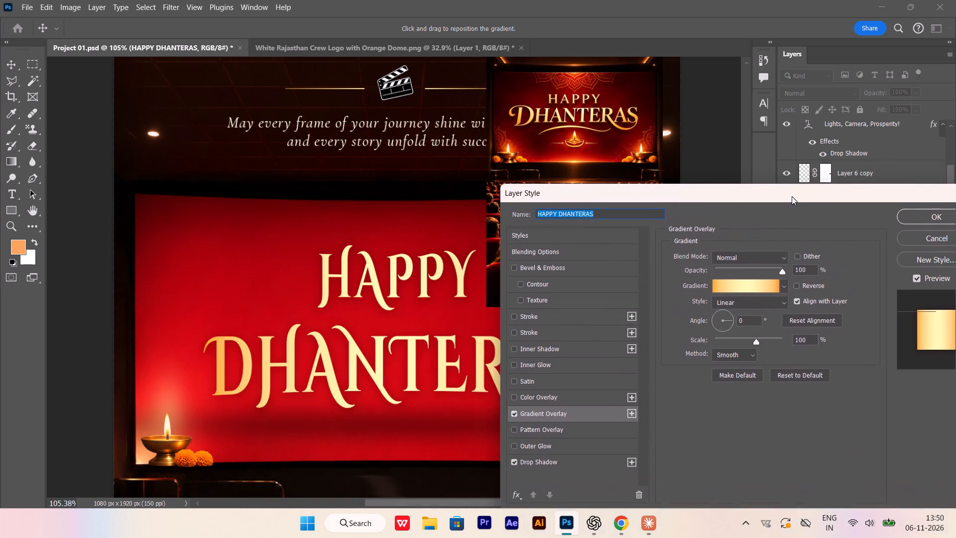
{"action": "left_click_drag", "start_coordinate": [792, 196], "coordinate": [776, 183]}
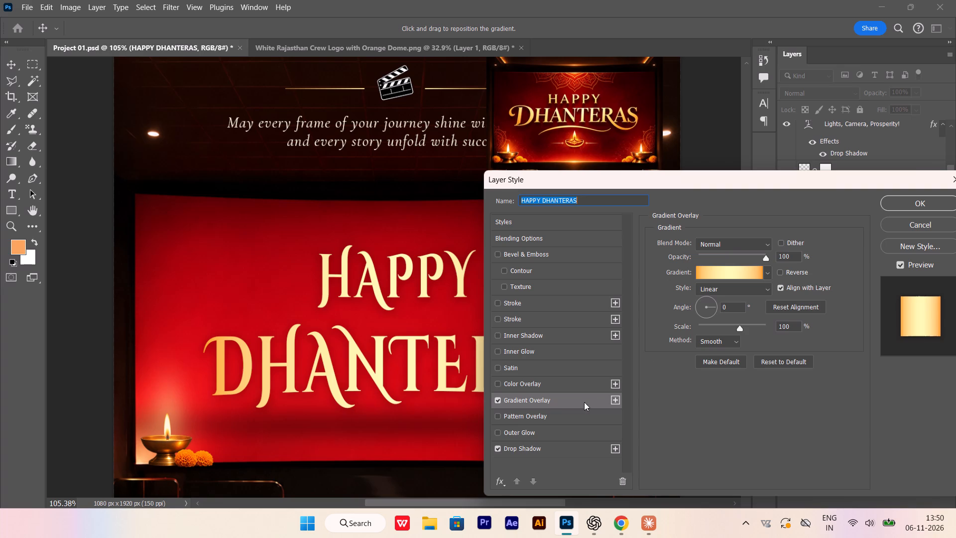
Strengthen the HAPPY DHANTERAS drop shadow with 70% opacity, 5 px distance, 18% spread and 13 px size, and apply the layer style.
{"action": "left_click", "coordinate": [538, 445]}
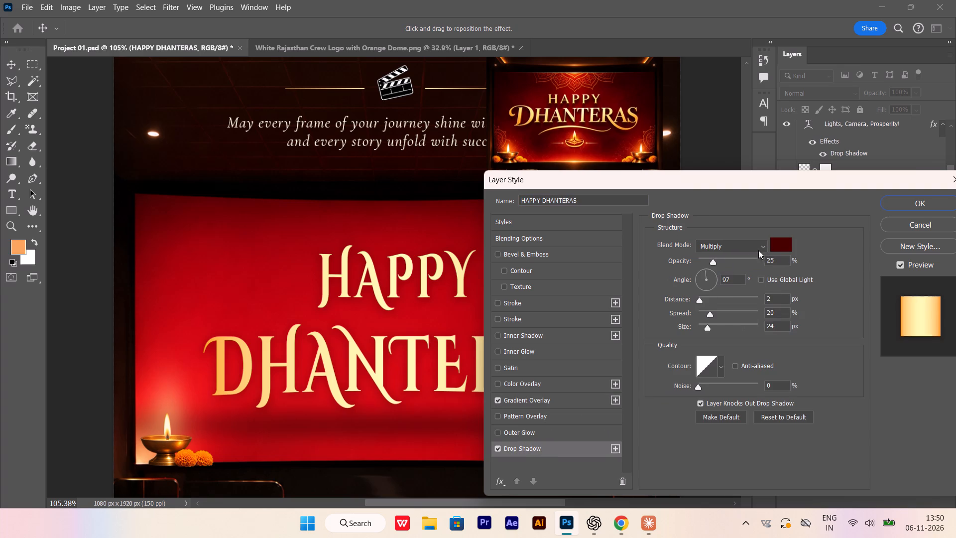
{"action": "left_click_drag", "start_coordinate": [712, 260], "coordinate": [729, 264]}
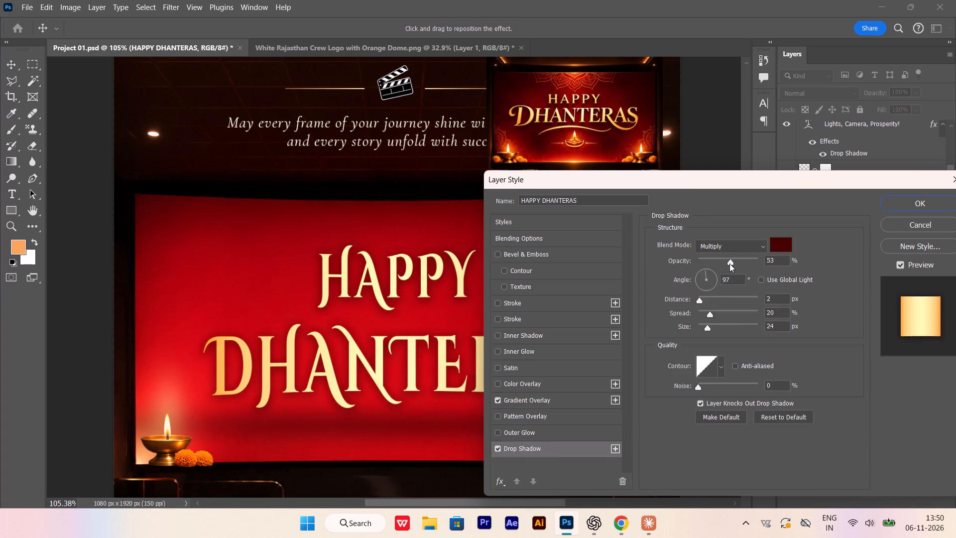
{"action": "left_click_drag", "start_coordinate": [729, 264], "coordinate": [728, 264]}
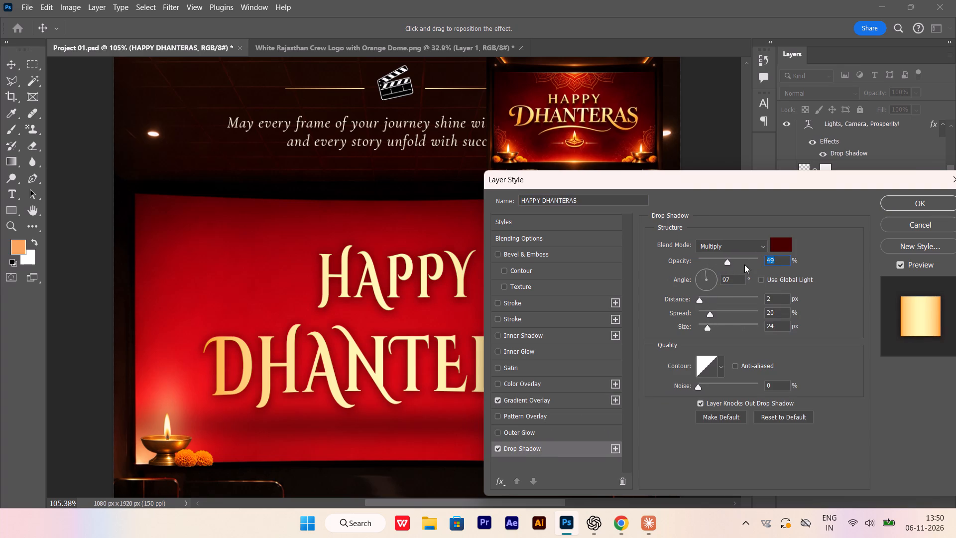
{"action": "left_click_drag", "start_coordinate": [727, 261], "coordinate": [742, 267]}
{"action": "left_click", "coordinate": [701, 298]}
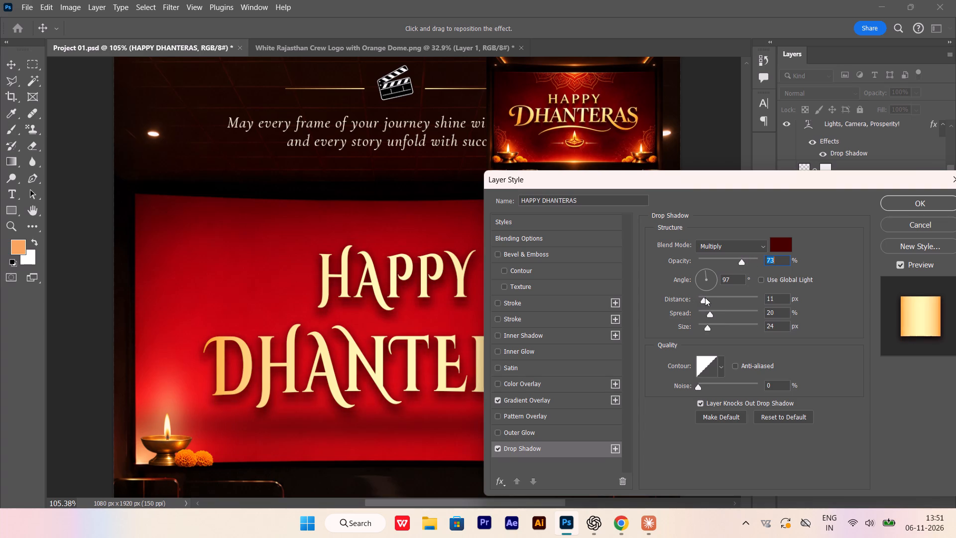
{"action": "left_click_drag", "start_coordinate": [708, 316], "coordinate": [706, 314]}
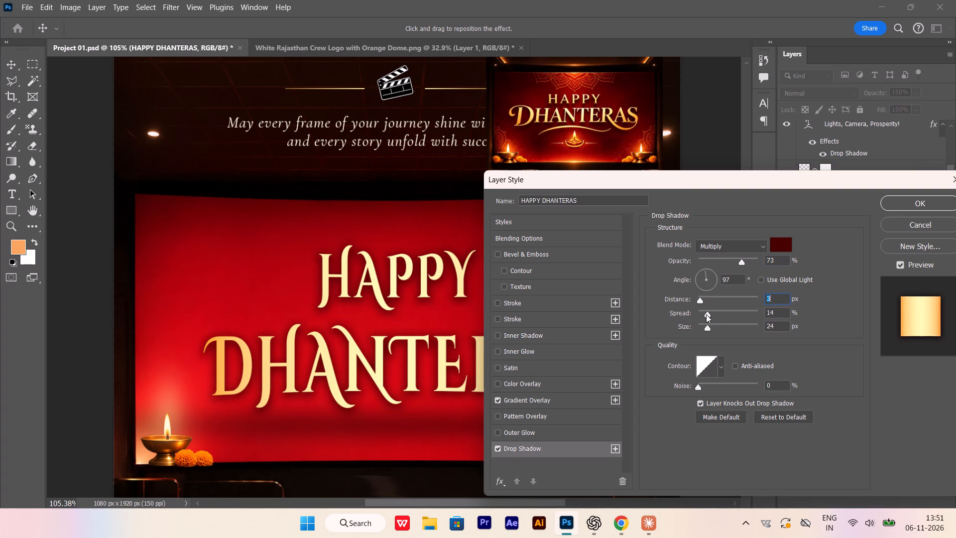
{"action": "left_click_drag", "start_coordinate": [706, 314], "coordinate": [703, 312]}
{"action": "left_click", "coordinate": [708, 327]}
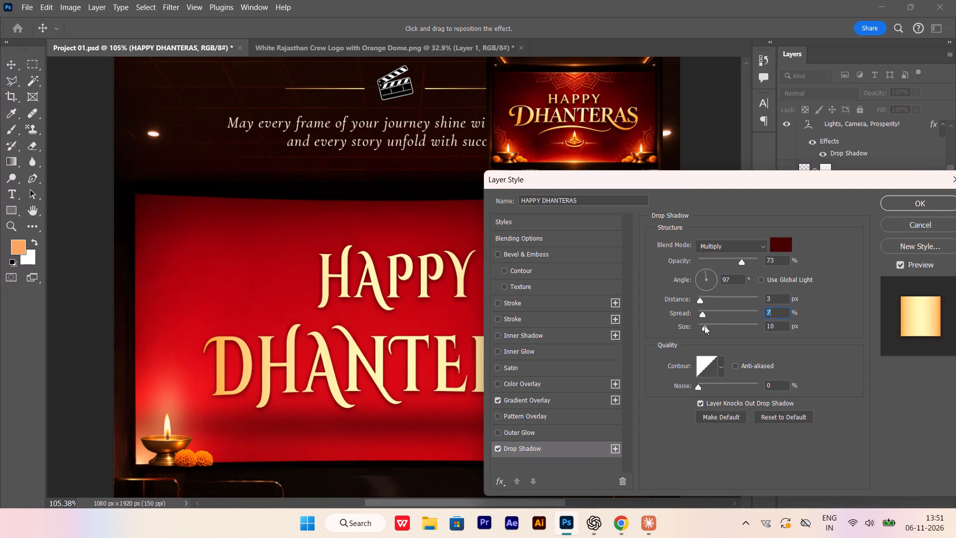
{"action": "left_click", "coordinate": [700, 299]}
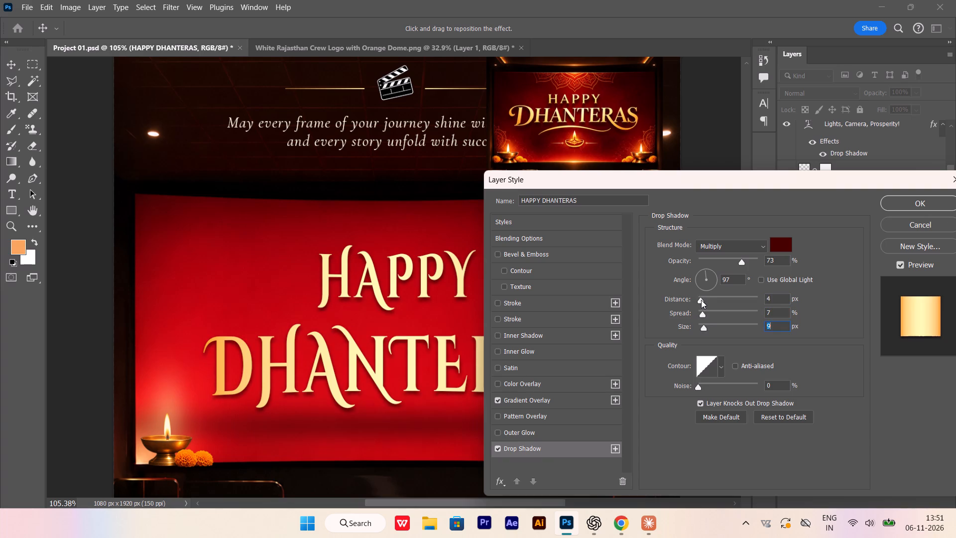
{"action": "left_click_drag", "start_coordinate": [704, 314], "coordinate": [708, 316]}
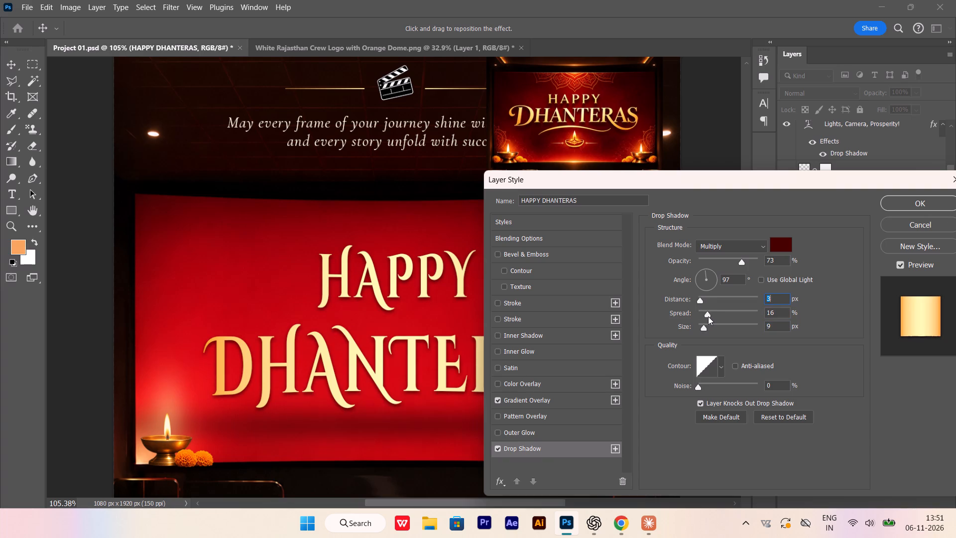
{"action": "left_click_drag", "start_coordinate": [708, 316], "coordinate": [709, 317]}
{"action": "left_click", "coordinate": [740, 260]}
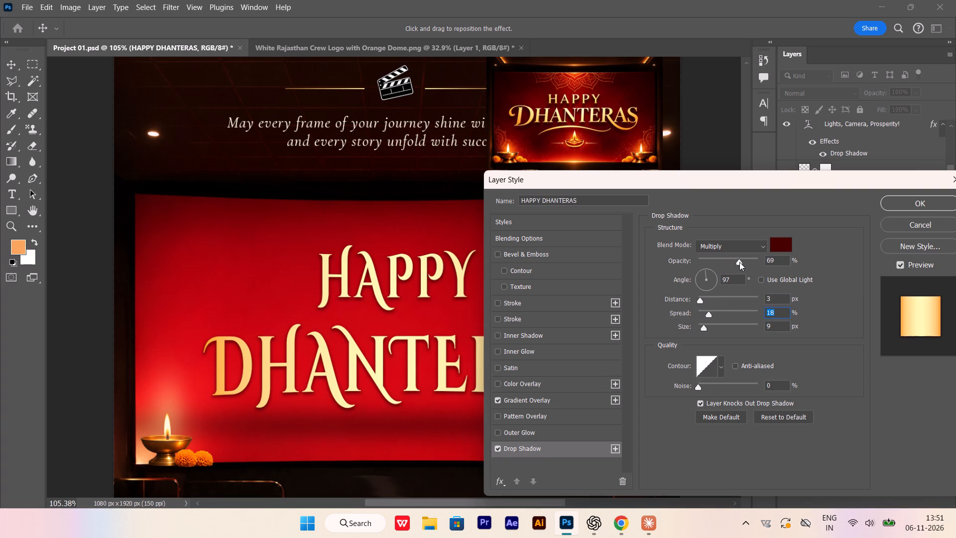
{"action": "left_click", "coordinate": [702, 297]}
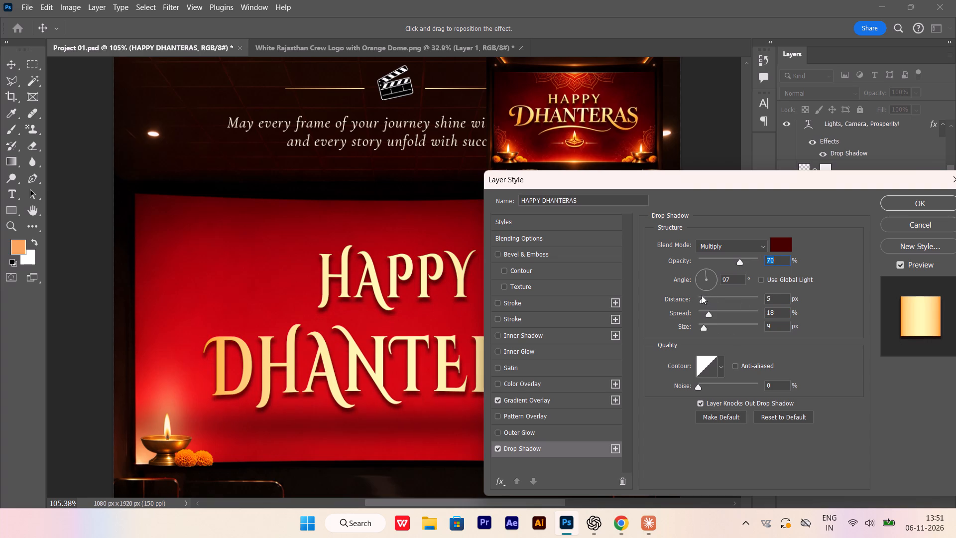
{"action": "left_click", "coordinate": [704, 328]}
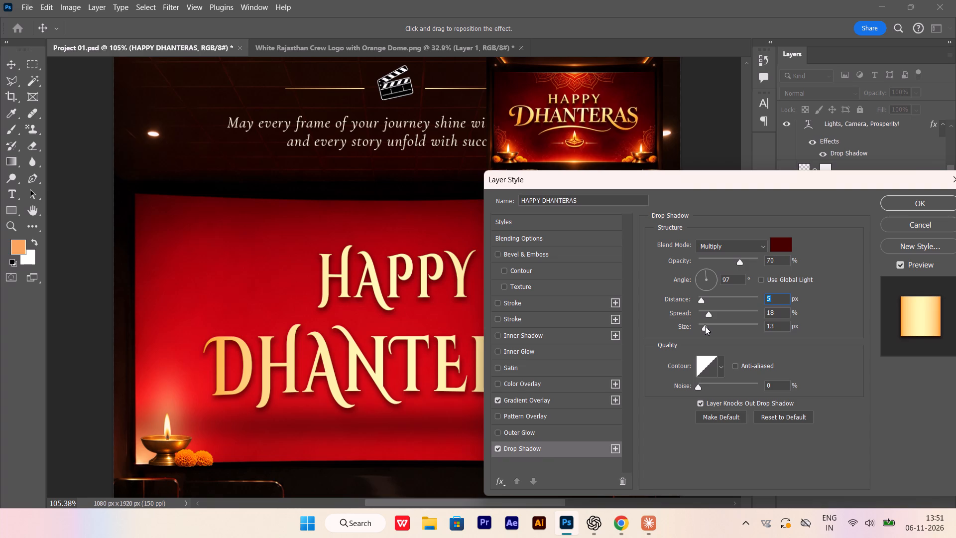
{"action": "left_click", "coordinate": [897, 212]}
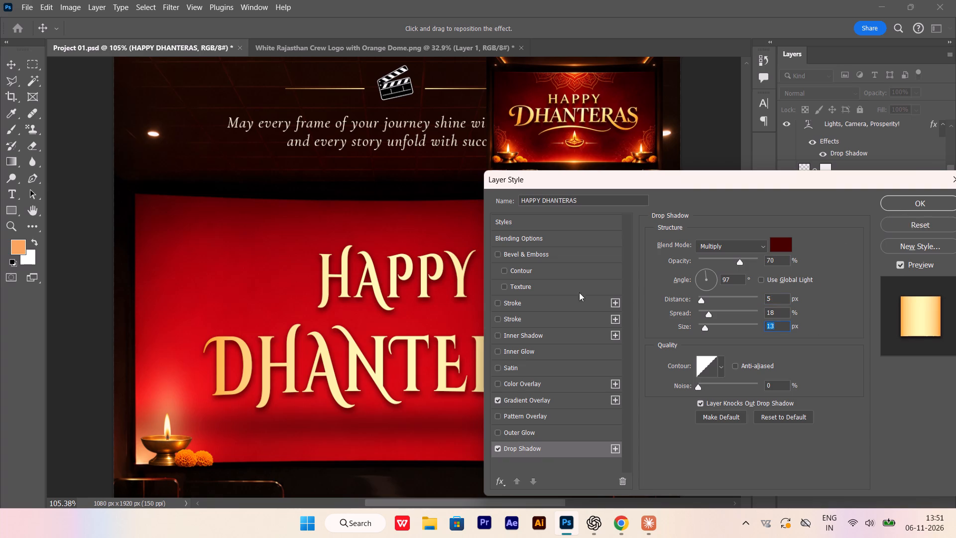
{"action": "left_click", "coordinate": [929, 207]}
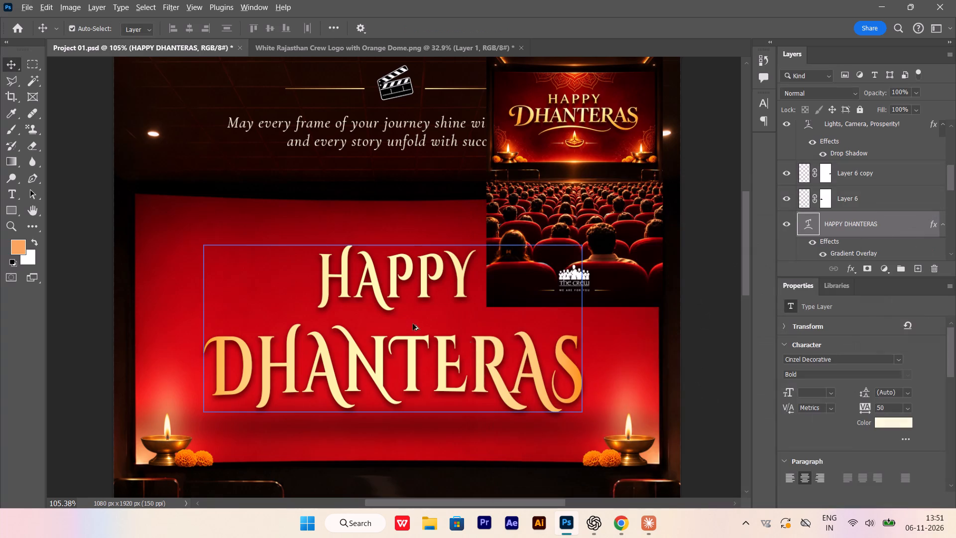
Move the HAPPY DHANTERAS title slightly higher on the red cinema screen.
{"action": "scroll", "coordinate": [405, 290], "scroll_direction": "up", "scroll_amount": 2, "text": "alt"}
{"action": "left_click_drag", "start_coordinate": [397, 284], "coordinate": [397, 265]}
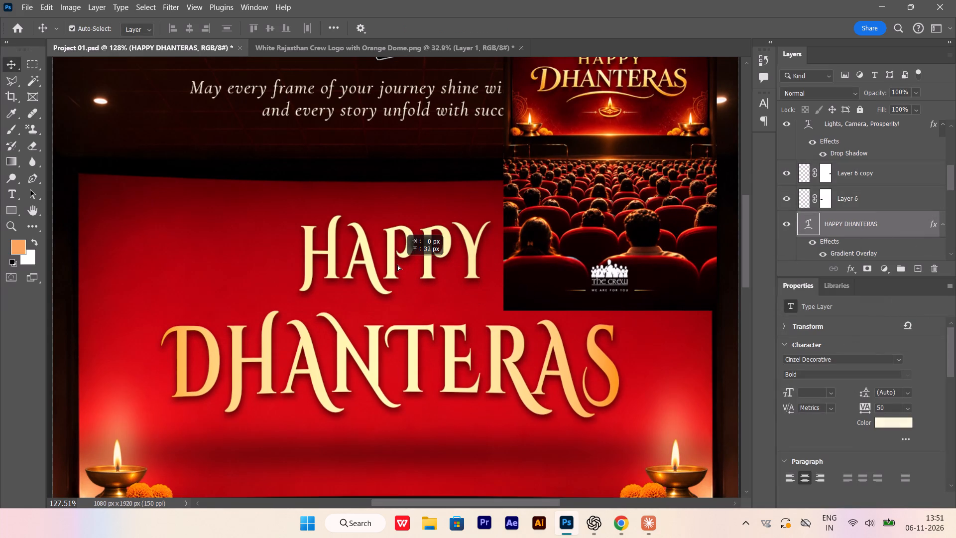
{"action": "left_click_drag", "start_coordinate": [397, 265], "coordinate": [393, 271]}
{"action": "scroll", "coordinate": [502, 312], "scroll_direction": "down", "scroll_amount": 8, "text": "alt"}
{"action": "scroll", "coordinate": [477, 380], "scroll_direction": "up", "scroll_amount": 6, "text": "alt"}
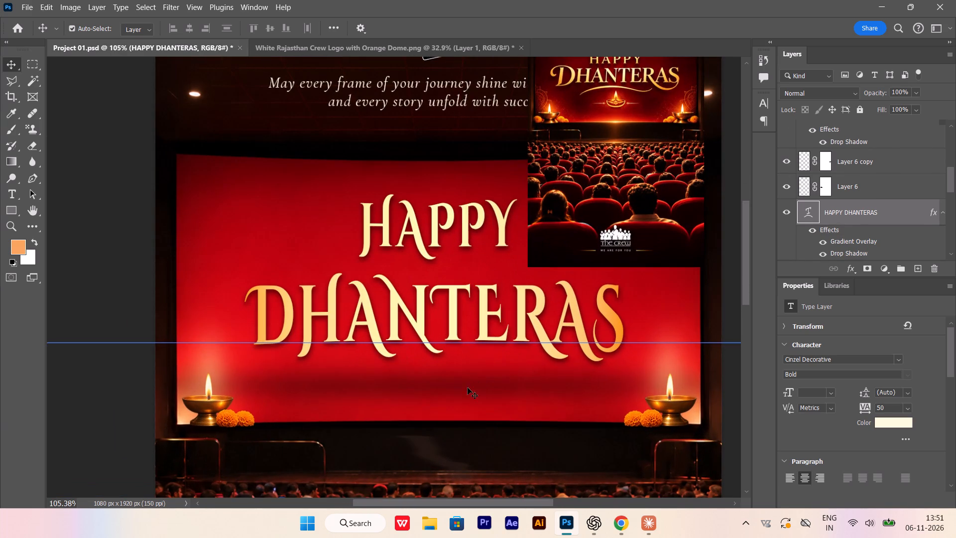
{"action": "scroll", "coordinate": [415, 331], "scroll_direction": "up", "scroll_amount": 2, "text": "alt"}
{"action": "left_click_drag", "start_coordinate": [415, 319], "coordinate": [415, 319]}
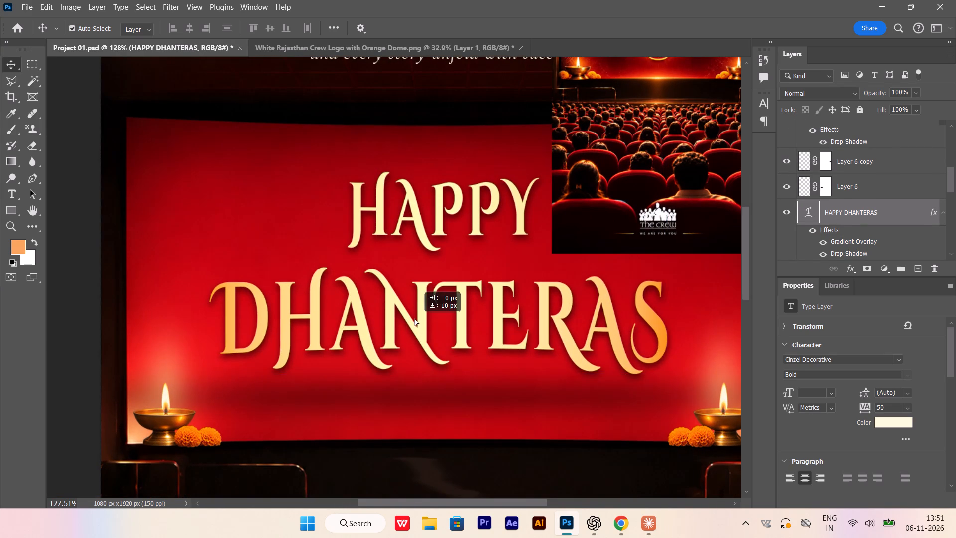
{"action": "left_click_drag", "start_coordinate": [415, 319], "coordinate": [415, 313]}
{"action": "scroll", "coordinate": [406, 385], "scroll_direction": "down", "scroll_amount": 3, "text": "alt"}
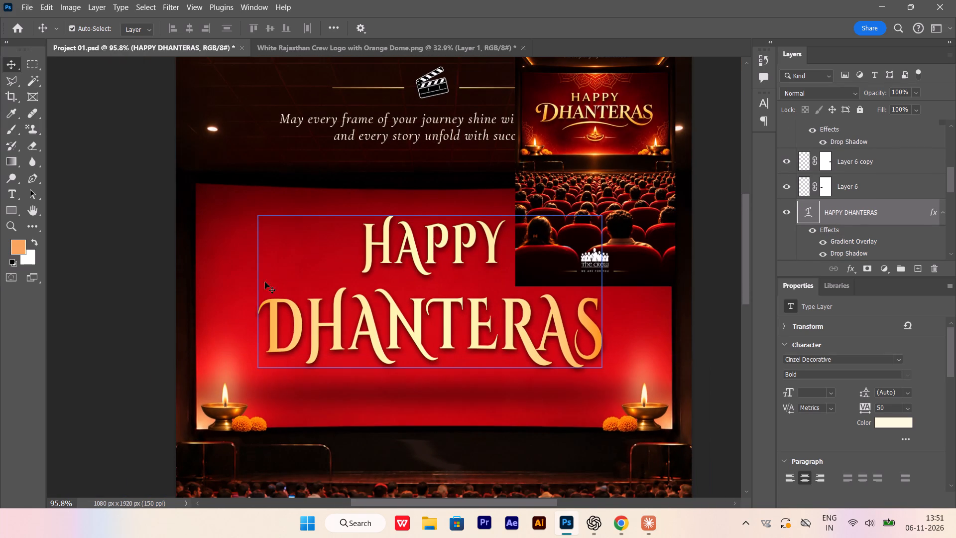
Clip Layer 2 and both Brass Diya with Marigolds layers to the red screen on Layer 7.
{"action": "left_click", "coordinate": [250, 276]}
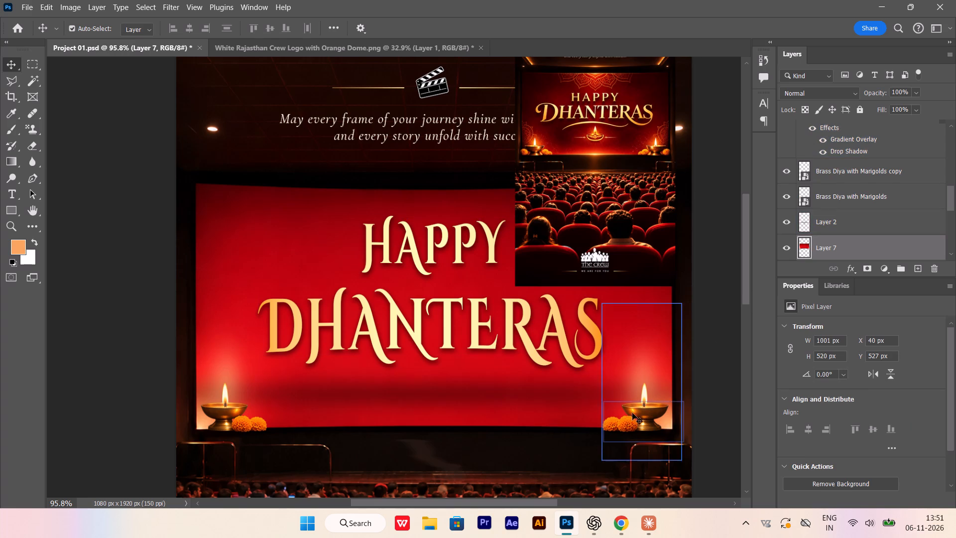
{"action": "left_click", "coordinate": [863, 237], "text": "alt"}
{"action": "left_click", "coordinate": [868, 209], "text": "alt"}
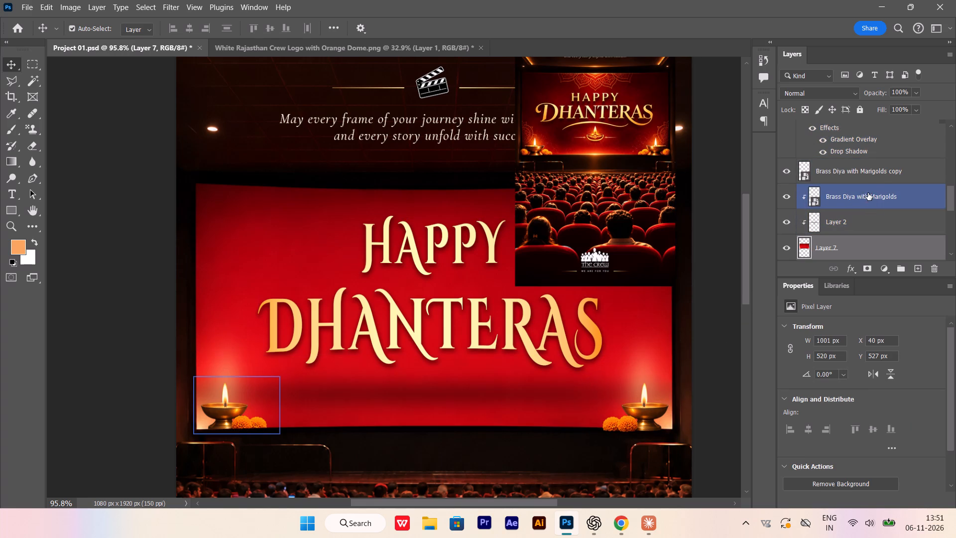
{"action": "left_click", "coordinate": [868, 185], "text": "alt"}
Stretch the HAPPY DHANTERAS title horizontally to about 112% width and move it lower on the screen, to about Y 818 px.
{"action": "scroll", "coordinate": [361, 332], "scroll_direction": "down", "scroll_amount": 2, "text": "alt"}
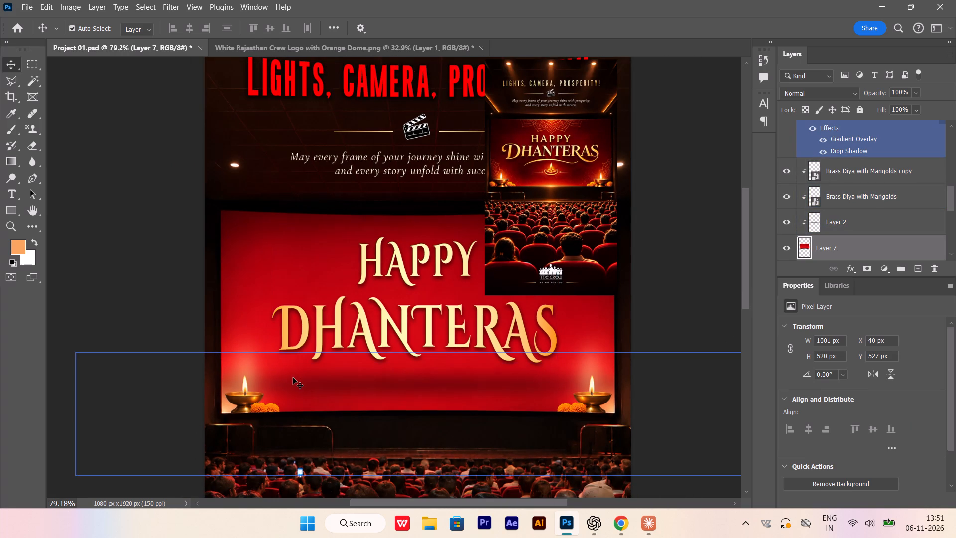
{"action": "scroll", "coordinate": [301, 375], "scroll_direction": "down", "scroll_amount": 3}
{"action": "left_click", "coordinate": [423, 301]}
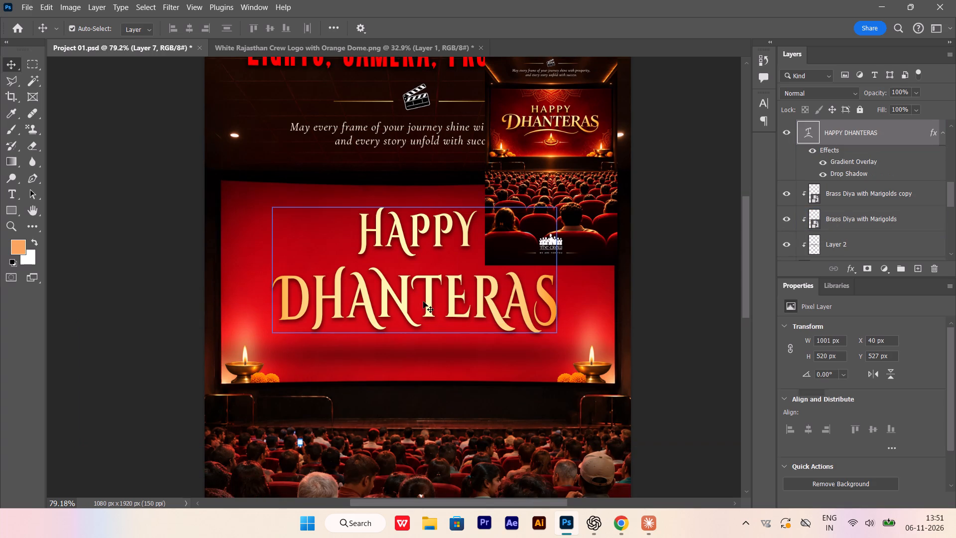
{"action": "key", "text": "ctrl+t"}
{"action": "left_click_drag", "start_coordinate": [268, 269], "coordinate": [258, 269], "text": "alt"}
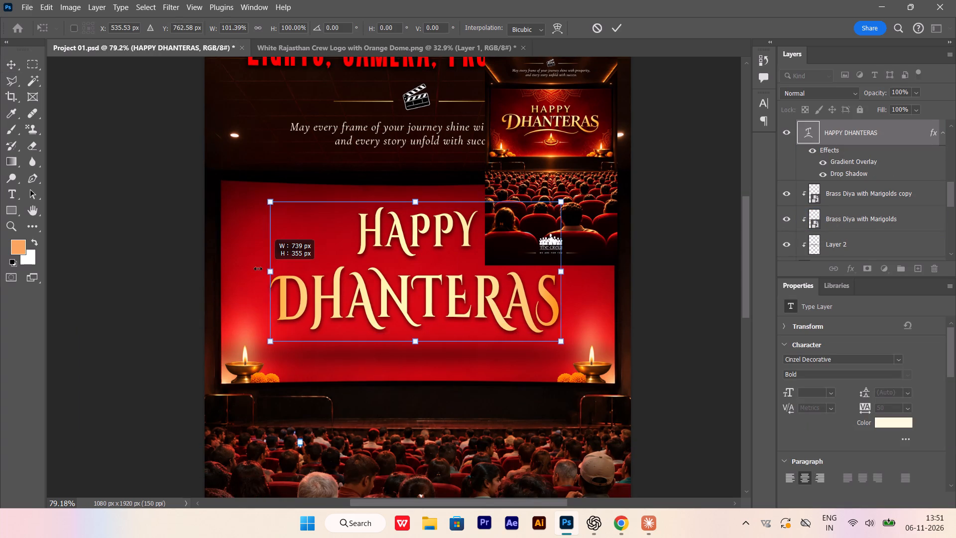
{"action": "left_click_drag", "start_coordinate": [258, 269], "coordinate": [250, 271], "text": "alt"}
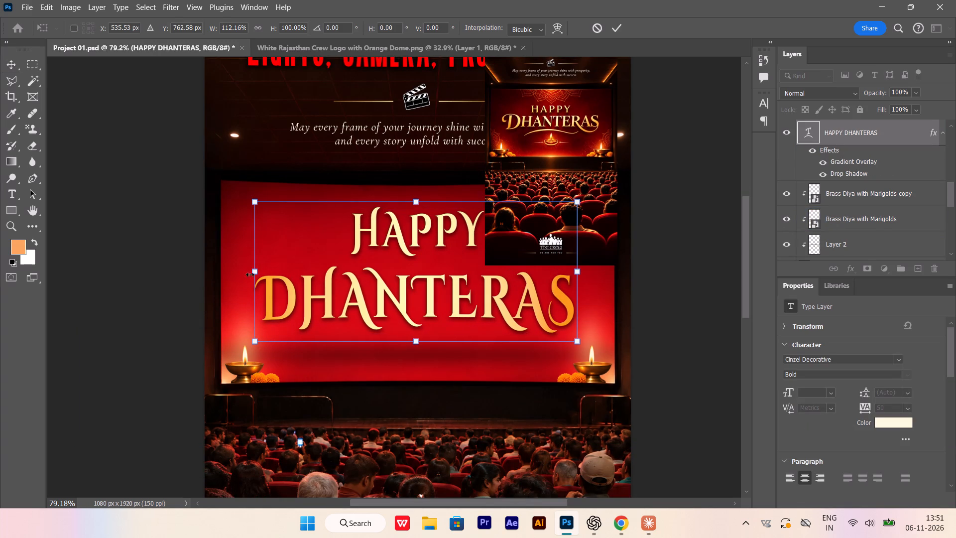
{"action": "scroll", "coordinate": [399, 298], "scroll_direction": "up", "scroll_amount": 2, "text": "alt"}
{"action": "left_click_drag", "start_coordinate": [396, 303], "coordinate": [394, 309]}
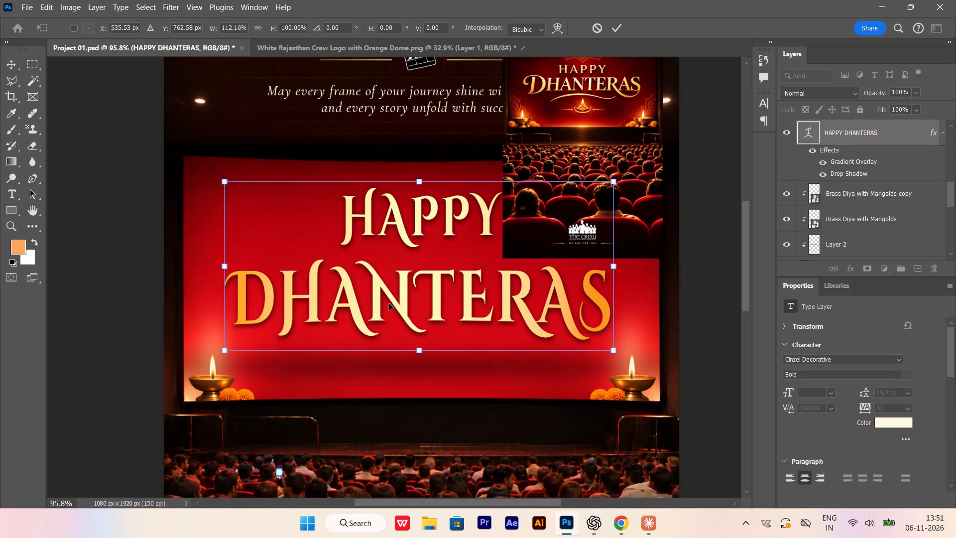
{"action": "left_click_drag", "start_coordinate": [389, 303], "coordinate": [390, 325]}
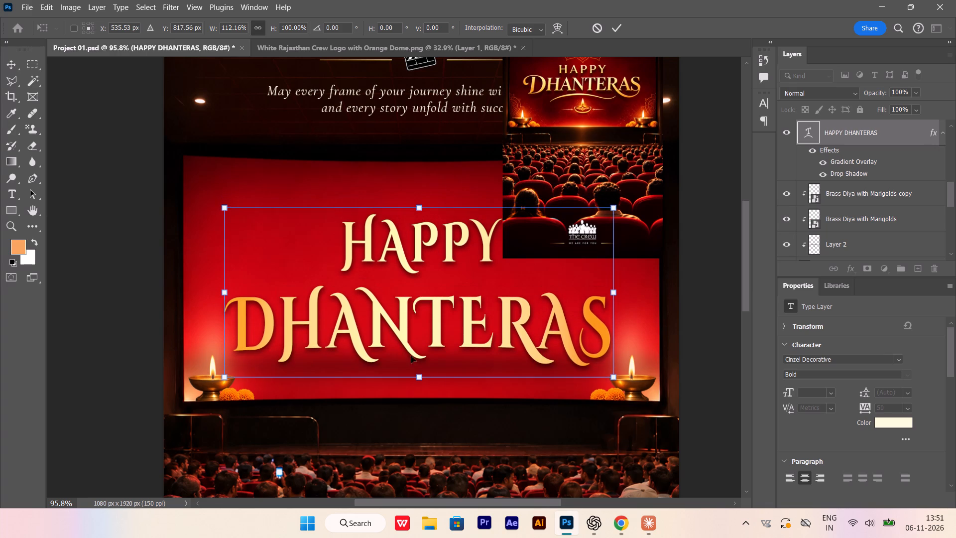
{"action": "key", "text": "Return"}
{"action": "key", "text": "backslash"}
Move the dark shading on Layer 2 lower on the red screen, to Y 905 px.
{"action": "scroll", "coordinate": [447, 366], "scroll_direction": "up", "scroll_amount": 2, "text": "alt"}
{"action": "left_click_drag", "start_coordinate": [447, 372], "coordinate": [447, 373]}
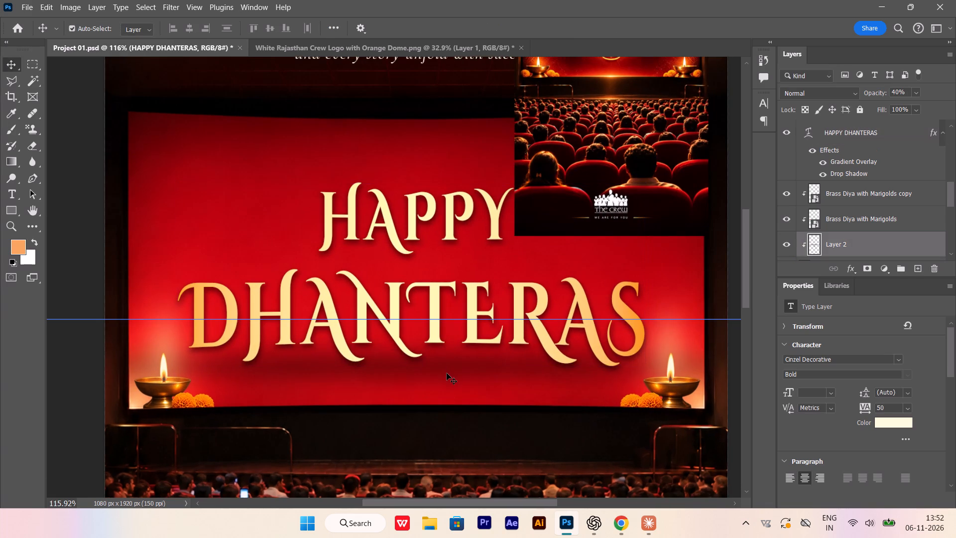
{"action": "left_click_drag", "start_coordinate": [447, 373], "coordinate": [448, 392]}
{"action": "left_click", "coordinate": [443, 368]}
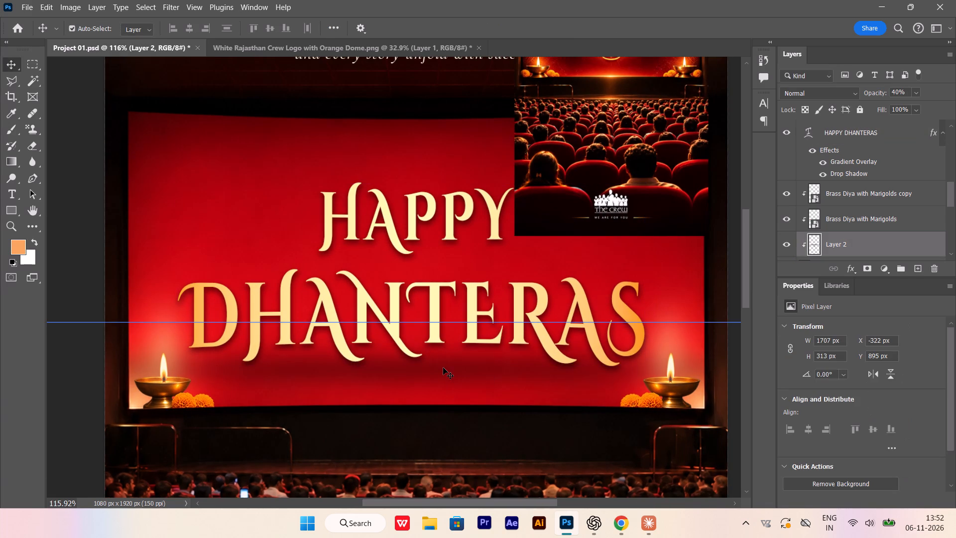
{"action": "key", "text": "shift+Down"}
{"action": "key", "text": "shift+Down"}
{"action": "key", "text": "shift+Down"}
{"action": "key", "text": "shift+Up"}
{"action": "key", "text": "shift+Up"}
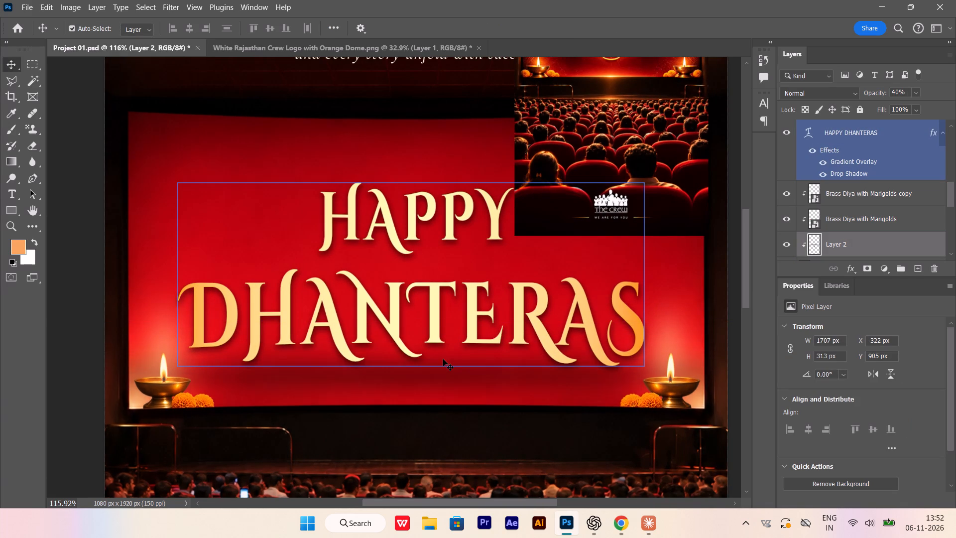
Scale the Layer 2 shading down proportionally to about 73.8% and nudge it up about 7 px.
{"action": "key", "text": "ctrl+t"}
{"action": "scroll", "coordinate": [262, 349], "scroll_direction": "down", "scroll_amount": 1, "text": "alt"}
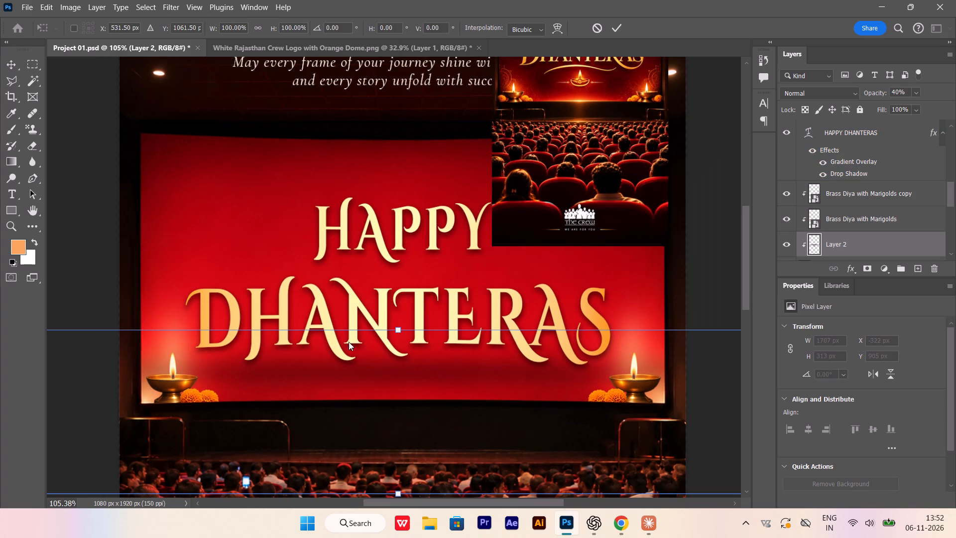
{"action": "left_click", "coordinate": [397, 332]}
{"action": "left_click_drag", "start_coordinate": [398, 330], "coordinate": [401, 351], "text": "alt+shift"}
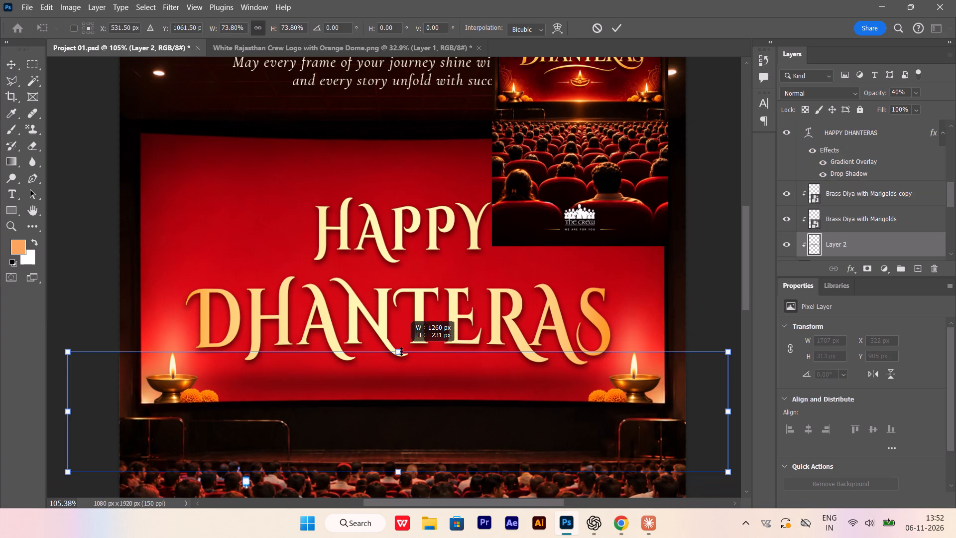
{"action": "left_click_drag", "start_coordinate": [401, 351], "coordinate": [401, 351], "text": "alt+shift"}
{"action": "key", "text": "Up"}
{"action": "key", "text": "Up"}
{"action": "key", "text": "Up"}
{"action": "key", "text": "Up"}
{"action": "key", "text": "Up"}
{"action": "key", "text": "Up"}
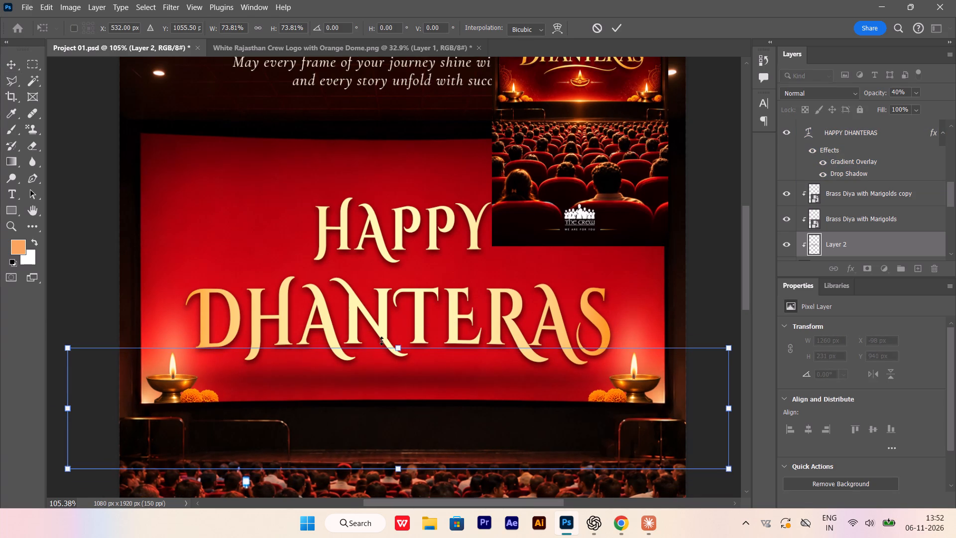
{"action": "key", "text": "Up"}
{"action": "key", "text": "Return"}
Nudge the HAPPY DHANTERAS title up about 8 px on the screen and check it against the whole poster.
{"action": "scroll", "coordinate": [359, 314], "scroll_direction": "up", "scroll_amount": 2, "text": "alt"}
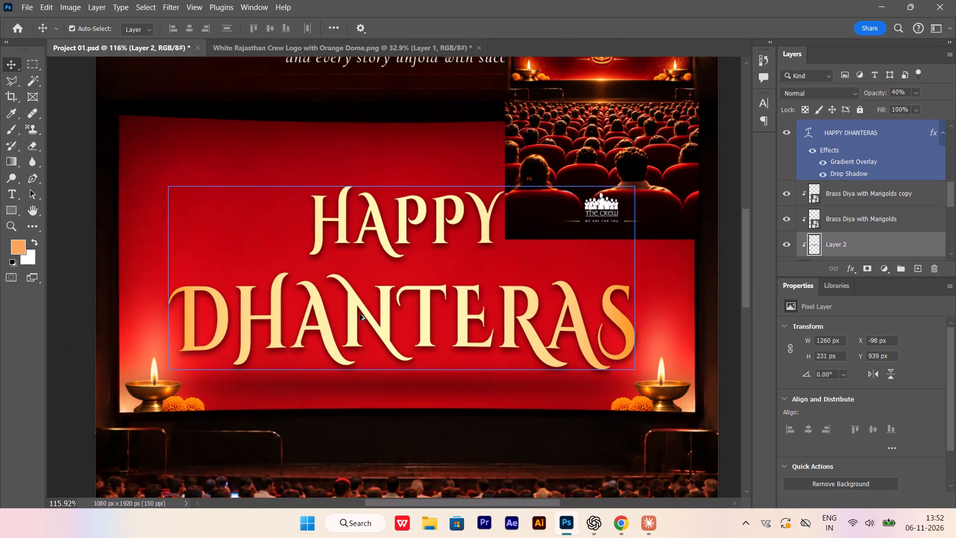
{"action": "left_click", "coordinate": [368, 313]}
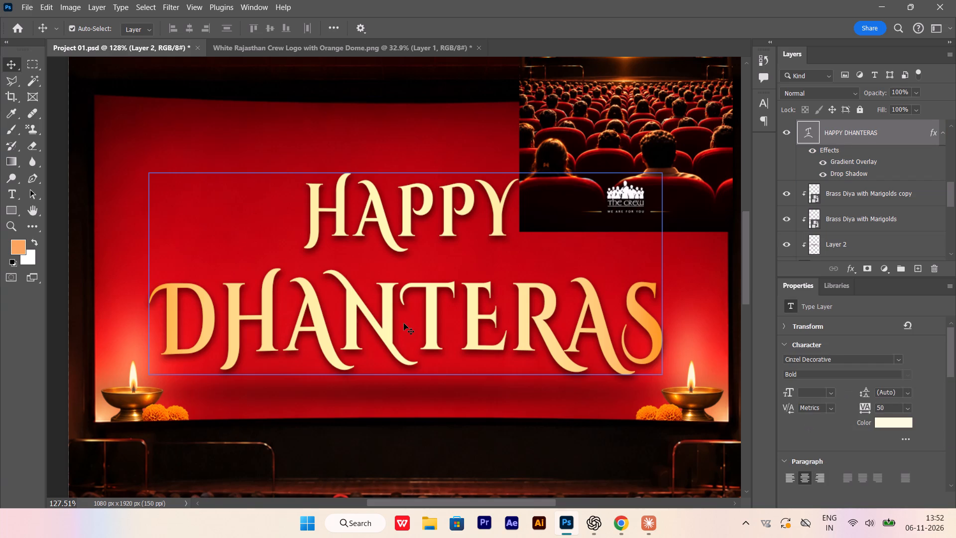
{"action": "key", "text": "Up"}
{"action": "key", "text": "Up"}
{"action": "key", "text": "Up"}
{"action": "key", "text": "Up"}
{"action": "key", "text": "Up"}
{"action": "key", "text": "Up"}
{"action": "key", "text": "Up"}
{"action": "key", "text": "Up"}
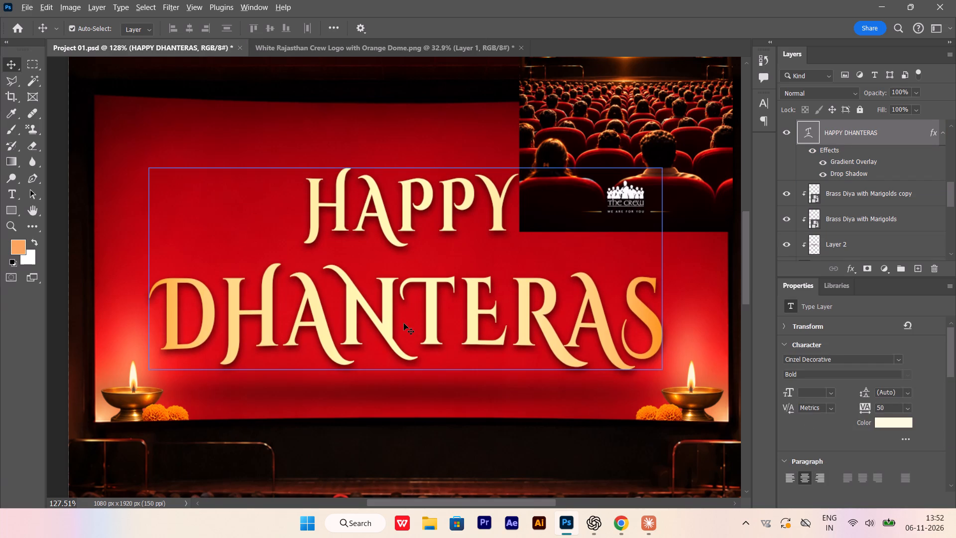
{"action": "scroll", "coordinate": [414, 315], "scroll_direction": "down", "scroll_amount": 13, "text": "alt"}
{"action": "scroll", "coordinate": [374, 336], "scroll_direction": "up", "scroll_amount": 2, "text": "alt"}
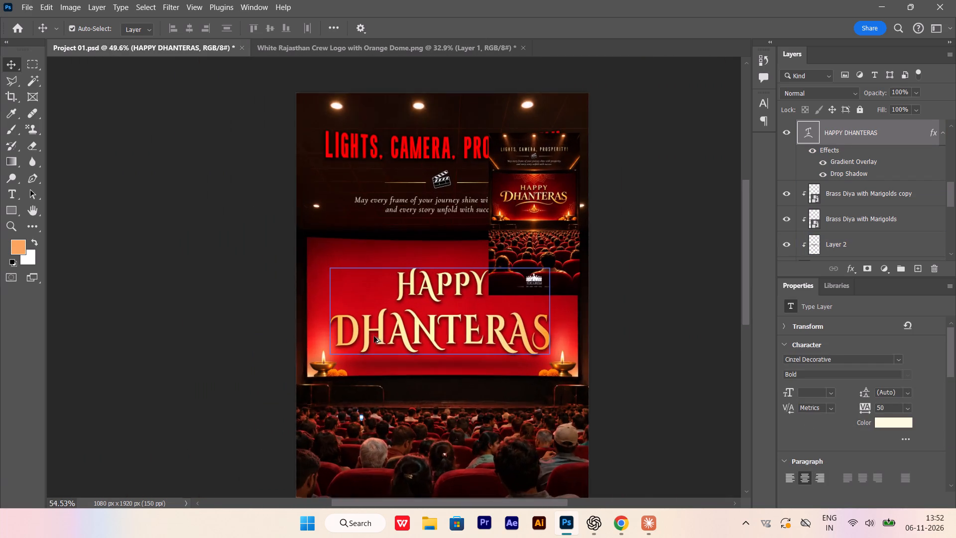
Nudge the HAPPY DHANTERAS title up 2 px on the red screen.
{"action": "scroll", "coordinate": [374, 336], "scroll_direction": "up", "scroll_amount": 4, "text": "alt"}
{"action": "scroll", "coordinate": [456, 301], "scroll_direction": "up", "scroll_amount": 3, "text": "alt"}
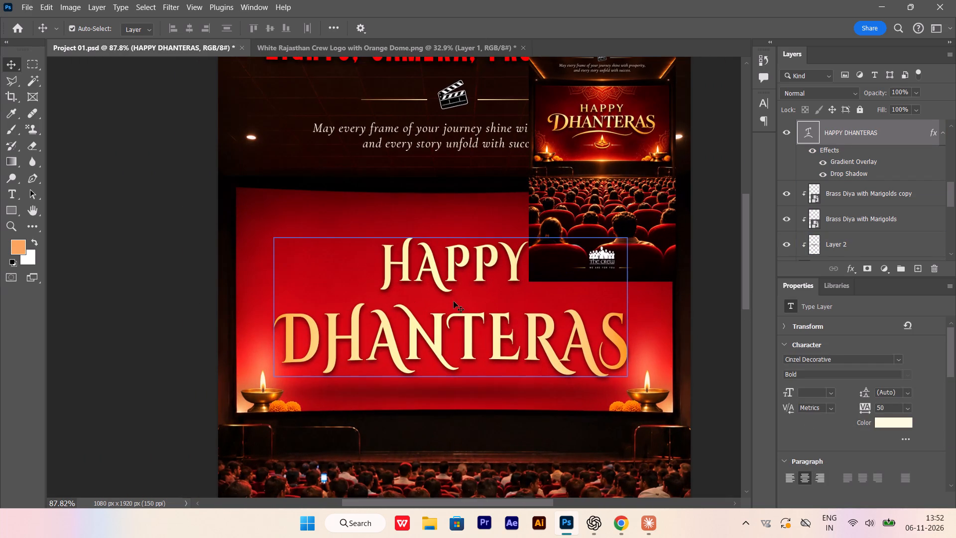
{"action": "left_click", "coordinate": [454, 276]}
{"action": "key", "text": "Up"}
{"action": "key", "text": "Up"}
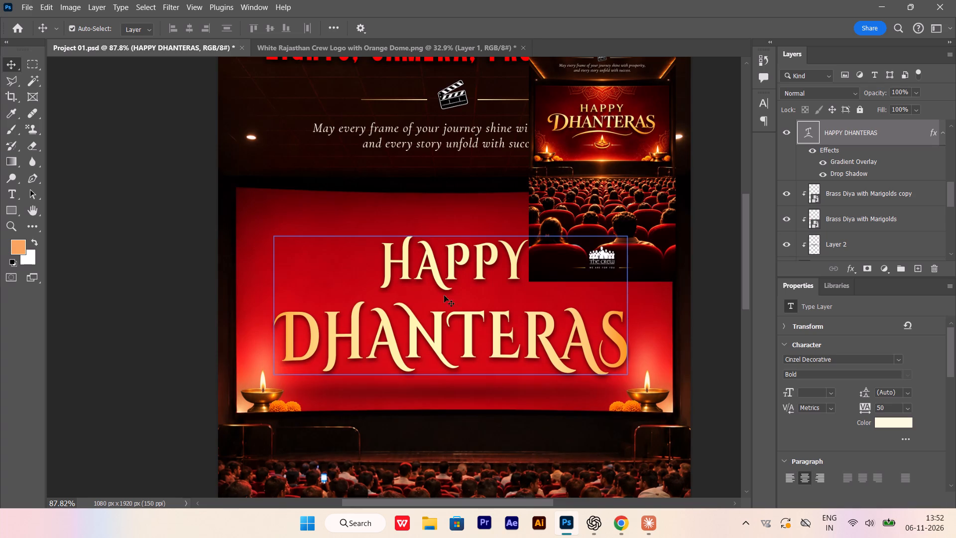
Hide the reference poster on Layer 10 and save Project 01.psd.
{"action": "left_click", "coordinate": [628, 224]}
{"action": "left_click", "coordinate": [785, 134]}
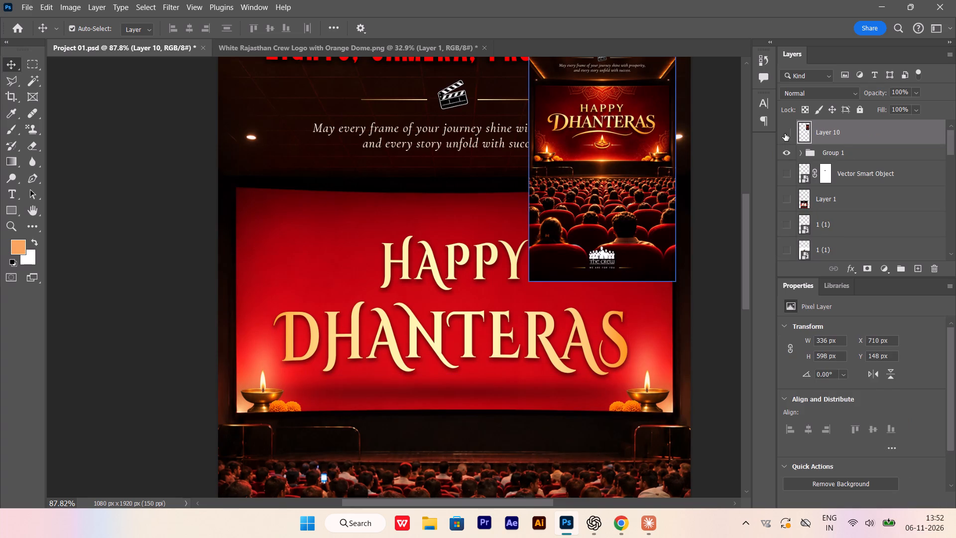
{"action": "scroll", "coordinate": [313, 261], "scroll_direction": "up", "scroll_amount": 2, "text": "alt"}
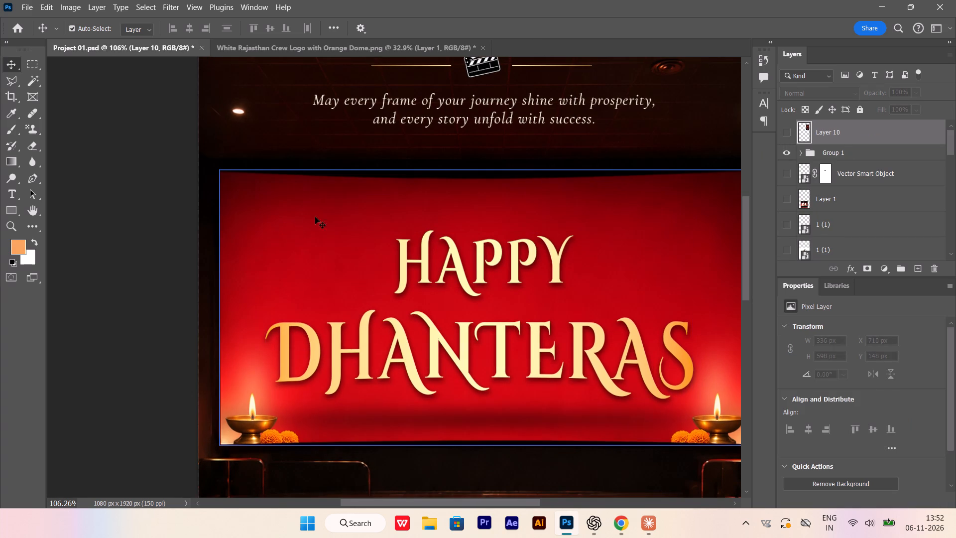
{"action": "left_click", "coordinate": [35, 10]}
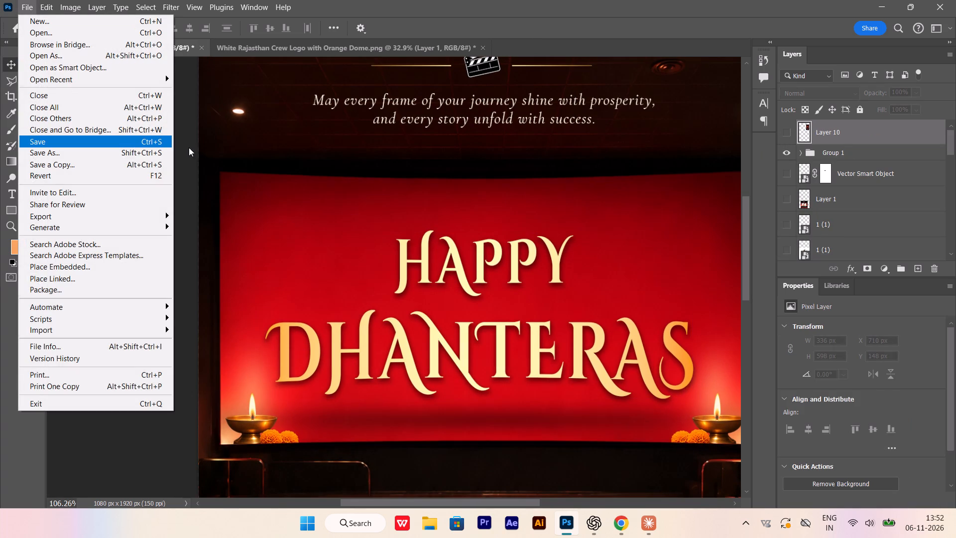
{"action": "key", "text": "ctrl+s"}
{"action": "left_click", "coordinate": [189, 158]}
{"action": "key", "text": "ctrl+s"}
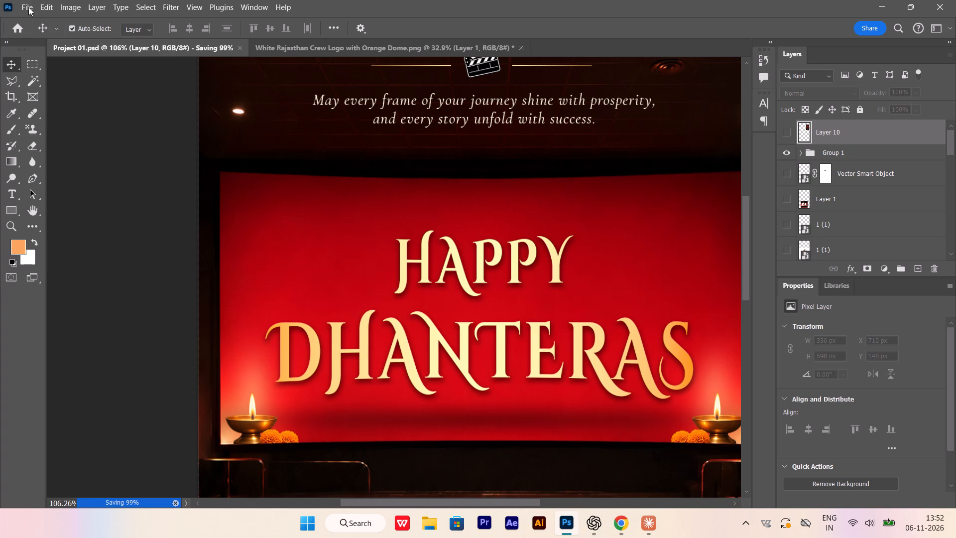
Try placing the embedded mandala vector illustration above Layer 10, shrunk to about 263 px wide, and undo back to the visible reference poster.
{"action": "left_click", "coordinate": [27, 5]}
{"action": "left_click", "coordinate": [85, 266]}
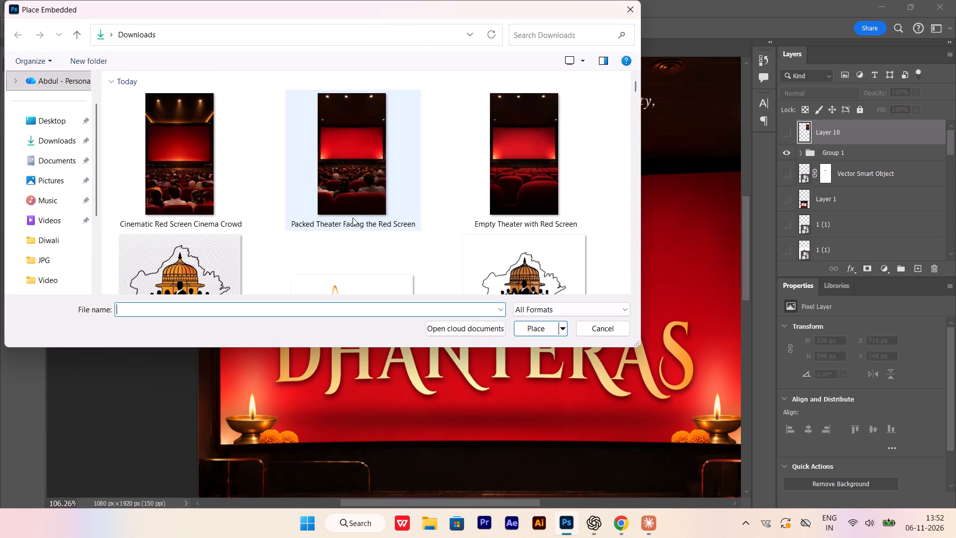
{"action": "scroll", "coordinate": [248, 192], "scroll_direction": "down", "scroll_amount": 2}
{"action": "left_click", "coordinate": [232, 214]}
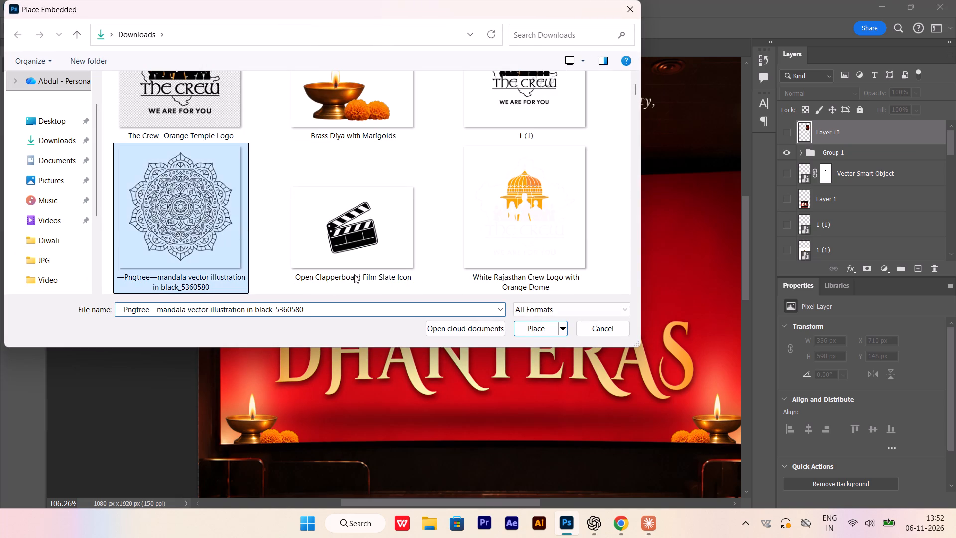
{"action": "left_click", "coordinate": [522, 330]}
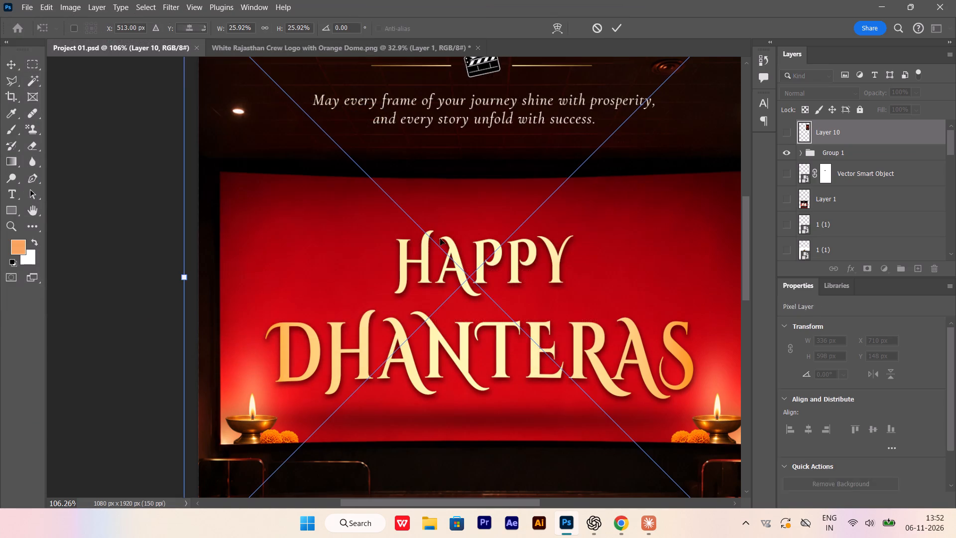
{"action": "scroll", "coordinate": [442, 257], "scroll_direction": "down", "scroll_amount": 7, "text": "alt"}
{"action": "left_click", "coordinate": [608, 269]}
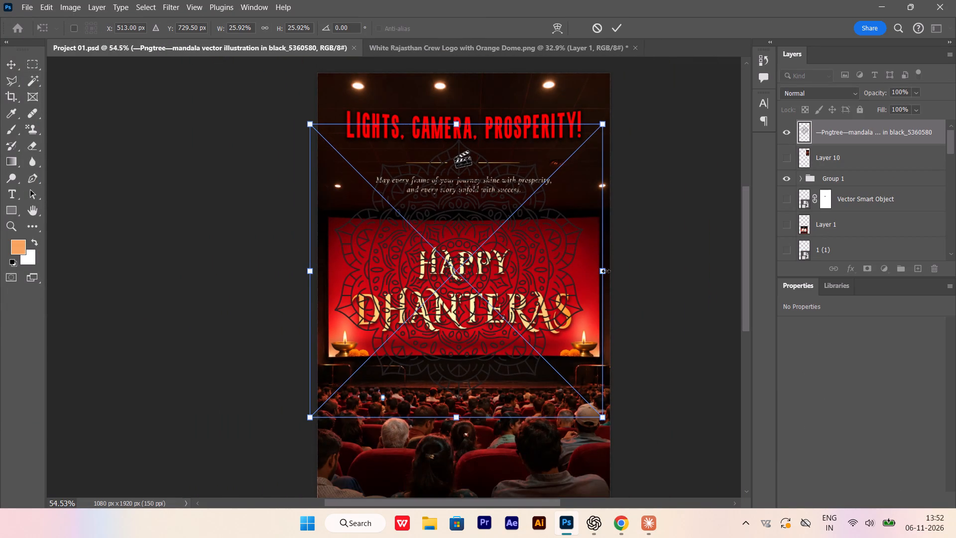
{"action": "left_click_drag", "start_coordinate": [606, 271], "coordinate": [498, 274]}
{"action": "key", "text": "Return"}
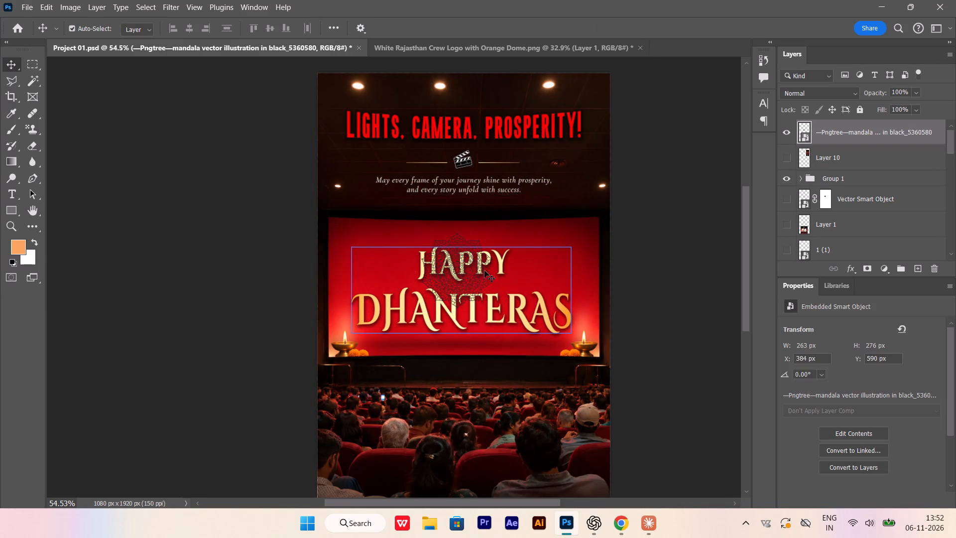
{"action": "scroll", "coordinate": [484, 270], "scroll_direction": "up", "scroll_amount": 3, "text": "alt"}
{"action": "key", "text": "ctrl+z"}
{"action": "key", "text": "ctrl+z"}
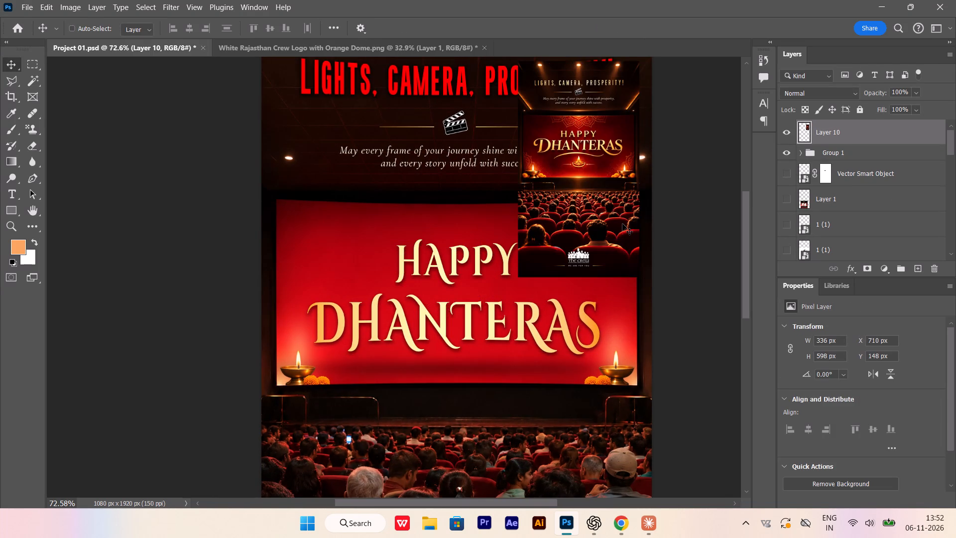
Move the reference poster on Layer 10 clear of the red screen, to X 502 px, Y -86 px.
{"action": "scroll", "coordinate": [605, 200], "scroll_direction": "up", "scroll_amount": 2, "text": "alt"}
{"action": "left_click_drag", "start_coordinate": [598, 211], "coordinate": [509, 109]}
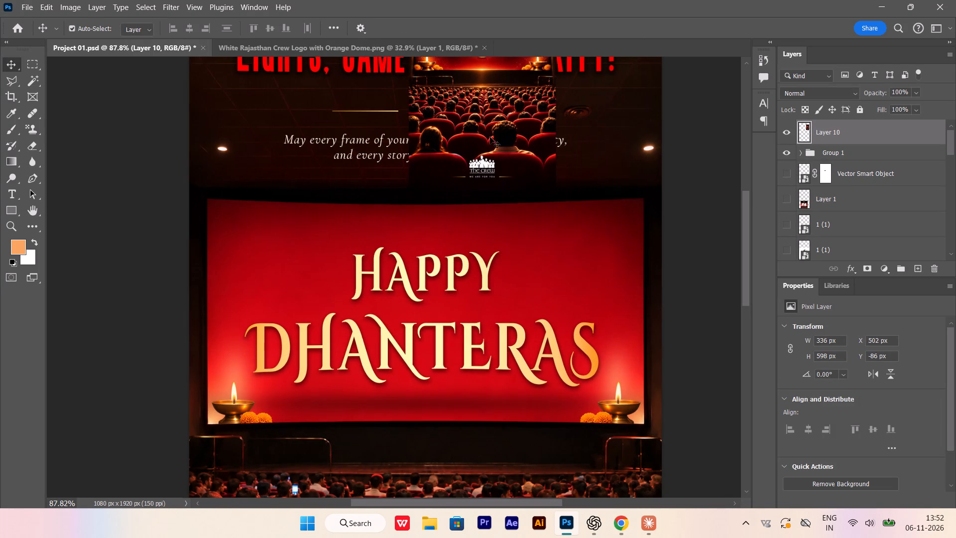
Place the embedded mandala vector illustration directly above Layer 7, scaled down proportionally to about 553 px wide.
{"action": "scroll", "coordinate": [487, 141], "scroll_direction": "up", "scroll_amount": 8}
{"action": "scroll", "coordinate": [860, 184], "scroll_direction": "down", "scroll_amount": 2}
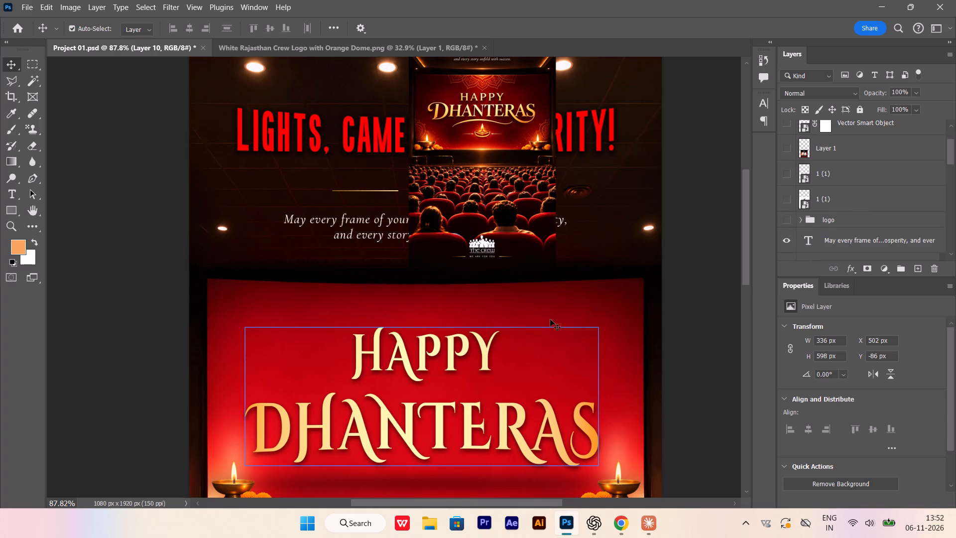
{"action": "left_click", "coordinate": [554, 315]}
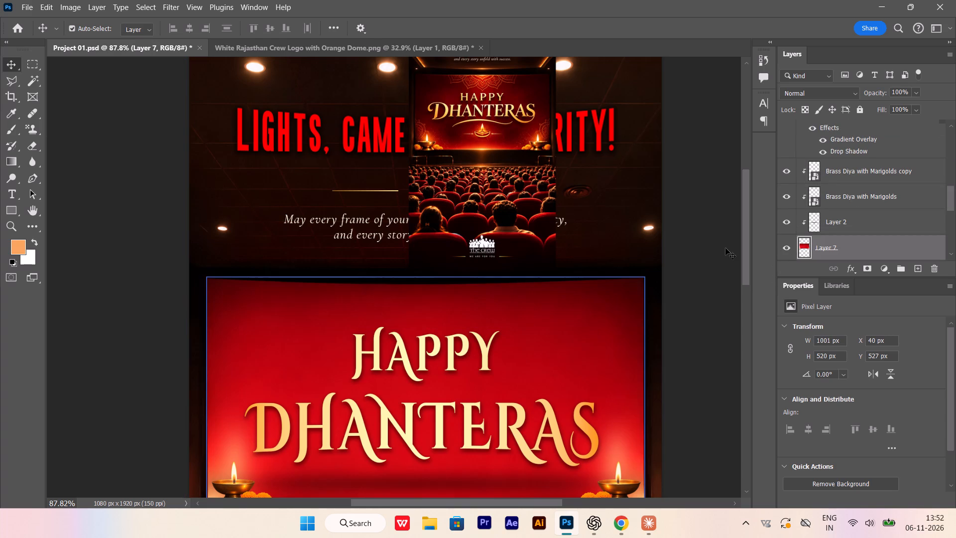
{"action": "left_click", "coordinate": [27, 8]}
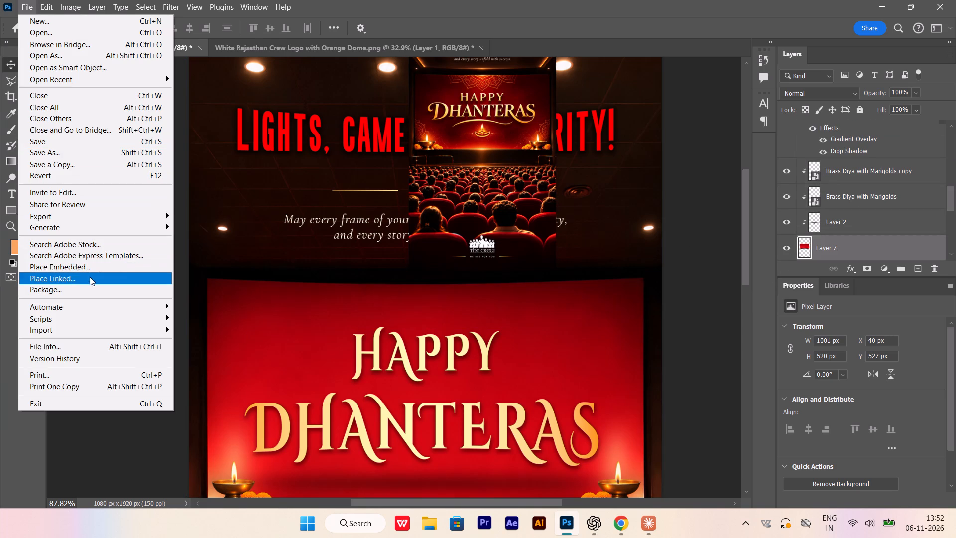
{"action": "left_click", "coordinate": [92, 271]}
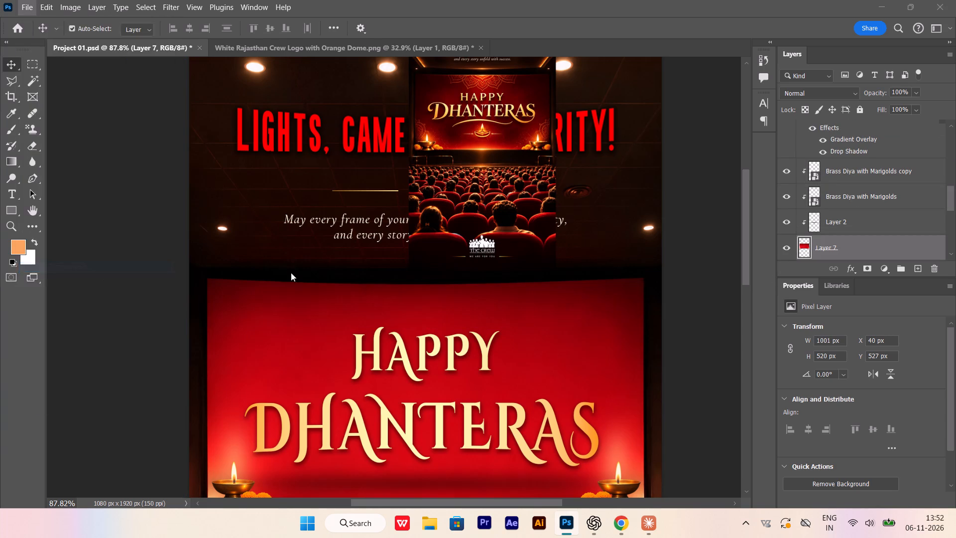
{"action": "scroll", "coordinate": [478, 225], "scroll_direction": "down", "scroll_amount": 3}
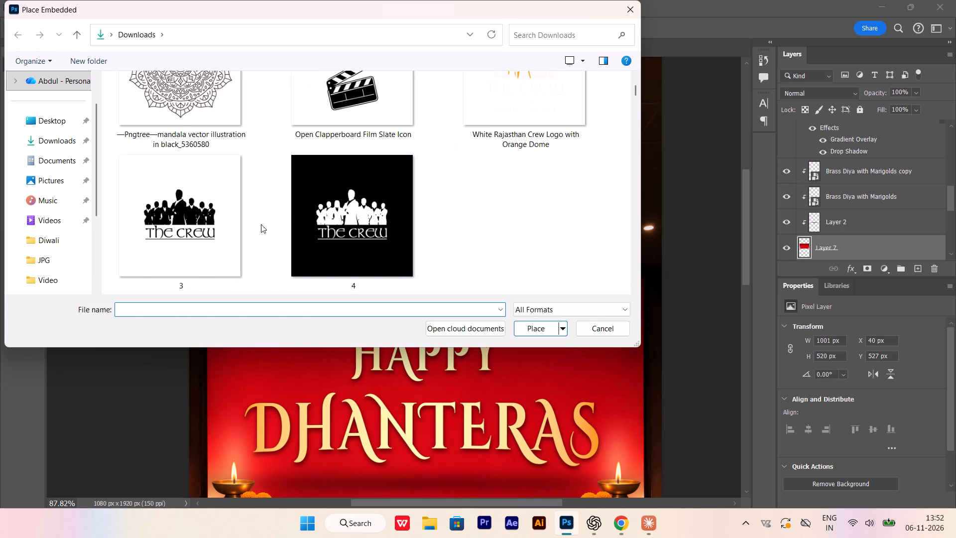
{"action": "left_click", "coordinate": [230, 109]}
{"action": "left_click", "coordinate": [538, 327]}
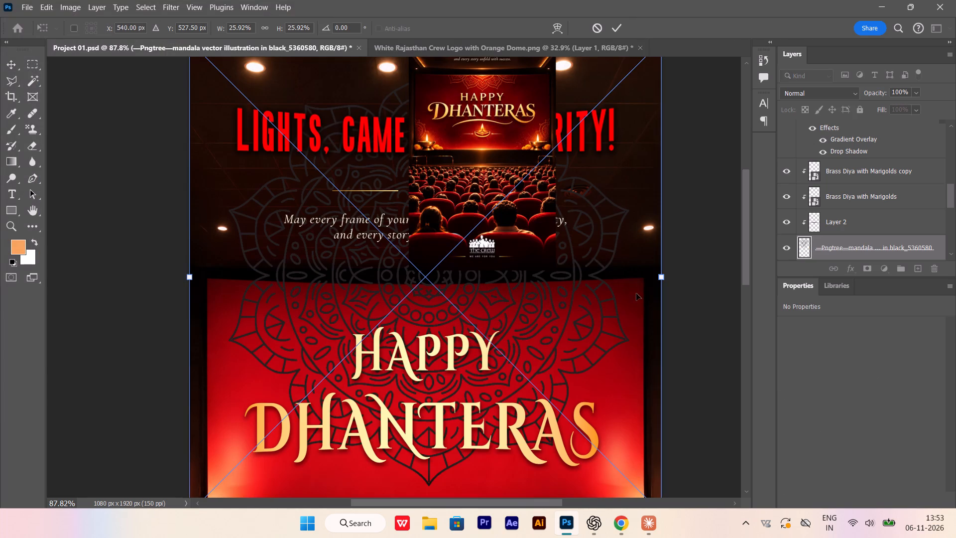
{"action": "left_click_drag", "start_coordinate": [660, 278], "coordinate": [597, 294]}
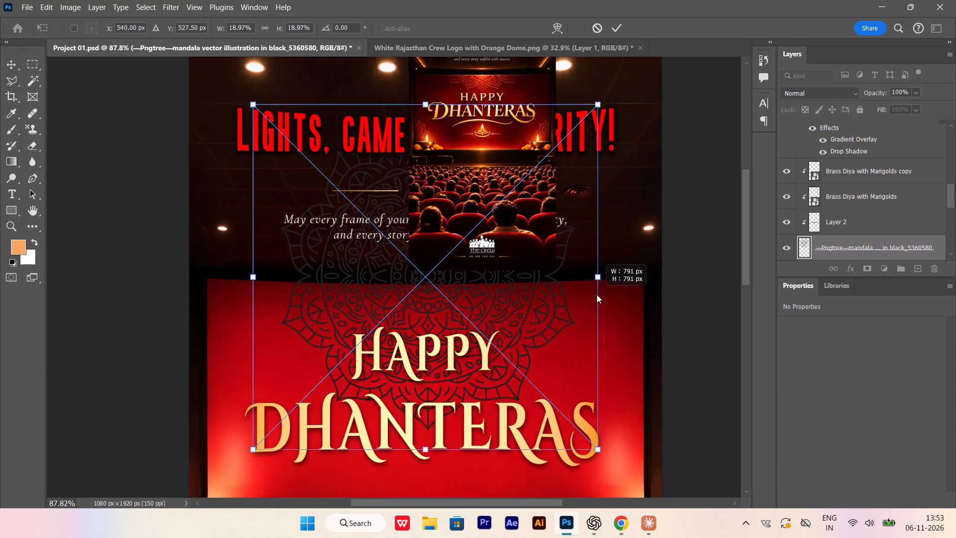
{"action": "left_click_drag", "start_coordinate": [597, 294], "coordinate": [567, 307]}
{"action": "key", "text": "Return"}
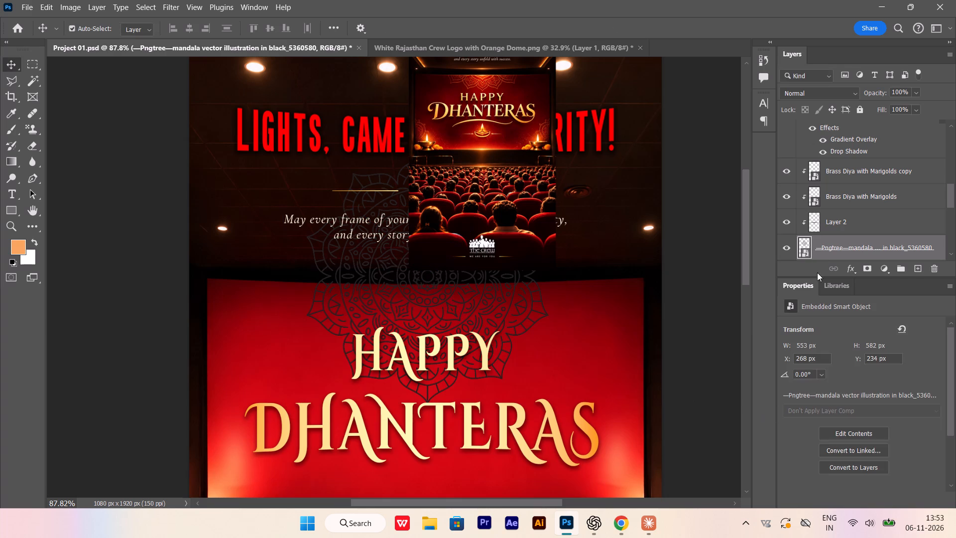
Clip the mandala layer to the red screen on Layer 7.
{"action": "scroll", "coordinate": [836, 226], "scroll_direction": "down", "scroll_amount": 3}
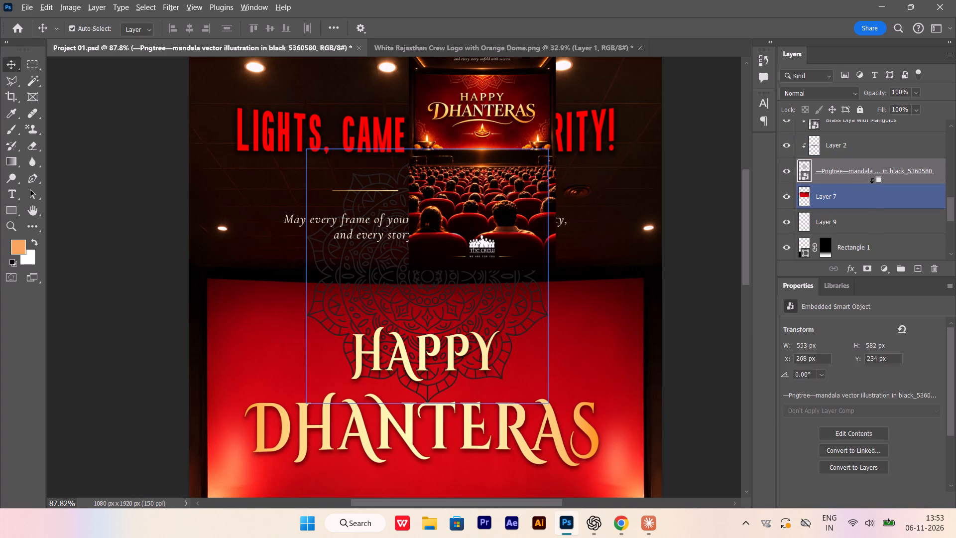
{"action": "left_click", "coordinate": [872, 183], "text": "alt"}
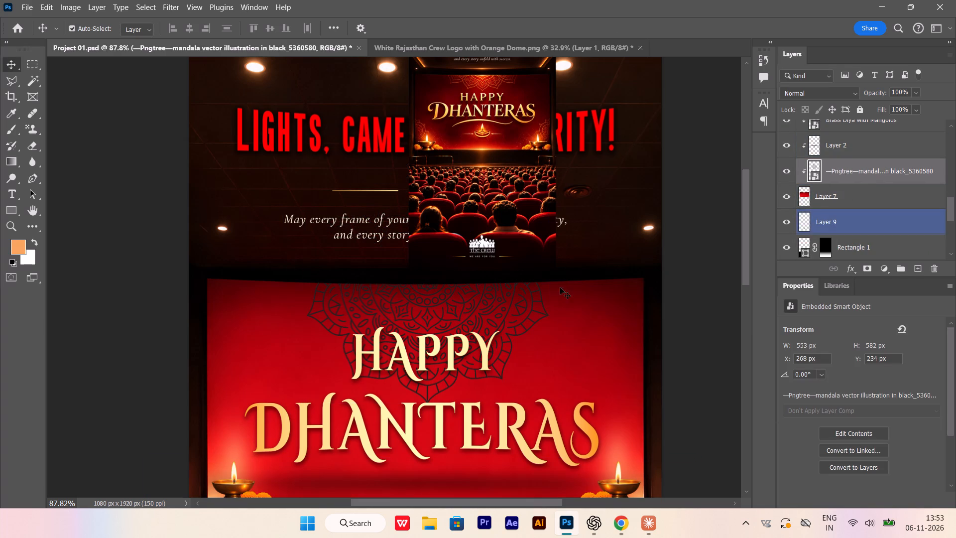
Scale the mandala down proportionally about its centre to about 6.24% at the upper edge of the red screen.
{"action": "scroll", "coordinate": [517, 318], "scroll_direction": "down", "scroll_amount": 6}
{"action": "scroll", "coordinate": [412, 252], "scroll_direction": "up", "scroll_amount": 3, "text": "alt"}
{"action": "left_click", "coordinate": [412, 252]}
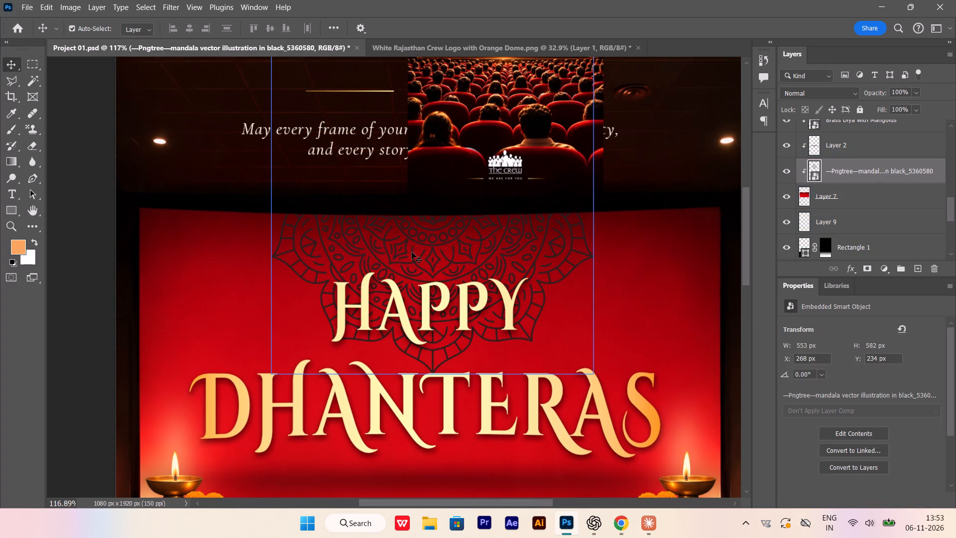
{"action": "key", "text": "ctrl+t"}
{"action": "left_click_drag", "start_coordinate": [618, 200], "coordinate": [602, 204], "text": "alt+shift"}
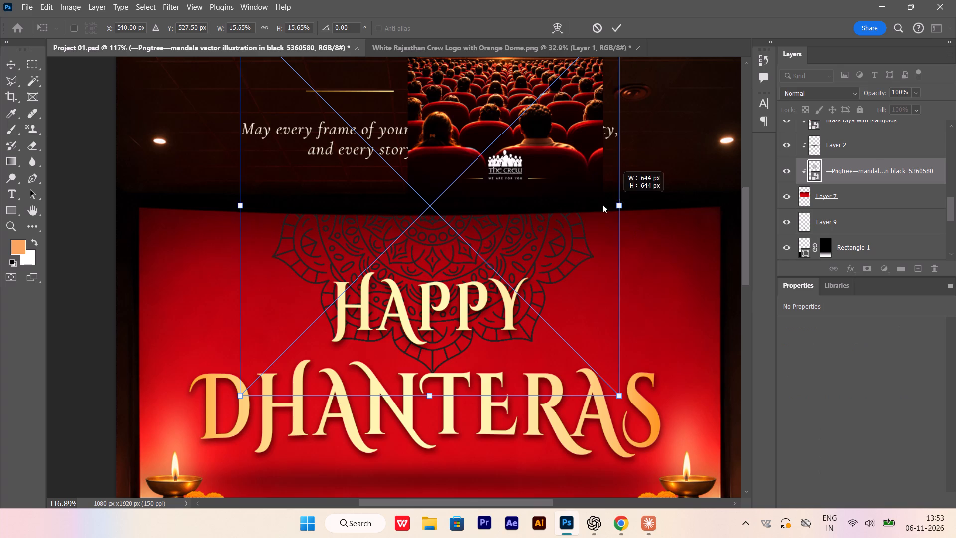
{"action": "left_click_drag", "start_coordinate": [602, 204], "coordinate": [535, 224], "text": "alt+shift"}
{"action": "scroll", "coordinate": [407, 252], "scroll_direction": "up", "scroll_amount": 8}
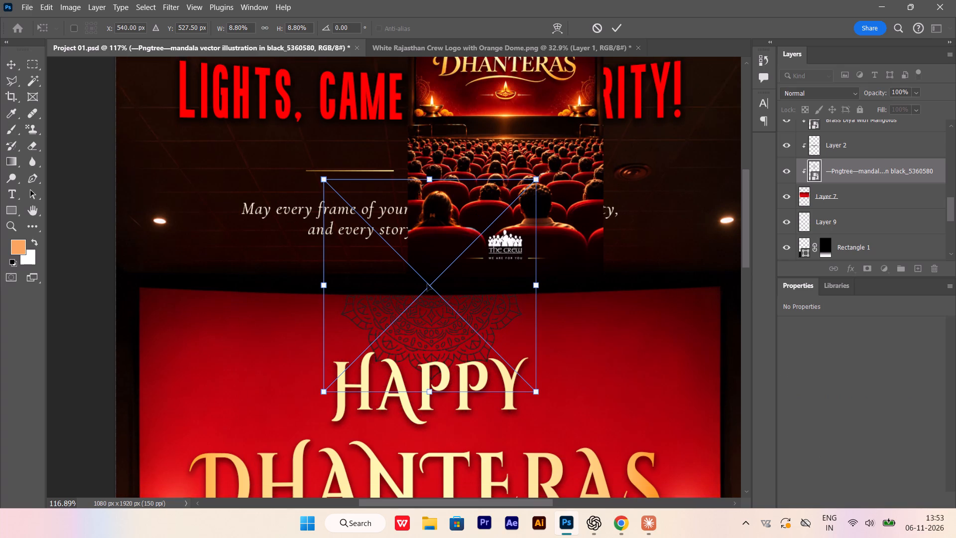
{"action": "scroll", "coordinate": [427, 284], "scroll_direction": "up", "scroll_amount": 3}
{"action": "left_click", "coordinate": [539, 318]}
{"action": "left_click_drag", "start_coordinate": [538, 318], "coordinate": [533, 319]}
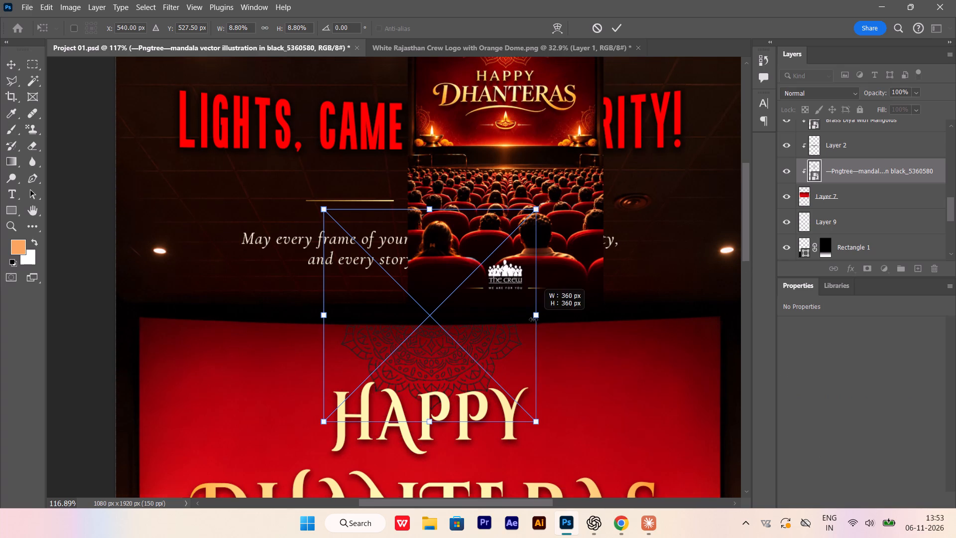
{"action": "left_click_drag", "start_coordinate": [533, 319], "coordinate": [511, 327]}
{"action": "scroll", "coordinate": [429, 371], "scroll_direction": "up", "scroll_amount": 7, "text": "alt"}
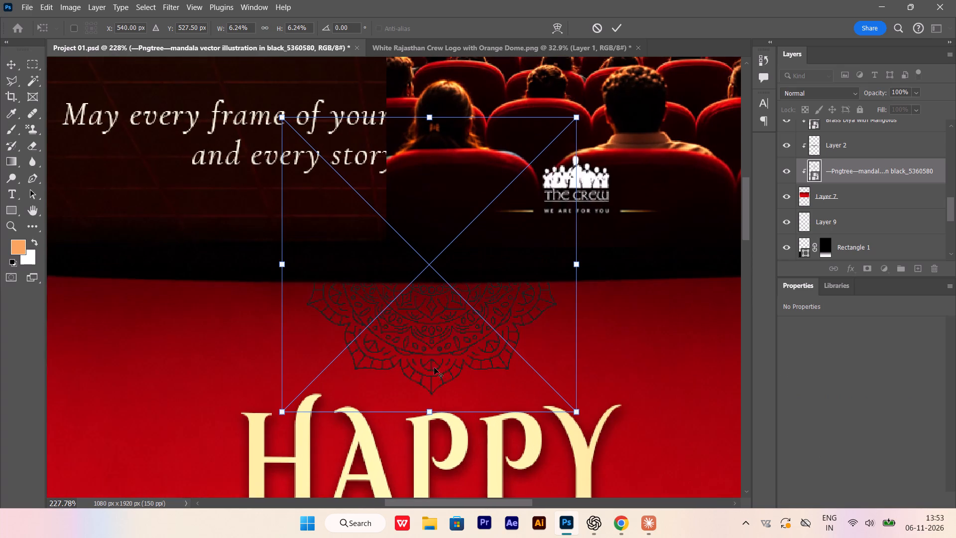
{"action": "scroll", "coordinate": [428, 327], "scroll_direction": "down", "scroll_amount": 15, "text": "alt"}
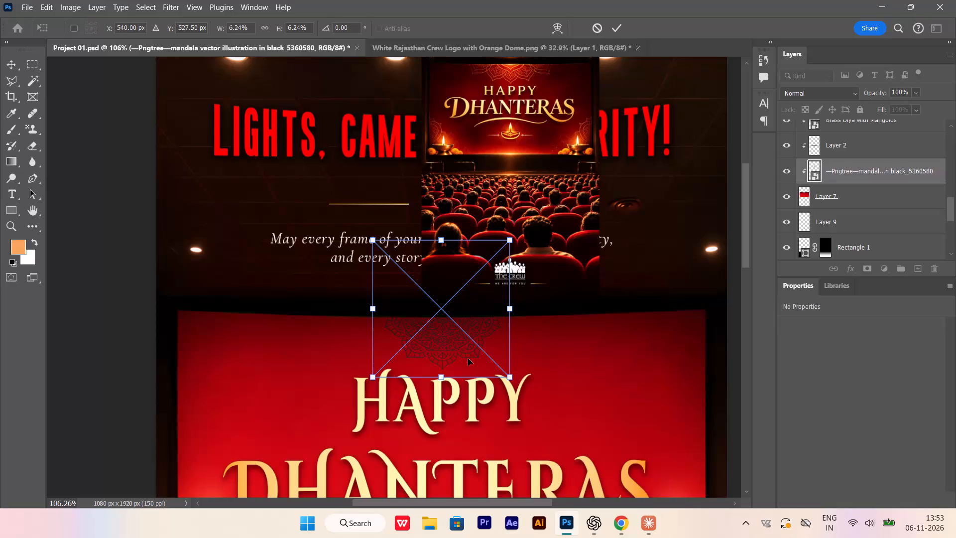
Enlarge the mandala proportionally to about 6.87% and move it down 20 px, to Y 419 px.
{"action": "scroll", "coordinate": [459, 361], "scroll_direction": "down", "scroll_amount": 5}
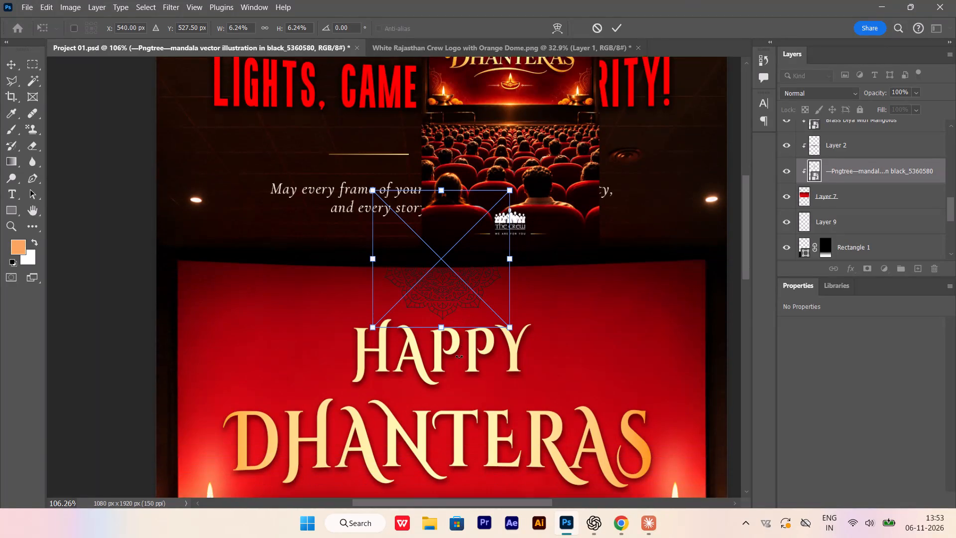
{"action": "scroll", "coordinate": [459, 356], "scroll_direction": "down", "scroll_amount": 6}
{"action": "scroll", "coordinate": [448, 333], "scroll_direction": "up", "scroll_amount": 3, "text": "alt"}
{"action": "left_click", "coordinate": [440, 208]}
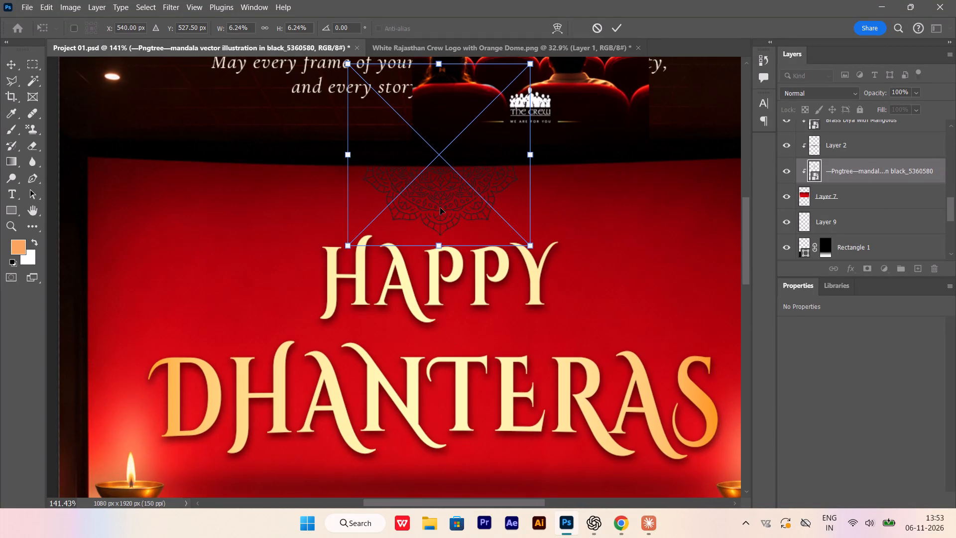
{"action": "left_click_drag", "start_coordinate": [440, 208], "coordinate": [440, 221]}
{"action": "key", "text": "ctrl+t"}
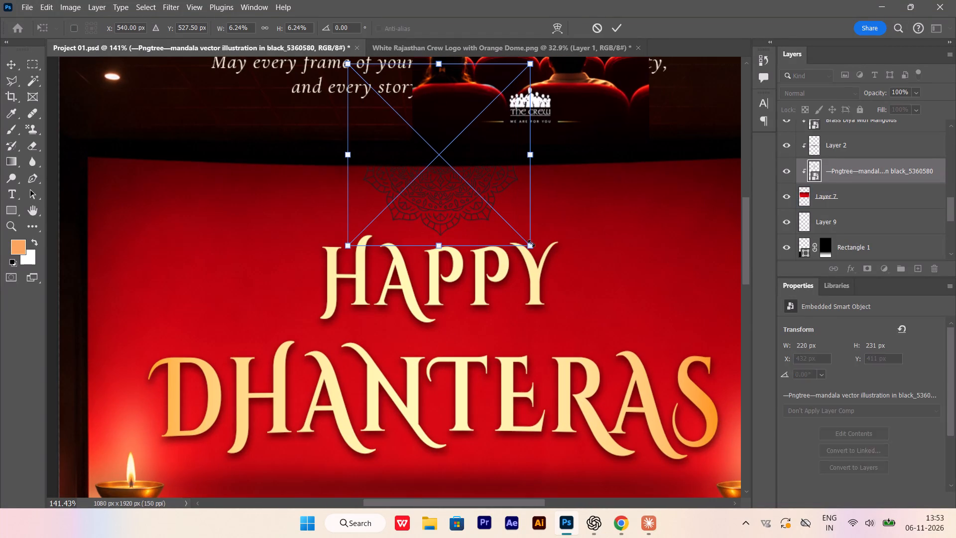
{"action": "left_click_drag", "start_coordinate": [530, 243], "coordinate": [538, 253], "text": "alt+shift"}
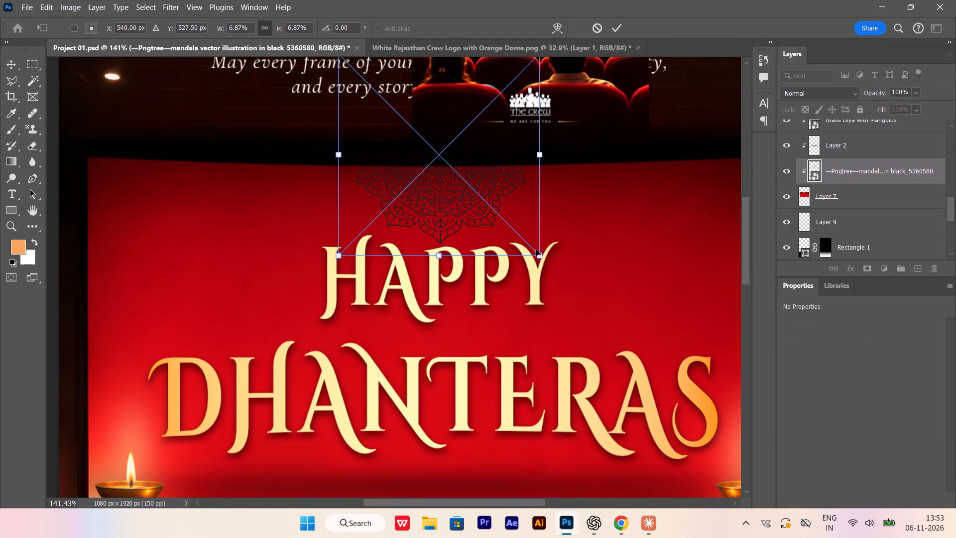
{"action": "key", "text": "shift+Down"}
{"action": "key", "text": "shift+Down"}
{"action": "key", "text": "Return"}
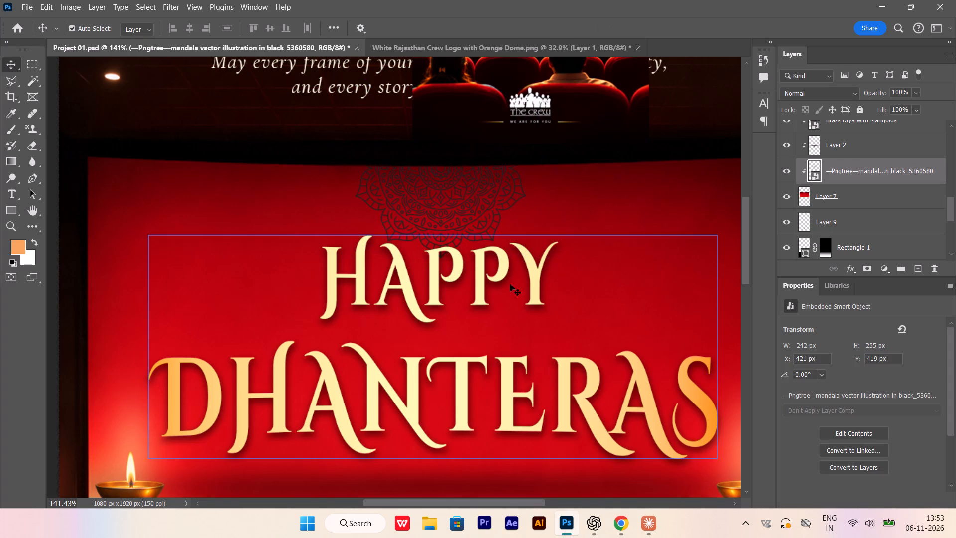
Compress the HAPPY DHANTERAS title vertically from its upper edge to about 87% height, keeping its width and lower edge fixed.
{"action": "left_click", "coordinate": [483, 290]}
{"action": "key", "text": "ctrl+t"}
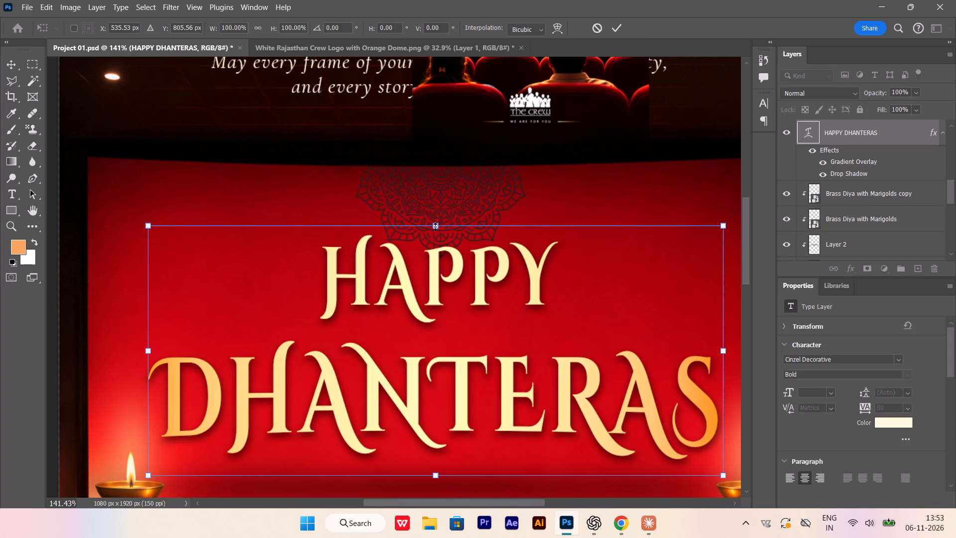
{"action": "left_click_drag", "start_coordinate": [435, 226], "coordinate": [439, 260]}
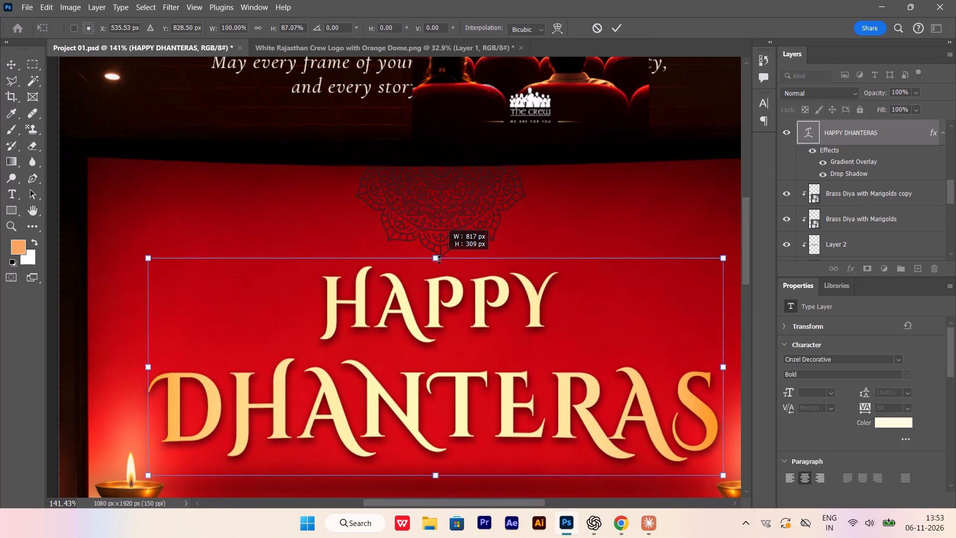
{"action": "left_click_drag", "start_coordinate": [439, 260], "coordinate": [439, 259]}
{"action": "key", "text": "Return"}
Rasterize the mandala layer and lock its transparent pixels.
{"action": "scroll", "coordinate": [456, 233], "scroll_direction": "up", "scroll_amount": 4}
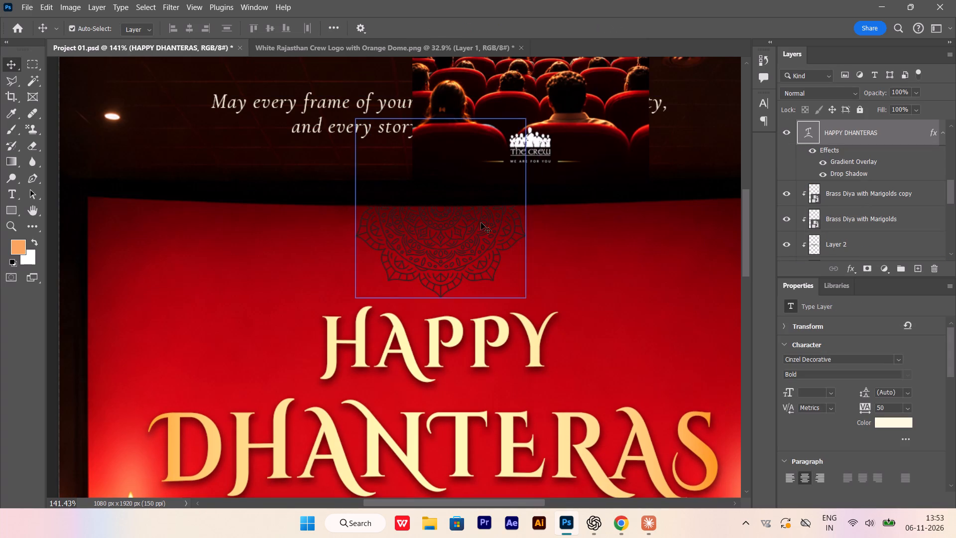
{"action": "left_click", "coordinate": [498, 232]}
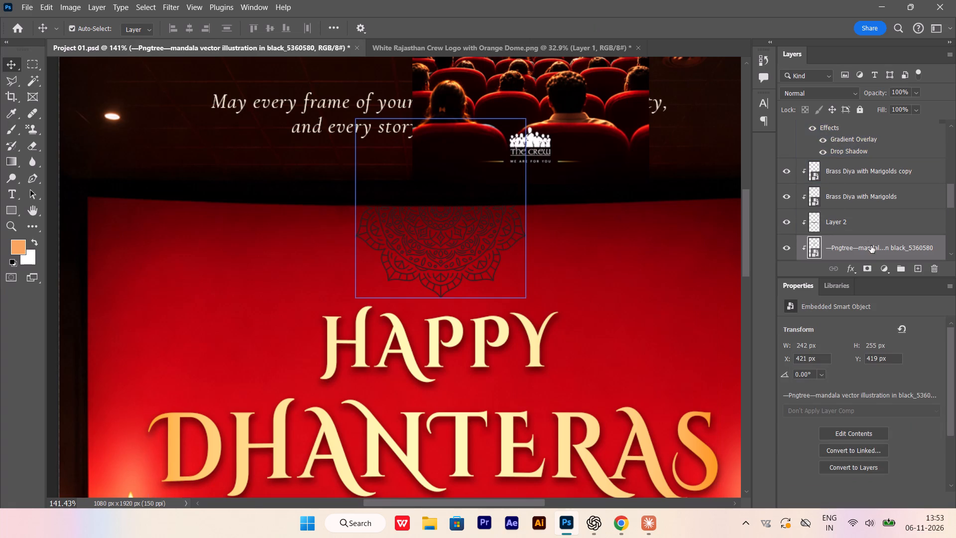
{"action": "right_click", "coordinate": [872, 247]}
{"action": "left_click", "coordinate": [806, 460]}
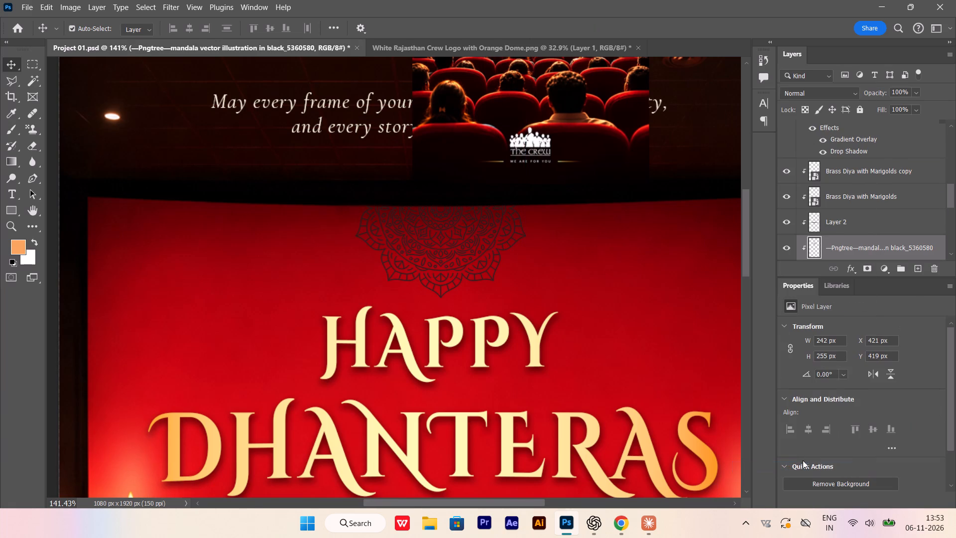
{"action": "left_click", "coordinate": [807, 112]}
Sample the orange-gold from the title's letter D as the foreground colour and fill the mandala with it.
{"action": "scroll", "coordinate": [596, 147], "scroll_direction": "up", "scroll_amount": 4}
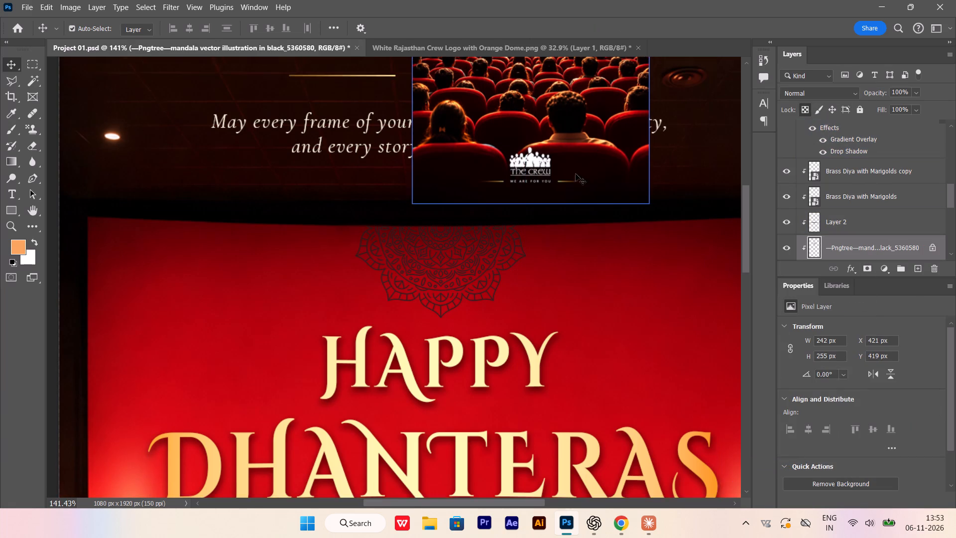
{"action": "scroll", "coordinate": [576, 174], "scroll_direction": "up", "scroll_amount": 13}
{"action": "scroll", "coordinate": [590, 134], "scroll_direction": "up", "scroll_amount": 4}
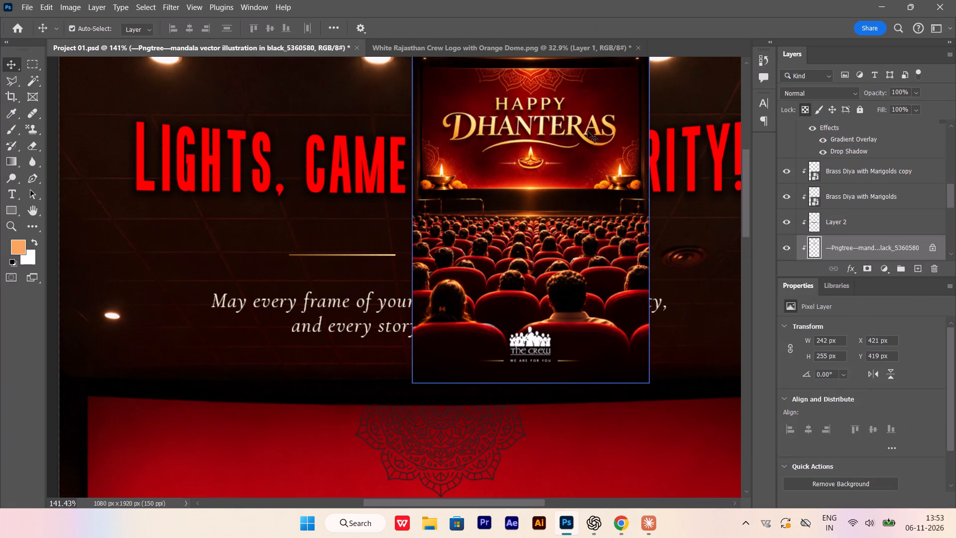
{"action": "scroll", "coordinate": [516, 137], "scroll_direction": "down", "scroll_amount": 17}
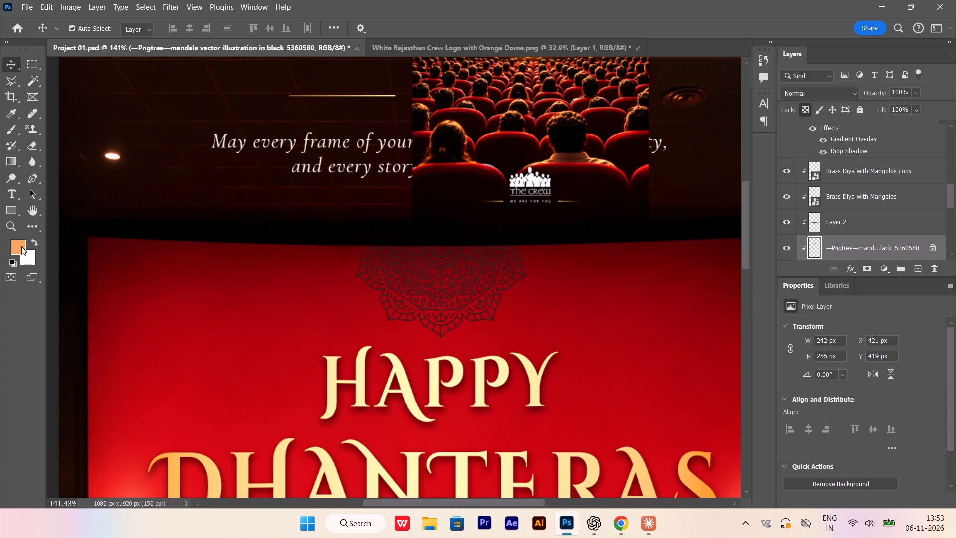
{"action": "left_click", "coordinate": [21, 246]}
{"action": "left_click", "coordinate": [459, 368]}
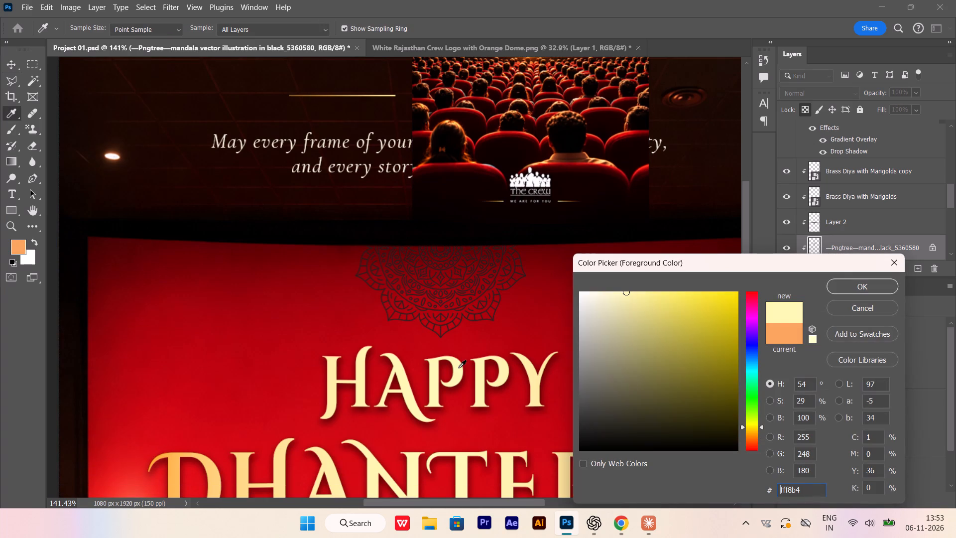
{"action": "left_click_drag", "start_coordinate": [641, 297], "coordinate": [656, 282]}
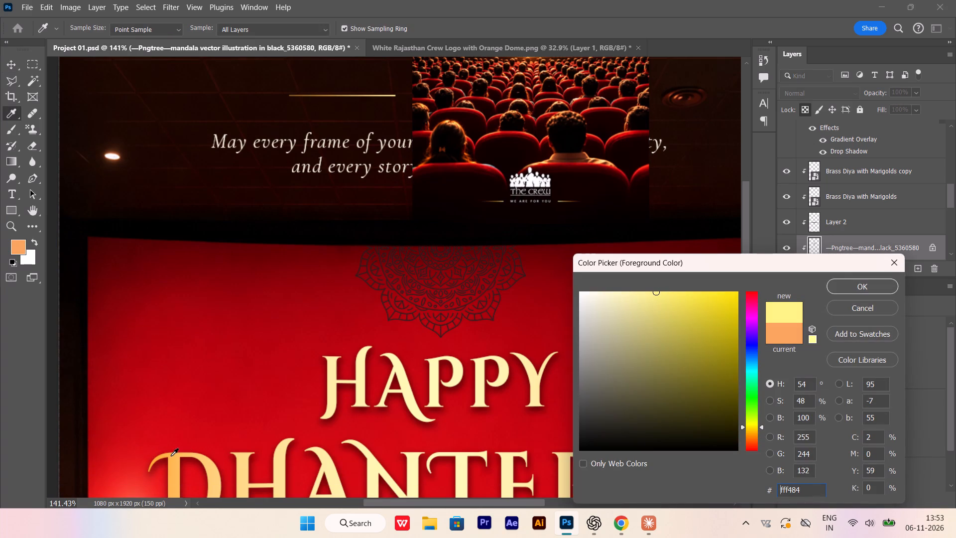
{"action": "left_click", "coordinate": [171, 456]}
{"action": "left_click", "coordinate": [864, 284]}
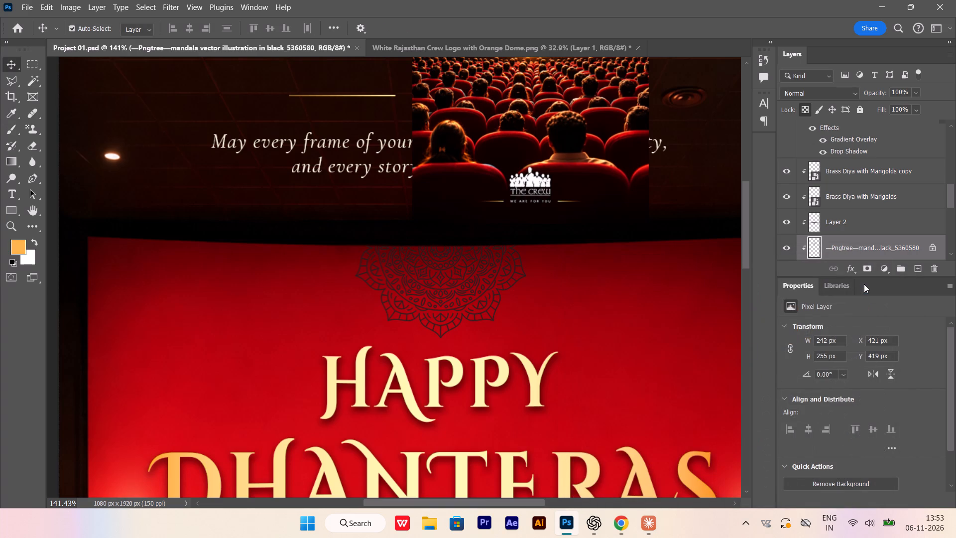
{"action": "key", "text": "alt+BackSpace"}
Enlarge the mandala proportionally by about 105.8% to 256 × 270 px and move it up slightly, to Y 404 px.
{"action": "scroll", "coordinate": [544, 350], "scroll_direction": "down", "scroll_amount": 5, "text": "alt"}
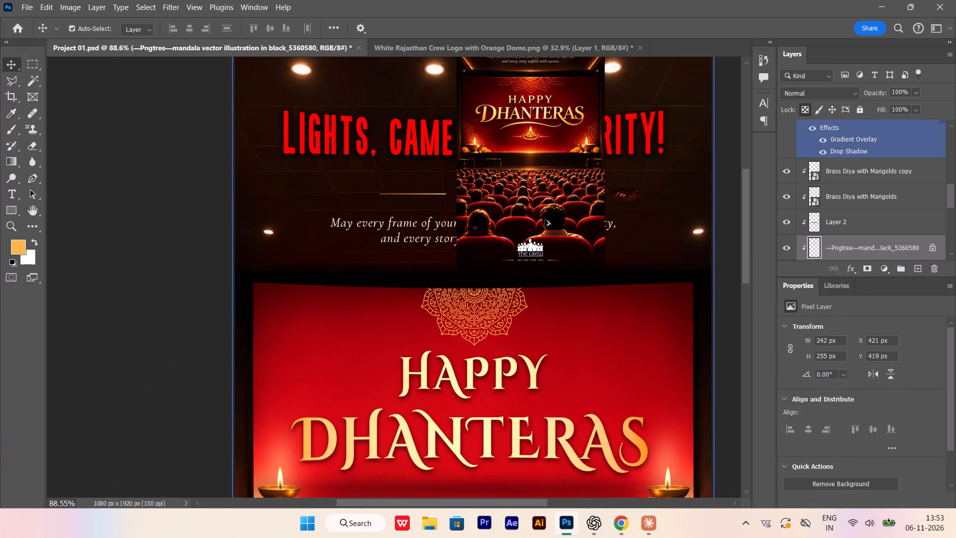
{"action": "scroll", "coordinate": [544, 126], "scroll_direction": "up", "scroll_amount": 3, "text": "alt"}
{"action": "scroll", "coordinate": [544, 125], "scroll_direction": "up", "scroll_amount": 5}
{"action": "scroll", "coordinate": [539, 110], "scroll_direction": "up", "scroll_amount": 5, "text": "alt"}
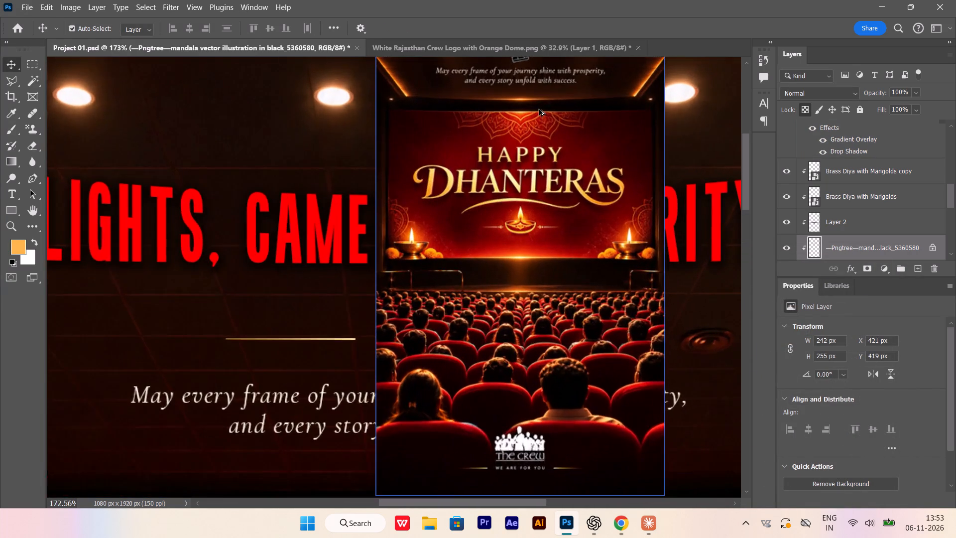
{"action": "scroll", "coordinate": [539, 109], "scroll_direction": "up", "scroll_amount": 2, "text": "alt"}
{"action": "scroll", "coordinate": [539, 109], "scroll_direction": "down", "scroll_amount": 14, "text": "alt"}
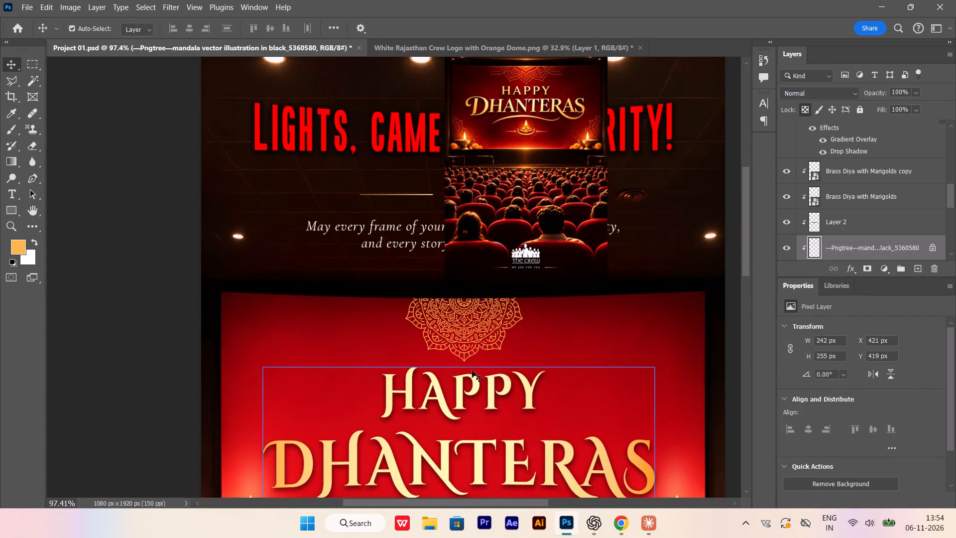
{"action": "key", "text": "ctrl+t"}
{"action": "scroll", "coordinate": [512, 318], "scroll_direction": "up", "scroll_amount": 4, "text": "alt"}
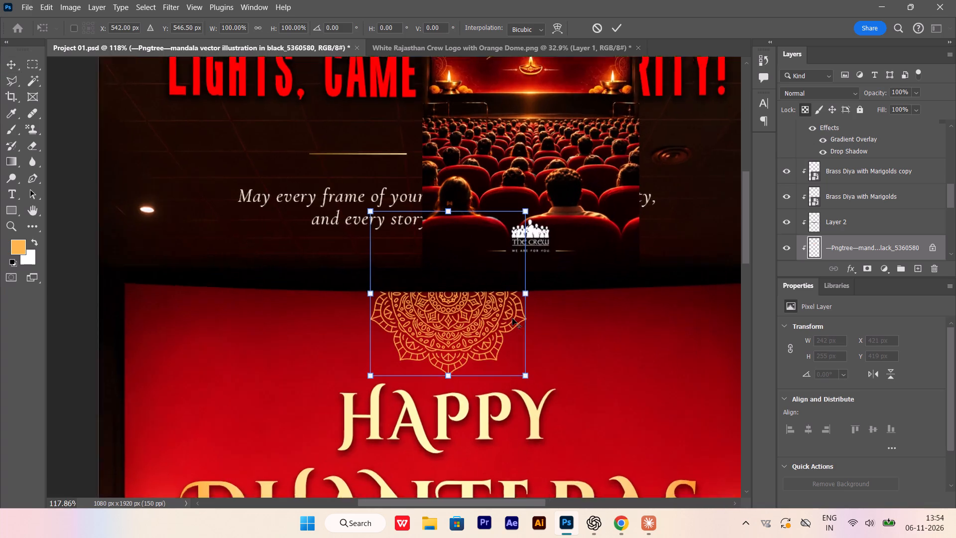
{"action": "scroll", "coordinate": [512, 318], "scroll_direction": "up", "scroll_amount": 5, "text": "alt"}
{"action": "left_click", "coordinate": [531, 279]}
{"action": "left_click_drag", "start_coordinate": [532, 282], "coordinate": [540, 281], "text": "shift"}
{"action": "left_click_drag", "start_coordinate": [421, 333], "coordinate": [422, 320]}
{"action": "key", "text": "Return"}
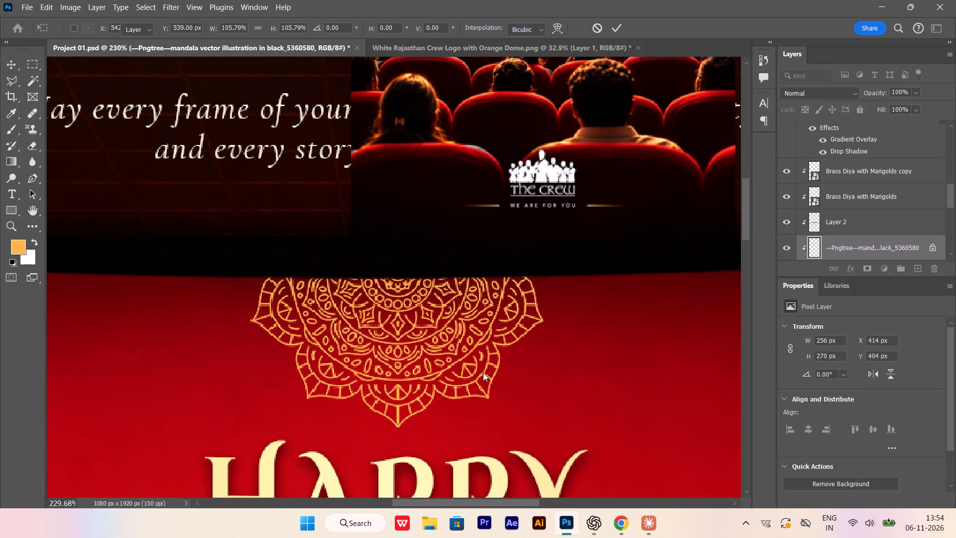
Set the blend mode of the red screen on Layer 7 to Multiply.
{"action": "scroll", "coordinate": [500, 359], "scroll_direction": "down", "scroll_amount": 10, "text": "alt"}
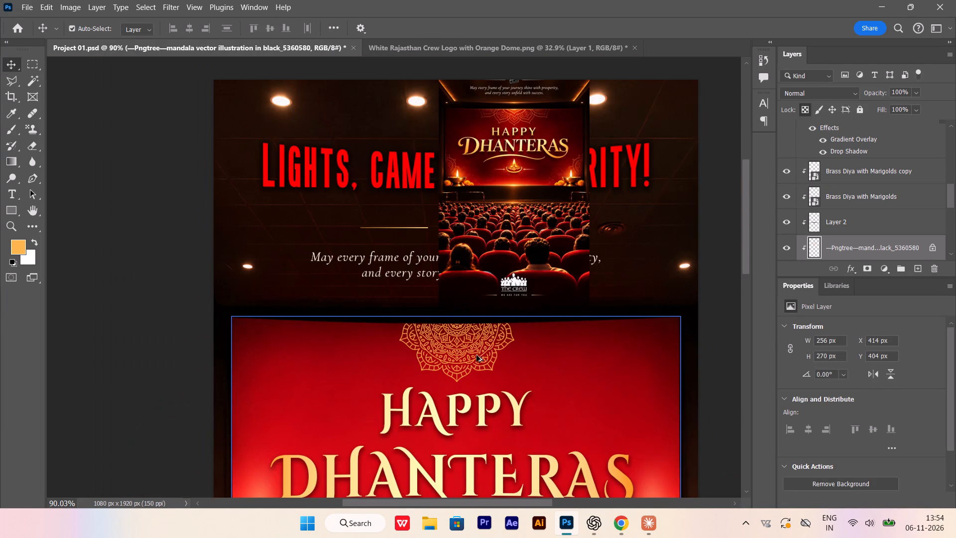
{"action": "scroll", "coordinate": [471, 354], "scroll_direction": "up", "scroll_amount": 8, "text": "alt"}
{"action": "left_click", "coordinate": [471, 354]}
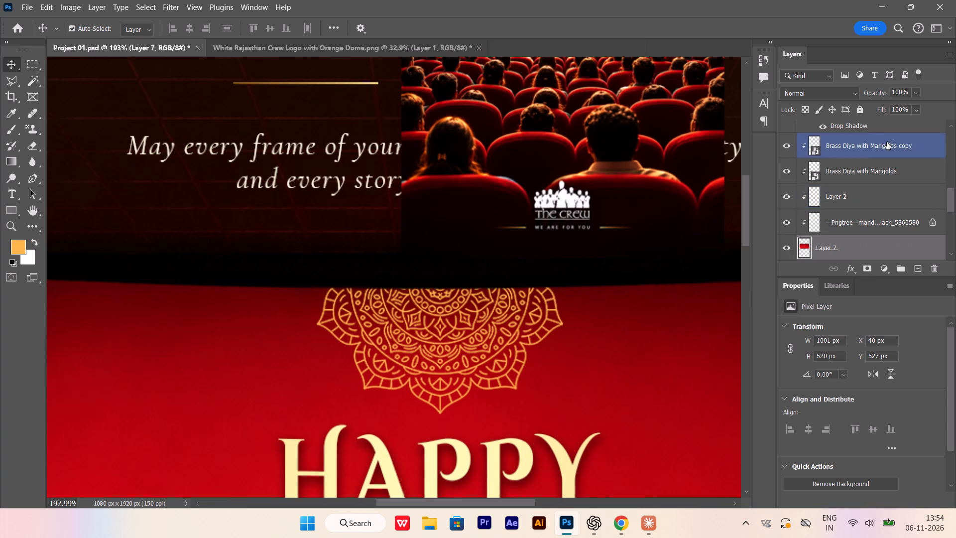
{"action": "left_click", "coordinate": [849, 95]}
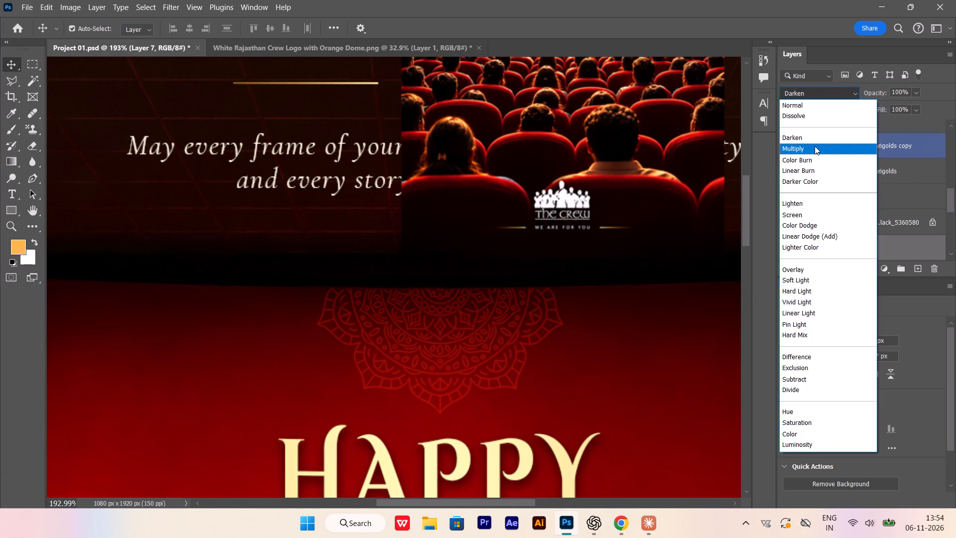
{"action": "left_click", "coordinate": [815, 146]}
Save the poster document.
{"action": "scroll", "coordinate": [467, 335], "scroll_direction": "down", "scroll_amount": 18, "text": "alt"}
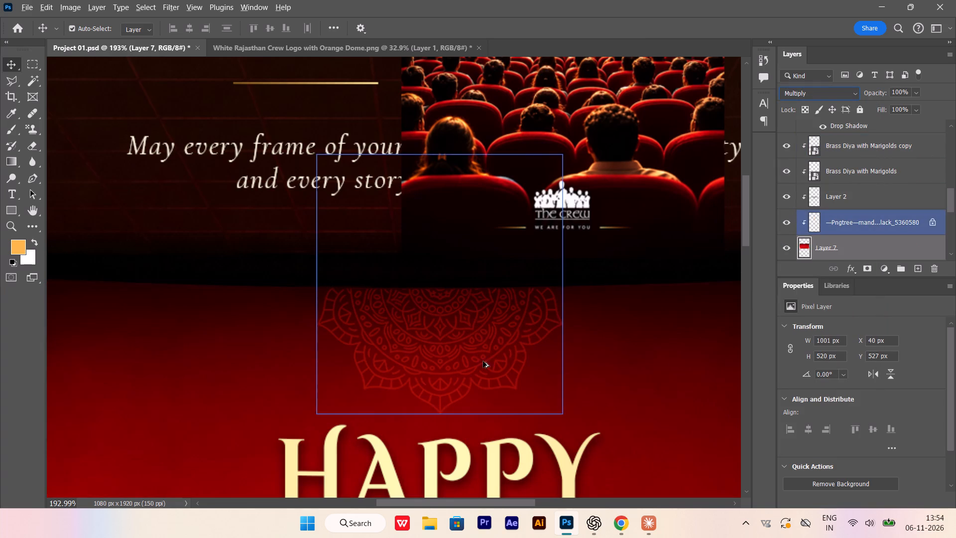
{"action": "scroll", "coordinate": [421, 271], "scroll_direction": "down", "scroll_amount": 4, "text": "alt"}
{"action": "key", "text": "ctrl+s"}
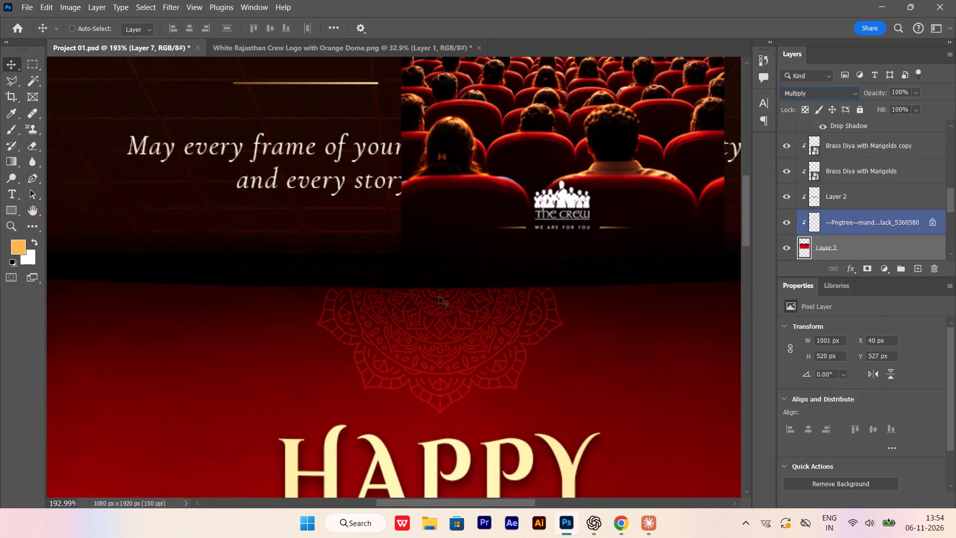
Open the blending options for the mandala layer.
{"action": "scroll", "coordinate": [446, 293], "scroll_direction": "down", "scroll_amount": 13, "text": "alt"}
{"action": "scroll", "coordinate": [432, 332], "scroll_direction": "up", "scroll_amount": 3, "text": "alt"}
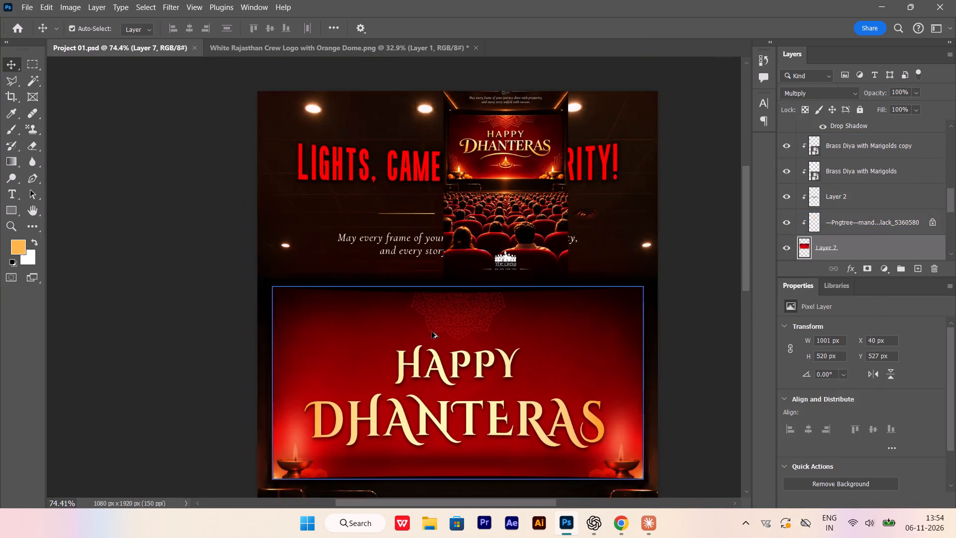
{"action": "scroll", "coordinate": [432, 332], "scroll_direction": "up", "scroll_amount": 3, "text": "alt"}
{"action": "left_click", "coordinate": [452, 308]}
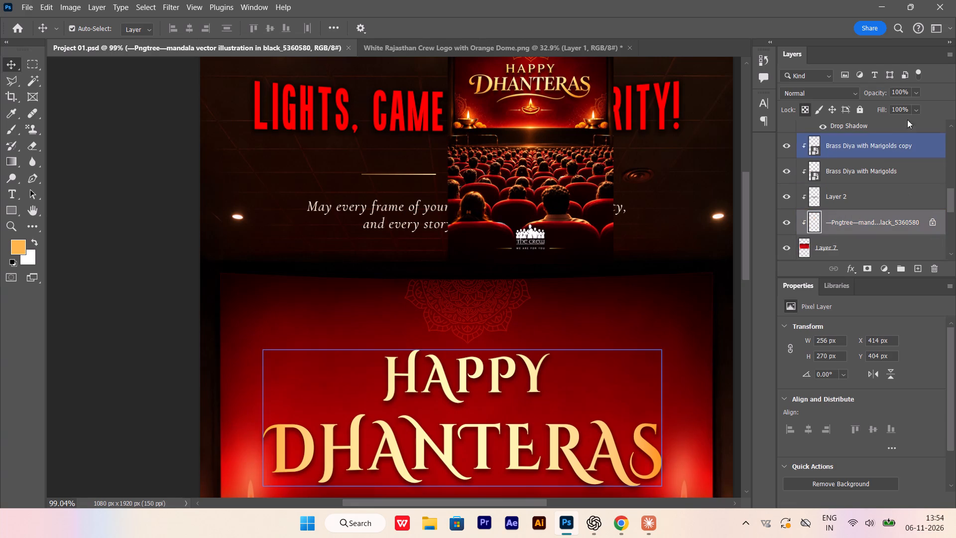
{"action": "double_click", "coordinate": [924, 230]}
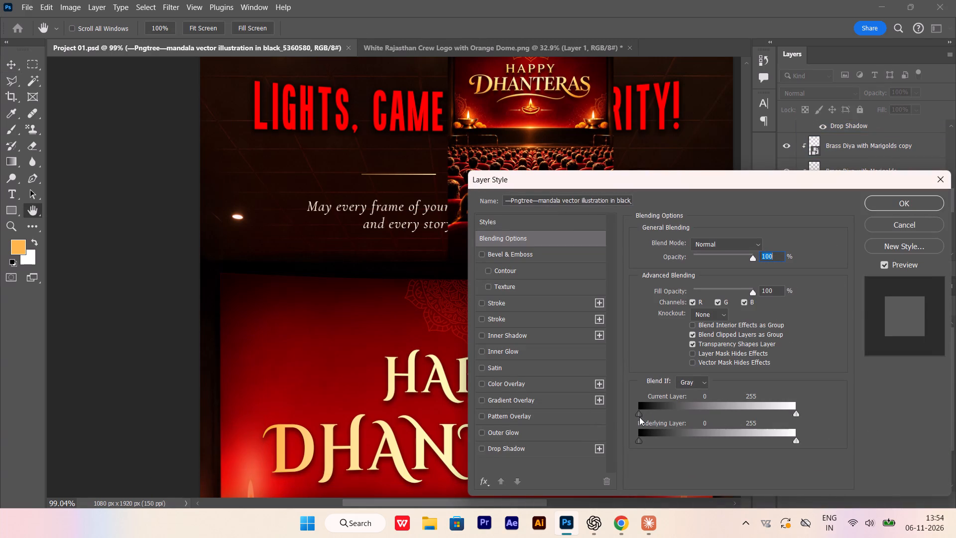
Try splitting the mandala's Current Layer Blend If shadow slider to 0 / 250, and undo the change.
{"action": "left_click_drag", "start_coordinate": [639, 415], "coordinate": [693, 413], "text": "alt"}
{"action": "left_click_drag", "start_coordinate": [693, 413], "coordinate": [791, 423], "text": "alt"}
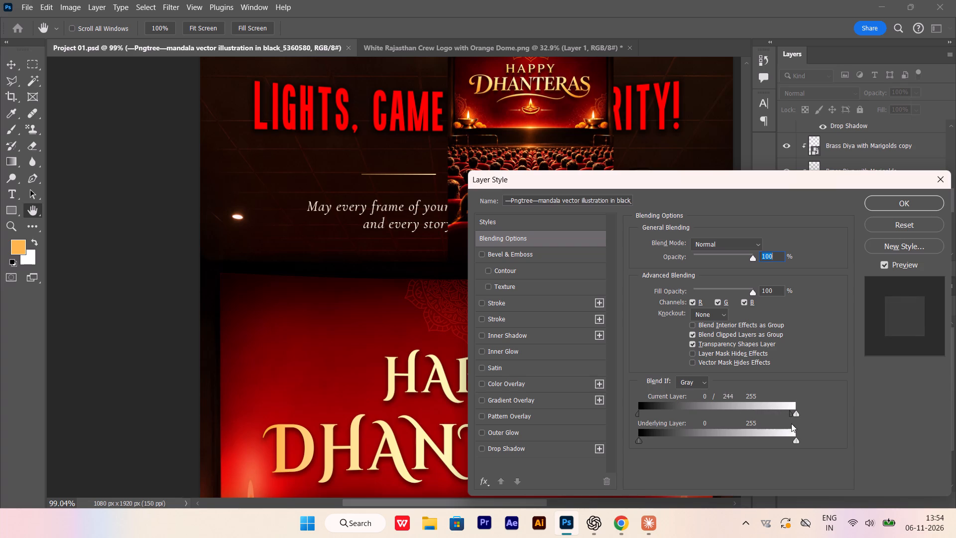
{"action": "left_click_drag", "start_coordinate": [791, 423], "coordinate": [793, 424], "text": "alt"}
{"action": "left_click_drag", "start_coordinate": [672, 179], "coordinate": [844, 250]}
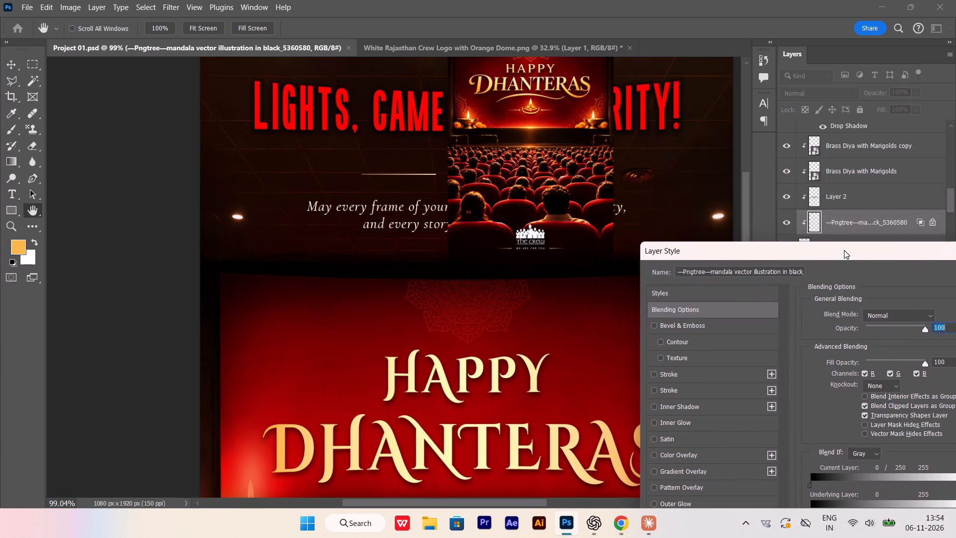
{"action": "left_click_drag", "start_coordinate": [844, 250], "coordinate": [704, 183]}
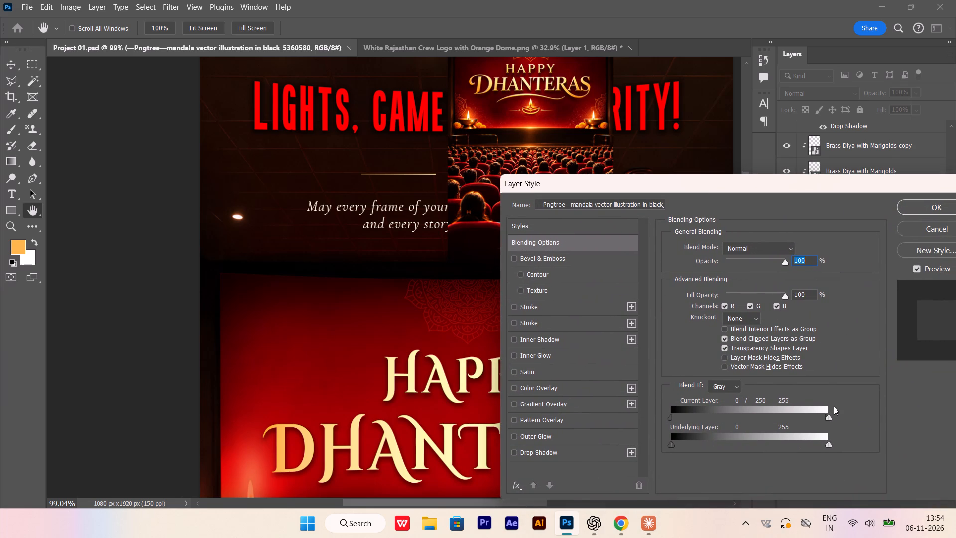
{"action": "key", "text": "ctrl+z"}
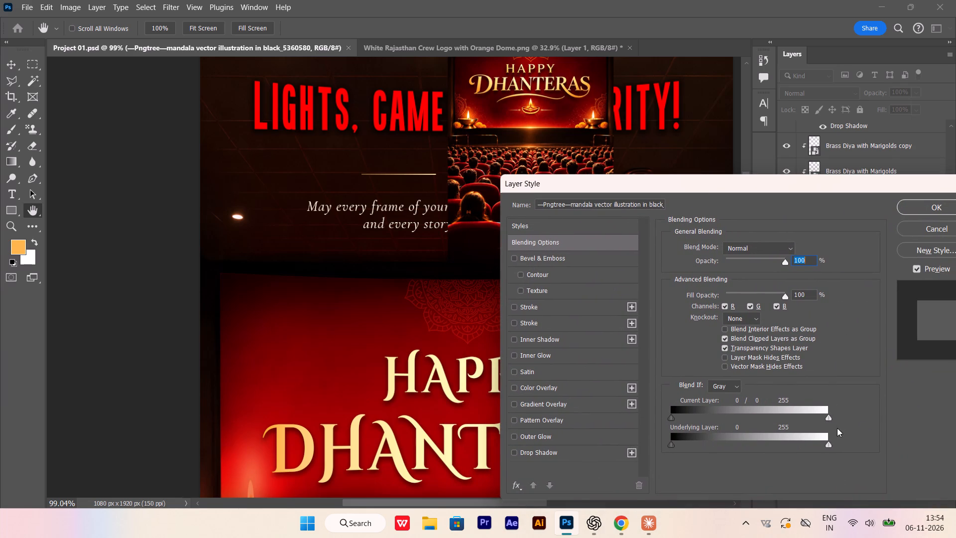
Fade the mandala into the screen by splitting its Current Layer Blend If highlight slider to about 95 / 255.
{"action": "left_click_drag", "start_coordinate": [827, 420], "coordinate": [730, 420], "text": "alt"}
{"action": "left_click_drag", "start_coordinate": [730, 420], "coordinate": [730, 420], "text": "alt"}
{"action": "left_click_drag", "start_coordinate": [807, 189], "coordinate": [810, 378]}
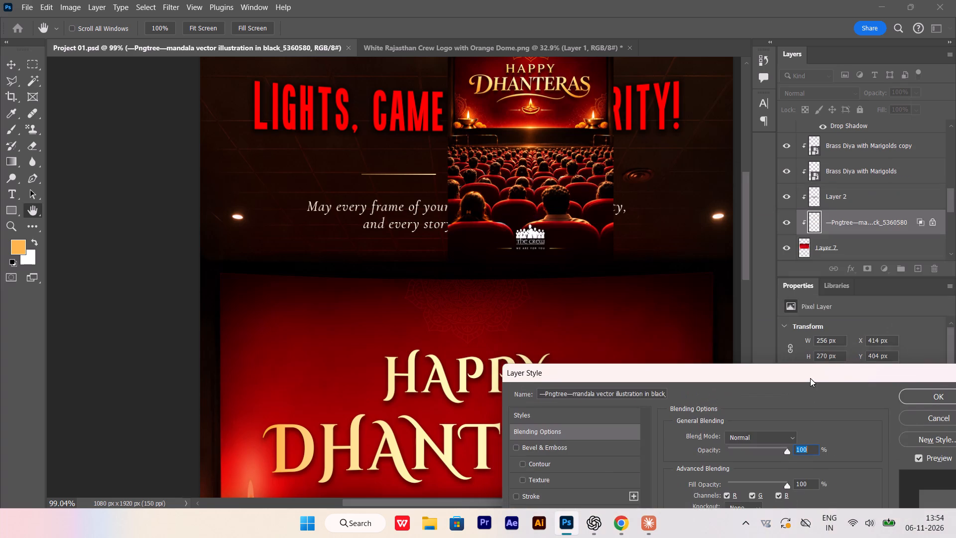
{"action": "left_click_drag", "start_coordinate": [810, 378], "coordinate": [811, 224]}
{"action": "left_click", "coordinate": [930, 244]}
Enlarge the faded mandala proportionally about its centre to 282 × 298 px.
{"action": "scroll", "coordinate": [580, 265], "scroll_direction": "down", "scroll_amount": 4}
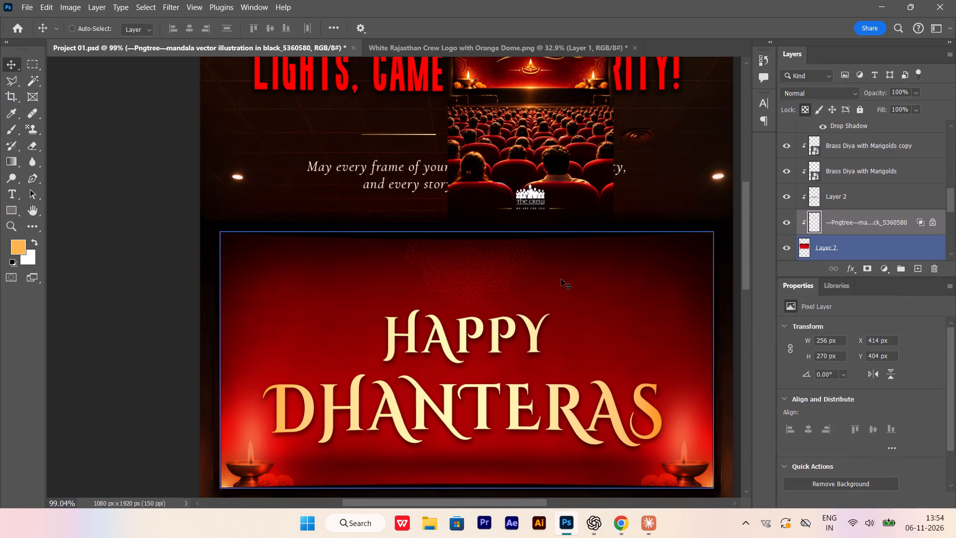
{"action": "key", "text": "ctrl+t"}
{"action": "left_click_drag", "start_coordinate": [529, 237], "coordinate": [536, 238], "text": "alt+shift"}
{"action": "key", "text": "Return"}
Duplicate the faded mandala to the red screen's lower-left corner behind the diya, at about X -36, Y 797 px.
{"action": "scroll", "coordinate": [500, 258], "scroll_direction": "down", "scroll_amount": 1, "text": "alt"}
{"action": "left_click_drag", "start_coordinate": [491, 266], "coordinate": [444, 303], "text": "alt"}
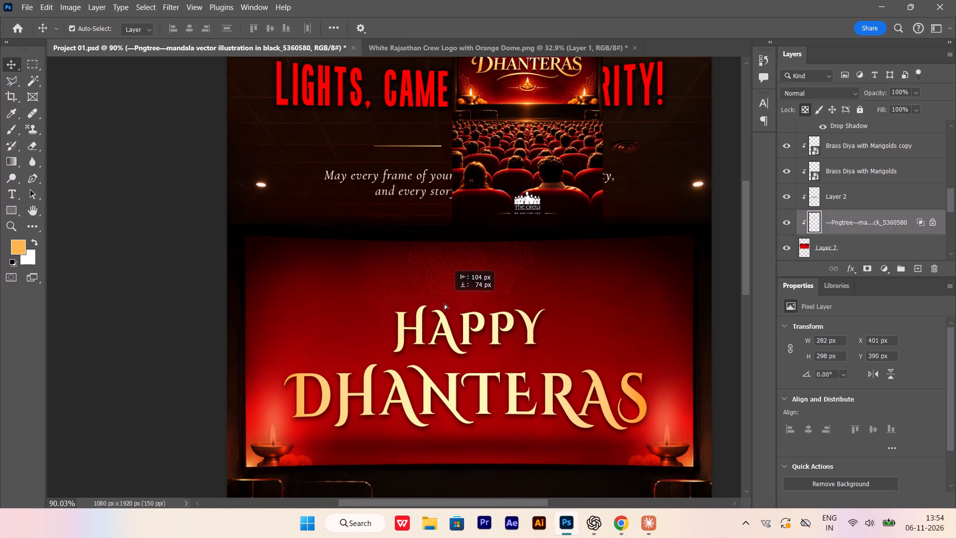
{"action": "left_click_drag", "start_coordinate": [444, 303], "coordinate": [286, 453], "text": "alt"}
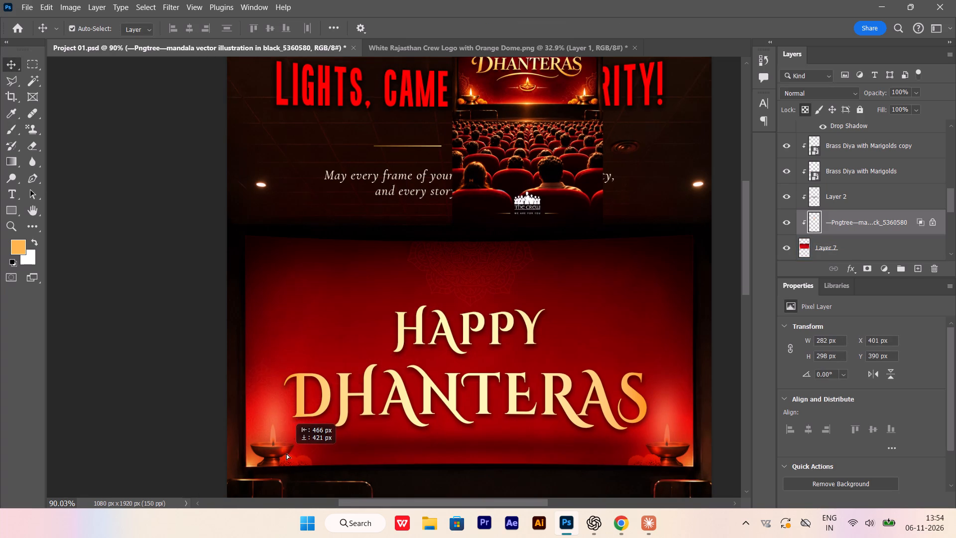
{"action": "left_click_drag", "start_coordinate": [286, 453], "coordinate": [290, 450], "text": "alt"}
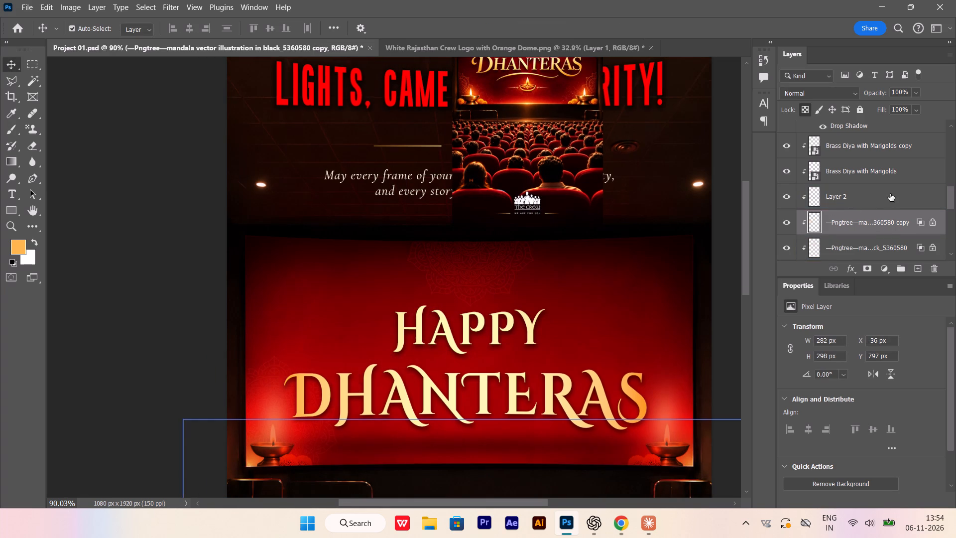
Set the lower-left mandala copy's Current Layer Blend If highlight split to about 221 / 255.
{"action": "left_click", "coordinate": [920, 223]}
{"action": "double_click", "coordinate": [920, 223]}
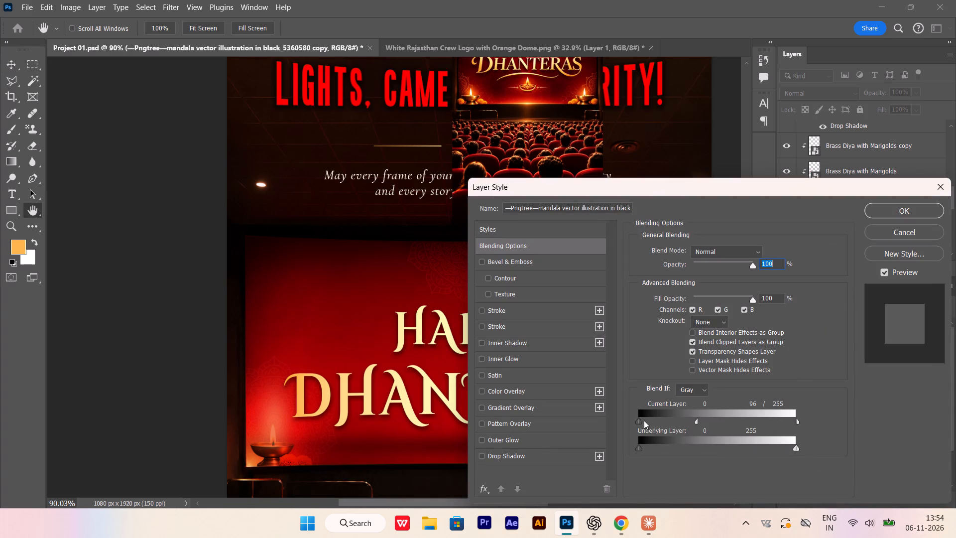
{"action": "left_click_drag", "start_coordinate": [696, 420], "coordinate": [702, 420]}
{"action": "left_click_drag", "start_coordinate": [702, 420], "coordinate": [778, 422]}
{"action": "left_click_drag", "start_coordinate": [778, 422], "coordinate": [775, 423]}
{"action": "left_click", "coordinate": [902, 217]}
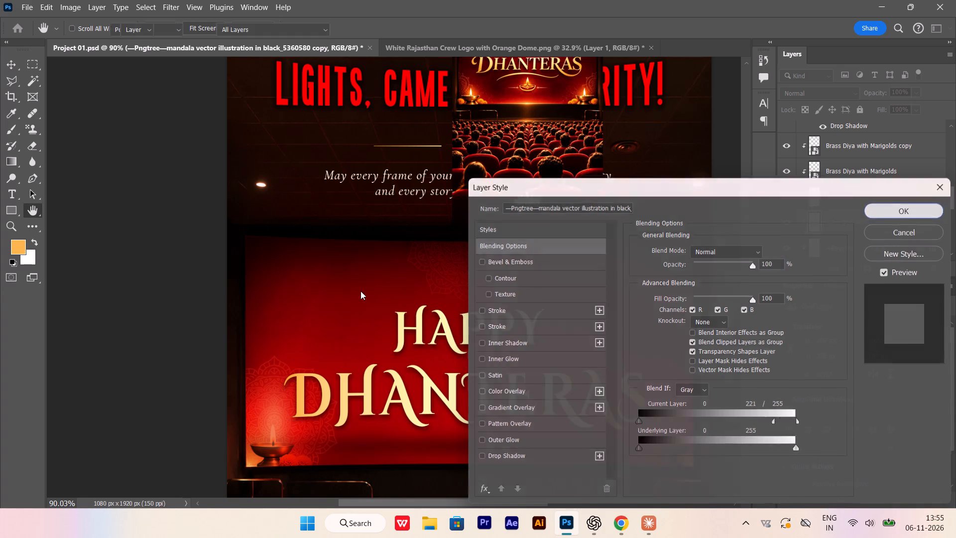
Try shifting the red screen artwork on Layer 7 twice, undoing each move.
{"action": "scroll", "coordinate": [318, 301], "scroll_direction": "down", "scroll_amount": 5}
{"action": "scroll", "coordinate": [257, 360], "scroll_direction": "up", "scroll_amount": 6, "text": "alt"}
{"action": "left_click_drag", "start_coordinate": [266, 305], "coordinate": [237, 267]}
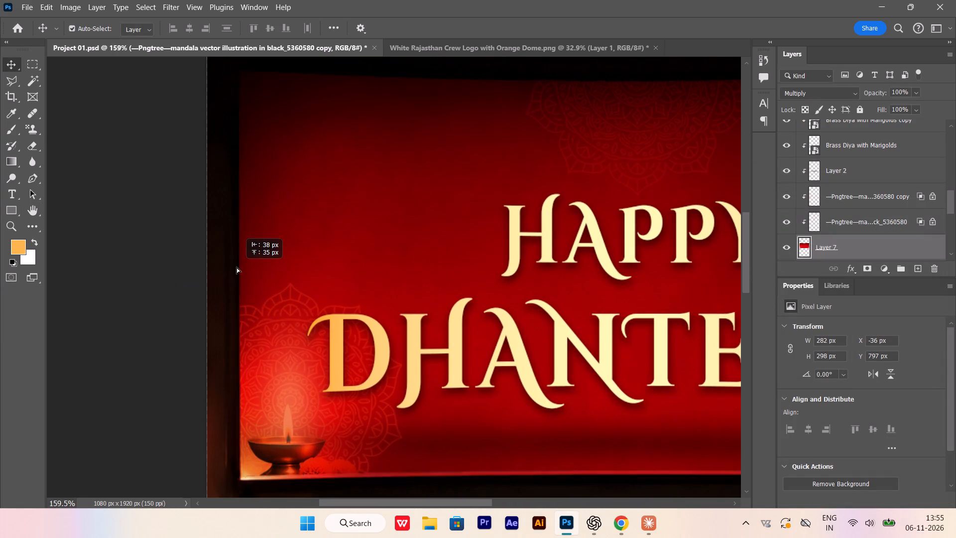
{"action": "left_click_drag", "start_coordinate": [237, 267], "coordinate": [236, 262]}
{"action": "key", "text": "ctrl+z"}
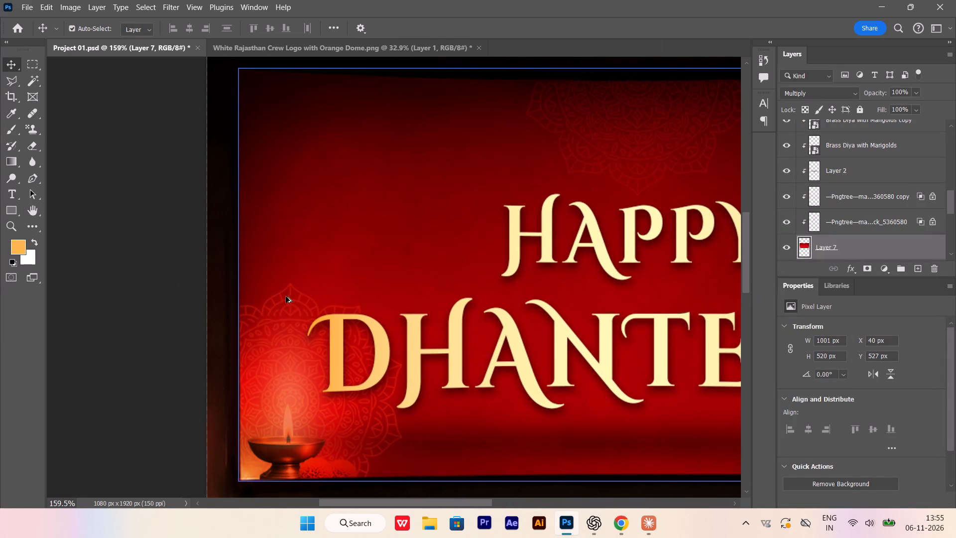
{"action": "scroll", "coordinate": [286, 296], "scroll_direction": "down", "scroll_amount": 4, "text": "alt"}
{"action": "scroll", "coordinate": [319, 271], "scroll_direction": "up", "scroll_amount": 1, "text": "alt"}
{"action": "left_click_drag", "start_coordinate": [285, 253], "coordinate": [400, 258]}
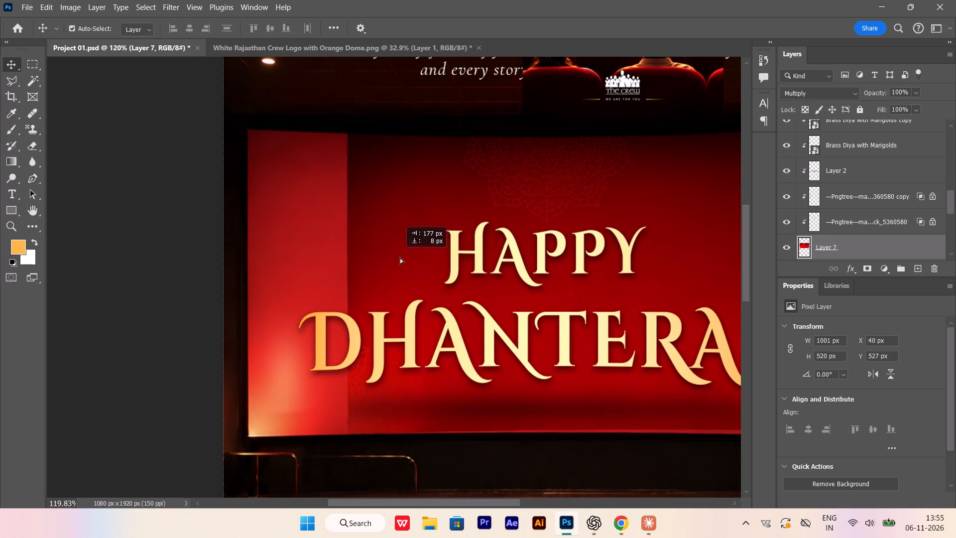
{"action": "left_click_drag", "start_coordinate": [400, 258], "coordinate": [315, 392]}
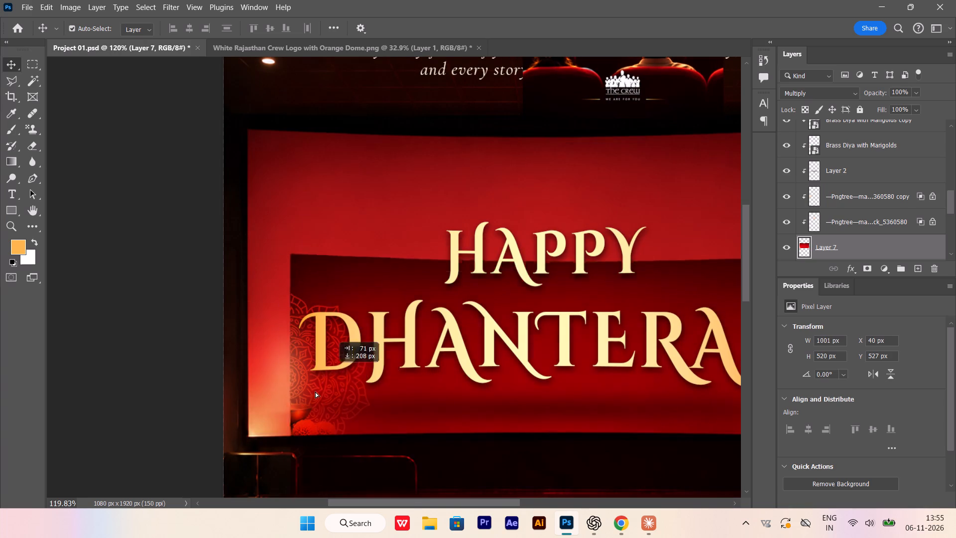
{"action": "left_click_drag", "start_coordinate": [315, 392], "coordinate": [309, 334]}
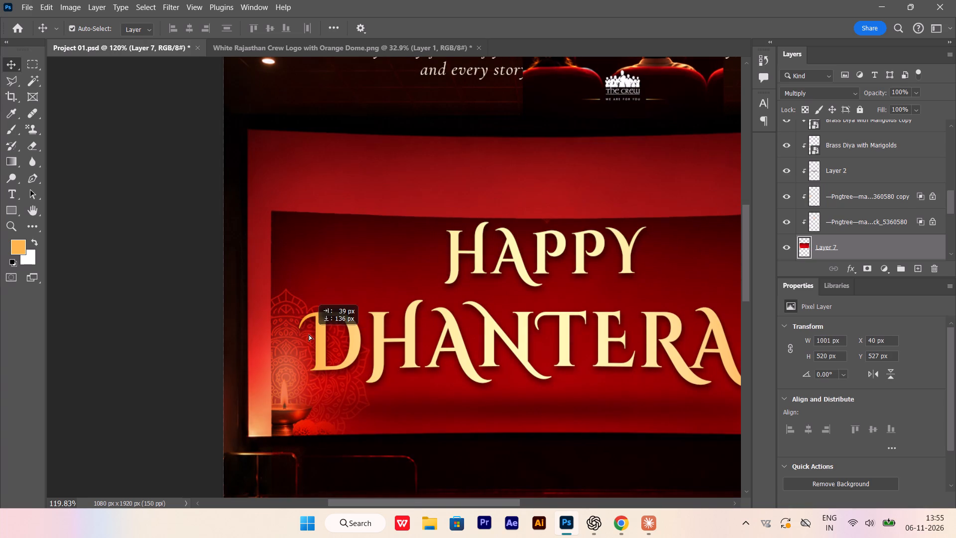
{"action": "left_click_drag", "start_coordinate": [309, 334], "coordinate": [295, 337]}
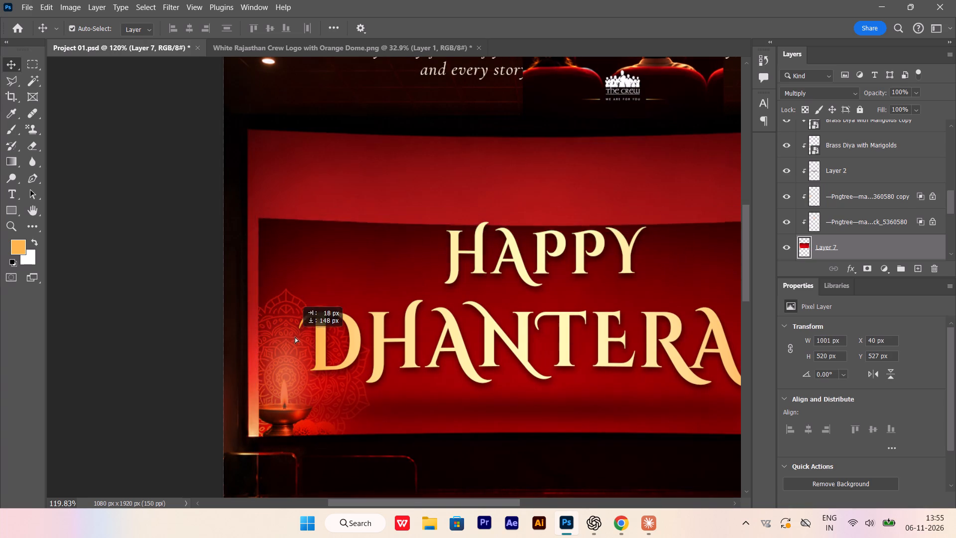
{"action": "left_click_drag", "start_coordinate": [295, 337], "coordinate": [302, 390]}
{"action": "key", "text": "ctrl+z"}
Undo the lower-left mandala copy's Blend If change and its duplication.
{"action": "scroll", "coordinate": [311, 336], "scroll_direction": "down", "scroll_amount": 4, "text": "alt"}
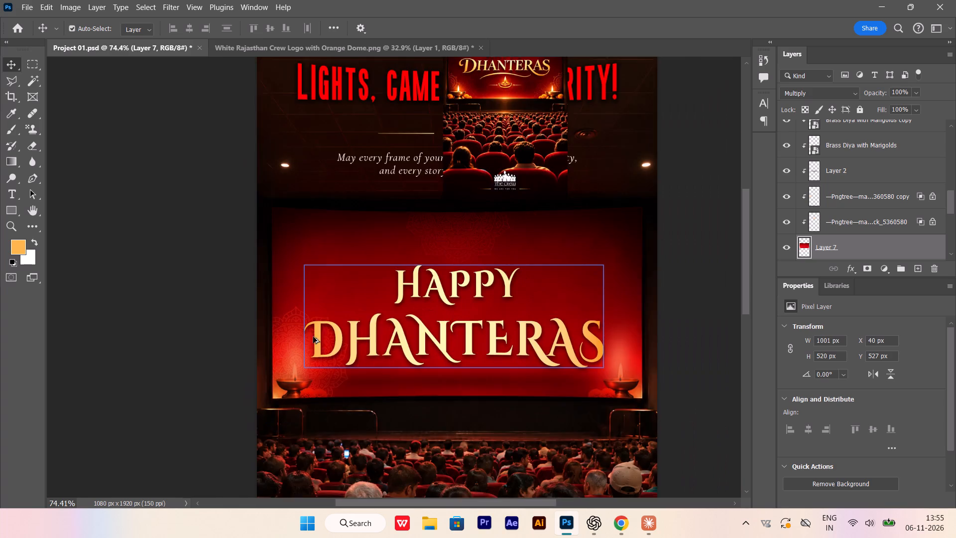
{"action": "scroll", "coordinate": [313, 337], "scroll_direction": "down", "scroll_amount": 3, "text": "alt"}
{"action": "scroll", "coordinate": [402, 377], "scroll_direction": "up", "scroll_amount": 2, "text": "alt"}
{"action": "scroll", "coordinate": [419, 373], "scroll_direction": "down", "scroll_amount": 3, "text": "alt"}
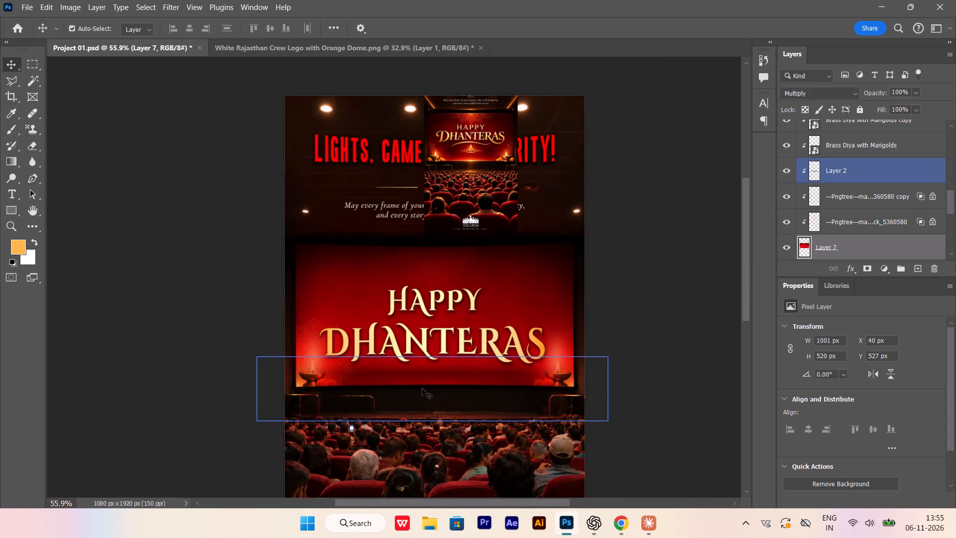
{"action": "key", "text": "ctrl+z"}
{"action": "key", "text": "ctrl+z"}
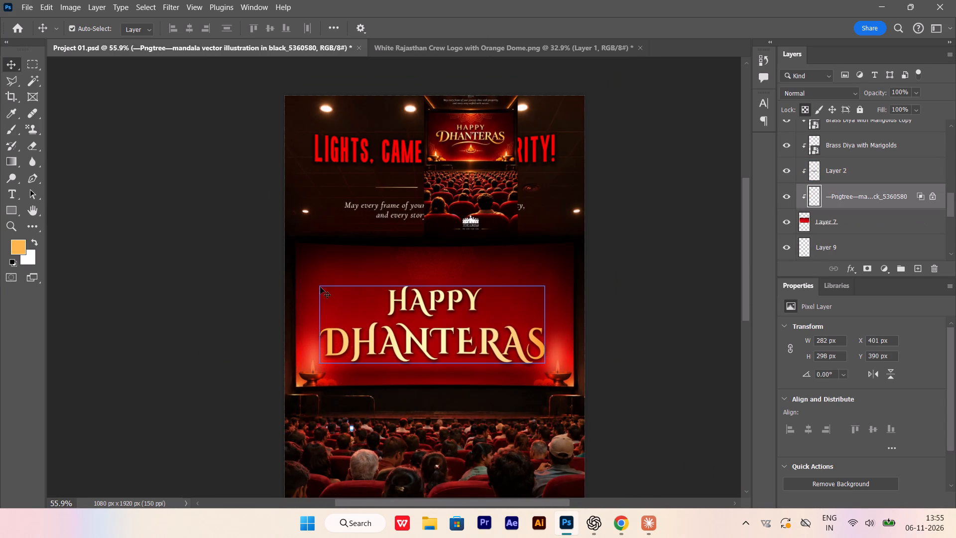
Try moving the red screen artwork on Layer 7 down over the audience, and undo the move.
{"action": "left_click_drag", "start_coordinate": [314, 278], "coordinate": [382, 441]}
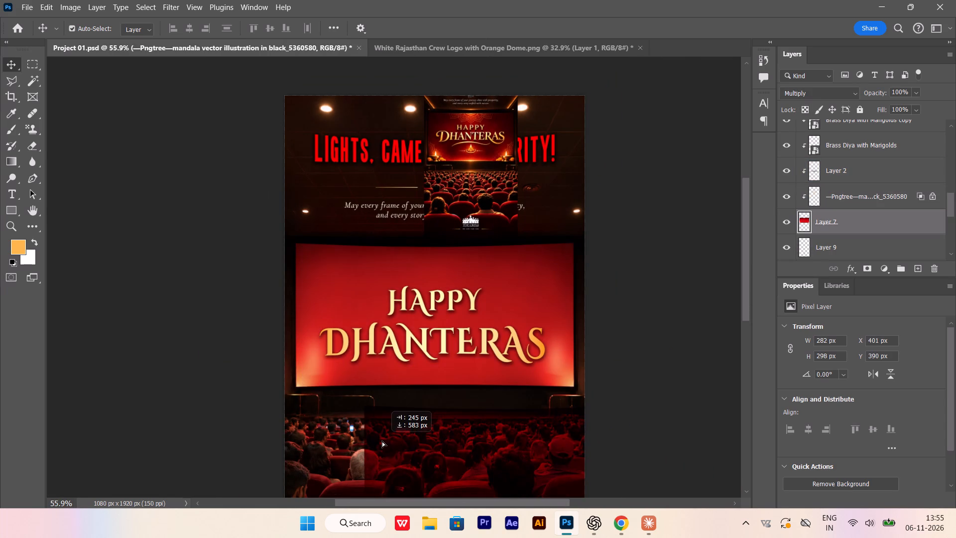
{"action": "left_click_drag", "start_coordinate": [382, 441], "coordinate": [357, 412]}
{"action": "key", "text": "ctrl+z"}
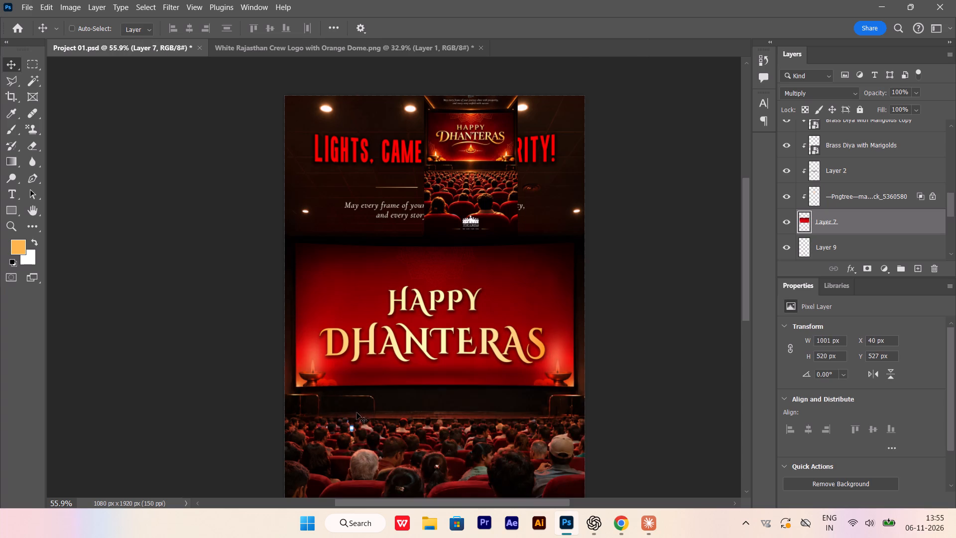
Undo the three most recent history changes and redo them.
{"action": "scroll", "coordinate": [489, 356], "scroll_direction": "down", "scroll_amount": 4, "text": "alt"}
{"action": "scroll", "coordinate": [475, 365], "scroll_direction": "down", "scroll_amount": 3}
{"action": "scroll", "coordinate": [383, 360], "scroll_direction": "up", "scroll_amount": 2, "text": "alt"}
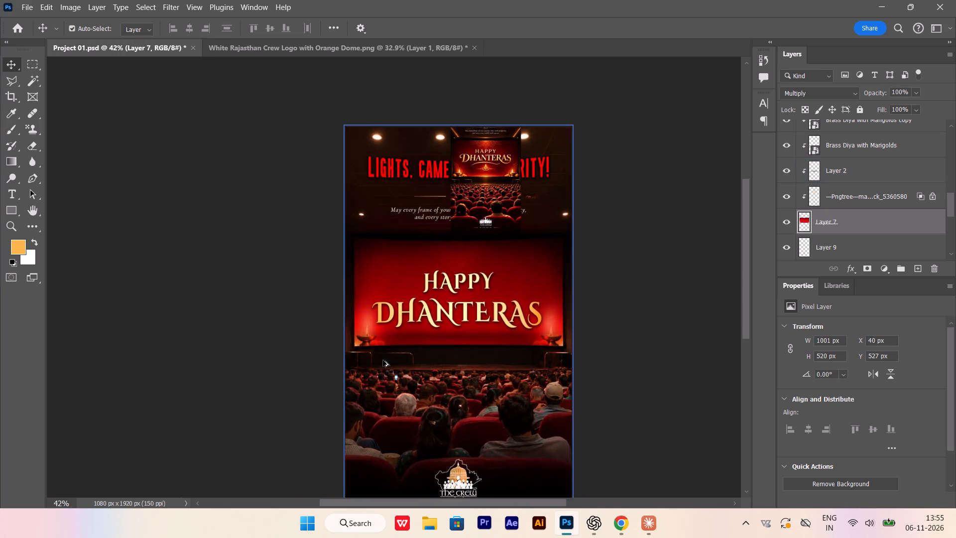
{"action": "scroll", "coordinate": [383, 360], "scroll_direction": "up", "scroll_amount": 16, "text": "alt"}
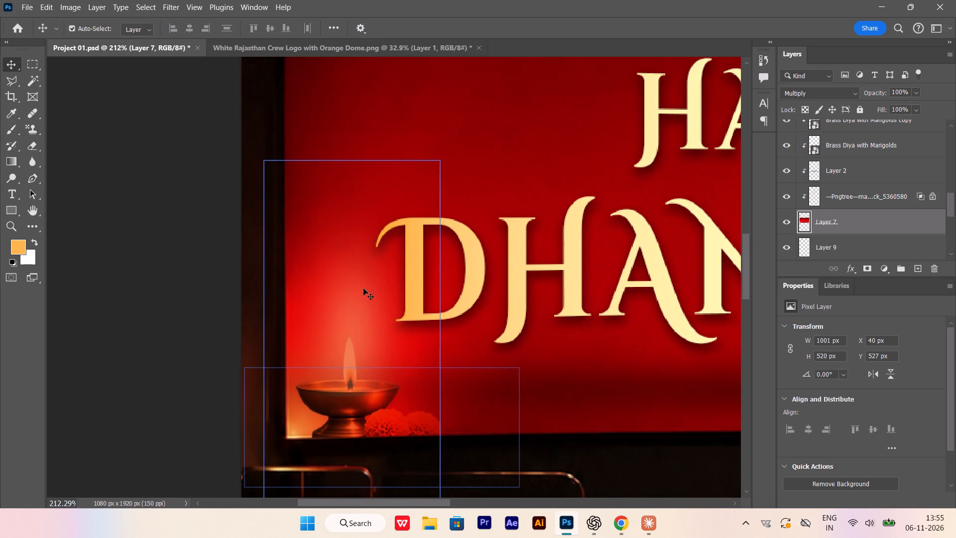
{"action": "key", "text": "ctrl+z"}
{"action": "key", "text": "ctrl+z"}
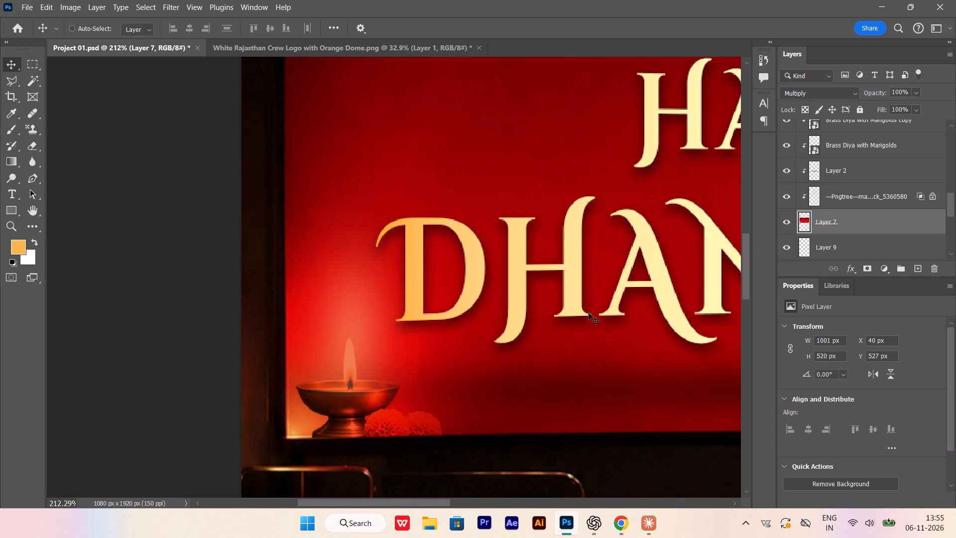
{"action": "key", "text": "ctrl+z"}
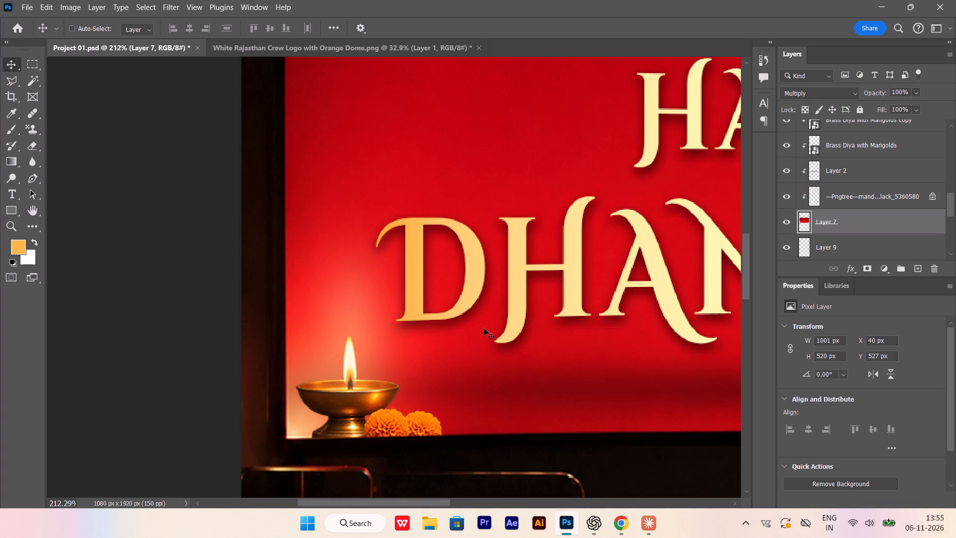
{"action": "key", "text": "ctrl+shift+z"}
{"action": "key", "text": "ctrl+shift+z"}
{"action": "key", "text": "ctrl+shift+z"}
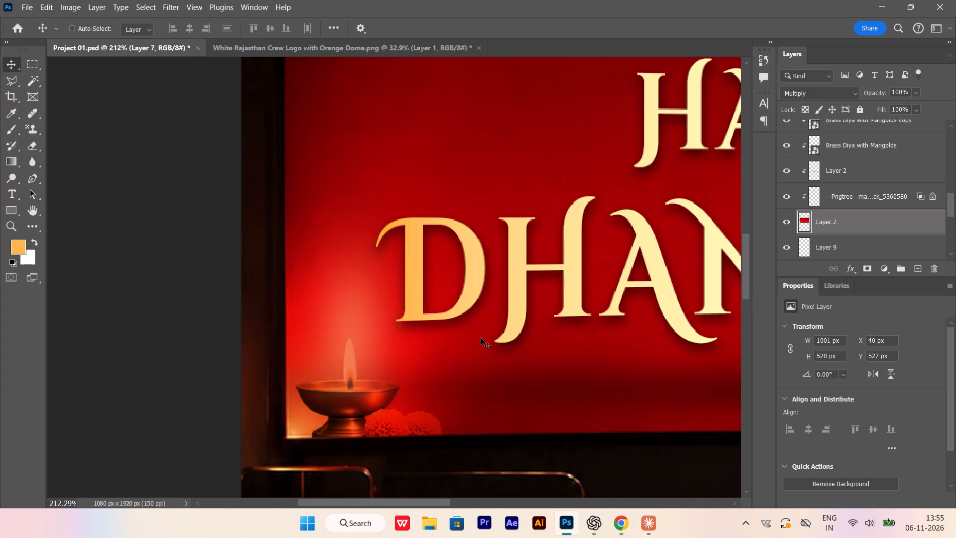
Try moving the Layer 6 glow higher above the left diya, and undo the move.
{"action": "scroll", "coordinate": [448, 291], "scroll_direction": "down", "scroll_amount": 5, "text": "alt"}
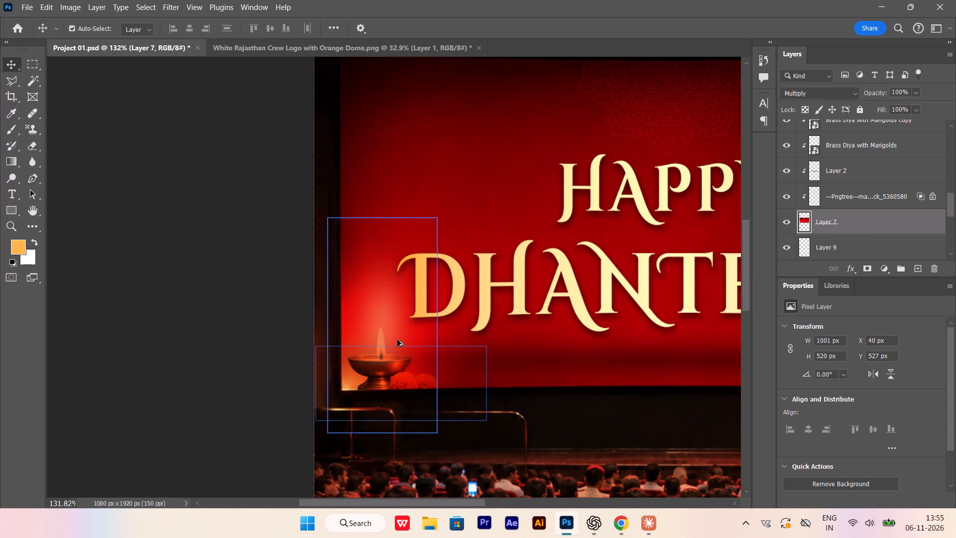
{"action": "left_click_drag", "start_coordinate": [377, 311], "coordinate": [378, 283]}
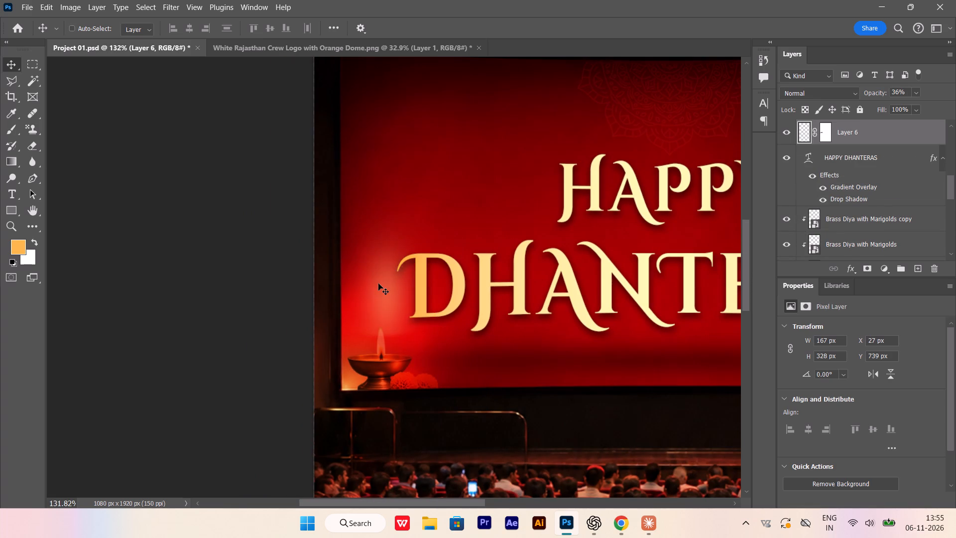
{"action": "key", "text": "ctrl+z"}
Duplicate the top-centre mandala to the screen's left edge behind the diya glow, at about X -47, Y 732 px.
{"action": "scroll", "coordinate": [375, 311], "scroll_direction": "down", "scroll_amount": 6, "text": "alt"}
{"action": "scroll", "coordinate": [529, 214], "scroll_direction": "up", "scroll_amount": 3, "text": "alt"}
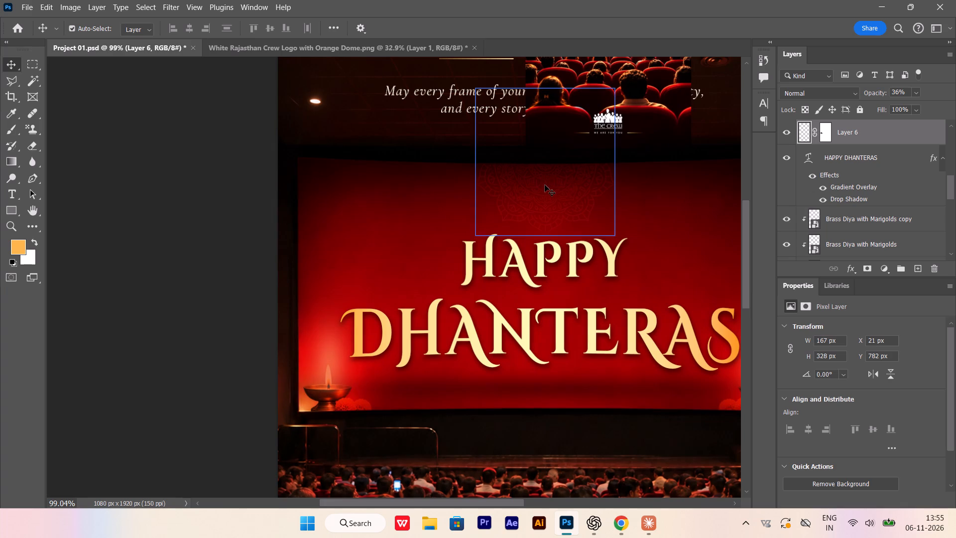
{"action": "left_click", "coordinate": [545, 185], "text": "alt"}
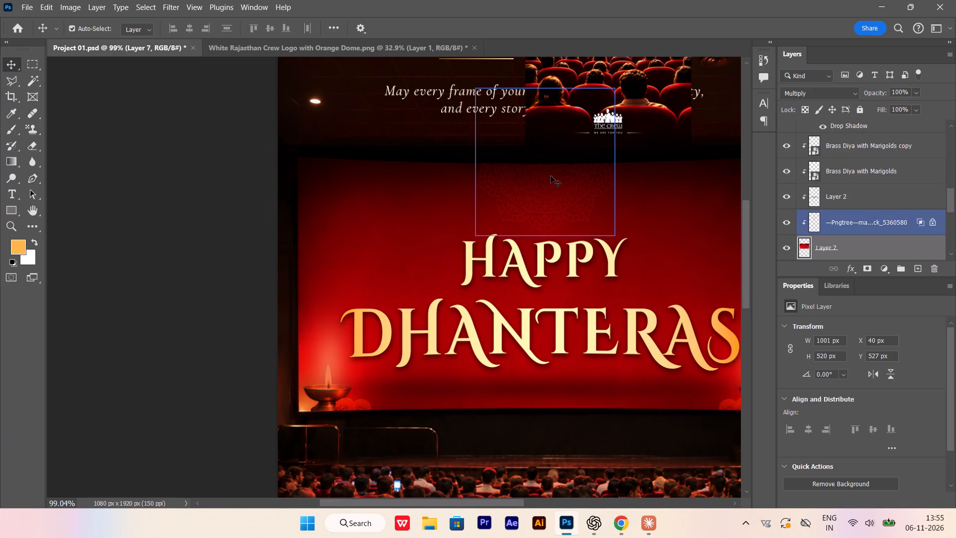
{"action": "left_click_drag", "start_coordinate": [551, 176], "coordinate": [329, 344], "text": "alt"}
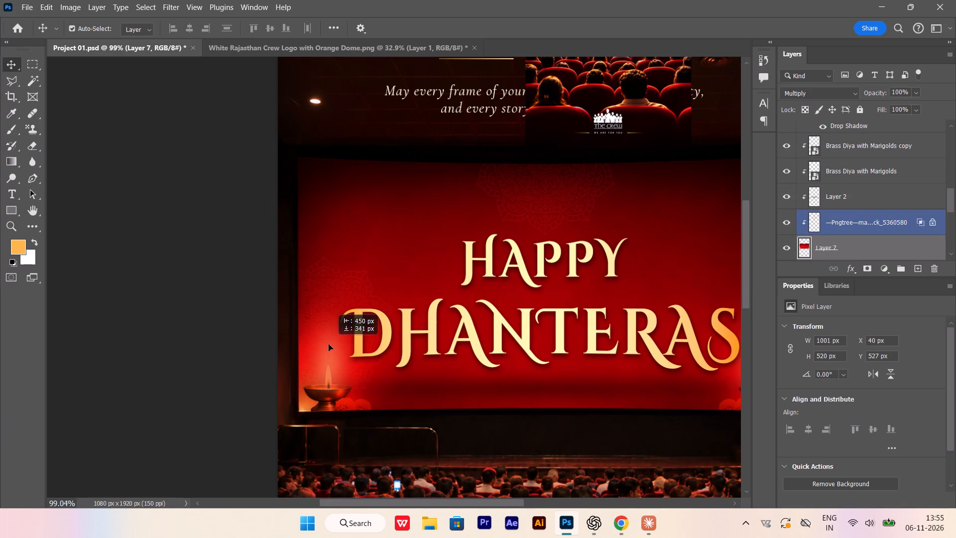
{"action": "left_click_drag", "start_coordinate": [329, 344], "coordinate": [330, 345], "text": "alt"}
Strengthen the left mandala copy by moving the lower half of its split Current Layer Blend If highlight slider closer to 255.
{"action": "scroll", "coordinate": [912, 225], "scroll_direction": "down", "scroll_amount": 1}
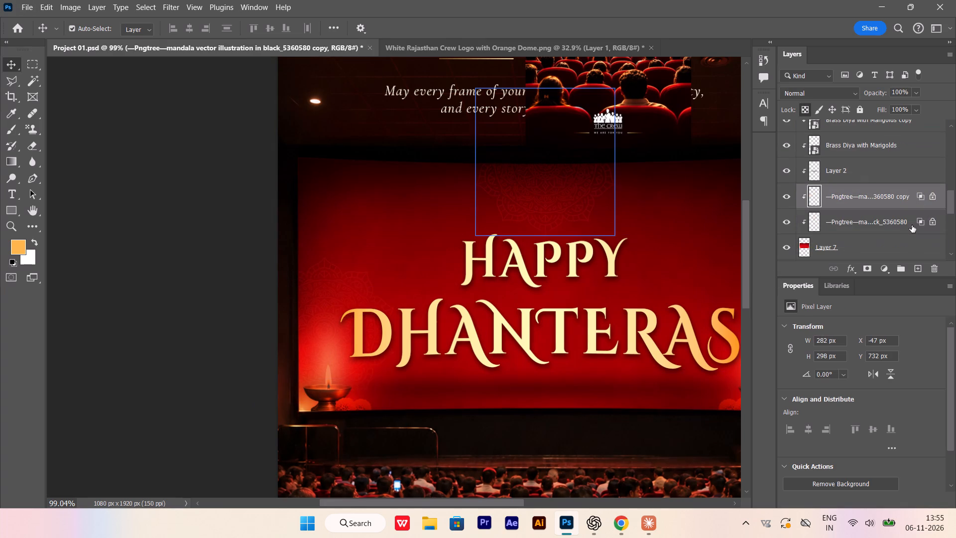
{"action": "double_click", "coordinate": [921, 196]}
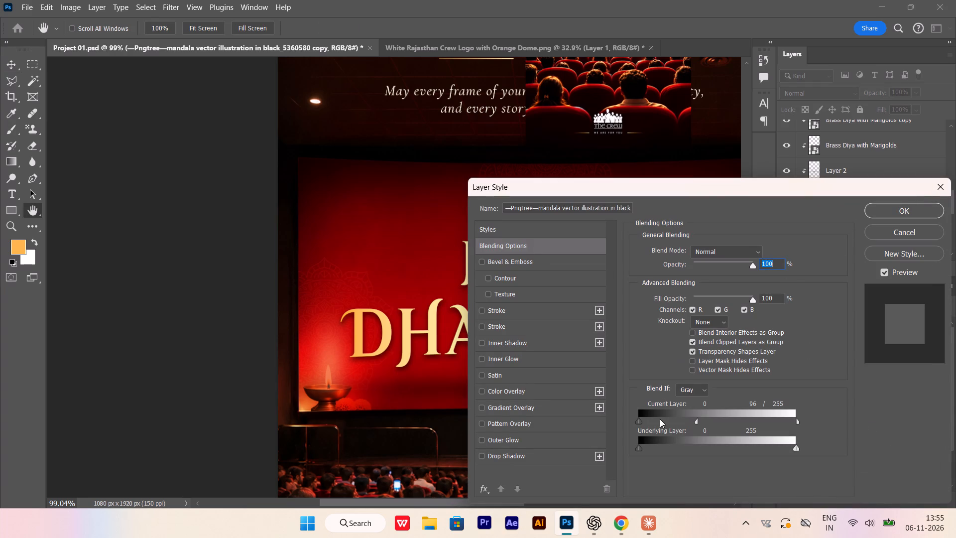
{"action": "left_click_drag", "start_coordinate": [694, 419], "coordinate": [749, 420]}
{"action": "left_click_drag", "start_coordinate": [749, 420], "coordinate": [766, 426]}
{"action": "left_click", "coordinate": [910, 213]}
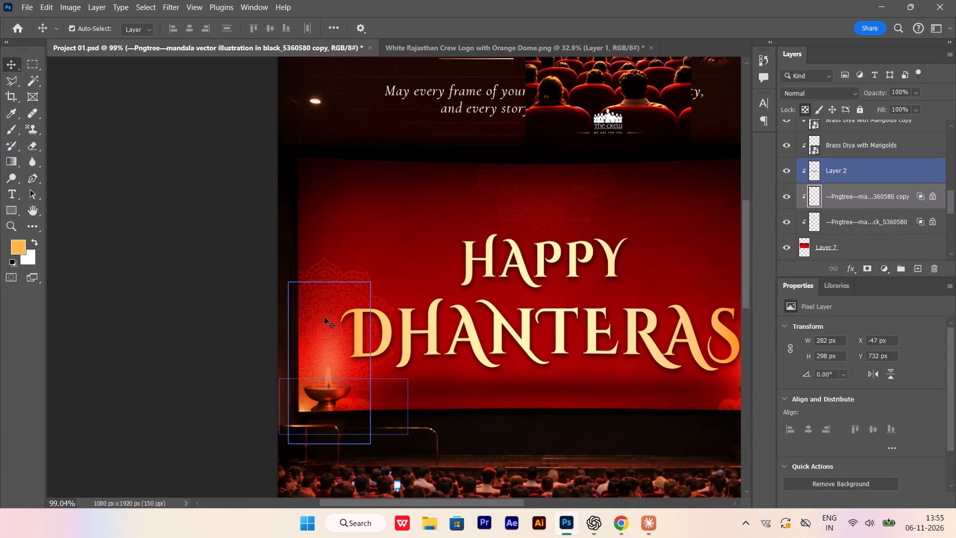
Duplicate the mandala behind the left diya to behind the right diya, at about X 918, Y 757 px.
{"action": "scroll", "coordinate": [321, 289], "scroll_direction": "up", "scroll_amount": 5, "text": "alt"}
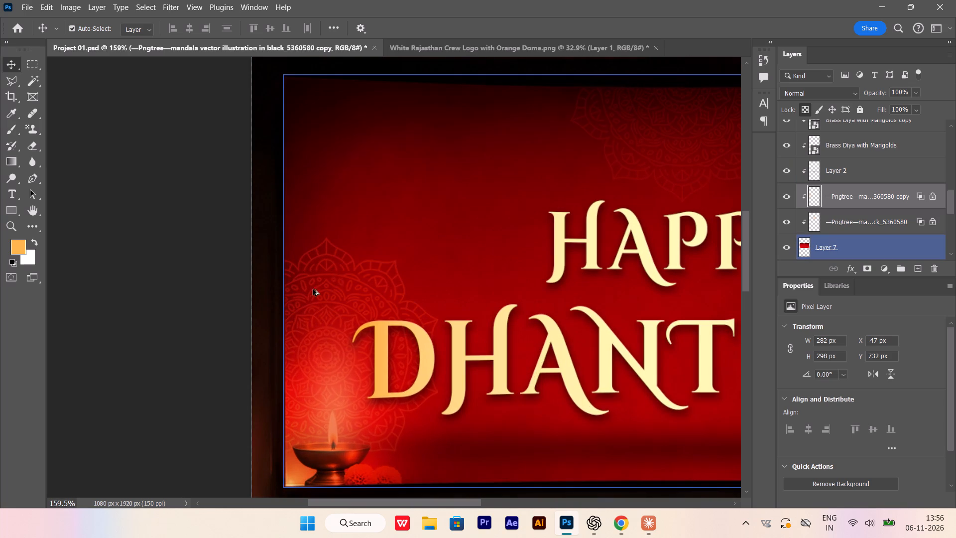
{"action": "scroll", "coordinate": [302, 302], "scroll_direction": "down", "scroll_amount": 6, "text": "alt"}
{"action": "left_click_drag", "start_coordinate": [317, 282], "coordinate": [489, 323], "text": "alt"}
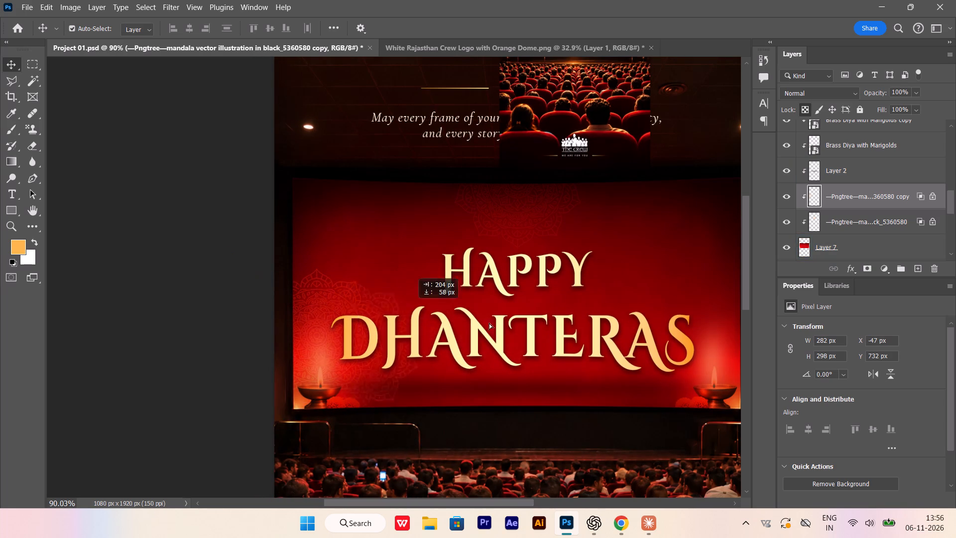
{"action": "left_click_drag", "start_coordinate": [489, 323], "coordinate": [725, 338], "text": "alt"}
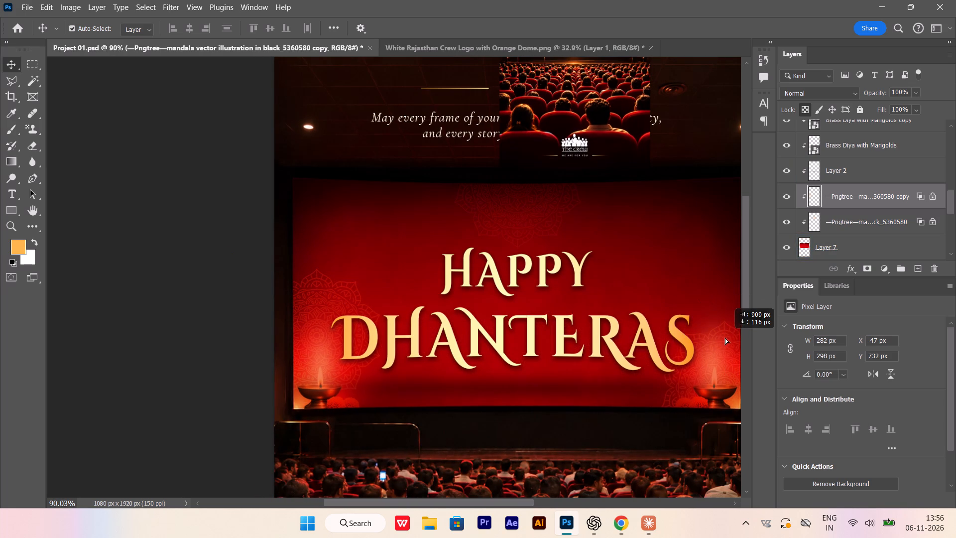
{"action": "left_click_drag", "start_coordinate": [725, 338], "coordinate": [730, 325], "text": "alt"}
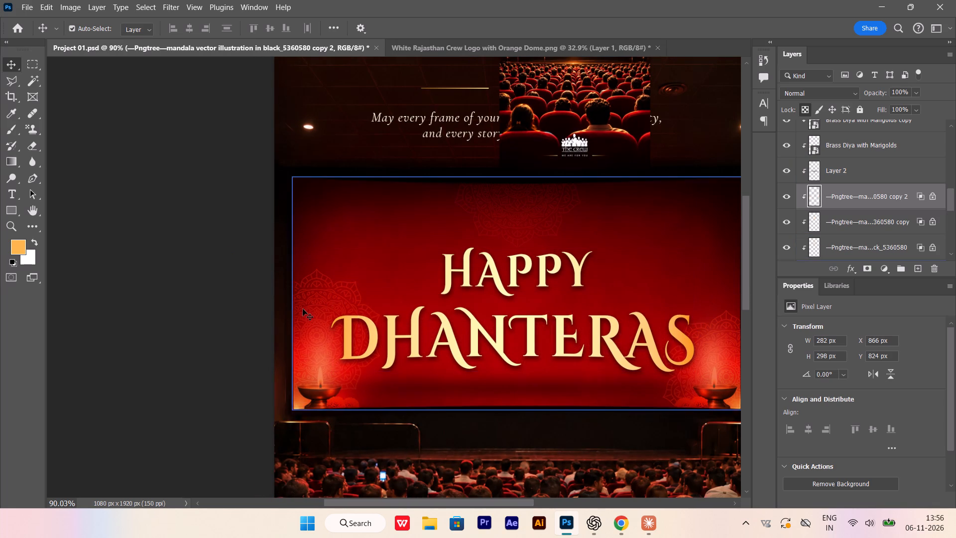
{"action": "scroll", "coordinate": [276, 302], "scroll_direction": "down", "scroll_amount": 2, "text": "alt"}
{"action": "scroll", "coordinate": [604, 309], "scroll_direction": "up", "scroll_amount": 2, "text": "alt"}
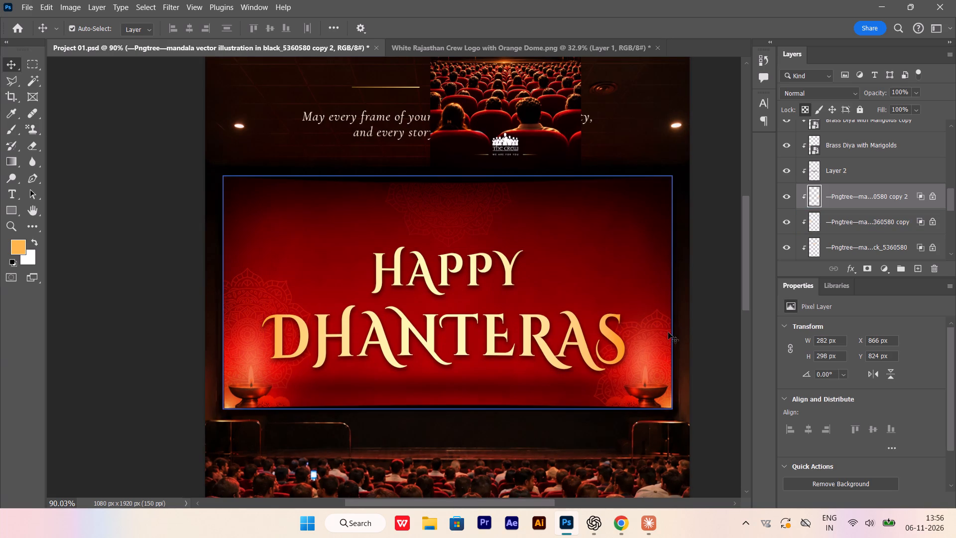
{"action": "left_click_drag", "start_coordinate": [657, 322], "coordinate": [677, 295]}
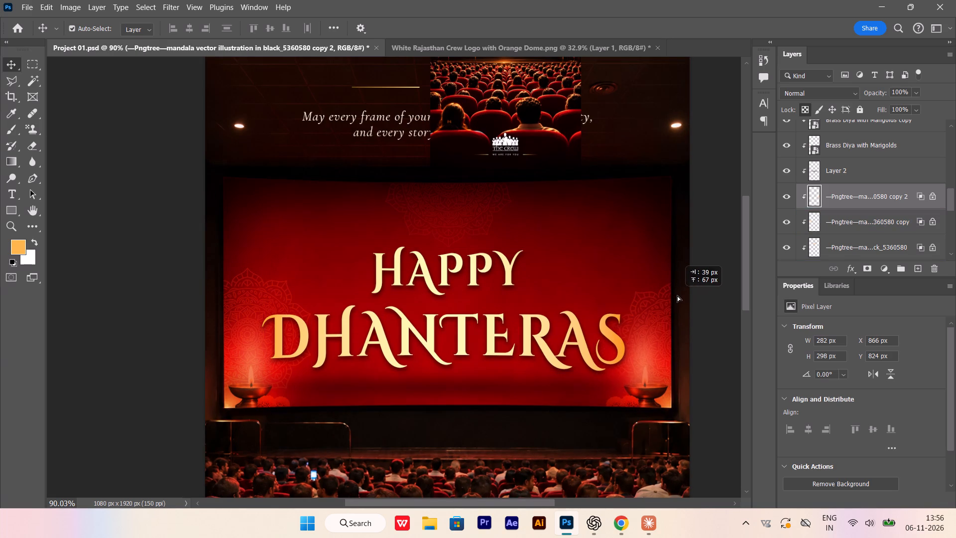
{"action": "left_click_drag", "start_coordinate": [677, 295], "coordinate": [680, 295]}
Compare the mandalas behind the poster's diyas with those in the reference image.
{"action": "scroll", "coordinate": [545, 335], "scroll_direction": "down", "scroll_amount": 4, "text": "alt"}
{"action": "scroll", "coordinate": [321, 382], "scroll_direction": "down", "scroll_amount": 4, "text": "alt"}
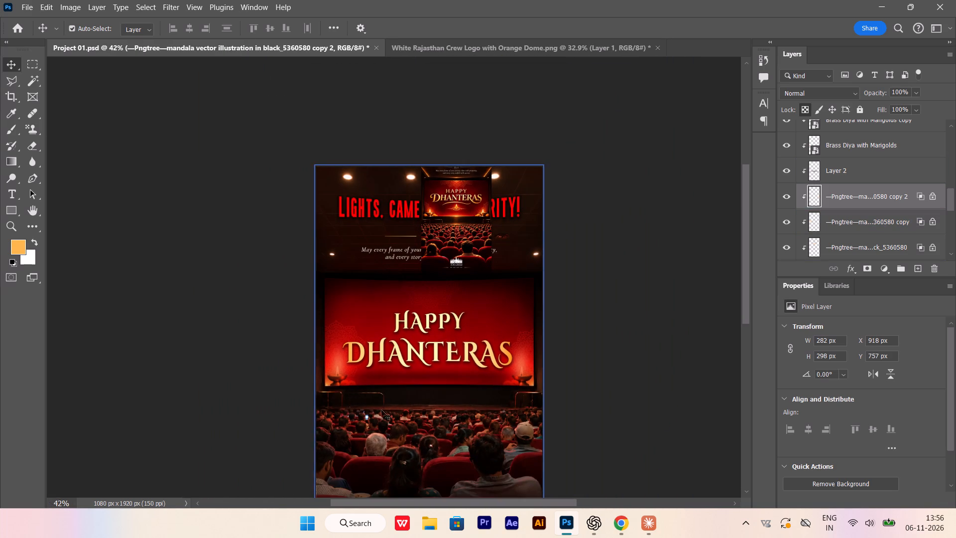
{"action": "scroll", "coordinate": [561, 367], "scroll_direction": "down", "scroll_amount": 2}
{"action": "scroll", "coordinate": [361, 357], "scroll_direction": "up", "scroll_amount": 9, "text": "alt"}
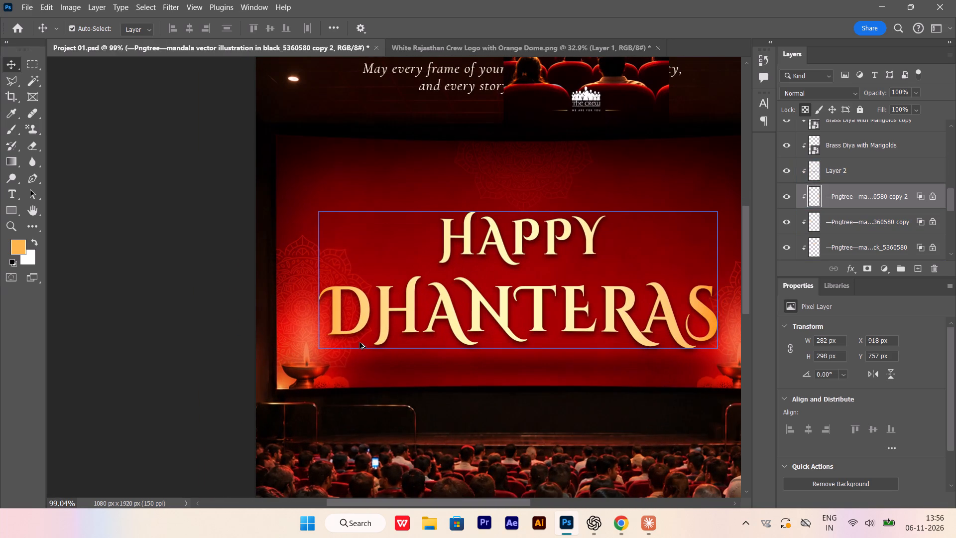
{"action": "scroll", "coordinate": [453, 359], "scroll_direction": "down", "scroll_amount": 4, "text": "alt"}
{"action": "scroll", "coordinate": [497, 273], "scroll_direction": "up", "scroll_amount": 7}
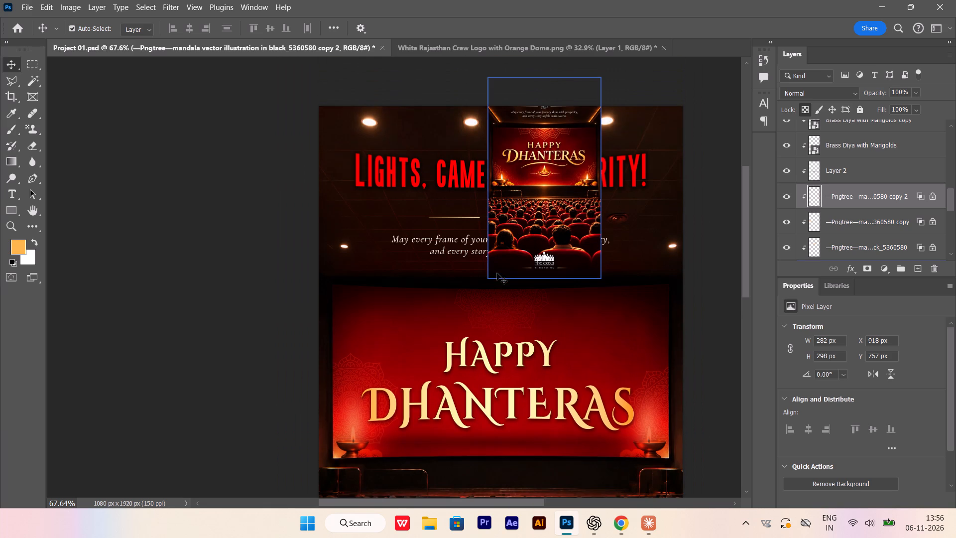
{"action": "scroll", "coordinate": [509, 200], "scroll_direction": "up", "scroll_amount": 7, "text": "alt"}
{"action": "scroll", "coordinate": [608, 170], "scroll_direction": "up", "scroll_amount": 6, "text": "alt"}
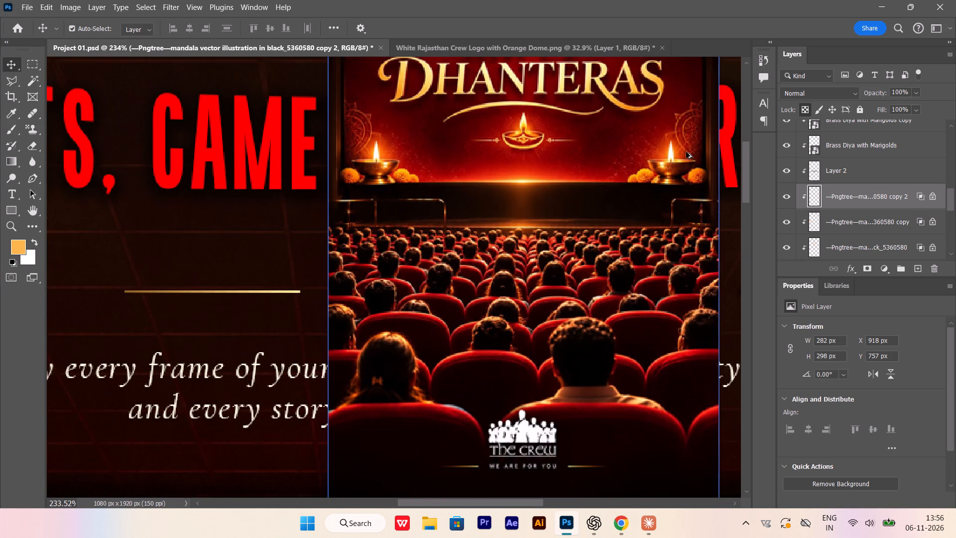
{"action": "scroll", "coordinate": [675, 160], "scroll_direction": "down", "scroll_amount": 16, "text": "alt"}
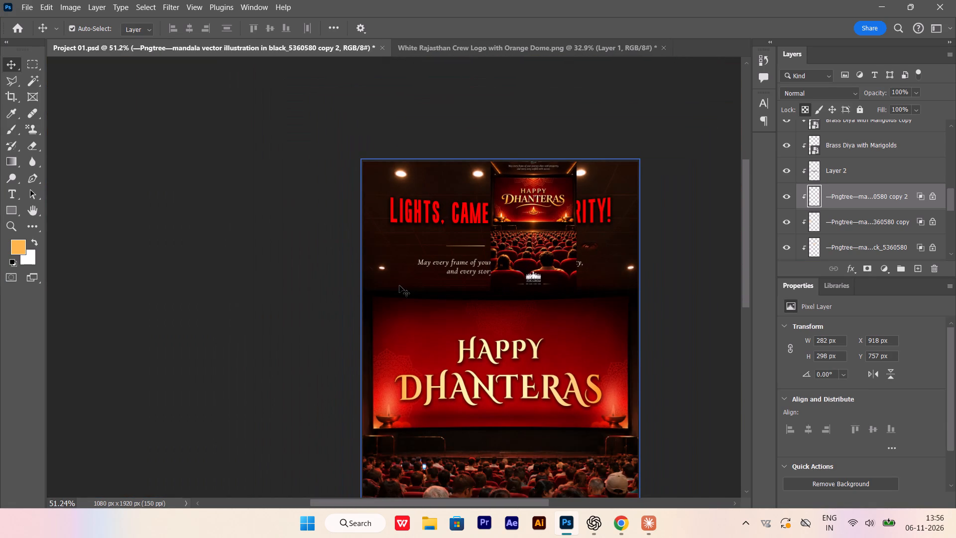
{"action": "scroll", "coordinate": [399, 285], "scroll_direction": "down", "scroll_amount": 3}
{"action": "scroll", "coordinate": [410, 352], "scroll_direction": "up", "scroll_amount": 12, "text": "alt"}
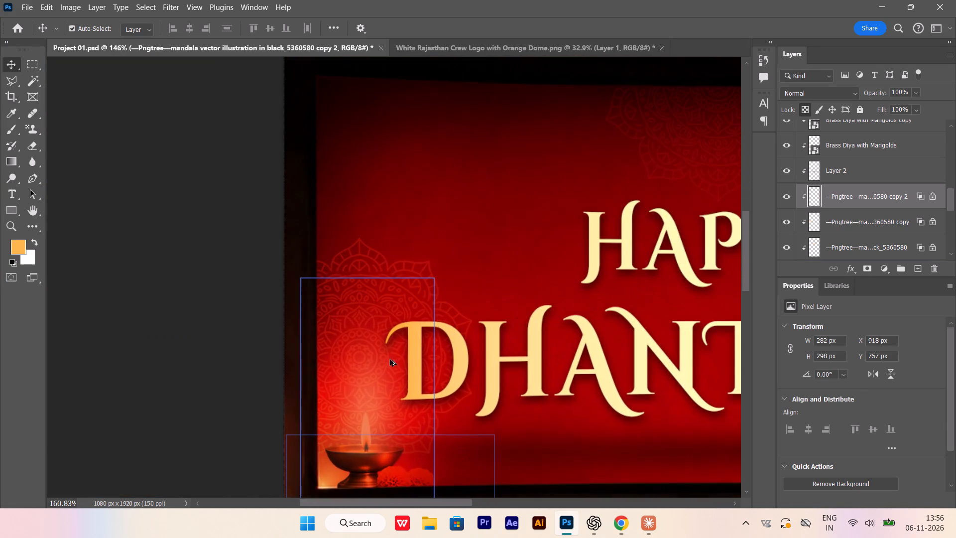
Move the left mandala copy down behind the left diya, to about X -36, Y 868 px.
{"action": "left_click_drag", "start_coordinate": [384, 272], "coordinate": [366, 302]}
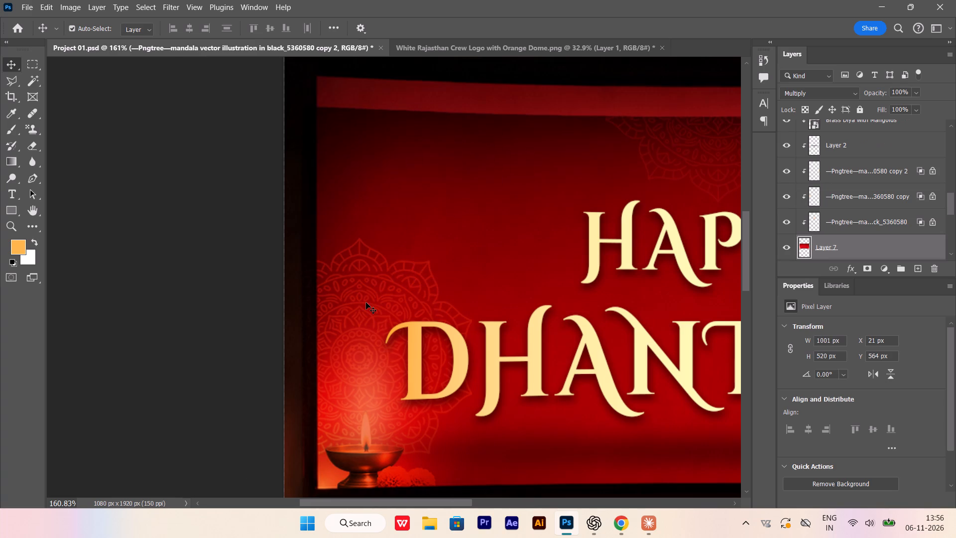
{"action": "key", "text": "ctrl+z"}
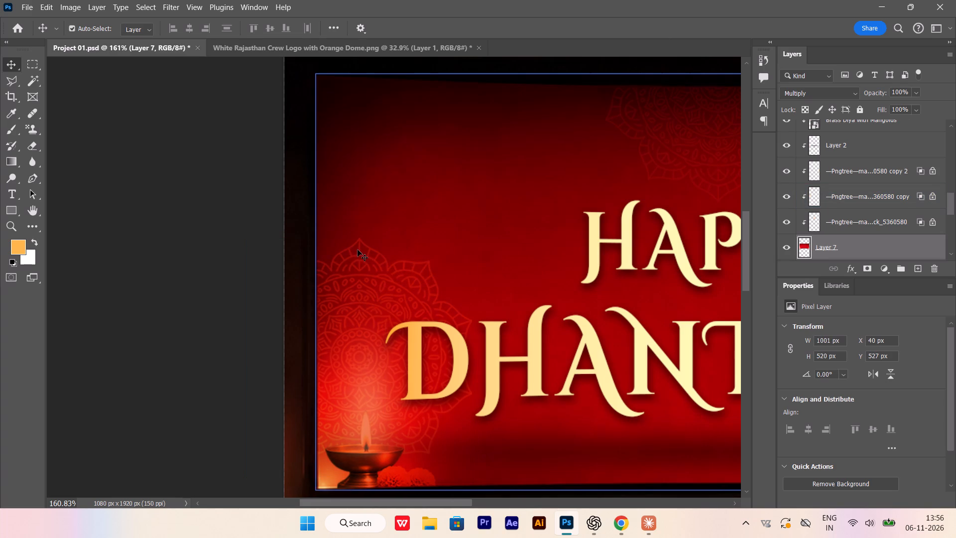
{"action": "left_click_drag", "start_coordinate": [359, 253], "coordinate": [404, 417]}
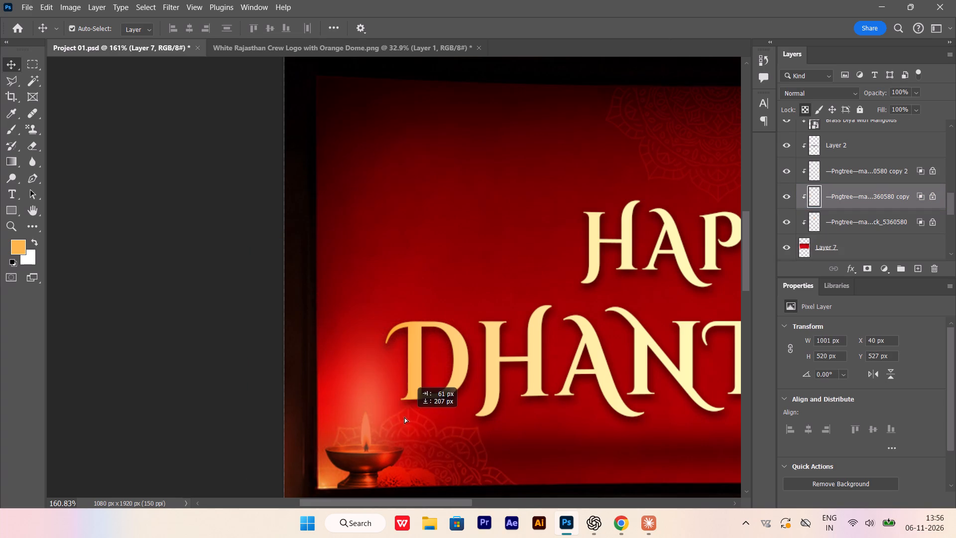
{"action": "left_click_drag", "start_coordinate": [404, 417], "coordinate": [364, 381]}
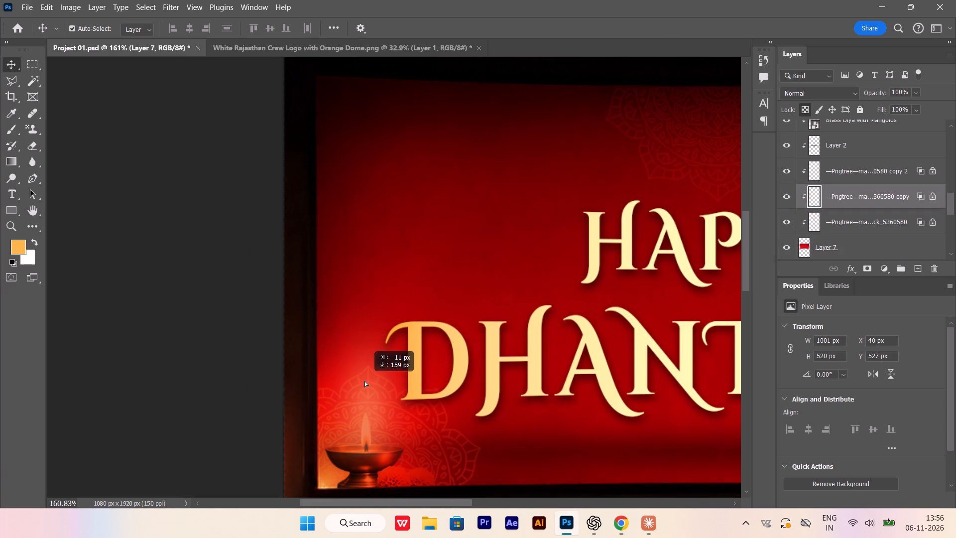
{"action": "left_click_drag", "start_coordinate": [364, 381], "coordinate": [368, 381]}
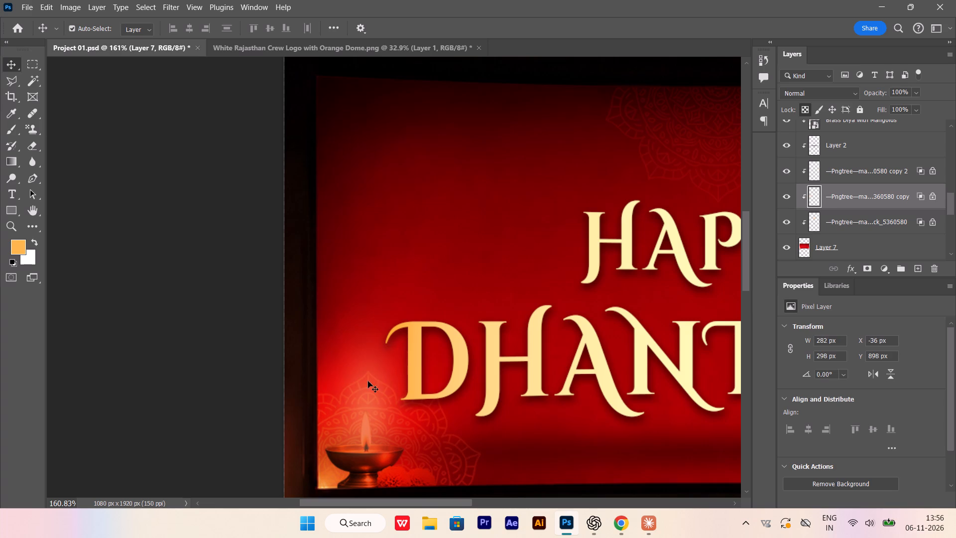
{"action": "scroll", "coordinate": [346, 348], "scroll_direction": "down", "scroll_amount": 1}
{"action": "key", "text": "shift+Up"}
{"action": "key", "text": "shift+Up"}
{"action": "key", "text": "shift+Up"}
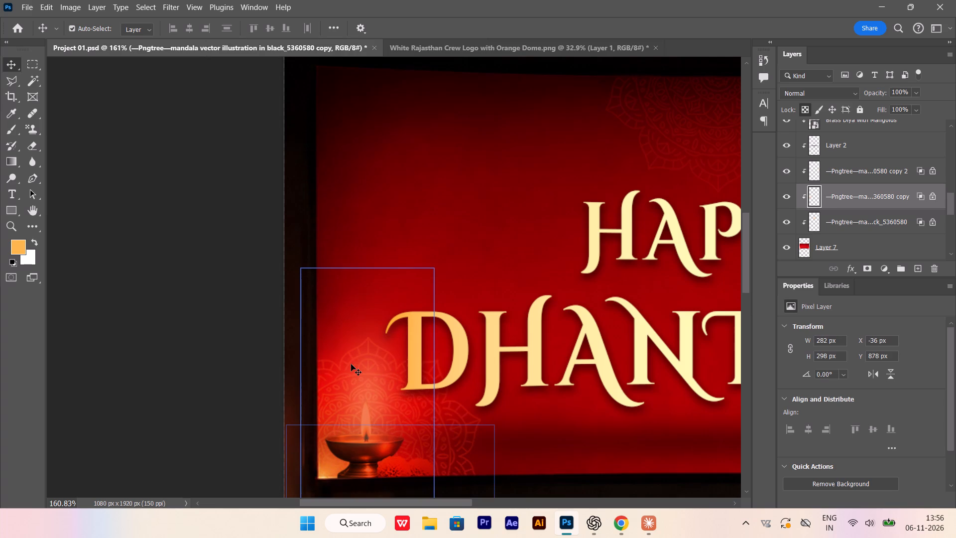
Inspect the layer stack around both diyas, toggling the visibility of the original mandala and Layer 7.
{"action": "scroll", "coordinate": [351, 364], "scroll_direction": "down", "scroll_amount": 4, "text": "alt"}
{"action": "left_click", "coordinate": [363, 424]}
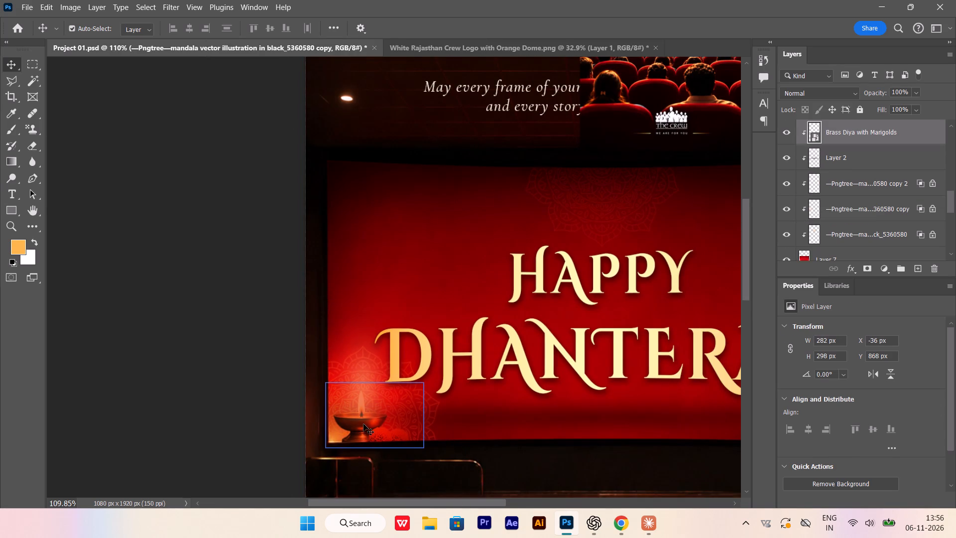
{"action": "scroll", "coordinate": [363, 424], "scroll_direction": "down", "scroll_amount": 3, "text": "alt"}
{"action": "left_click", "coordinate": [726, 424], "text": "shift"}
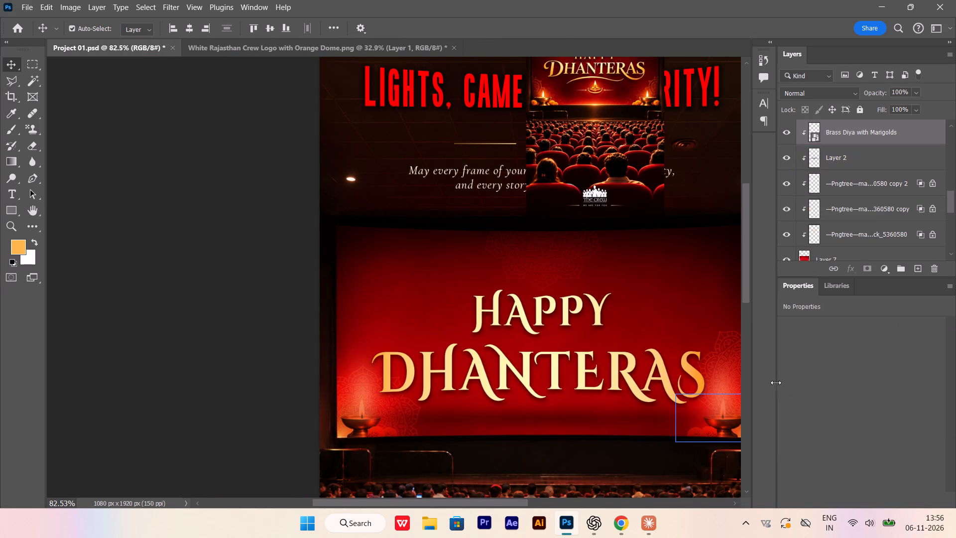
{"action": "scroll", "coordinate": [855, 245], "scroll_direction": "up", "scroll_amount": 7}
{"action": "scroll", "coordinate": [855, 238], "scroll_direction": "down", "scroll_amount": 2}
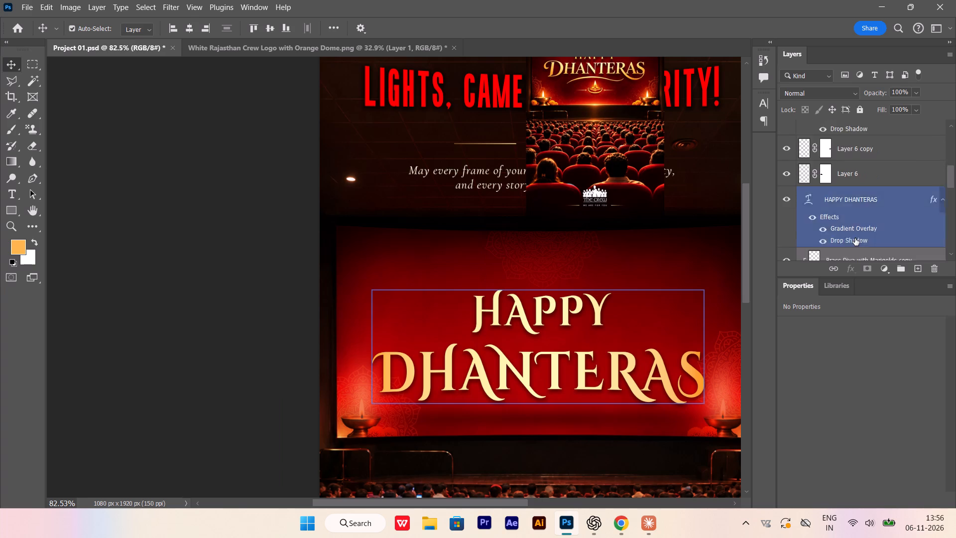
{"action": "scroll", "coordinate": [855, 238], "scroll_direction": "down", "scroll_amount": 1}
{"action": "scroll", "coordinate": [767, 204], "scroll_direction": "down", "scroll_amount": 3}
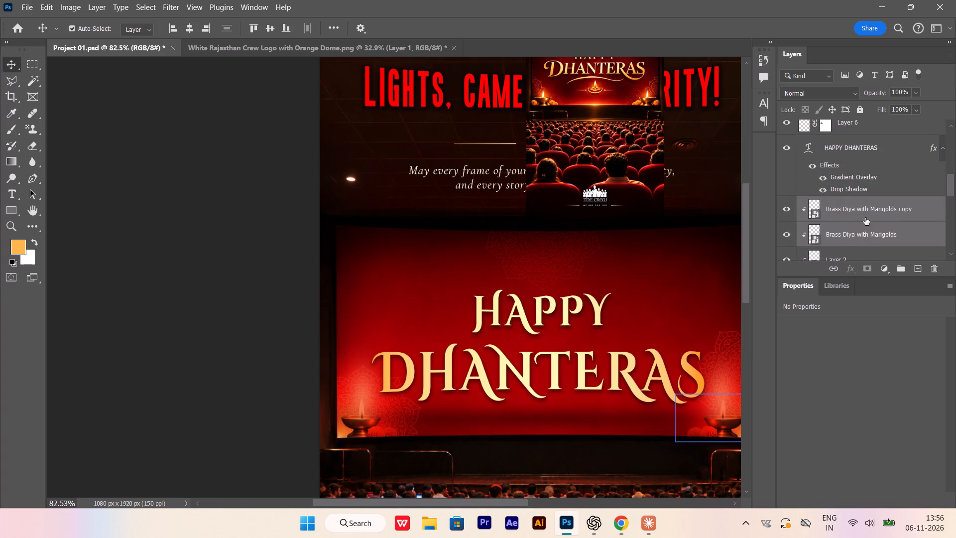
{"action": "scroll", "coordinate": [862, 226], "scroll_direction": "down", "scroll_amount": 5}
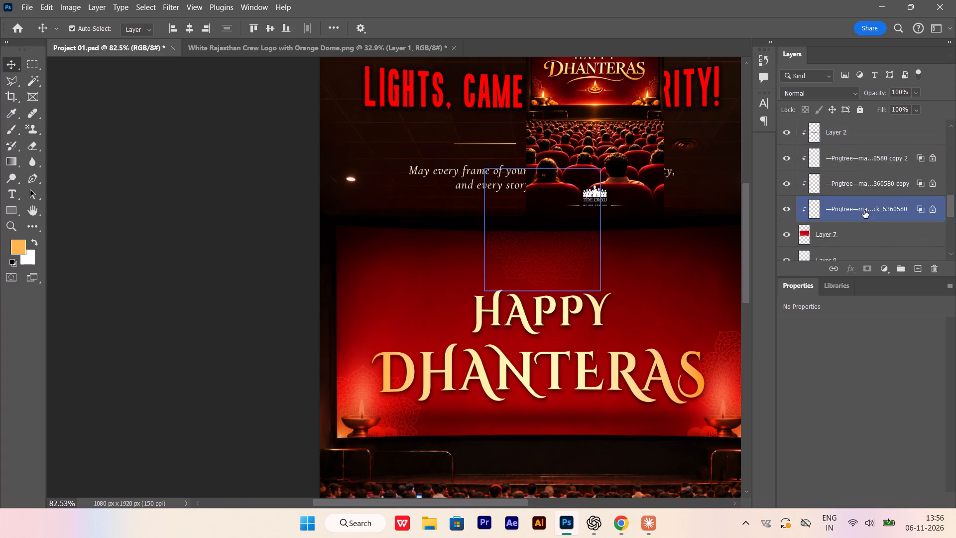
{"action": "scroll", "coordinate": [864, 211], "scroll_direction": "down", "scroll_amount": 2}
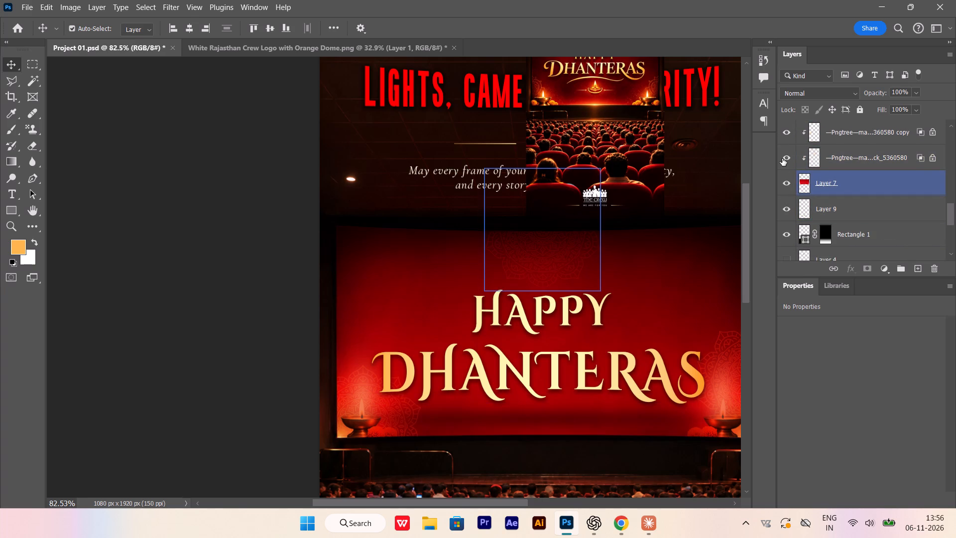
{"action": "left_click", "coordinate": [782, 158]}
{"action": "left_click", "coordinate": [782, 158]}
{"action": "left_click", "coordinate": [786, 183]}
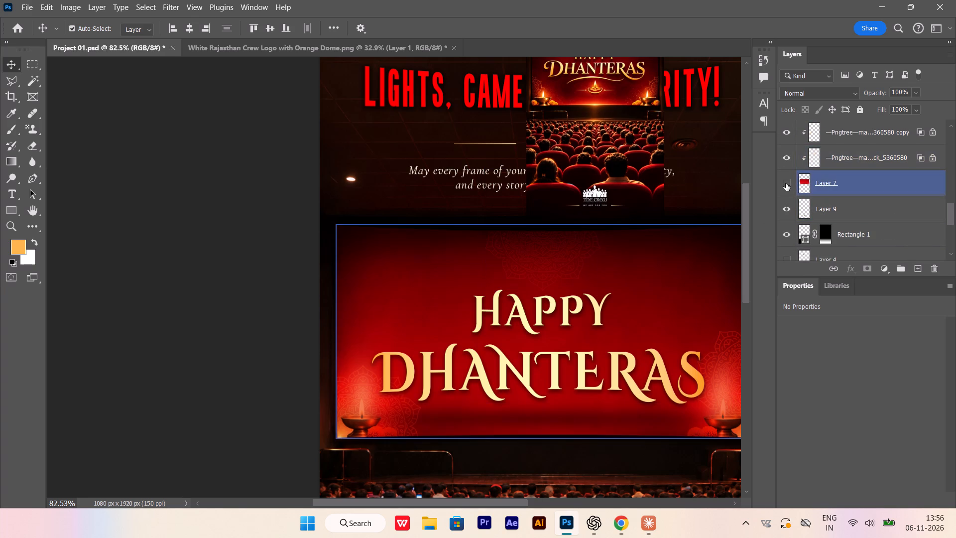
{"action": "left_click", "coordinate": [786, 183]}
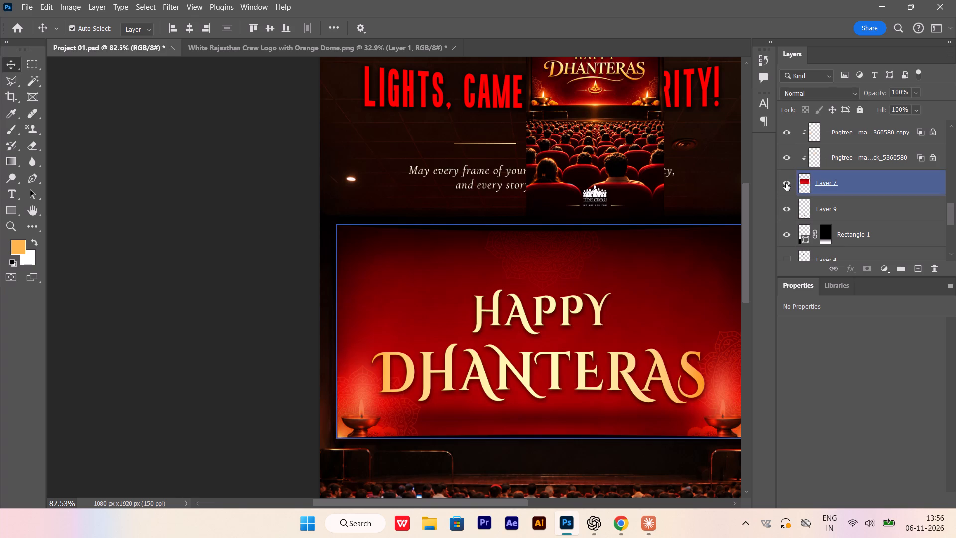
{"action": "left_click", "coordinate": [786, 183]}
{"action": "left_click", "coordinate": [786, 183]}
{"action": "left_click", "coordinate": [252, 311]}
Move both Brass Diya with Marigolds layers out of the clipping stack, above the HAPPY DHANTERAS text and below Layer 6.
{"action": "scroll", "coordinate": [249, 312], "scroll_direction": "down", "scroll_amount": 3, "text": "alt"}
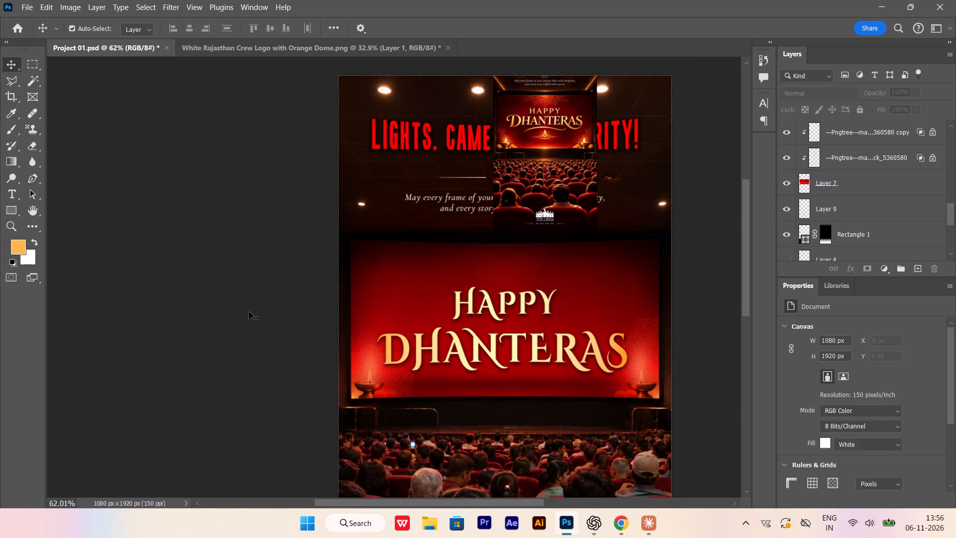
{"action": "scroll", "coordinate": [249, 312], "scroll_direction": "down", "scroll_amount": 2}
{"action": "scroll", "coordinate": [588, 365], "scroll_direction": "up", "scroll_amount": 4, "text": "alt"}
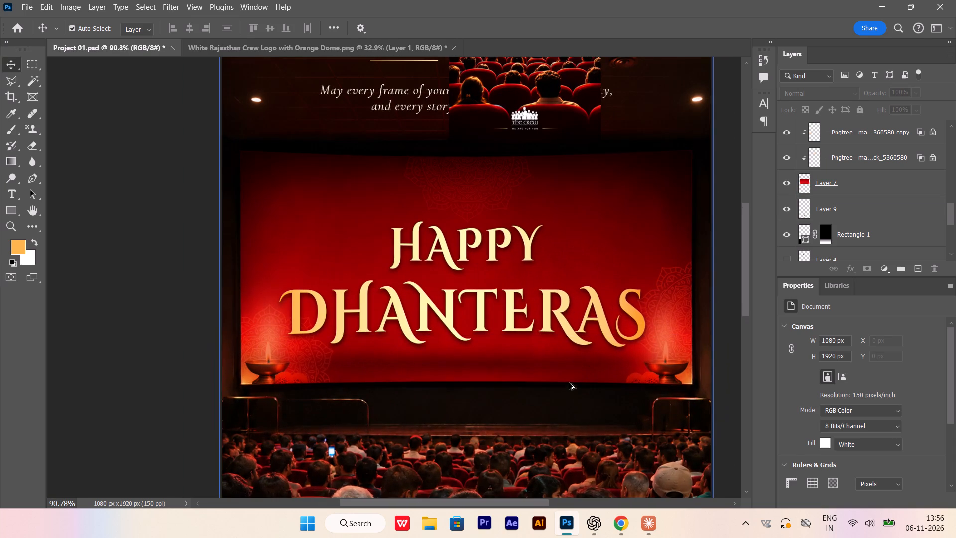
{"action": "scroll", "coordinate": [569, 383], "scroll_direction": "up", "scroll_amount": 1, "text": "alt"}
{"action": "scroll", "coordinate": [278, 352], "scroll_direction": "up", "scroll_amount": 2, "text": "alt"}
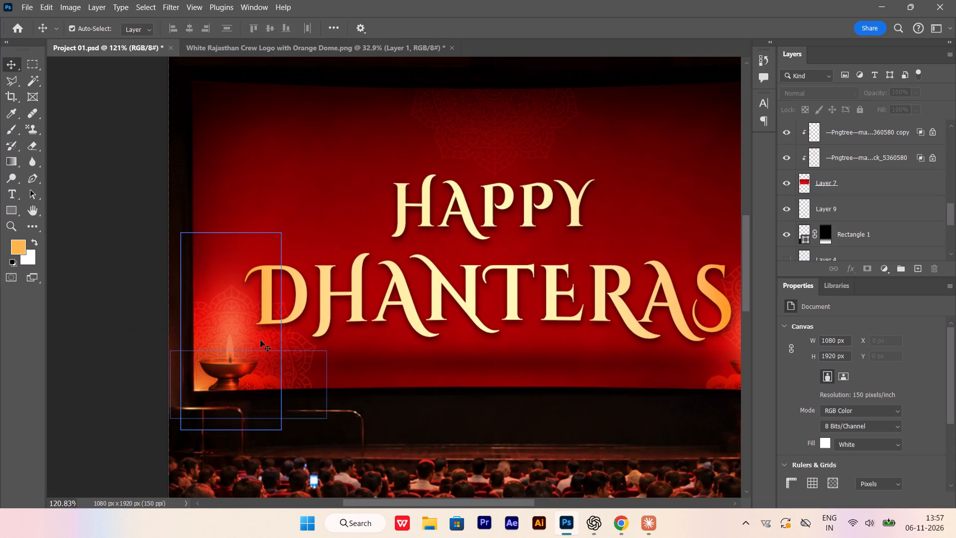
{"action": "scroll", "coordinate": [273, 331], "scroll_direction": "down", "scroll_amount": 3, "text": "alt"}
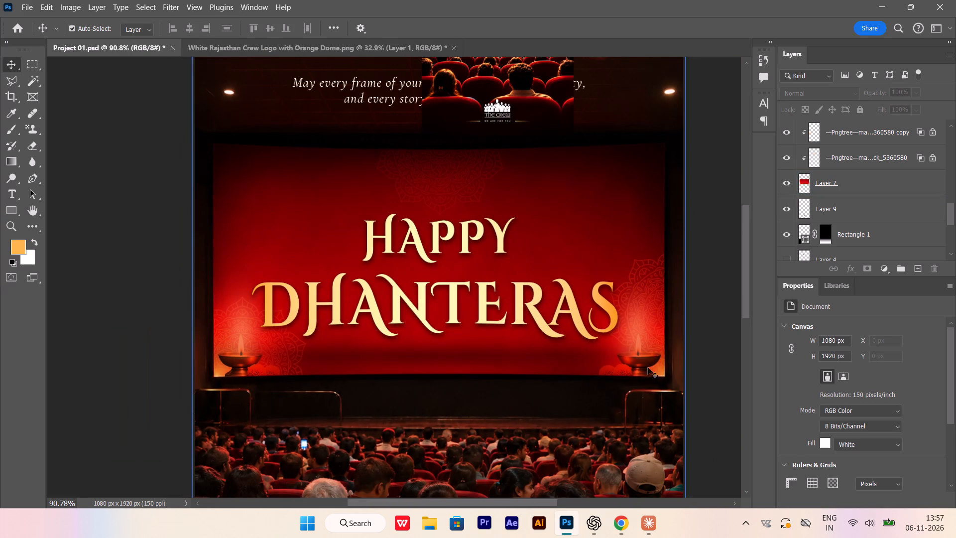
{"action": "left_click", "coordinate": [646, 362]}
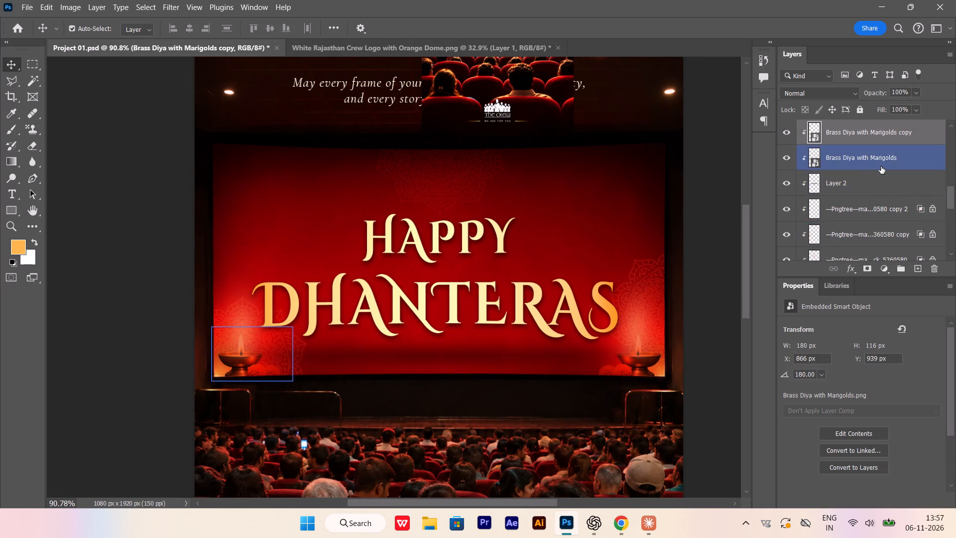
{"action": "left_click", "coordinate": [881, 166], "text": "shift"}
{"action": "scroll", "coordinate": [881, 183], "scroll_direction": "up", "scroll_amount": 3}
{"action": "left_click_drag", "start_coordinate": [892, 206], "coordinate": [880, 123]}
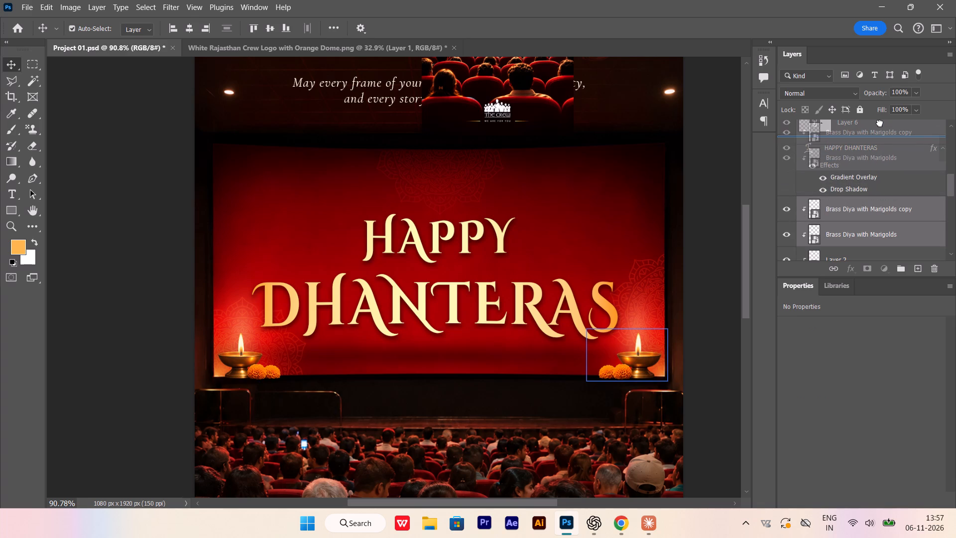
{"action": "left_click_drag", "start_coordinate": [880, 123], "coordinate": [874, 154]}
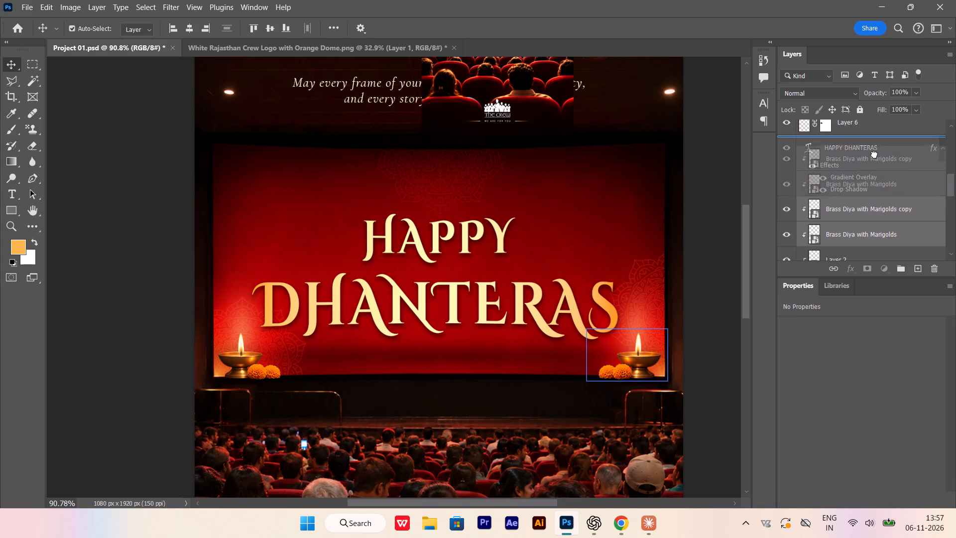
{"action": "left_click_drag", "start_coordinate": [874, 154], "coordinate": [873, 140]}
{"action": "scroll", "coordinate": [840, 204], "scroll_direction": "up", "scroll_amount": 3}
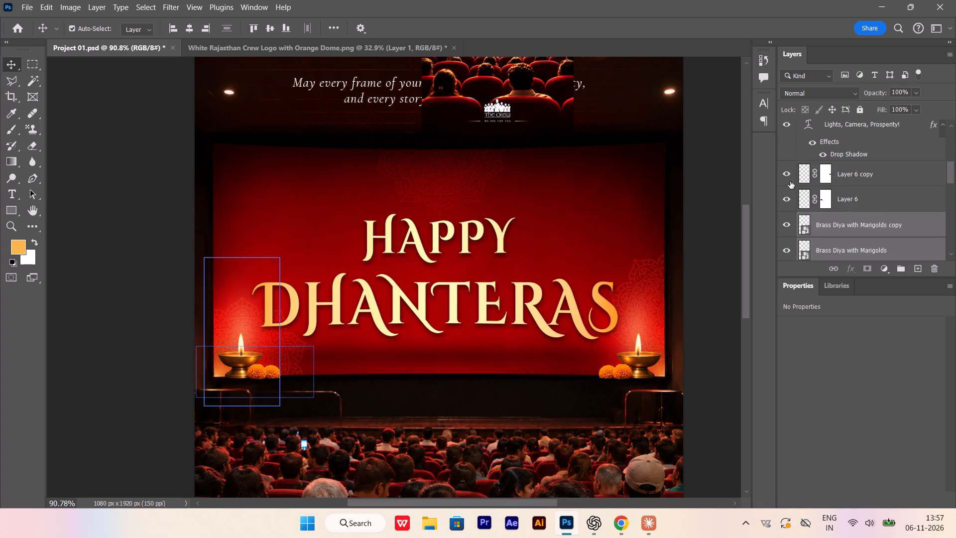
Examine the layer stack from the two Brass Diya layers down to the Packed Theater Facing the Red Screen layer.
{"action": "scroll", "coordinate": [837, 225], "scroll_direction": "down", "scroll_amount": 3}
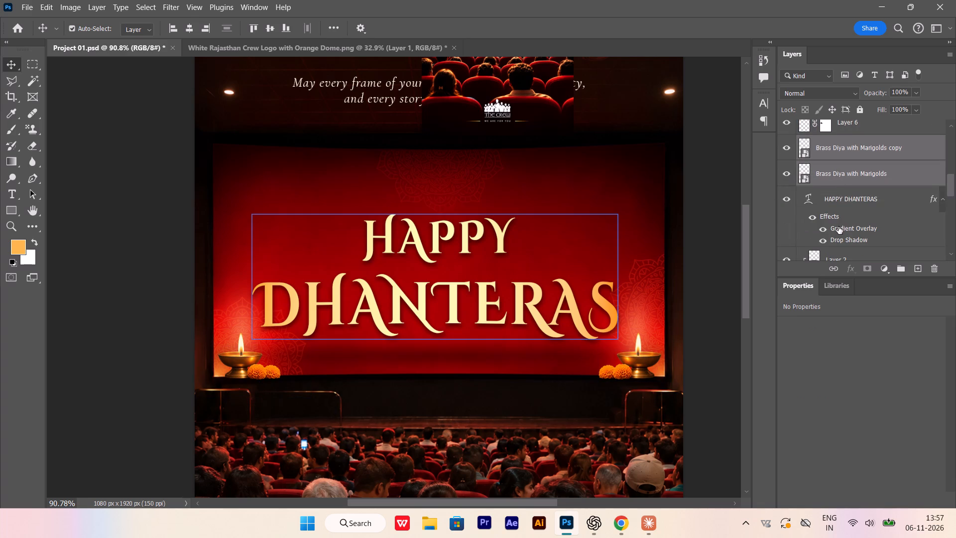
{"action": "scroll", "coordinate": [838, 227], "scroll_direction": "down", "scroll_amount": 5}
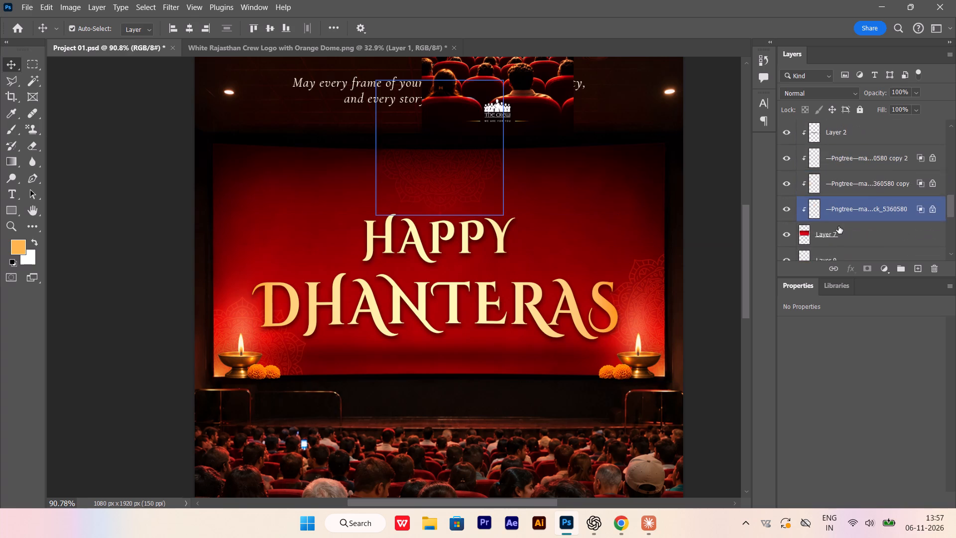
{"action": "scroll", "coordinate": [838, 226], "scroll_direction": "down", "scroll_amount": 1}
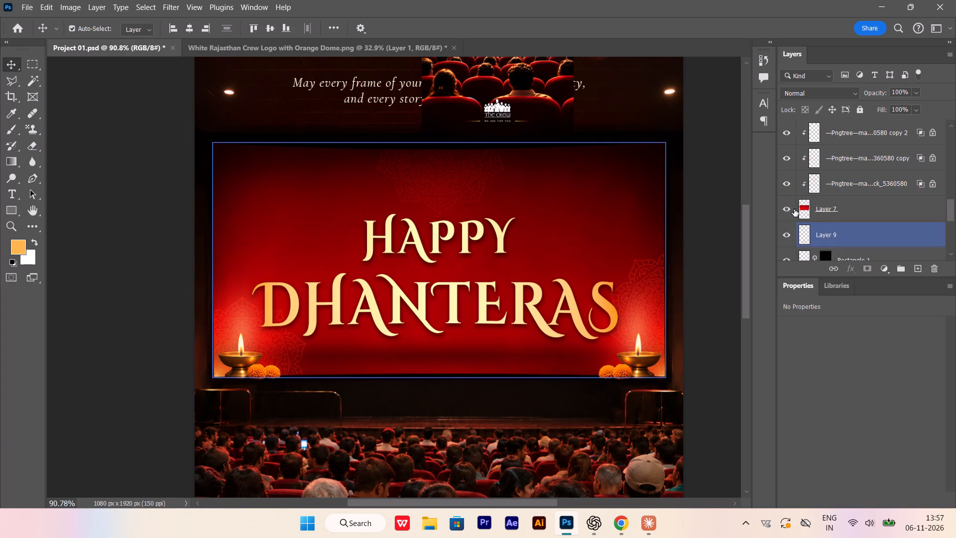
{"action": "scroll", "coordinate": [826, 212], "scroll_direction": "up", "scroll_amount": 4}
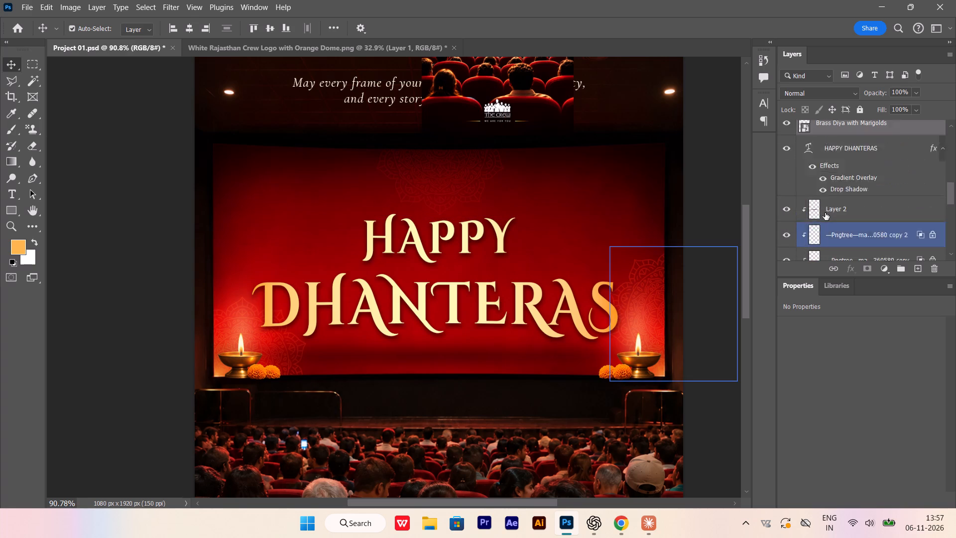
{"action": "scroll", "coordinate": [825, 213], "scroll_direction": "up", "scroll_amount": 1}
{"action": "scroll", "coordinate": [825, 213], "scroll_direction": "down", "scroll_amount": 6}
{"action": "scroll", "coordinate": [825, 213], "scroll_direction": "up", "scroll_amount": 4}
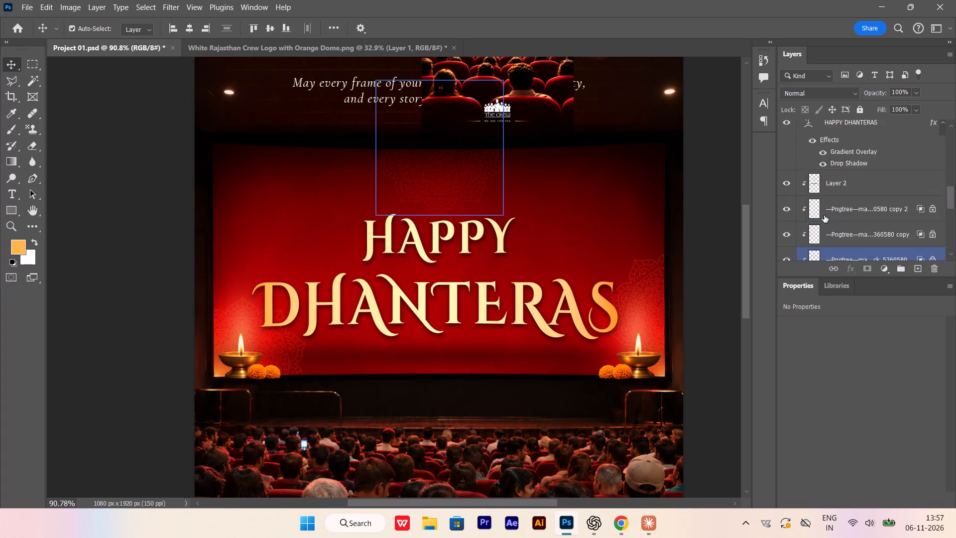
{"action": "scroll", "coordinate": [824, 215], "scroll_direction": "up", "scroll_amount": 4}
{"action": "scroll", "coordinate": [770, 228], "scroll_direction": "down", "scroll_amount": 3}
{"action": "scroll", "coordinate": [718, 247], "scroll_direction": "down", "scroll_amount": 3}
{"action": "scroll", "coordinate": [830, 217], "scroll_direction": "down", "scroll_amount": 10}
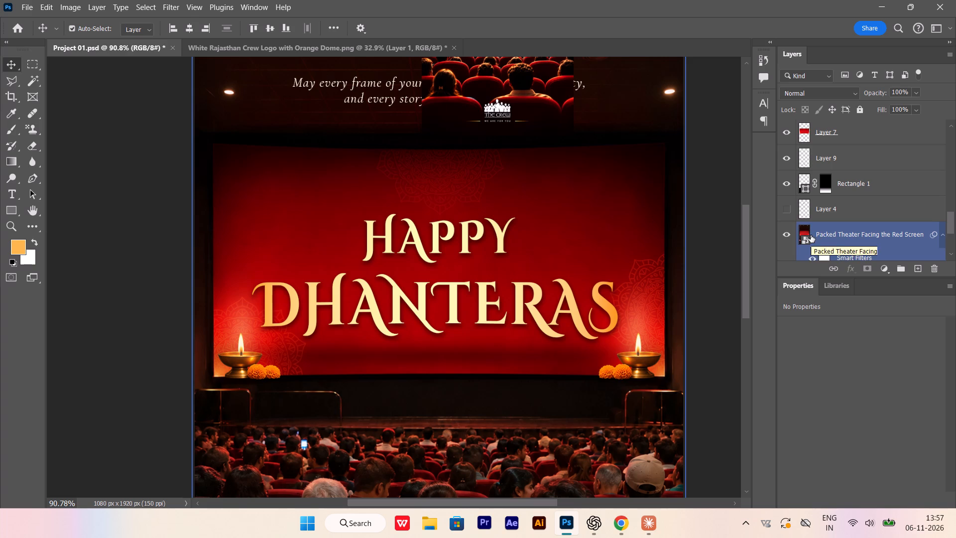
Scale the HAPPY DHANTERAS text to about 107% and position it around X 535.5, Y 794.5 px.
{"action": "scroll", "coordinate": [650, 269], "scroll_direction": "up", "scroll_amount": 2}
{"action": "left_click", "coordinate": [479, 267]}
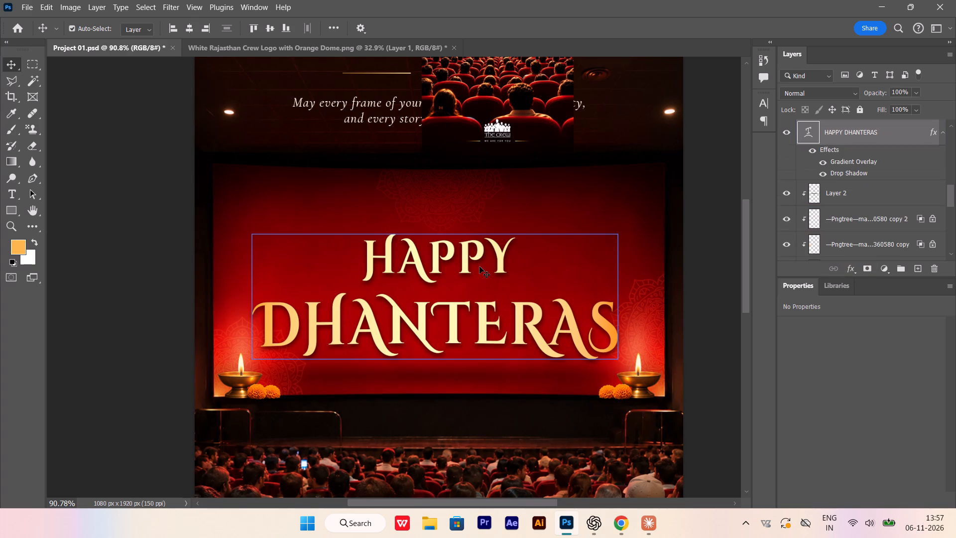
{"action": "key", "text": "ctrl+t"}
{"action": "left_click_drag", "start_coordinate": [624, 225], "coordinate": [630, 225], "text": "alt+shift"}
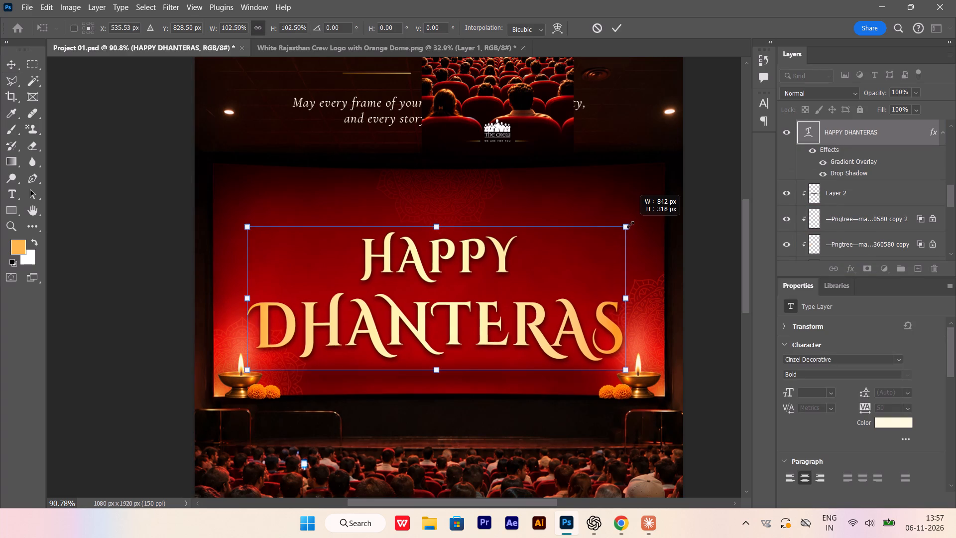
{"action": "left_click_drag", "start_coordinate": [630, 225], "coordinate": [631, 225], "text": "alt+shift"}
{"action": "left_click_drag", "start_coordinate": [491, 317], "coordinate": [491, 296]}
{"action": "left_click_drag", "start_coordinate": [630, 350], "coordinate": [638, 358], "text": "alt+shift"}
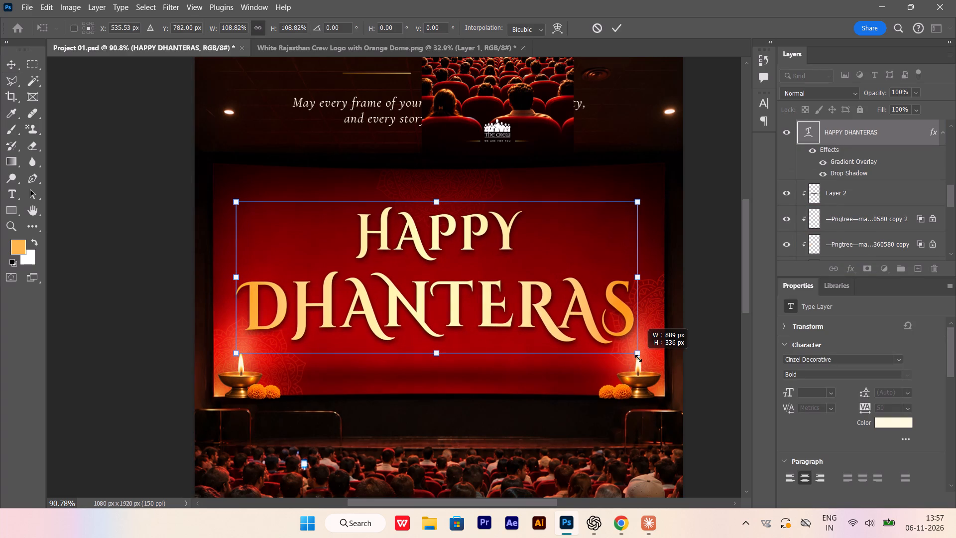
{"action": "left_click_drag", "start_coordinate": [638, 358], "coordinate": [635, 358], "text": "alt+shift"}
{"action": "left_click_drag", "start_coordinate": [422, 311], "coordinate": [420, 312]}
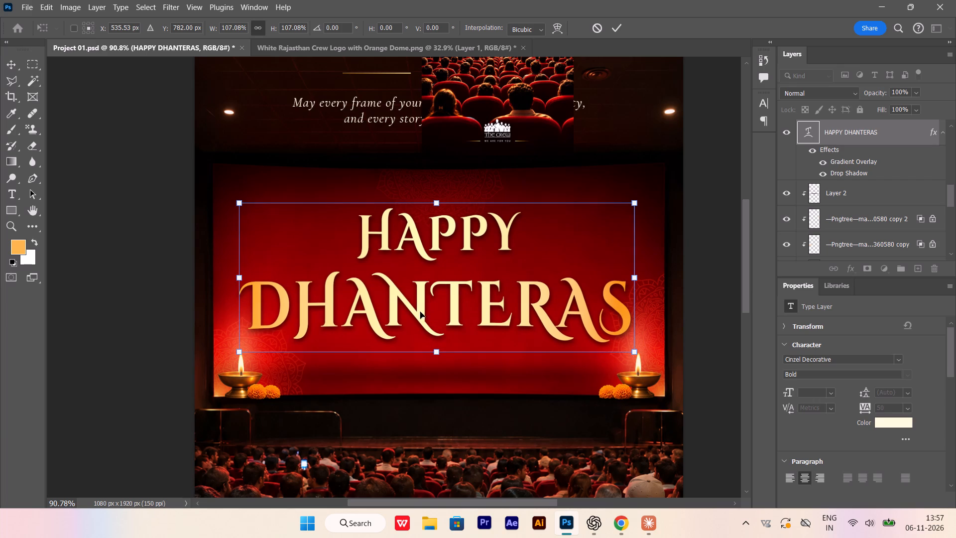
{"action": "left_click_drag", "start_coordinate": [420, 312], "coordinate": [420, 316]}
{"action": "key", "text": "Return"}
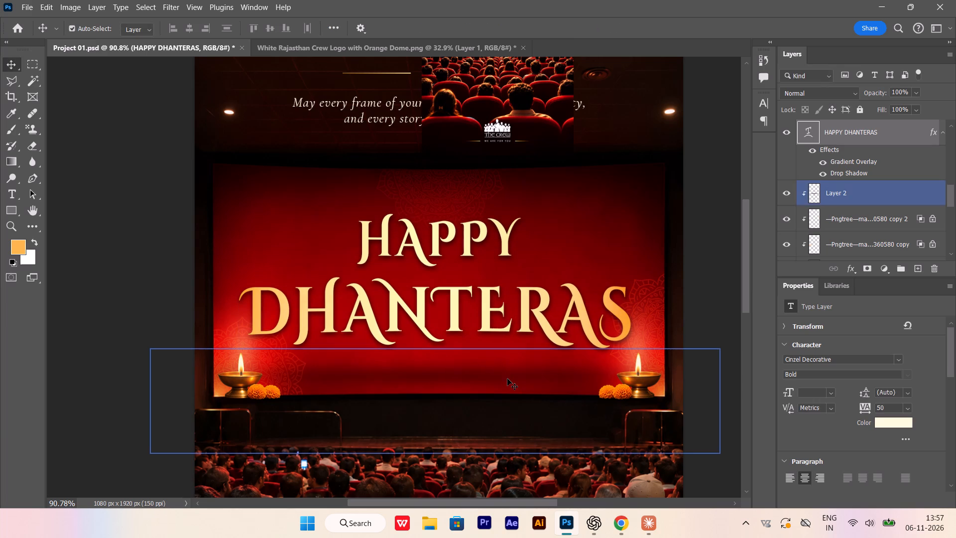
Nudge Layer 2 up 5 px along the lower edge of the red cinema screen.
{"action": "left_click", "coordinate": [507, 379]}
{"action": "key", "text": "Up"}
{"action": "key", "text": "Up"}
{"action": "key", "text": "Up"}
{"action": "key", "text": "Up"}
{"action": "key", "text": "Up"}
{"action": "scroll", "coordinate": [499, 388], "scroll_direction": "down", "scroll_amount": 7, "text": "alt"}
{"action": "scroll", "coordinate": [644, 363], "scroll_direction": "down", "scroll_amount": 3}
{"action": "left_click", "coordinate": [644, 363]}
Scale the HAPPY DHANTERAS text down to about 98.6%, keeping it in the same position.
{"action": "scroll", "coordinate": [642, 359], "scroll_direction": "down", "scroll_amount": 3}
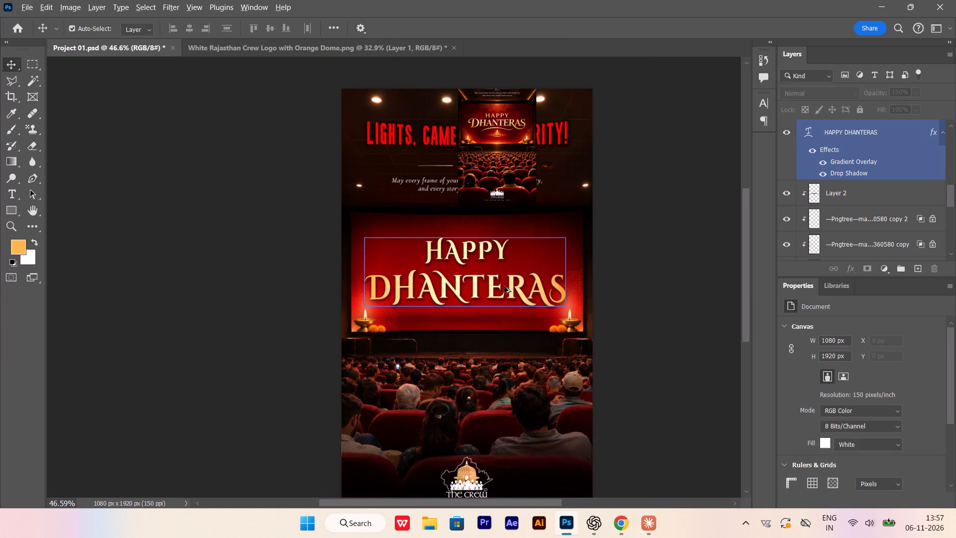
{"action": "scroll", "coordinate": [504, 286], "scroll_direction": "up", "scroll_amount": 2, "text": "alt"}
{"action": "left_click", "coordinate": [504, 286]}
{"action": "key", "text": "ctrl+t"}
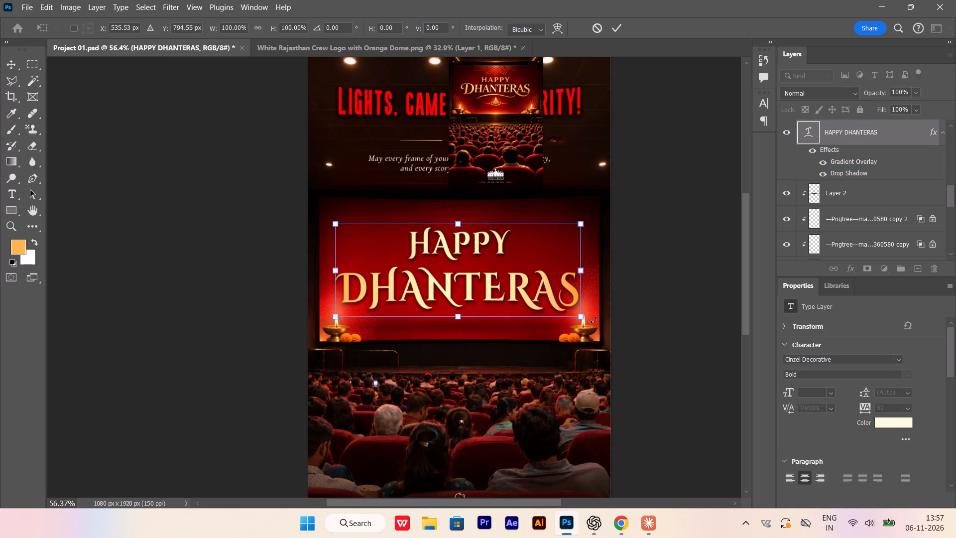
{"action": "left_click", "coordinate": [579, 315], "text": "alt+shift"}
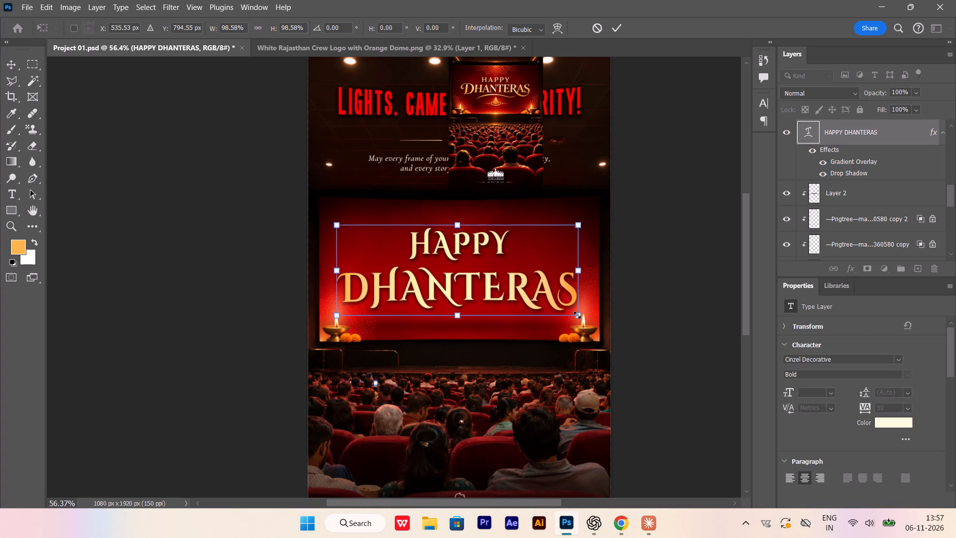
{"action": "key", "text": "Return"}
Add layer masks to the Brass Diya with Marigolds copy and Brass Diya with Marigolds layers.
{"action": "scroll", "coordinate": [388, 339], "scroll_direction": "up", "scroll_amount": 2, "text": "alt"}
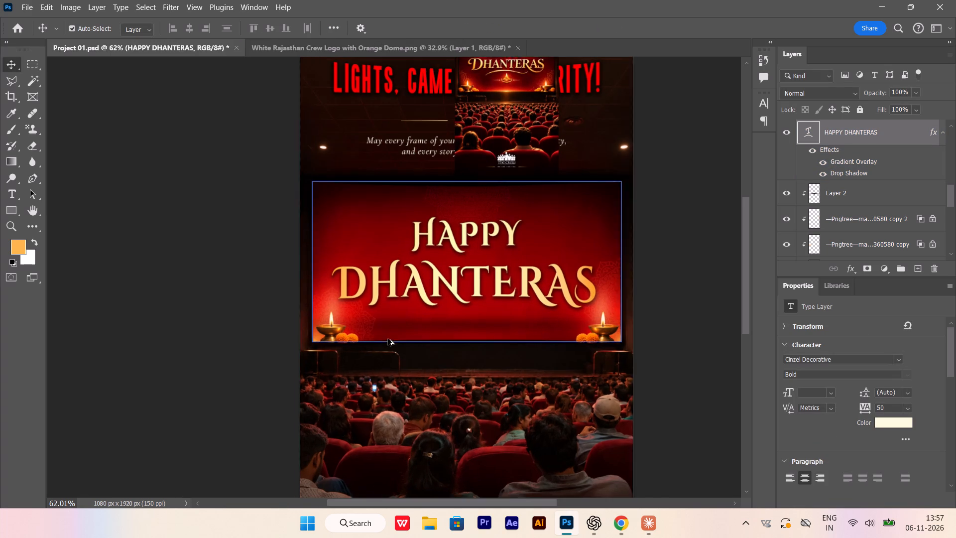
{"action": "scroll", "coordinate": [787, 227], "scroll_direction": "down", "scroll_amount": 6}
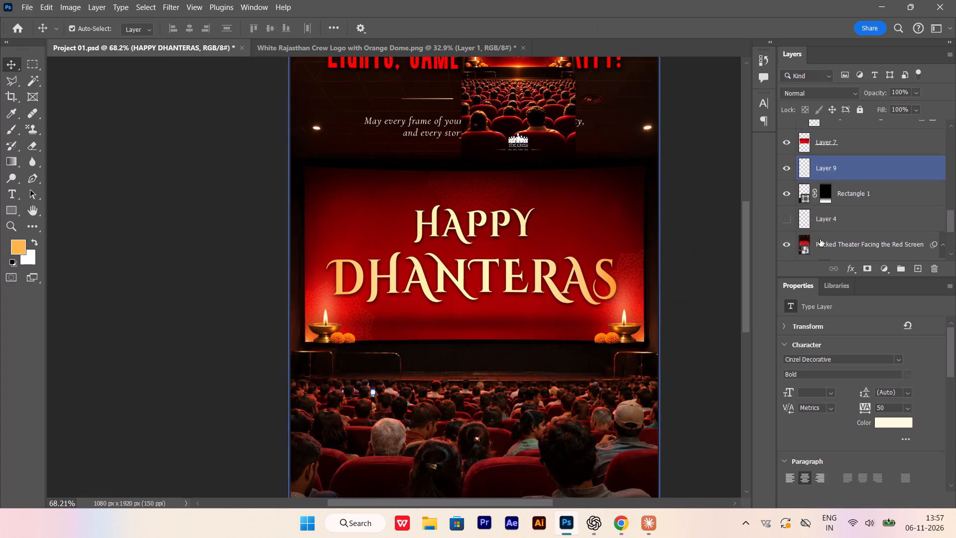
{"action": "scroll", "coordinate": [820, 237], "scroll_direction": "up", "scroll_amount": 2}
{"action": "left_click", "coordinate": [626, 326]}
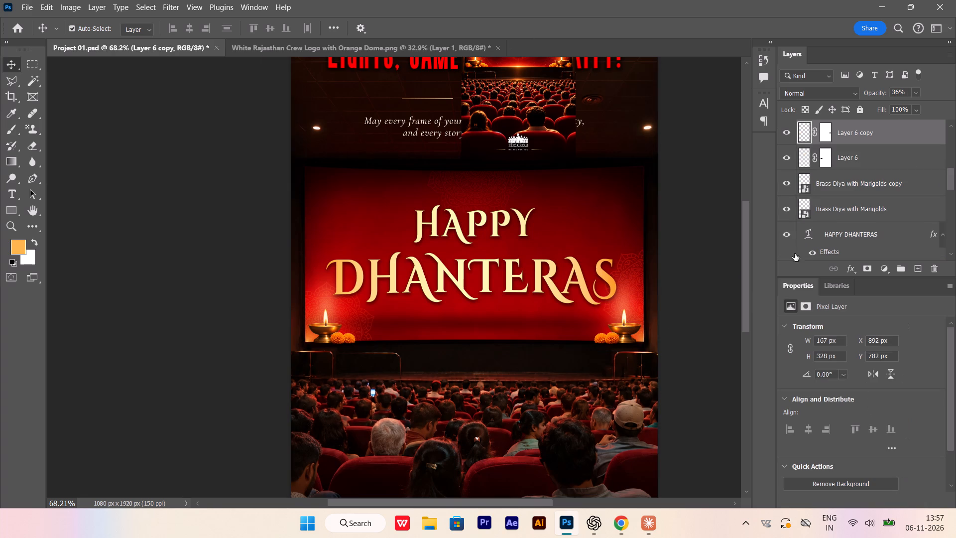
{"action": "left_click", "coordinate": [622, 333]}
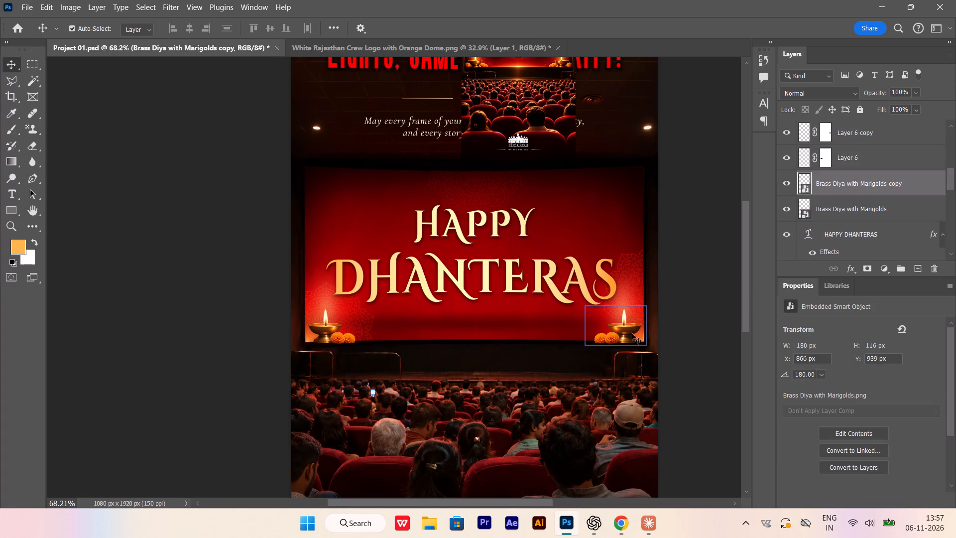
{"action": "left_click", "coordinate": [862, 268]}
{"action": "left_click", "coordinate": [865, 211]}
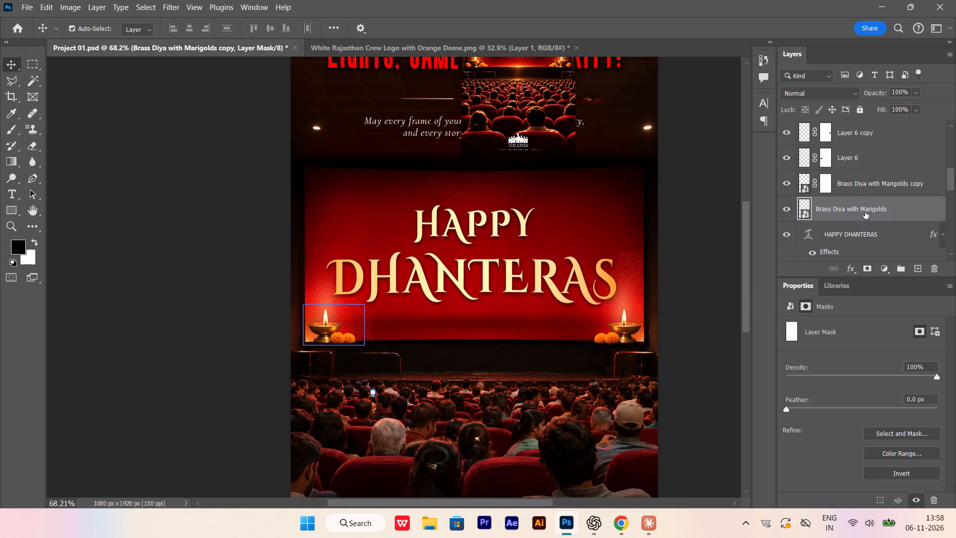
{"action": "left_click", "coordinate": [868, 269]}
Load the outline of Layer 7, the red screen, as a selection and invert it.
{"action": "scroll", "coordinate": [840, 225], "scroll_direction": "down", "scroll_amount": 4}
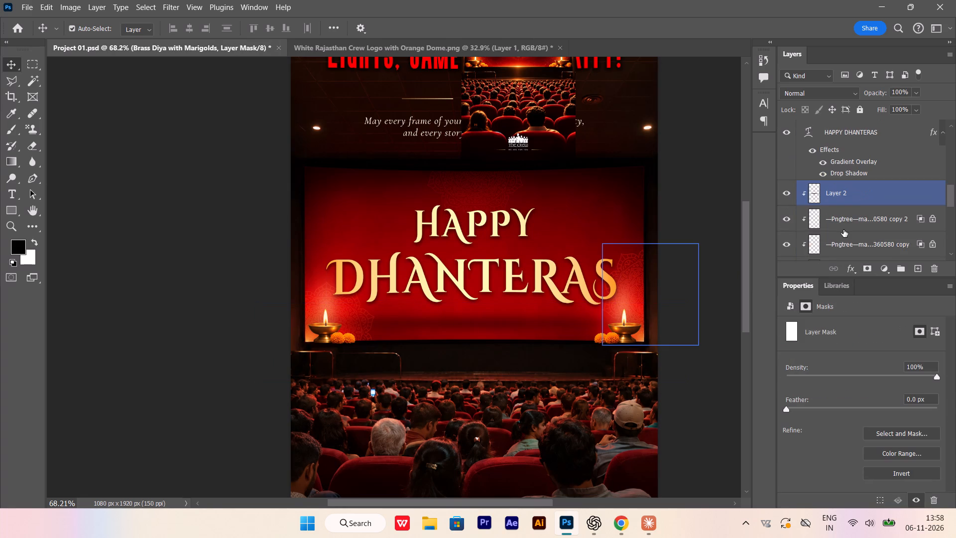
{"action": "scroll", "coordinate": [828, 225], "scroll_direction": "down", "scroll_amount": 3}
{"action": "left_click", "coordinate": [803, 223], "text": "ctrl"}
{"action": "scroll", "coordinate": [827, 220], "scroll_direction": "up", "scroll_amount": 4}
{"action": "scroll", "coordinate": [827, 220], "scroll_direction": "down", "scroll_amount": 1}
{"action": "scroll", "coordinate": [827, 220], "scroll_direction": "up", "scroll_amount": 3}
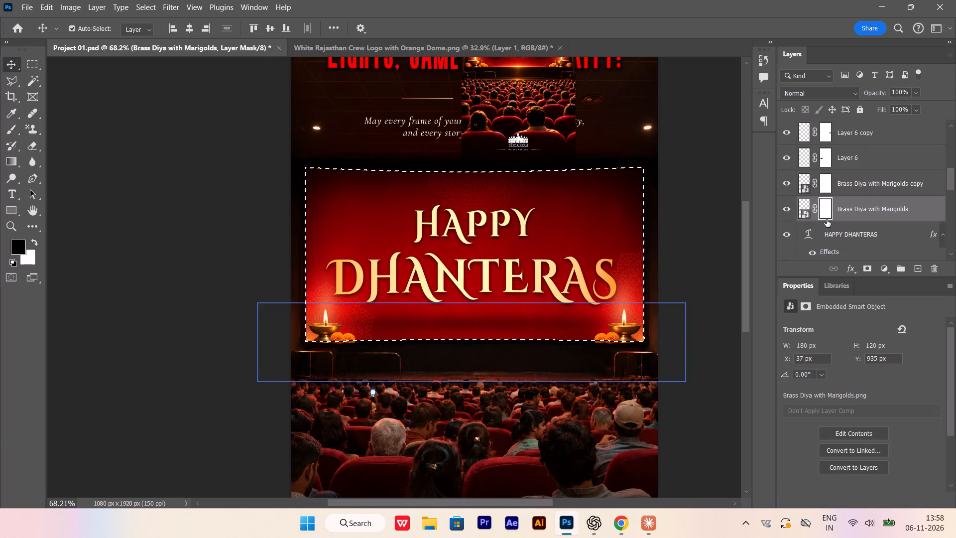
{"action": "scroll", "coordinate": [827, 220], "scroll_direction": "up", "scroll_amount": 3}
{"action": "scroll", "coordinate": [827, 220], "scroll_direction": "down", "scroll_amount": 1}
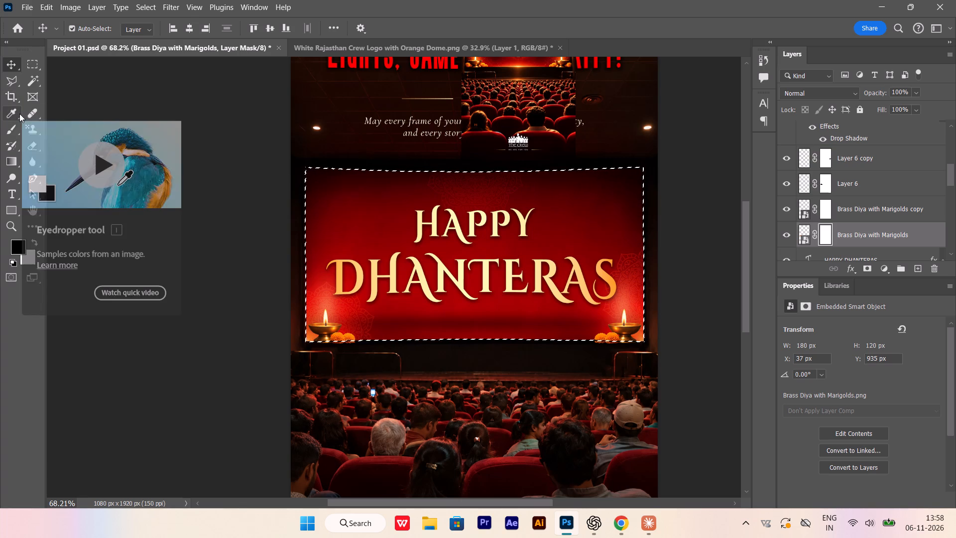
{"action": "key", "text": "ctrl+shift+i"}
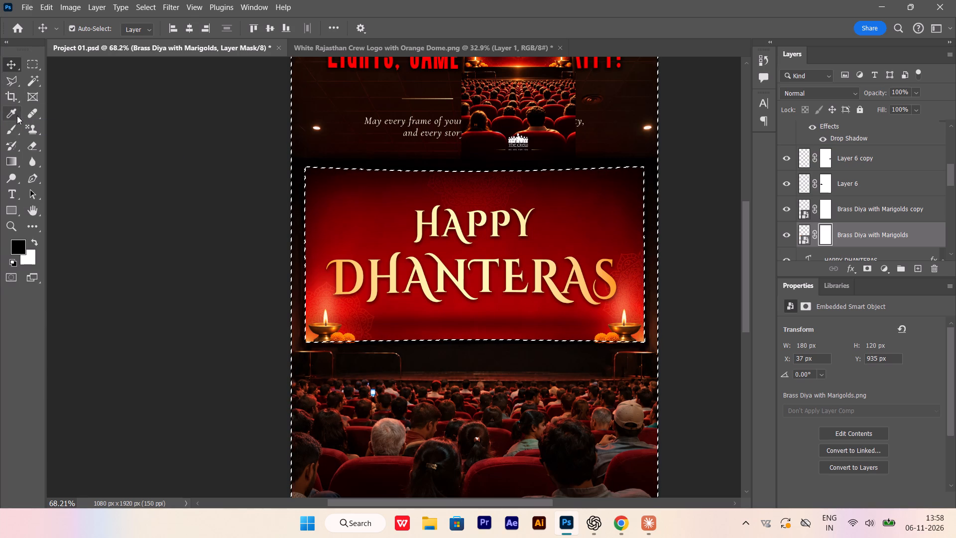
Paint black on the left diya's layer mask to hide the parts outside the red screen, and remove the selection.
{"action": "left_click", "coordinate": [16, 130]}
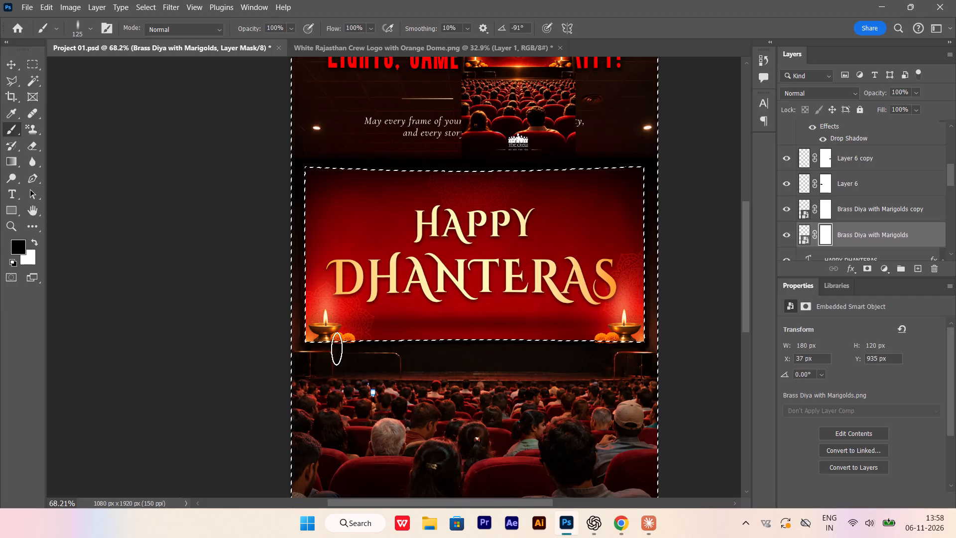
{"action": "left_click_drag", "start_coordinate": [328, 346], "coordinate": [297, 353]}
{"action": "left_click_drag", "start_coordinate": [324, 349], "coordinate": [298, 354]}
{"action": "left_click_drag", "start_coordinate": [327, 350], "coordinate": [304, 354]}
{"action": "left_click_drag", "start_coordinate": [332, 345], "coordinate": [302, 350]}
{"action": "left_click_drag", "start_coordinate": [326, 345], "coordinate": [300, 353]}
{"action": "left_click_drag", "start_coordinate": [326, 352], "coordinate": [294, 355]}
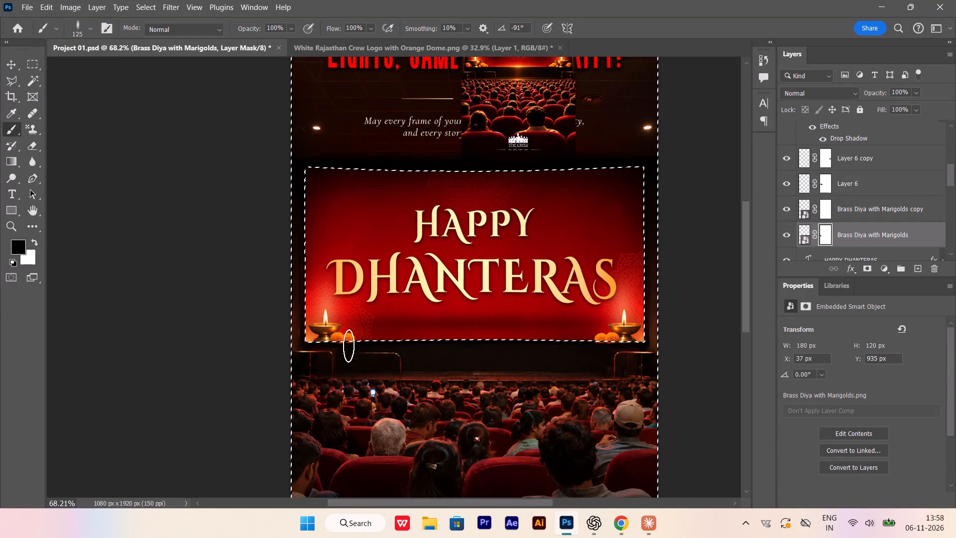
{"action": "left_click_drag", "start_coordinate": [343, 345], "coordinate": [311, 350]}
{"action": "left_click_drag", "start_coordinate": [338, 346], "coordinate": [277, 350]}
{"action": "left_click_drag", "start_coordinate": [305, 352], "coordinate": [299, 354]}
{"action": "left_click_drag", "start_coordinate": [337, 341], "coordinate": [315, 342]}
{"action": "left_click_drag", "start_coordinate": [351, 338], "coordinate": [294, 339]}
{"action": "left_click_drag", "start_coordinate": [330, 336], "coordinate": [306, 339]}
{"action": "left_click_drag", "start_coordinate": [328, 339], "coordinate": [297, 341]}
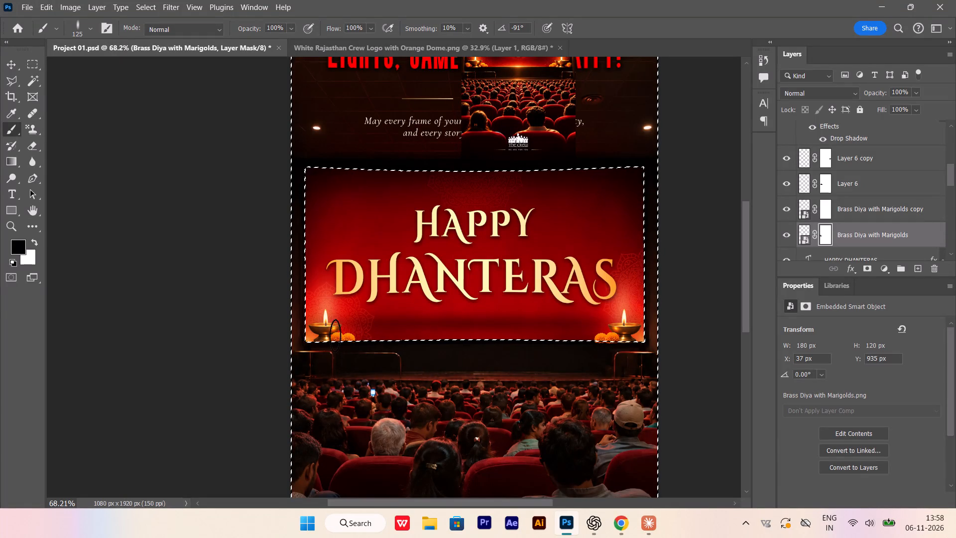
{"action": "left_click_drag", "start_coordinate": [332, 336], "coordinate": [306, 337]}
{"action": "left_click_drag", "start_coordinate": [327, 338], "coordinate": [308, 343]}
{"action": "left_click_drag", "start_coordinate": [344, 338], "coordinate": [305, 349]}
{"action": "left_click_drag", "start_coordinate": [346, 349], "coordinate": [304, 349]}
{"action": "left_click_drag", "start_coordinate": [329, 338], "coordinate": [305, 333]}
{"action": "left_click_drag", "start_coordinate": [335, 337], "coordinate": [301, 338]}
{"action": "left_click_drag", "start_coordinate": [330, 349], "coordinate": [349, 365]}
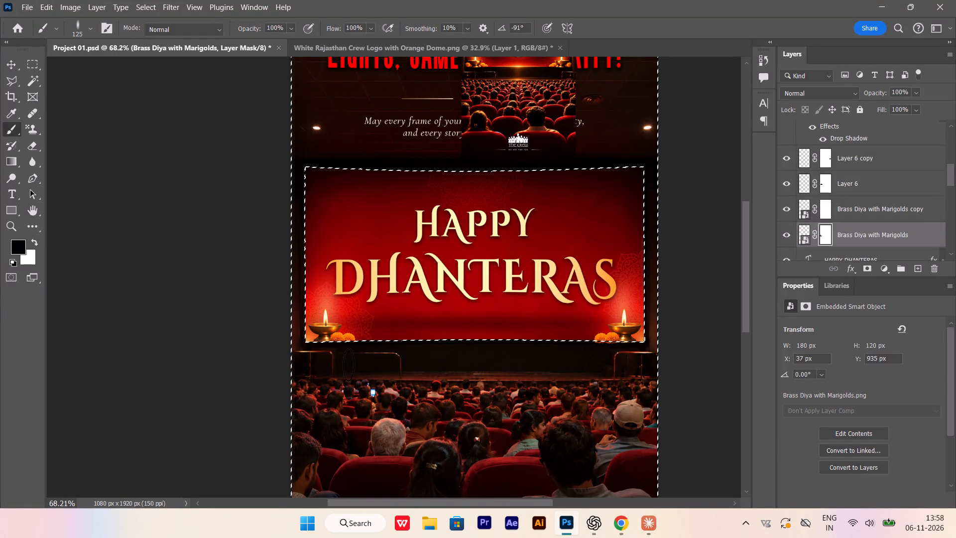
{"action": "left_click_drag", "start_coordinate": [349, 365], "coordinate": [350, 365]}
{"action": "left_click_drag", "start_coordinate": [329, 355], "coordinate": [364, 355]}
{"action": "key", "text": "ctrl+d"}
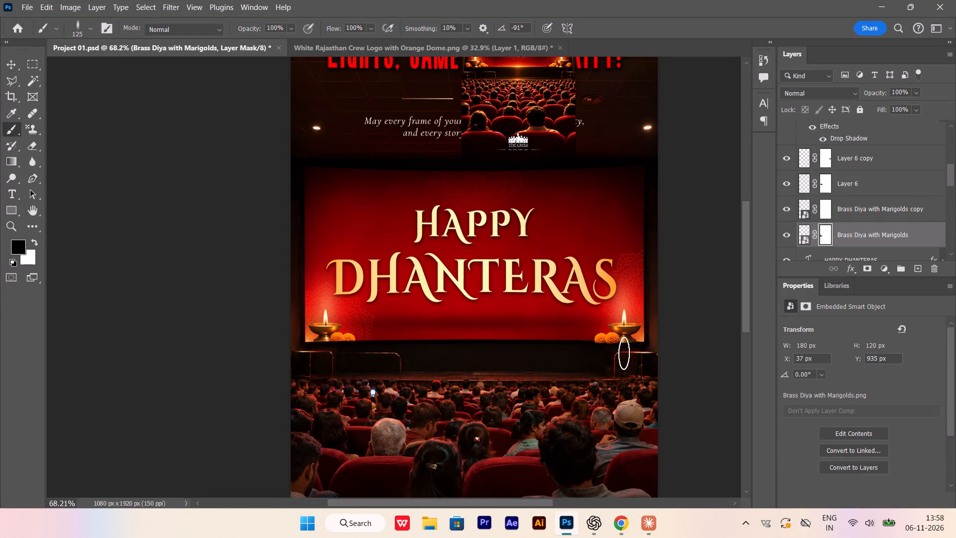
Target the layer mask of Brass Diya with Marigolds copy and load the outline of Layer 7, the red screen, as a selection.
{"action": "left_click", "coordinate": [13, 65]}
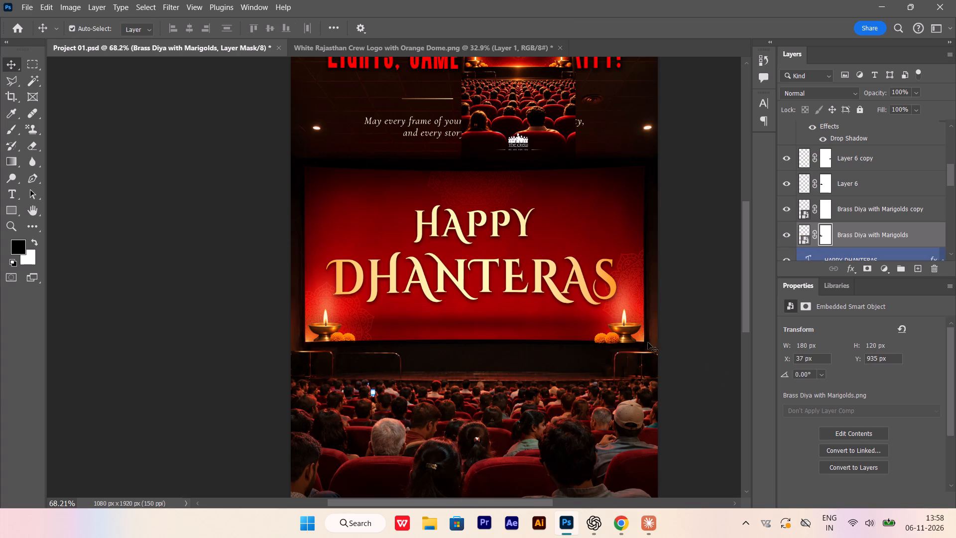
{"action": "left_click", "coordinate": [633, 331]}
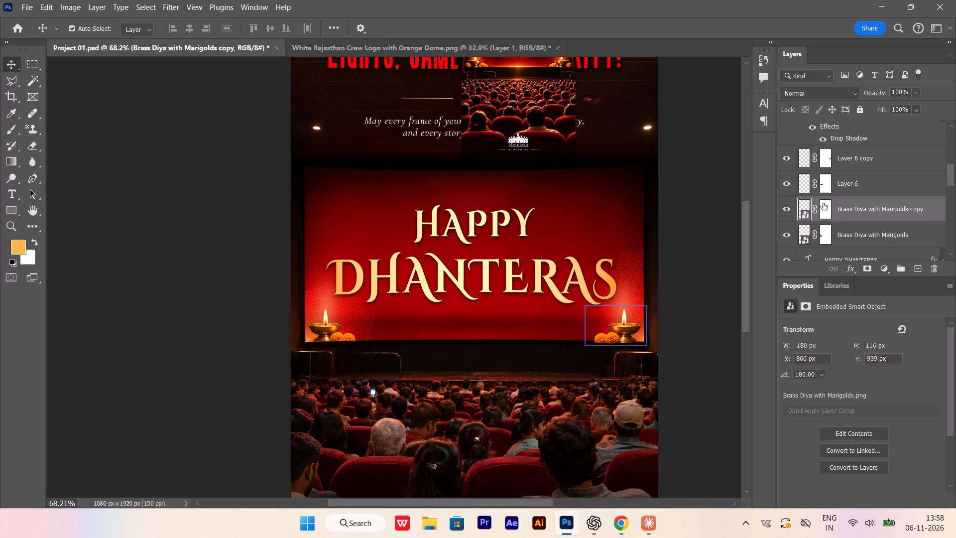
{"action": "left_click", "coordinate": [824, 205]}
{"action": "scroll", "coordinate": [828, 210], "scroll_direction": "down", "scroll_amount": 8}
{"action": "left_click", "coordinate": [798, 219], "text": "ctrl"}
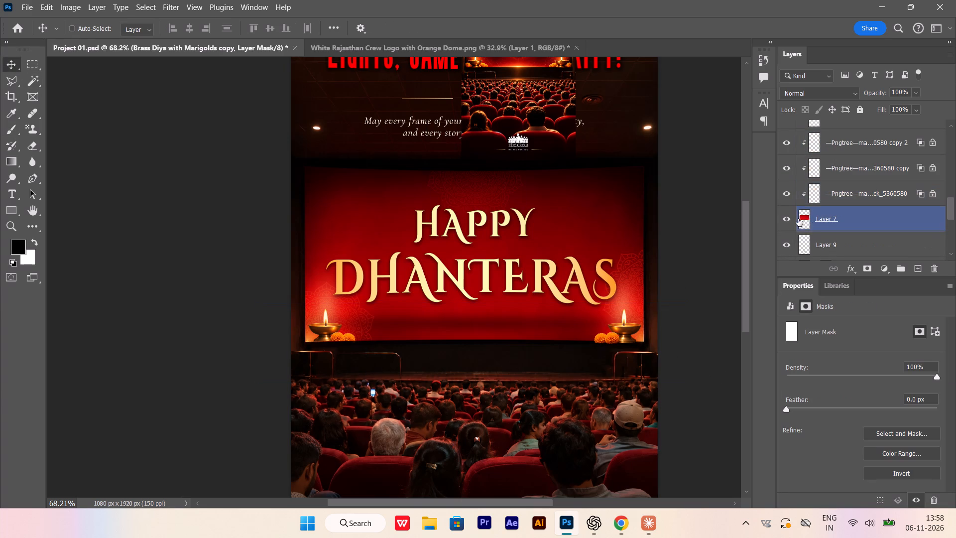
{"action": "left_click", "coordinate": [802, 220], "text": "ctrl"}
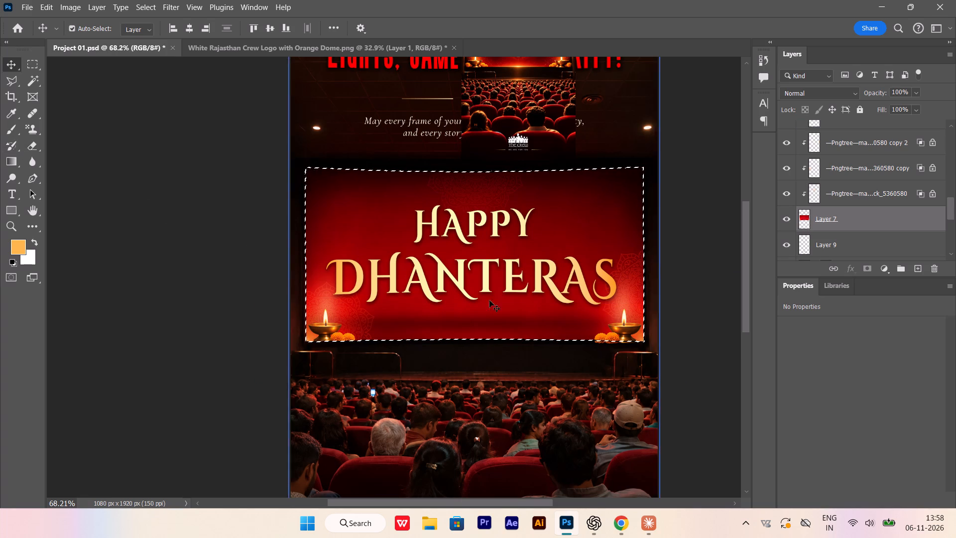
Invert the selection, brush black on the right diya's layer mask to hide the parts outside the red screen, and remove the selection.
{"action": "key", "text": "b"}
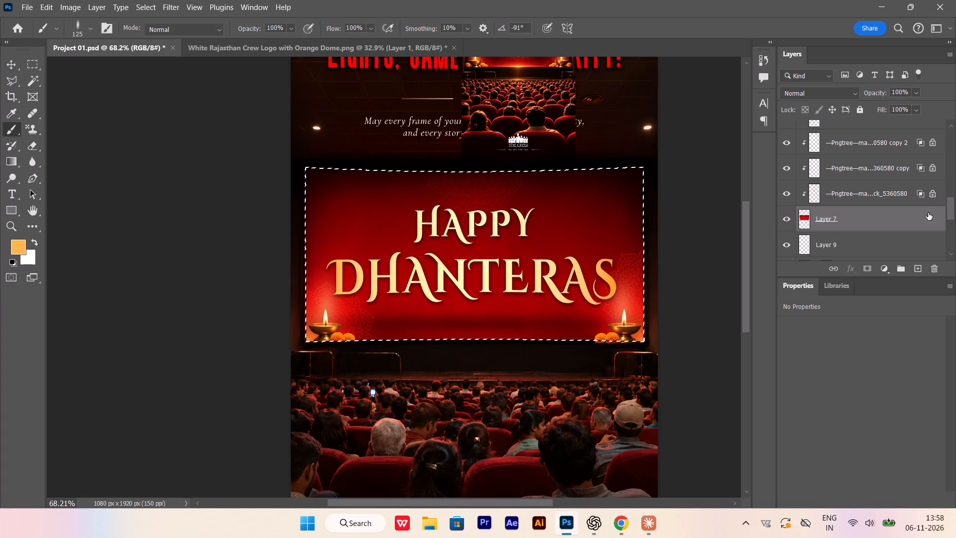
{"action": "scroll", "coordinate": [859, 204], "scroll_direction": "up", "scroll_amount": 6}
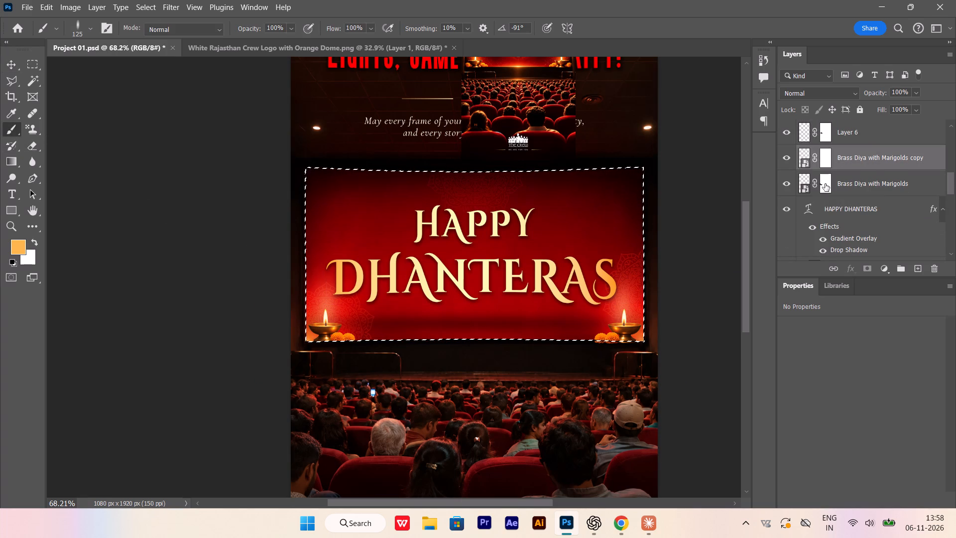
{"action": "left_click", "coordinate": [825, 184]}
{"action": "left_click", "coordinate": [826, 164]}
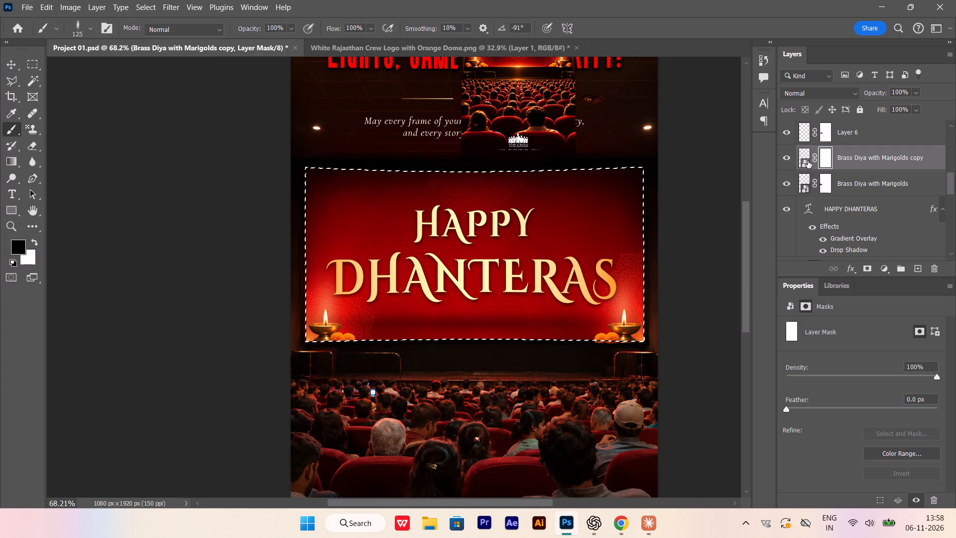
{"action": "left_click", "coordinate": [789, 156]}
{"action": "left_click", "coordinate": [789, 156]}
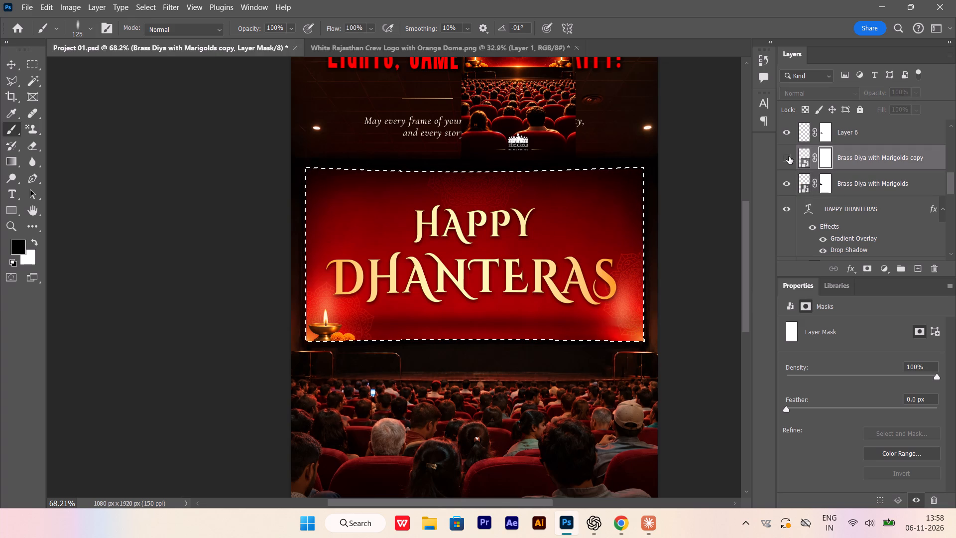
{"action": "left_click_drag", "start_coordinate": [635, 343], "coordinate": [605, 345]}
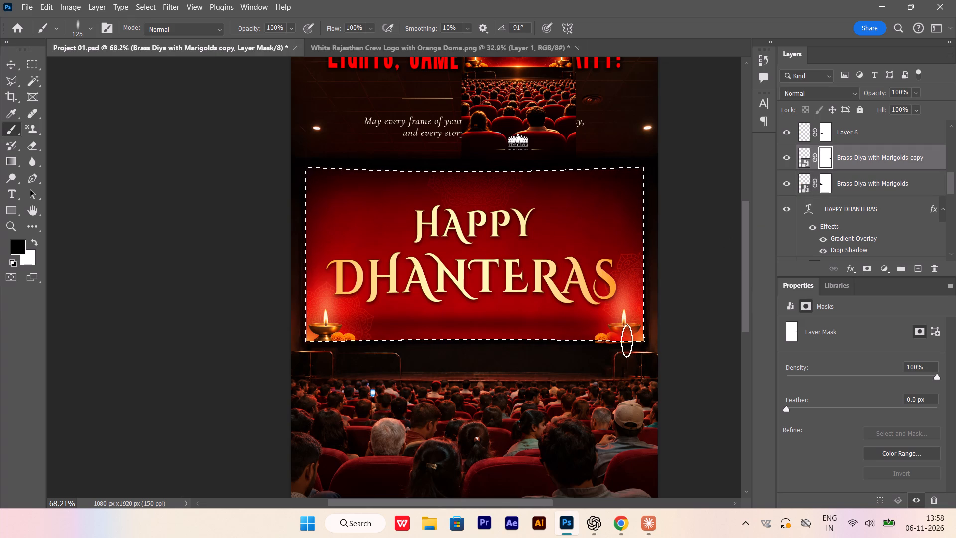
{"action": "key", "text": "ctrl+z"}
{"action": "key", "text": "ctrl+shift+i"}
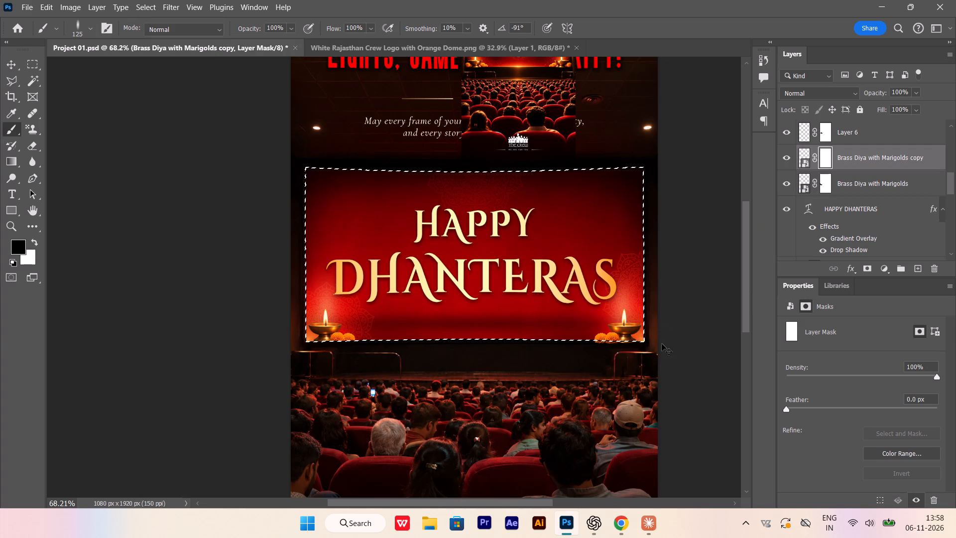
{"action": "left_click_drag", "start_coordinate": [602, 339], "coordinate": [618, 342]}
{"action": "left_click_drag", "start_coordinate": [618, 342], "coordinate": [570, 345]}
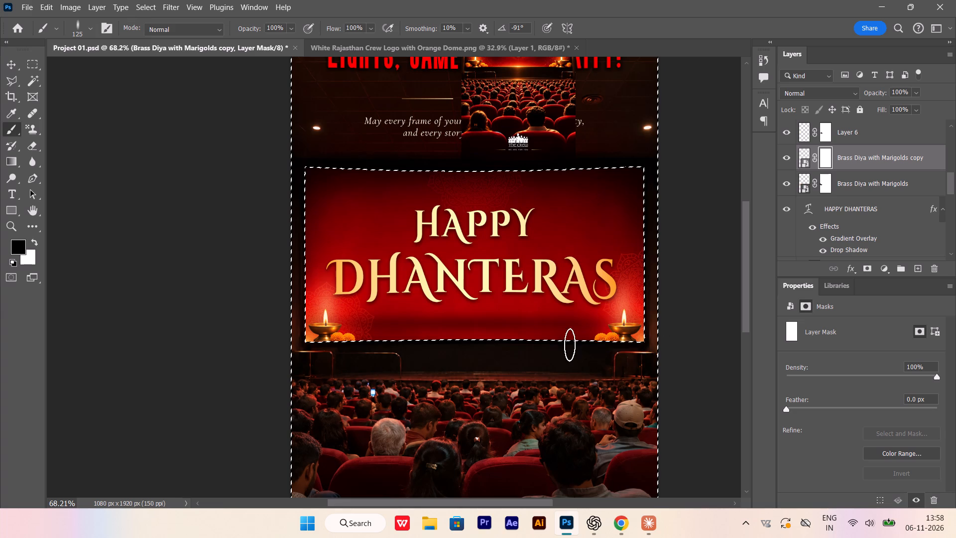
{"action": "left_click_drag", "start_coordinate": [570, 345], "coordinate": [626, 334]}
{"action": "left_click_drag", "start_coordinate": [604, 335], "coordinate": [578, 340]}
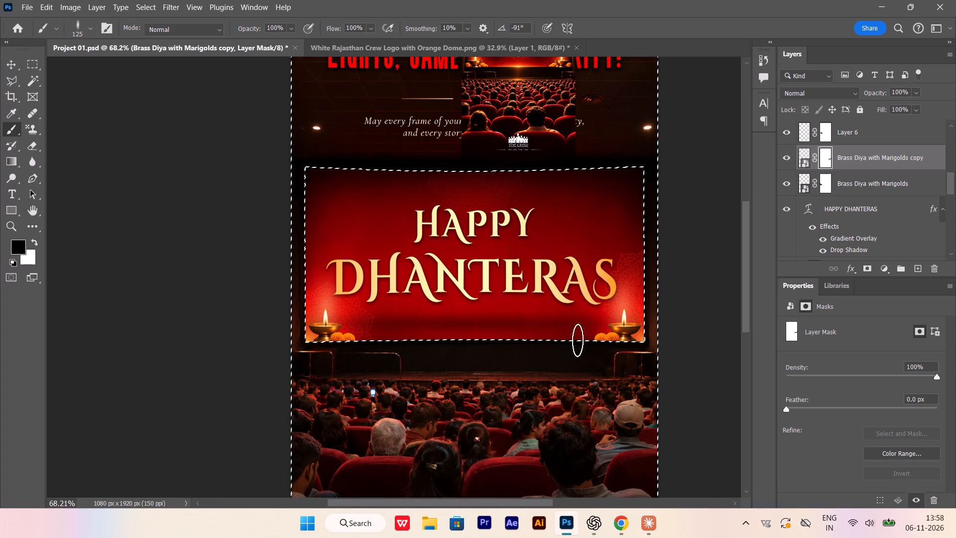
{"action": "key", "text": "ctrl+d"}
{"action": "left_click", "coordinate": [13, 63]}
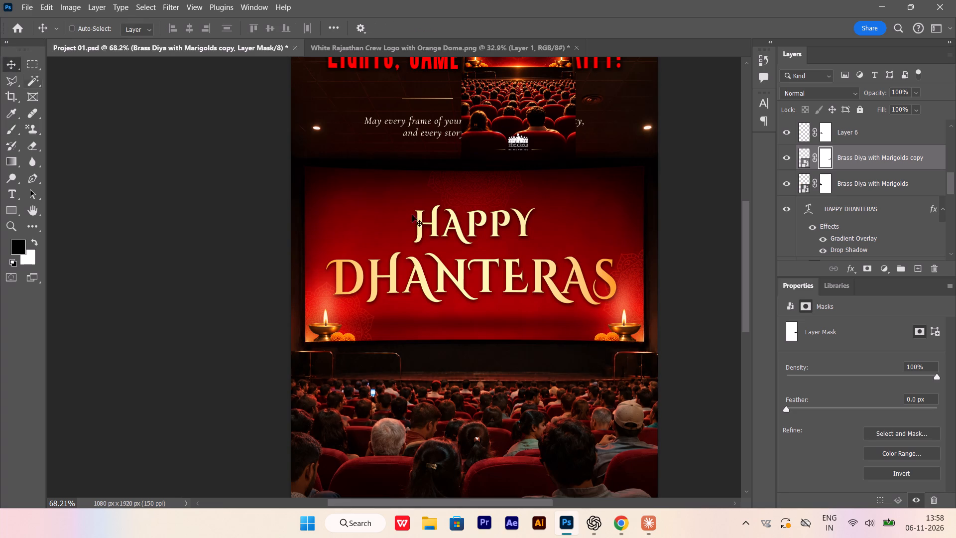
Save the poster document.
{"action": "key", "text": "ctrl+s"}
Scale The Crew logo on Layer 9 down around its centre to about 221 × 213 px.
{"action": "scroll", "coordinate": [519, 357], "scroll_direction": "down", "scroll_amount": 7}
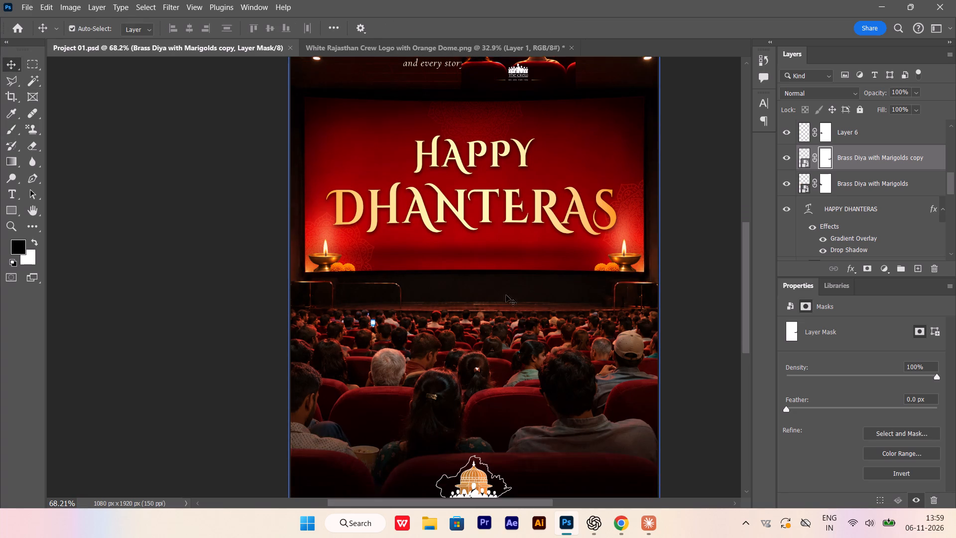
{"action": "scroll", "coordinate": [506, 282], "scroll_direction": "down", "scroll_amount": 3, "text": "alt"}
{"action": "scroll", "coordinate": [500, 294], "scroll_direction": "down", "scroll_amount": 7}
{"action": "scroll", "coordinate": [475, 382], "scroll_direction": "up", "scroll_amount": 7, "text": "alt"}
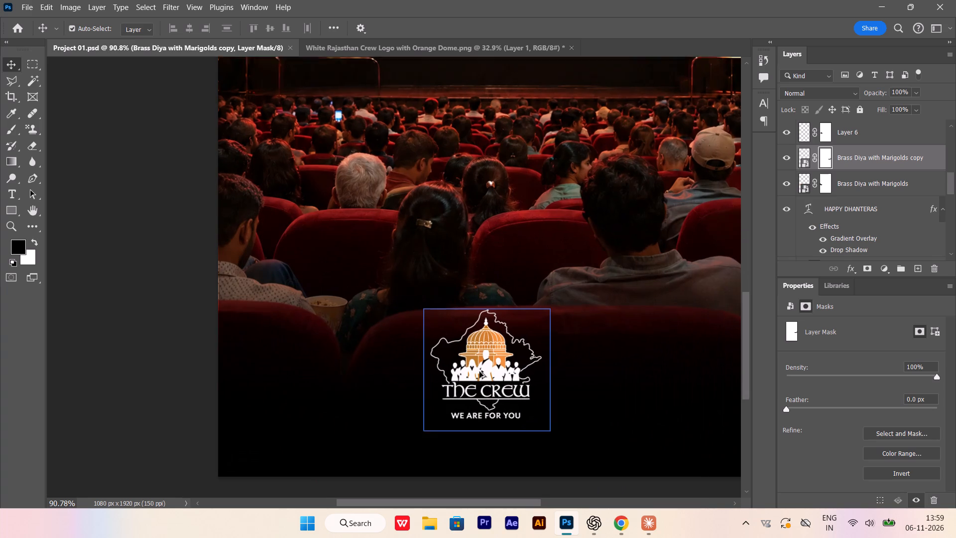
{"action": "scroll", "coordinate": [479, 372], "scroll_direction": "up", "scroll_amount": 1, "text": "alt"}
{"action": "left_click", "coordinate": [488, 346]}
{"action": "key", "text": "ctrl+t"}
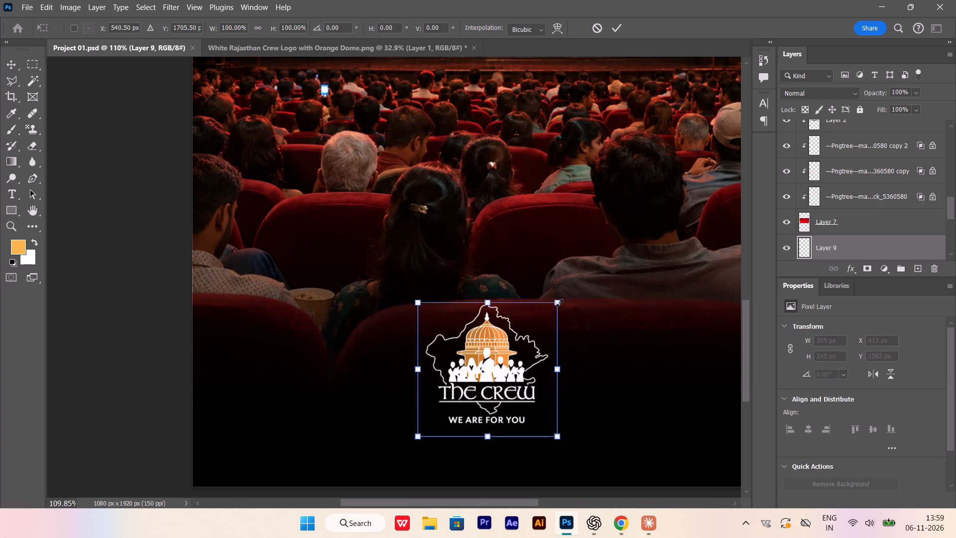
{"action": "left_click_drag", "start_coordinate": [560, 303], "coordinate": [549, 310], "text": "alt+shift"}
{"action": "key", "text": "Return"}
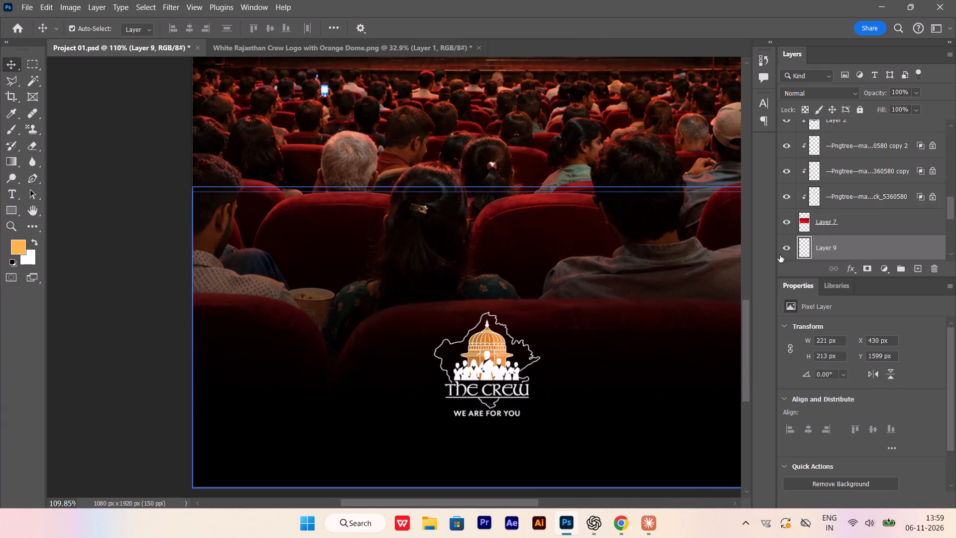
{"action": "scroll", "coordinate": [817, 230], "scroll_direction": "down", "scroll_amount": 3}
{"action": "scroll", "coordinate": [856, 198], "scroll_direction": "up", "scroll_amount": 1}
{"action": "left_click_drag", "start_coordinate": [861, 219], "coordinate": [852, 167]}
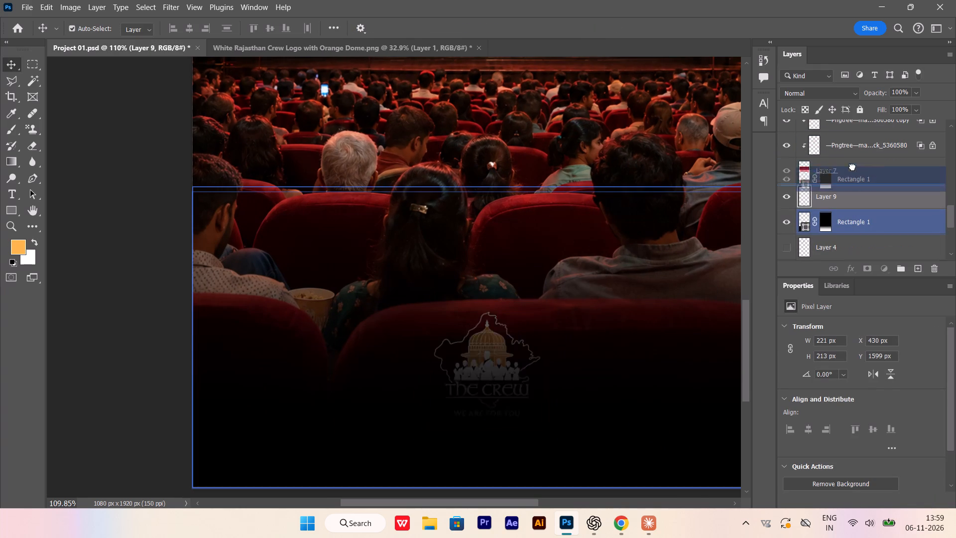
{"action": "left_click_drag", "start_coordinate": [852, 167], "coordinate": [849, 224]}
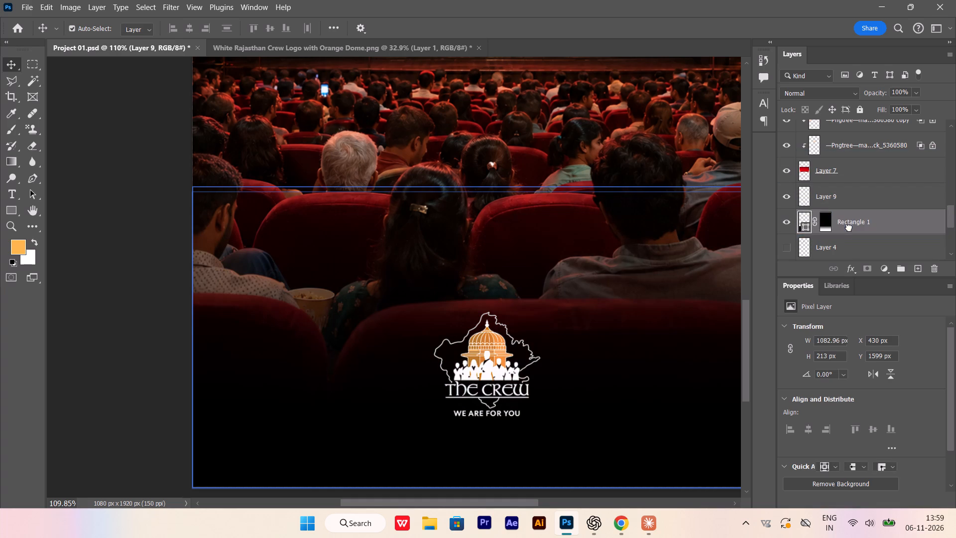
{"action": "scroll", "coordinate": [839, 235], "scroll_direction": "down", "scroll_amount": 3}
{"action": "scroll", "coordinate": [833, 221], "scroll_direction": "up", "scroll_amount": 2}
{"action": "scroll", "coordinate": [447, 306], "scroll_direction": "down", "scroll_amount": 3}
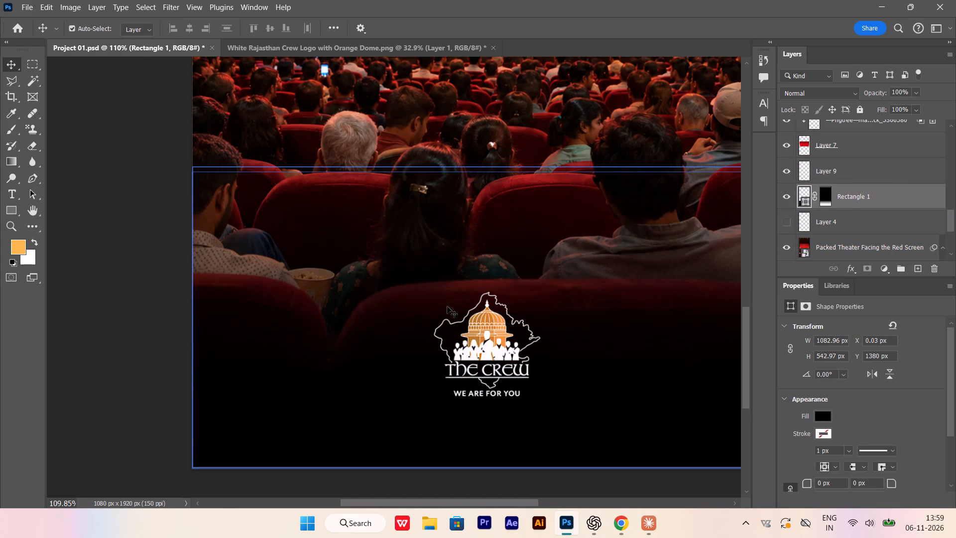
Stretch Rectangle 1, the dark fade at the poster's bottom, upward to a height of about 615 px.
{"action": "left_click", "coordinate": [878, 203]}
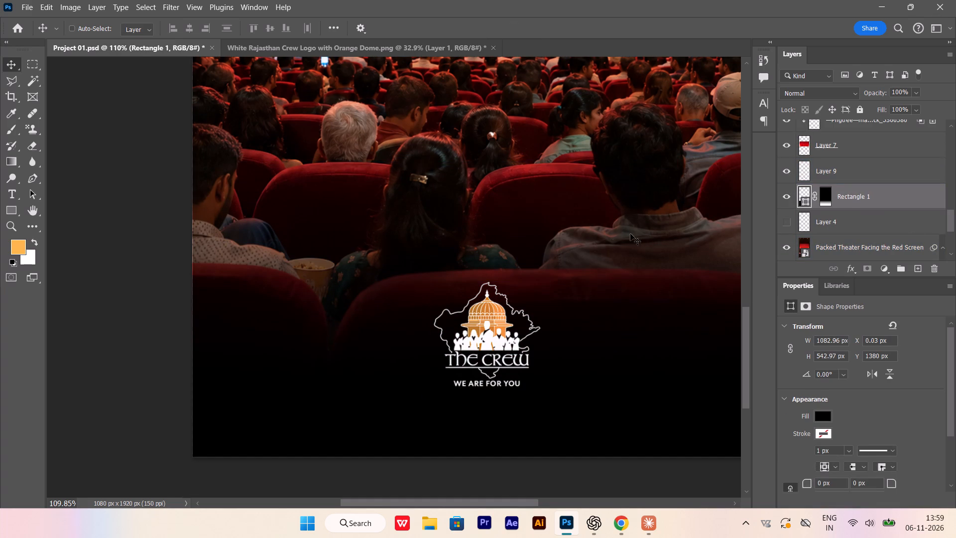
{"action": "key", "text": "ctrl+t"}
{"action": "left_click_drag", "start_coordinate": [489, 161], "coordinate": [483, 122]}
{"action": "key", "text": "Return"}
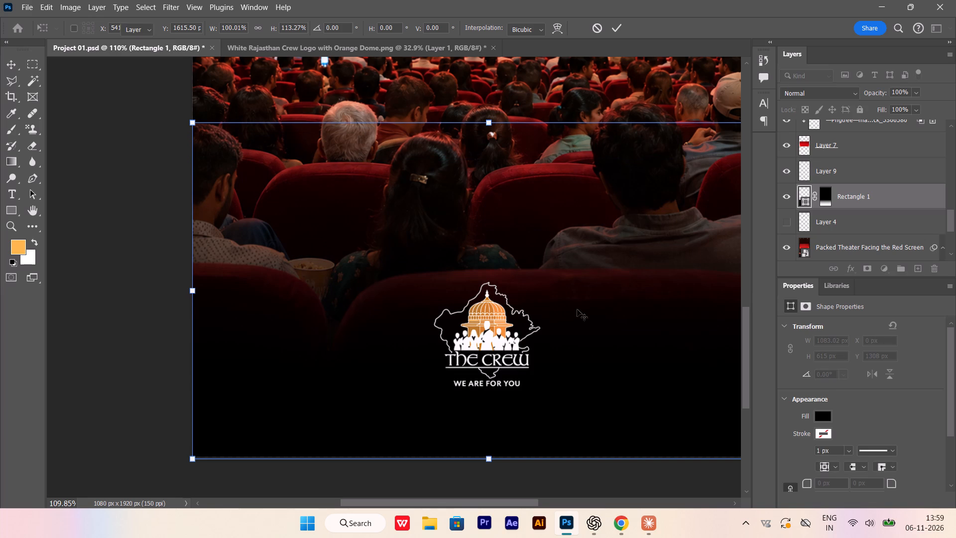
Show the guides and move The Crew logo straight down about 29 px so its tagline meets the upper of the two bottom guides.
{"action": "key", "text": "ctrl+h"}
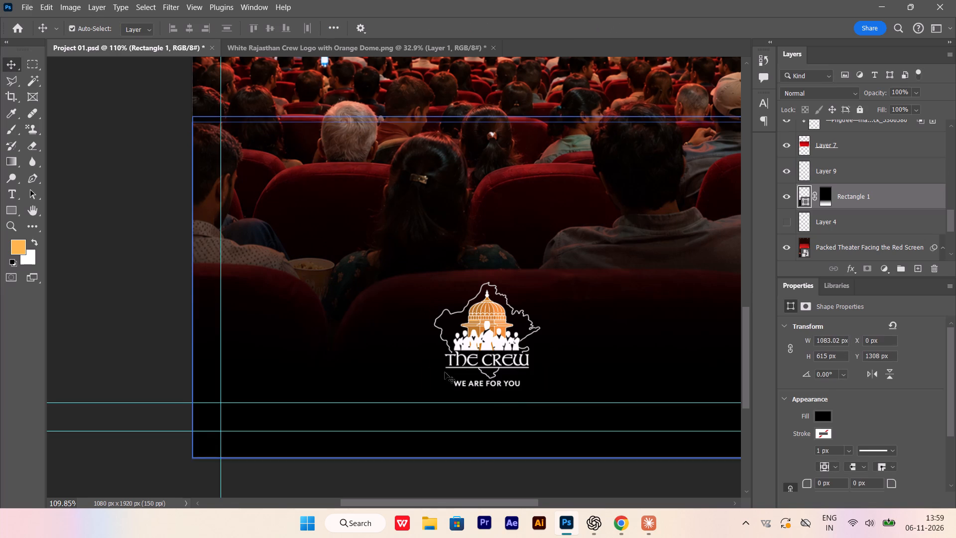
{"action": "left_click_drag", "start_coordinate": [494, 334], "coordinate": [495, 349]}
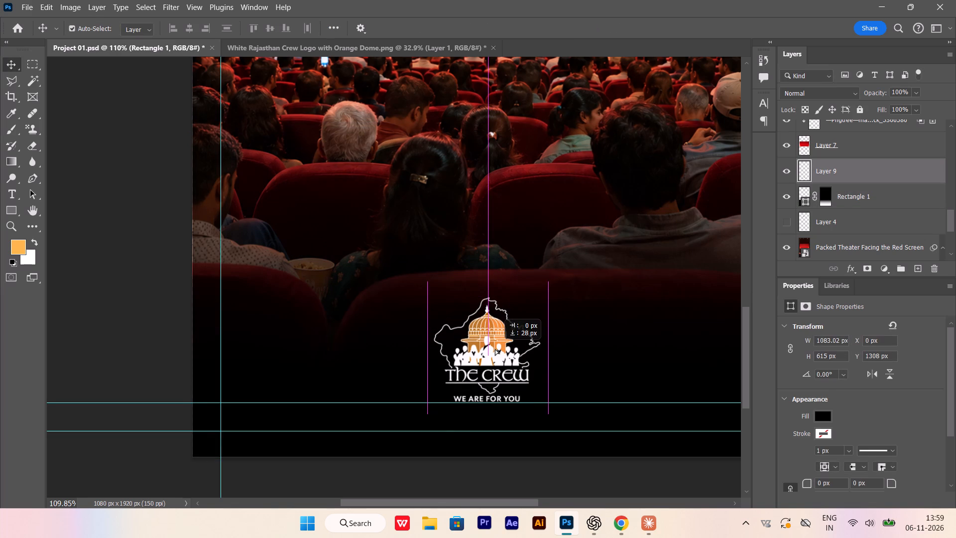
{"action": "left_click_drag", "start_coordinate": [495, 349], "coordinate": [495, 349]}
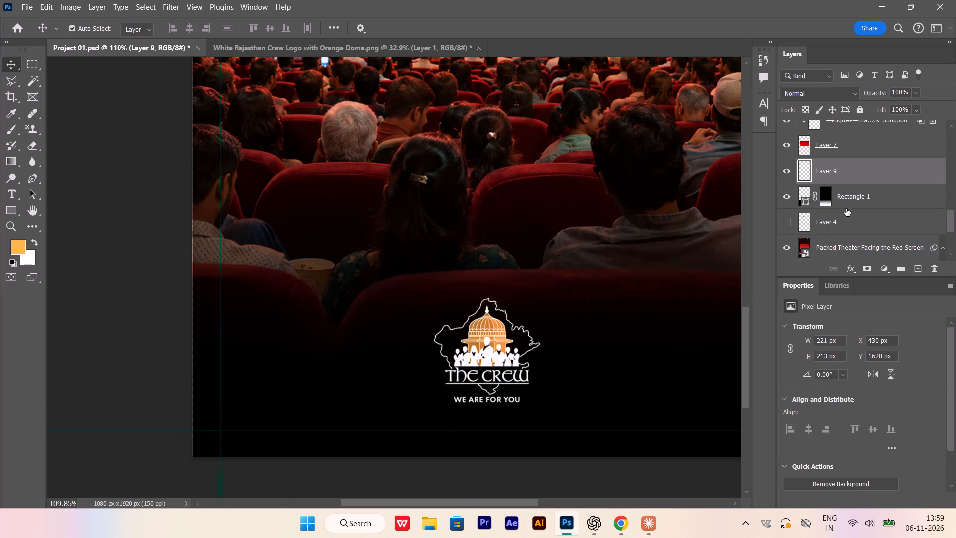
Shorten Rectangle 1, the dark fade, from its top edge to a height of about 511 px.
{"action": "left_click", "coordinate": [853, 202]}
{"action": "key", "text": "ctrl+t"}
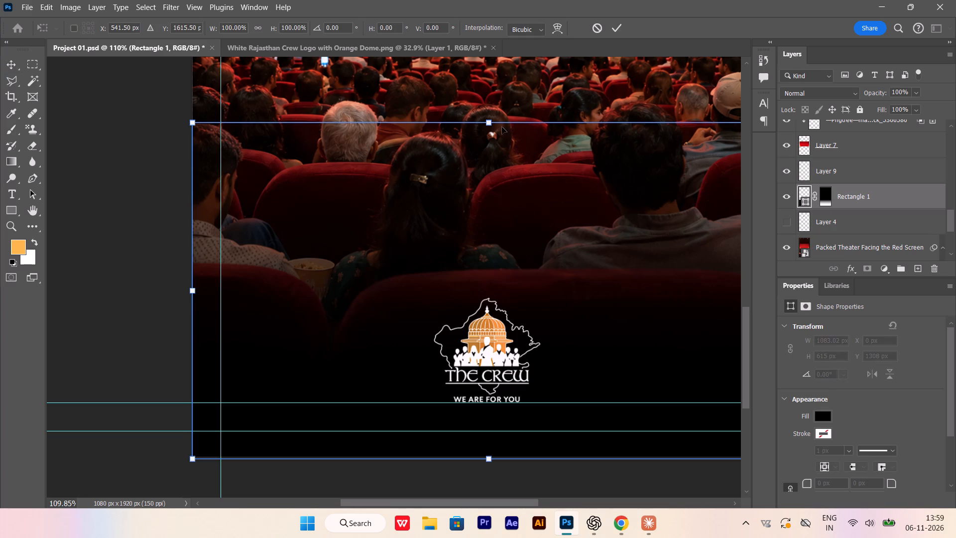
{"action": "left_click_drag", "start_coordinate": [485, 124], "coordinate": [482, 167]}
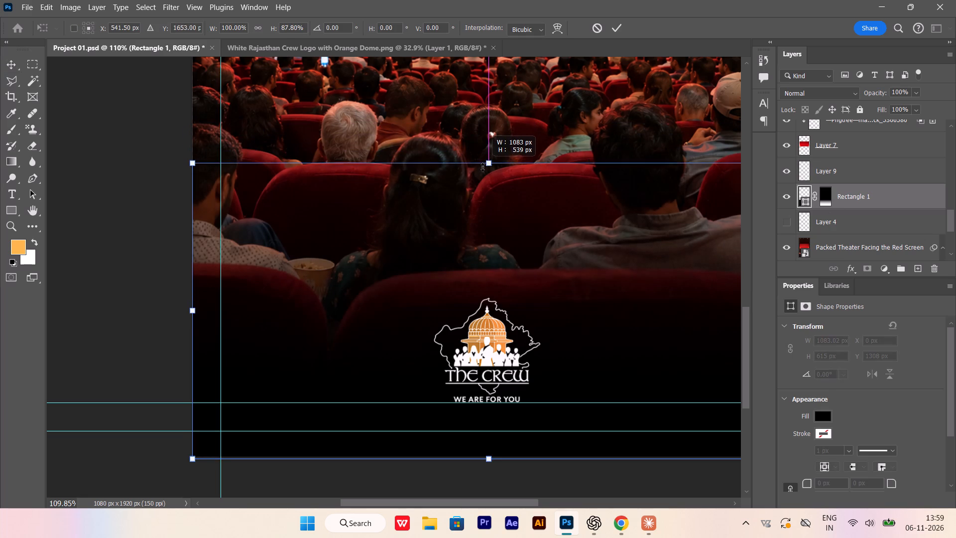
{"action": "left_click_drag", "start_coordinate": [482, 167], "coordinate": [482, 181]}
{"action": "key", "text": "Return"}
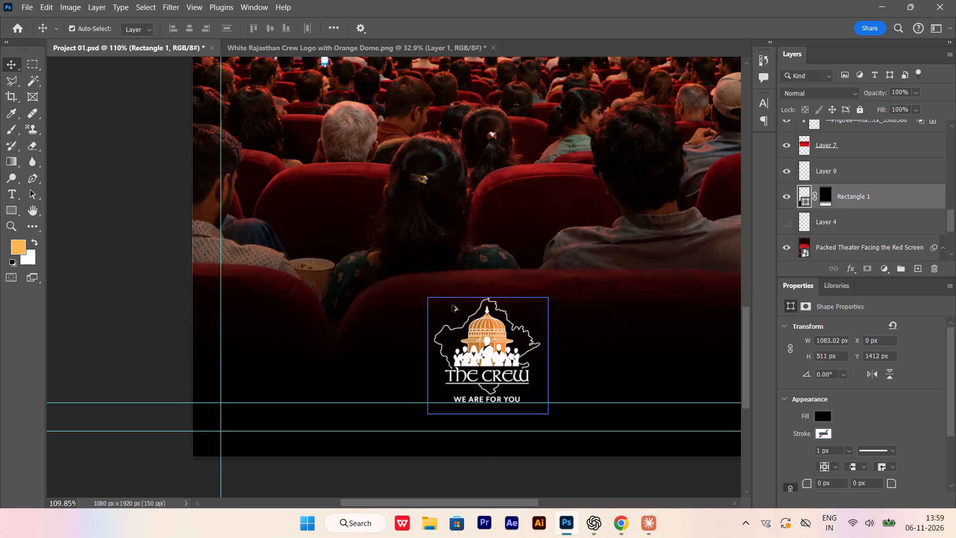
Hide the guides and Layer 10, the small reference poster covering the headline.
{"action": "scroll", "coordinate": [431, 306], "scroll_direction": "down", "scroll_amount": 8, "text": "alt"}
{"action": "left_click", "coordinate": [516, 448]}
{"action": "scroll", "coordinate": [514, 456], "scroll_direction": "down", "scroll_amount": 3, "text": "alt"}
{"action": "scroll", "coordinate": [642, 309], "scroll_direction": "up", "scroll_amount": 4}
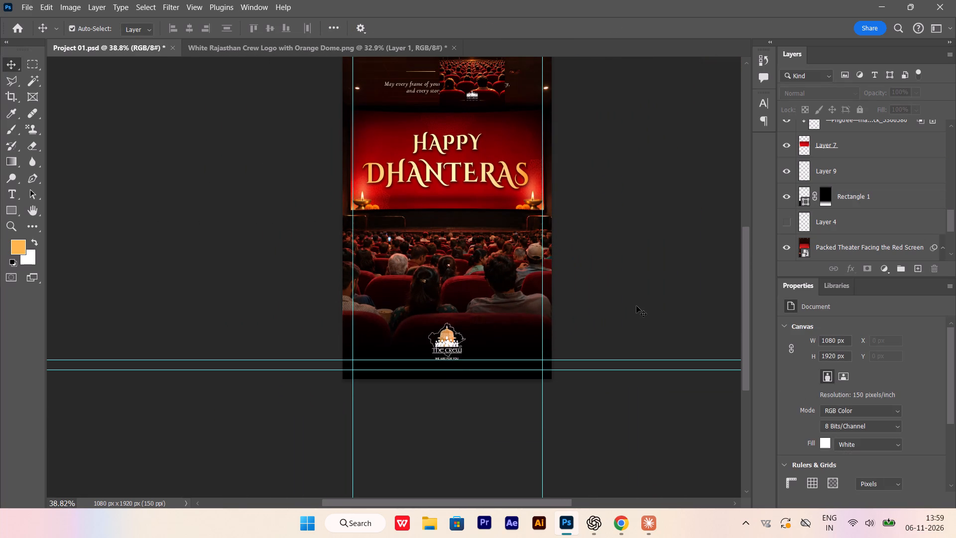
{"action": "scroll", "coordinate": [636, 306], "scroll_direction": "up", "scroll_amount": 3}
{"action": "left_click", "coordinate": [493, 125]}
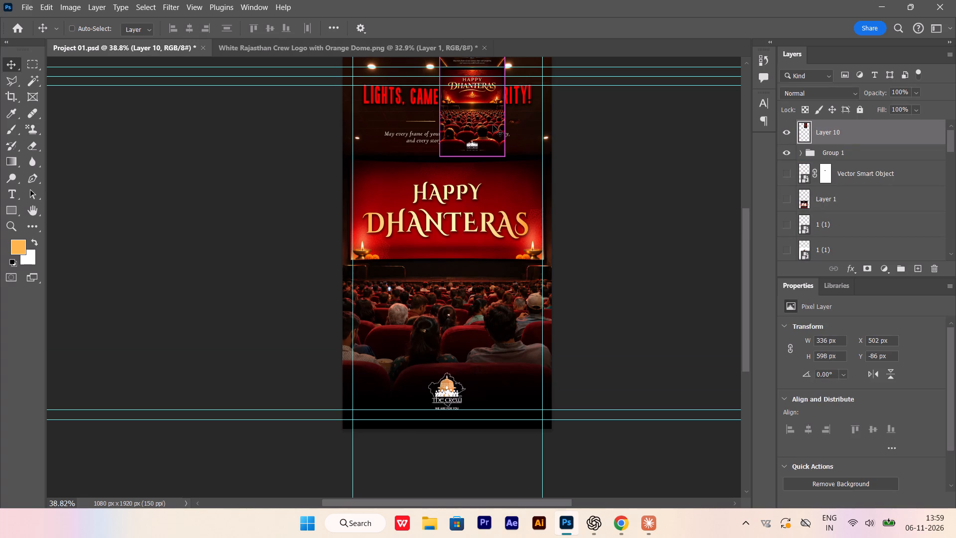
{"action": "key", "text": "ctrl+h"}
{"action": "left_click", "coordinate": [493, 125]}
{"action": "left_click", "coordinate": [483, 112]}
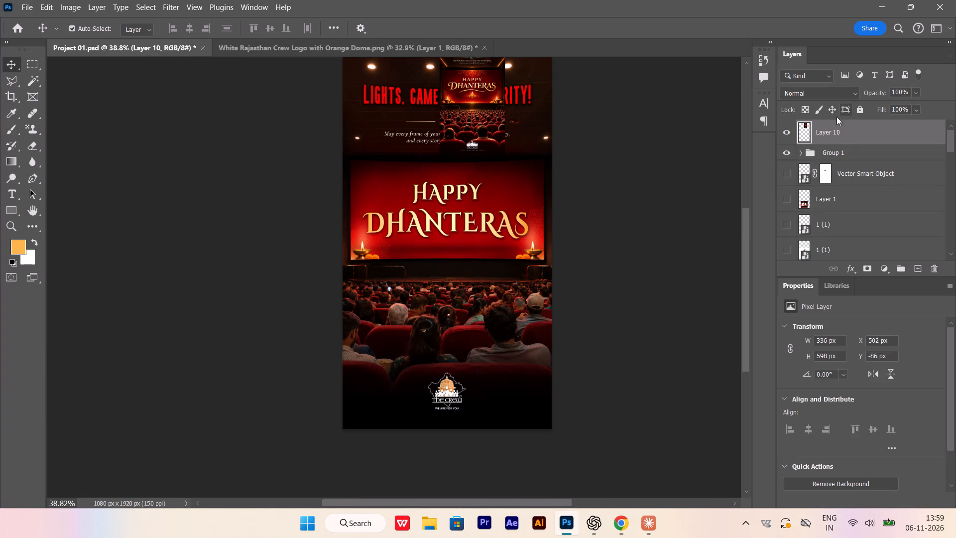
{"action": "left_click", "coordinate": [783, 133]}
{"action": "scroll", "coordinate": [637, 250], "scroll_direction": "up", "scroll_amount": 3}
{"action": "left_click", "coordinate": [618, 259]}
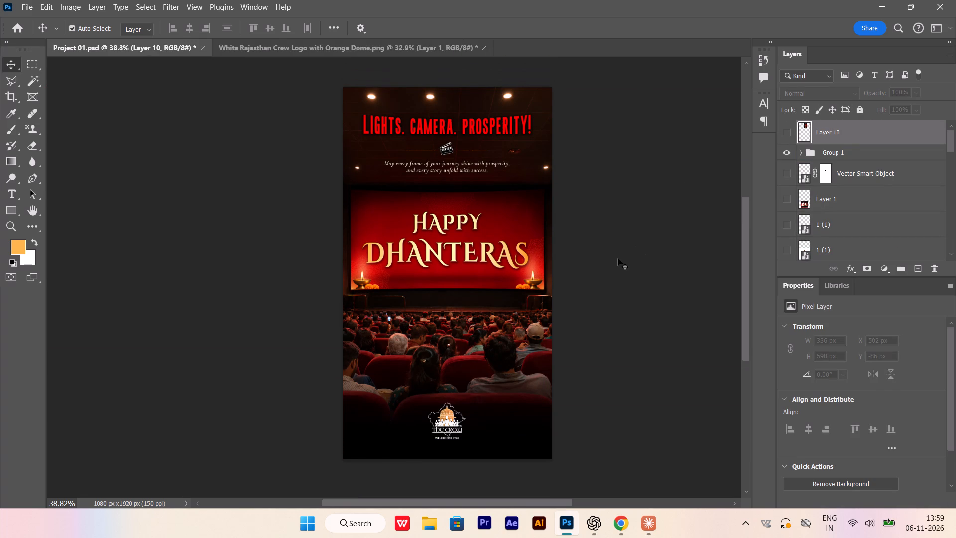
Save the poster document with all layers deselected.
{"action": "key", "text": "ctrl+s"}
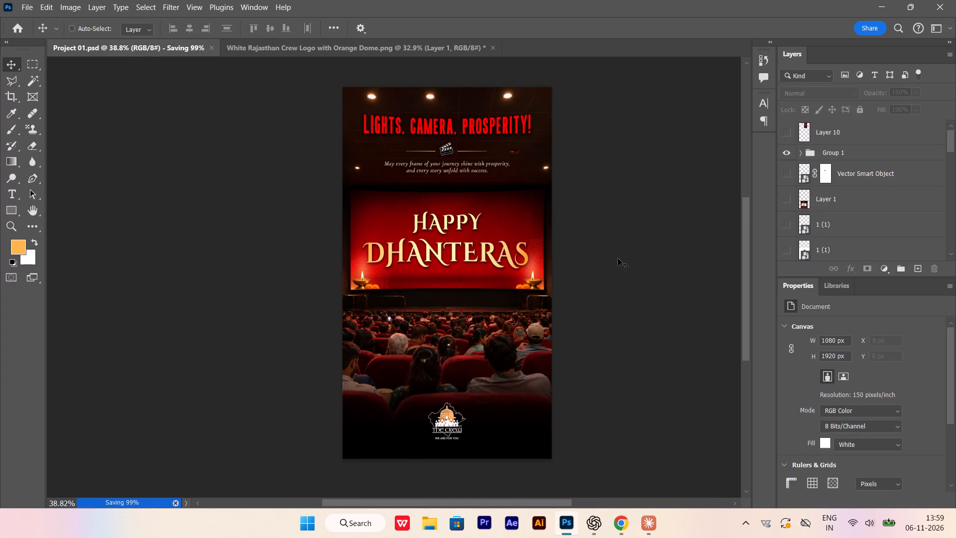
Export the poster as a JPG named Project 01 in the Diwali folder, replacing the existing file.
{"action": "key", "text": "ctrl+alt+shift+w"}
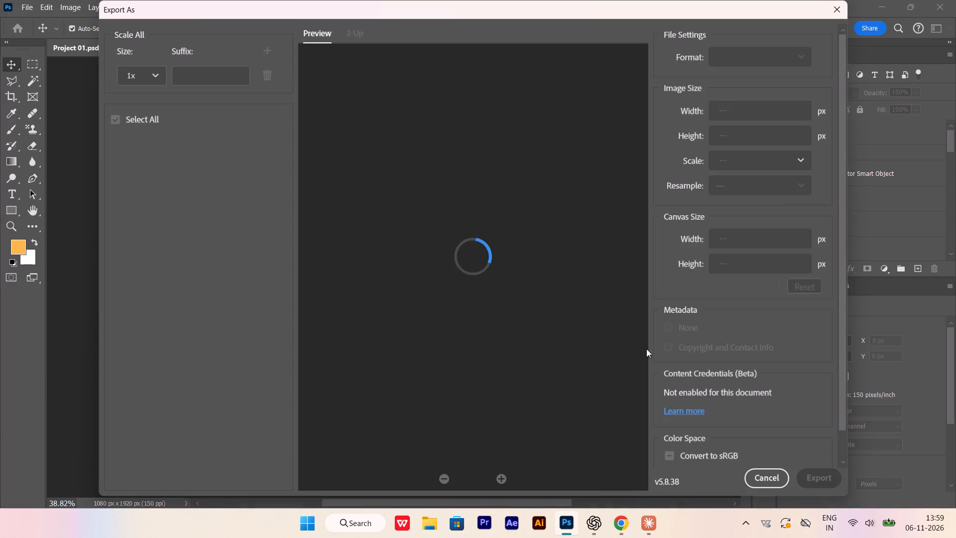
{"action": "left_click", "coordinate": [815, 478]}
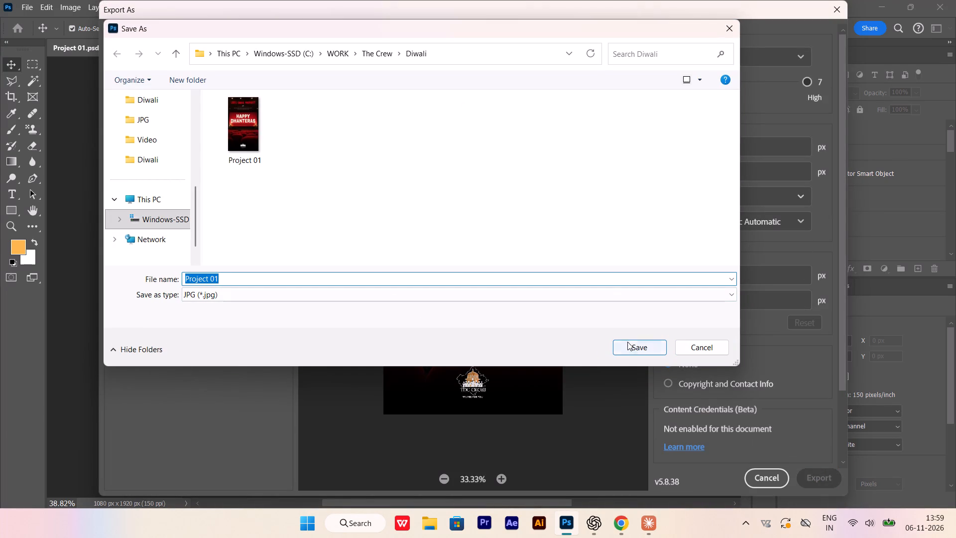
{"action": "left_click", "coordinate": [631, 349]}
{"action": "left_click", "coordinate": [519, 253]}
{"action": "left_click", "coordinate": [513, 259]}
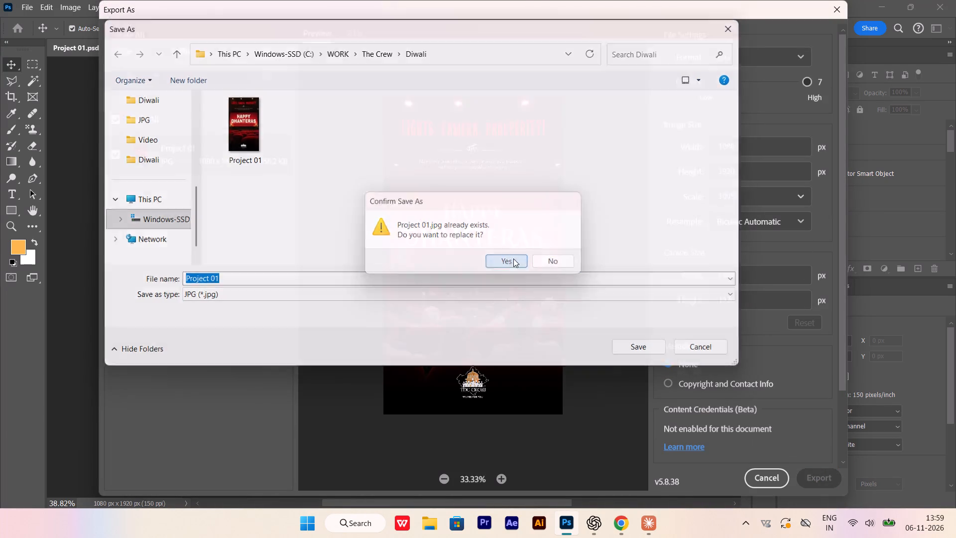
Place the Cinematic Red Screen Cinema Crowd image as an embedded layer directly above Packed Theater Facing the Red Screen, keeping its fitted size.
{"action": "scroll", "coordinate": [630, 312], "scroll_direction": "down", "scroll_amount": 1}
{"action": "scroll", "coordinate": [880, 205], "scroll_direction": "down", "scroll_amount": 4}
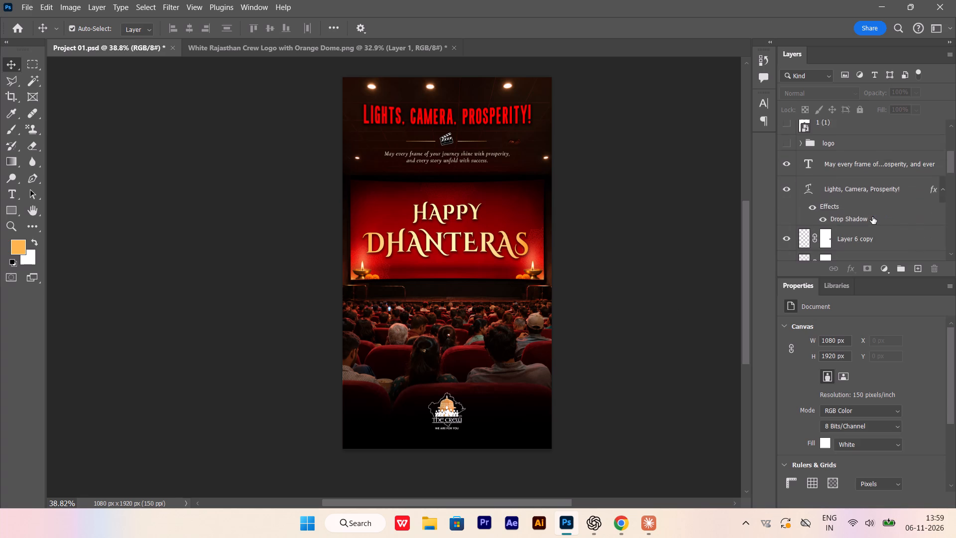
{"action": "scroll", "coordinate": [872, 217], "scroll_direction": "down", "scroll_amount": 12}
{"action": "left_click", "coordinate": [871, 219]}
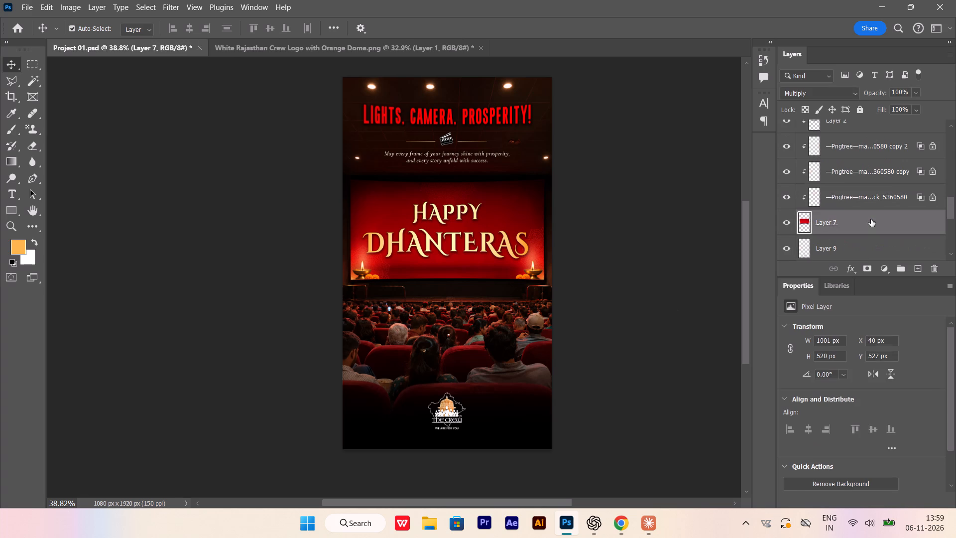
{"action": "scroll", "coordinate": [801, 97], "scroll_direction": "down", "scroll_amount": 3}
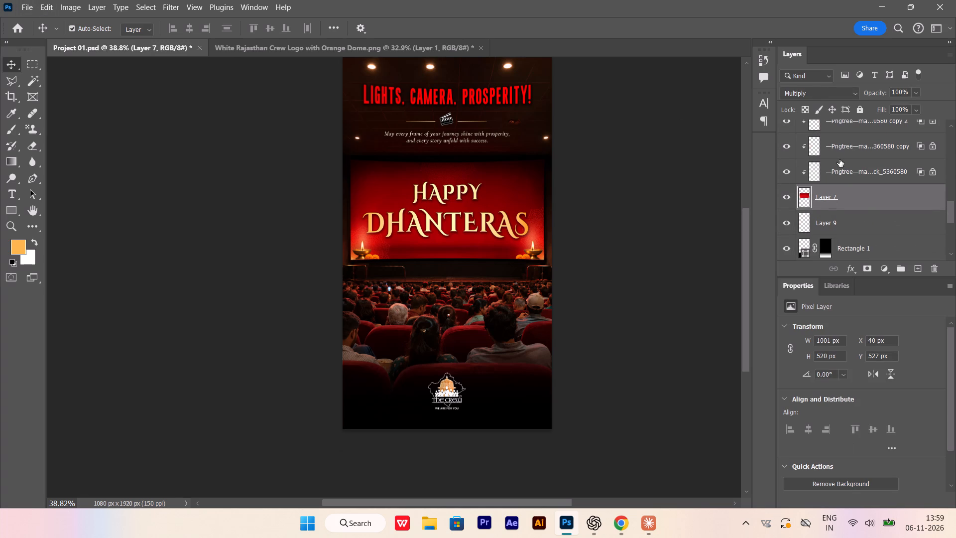
{"action": "scroll", "coordinate": [850, 186], "scroll_direction": "down", "scroll_amount": 4}
{"action": "left_click", "coordinate": [866, 197]}
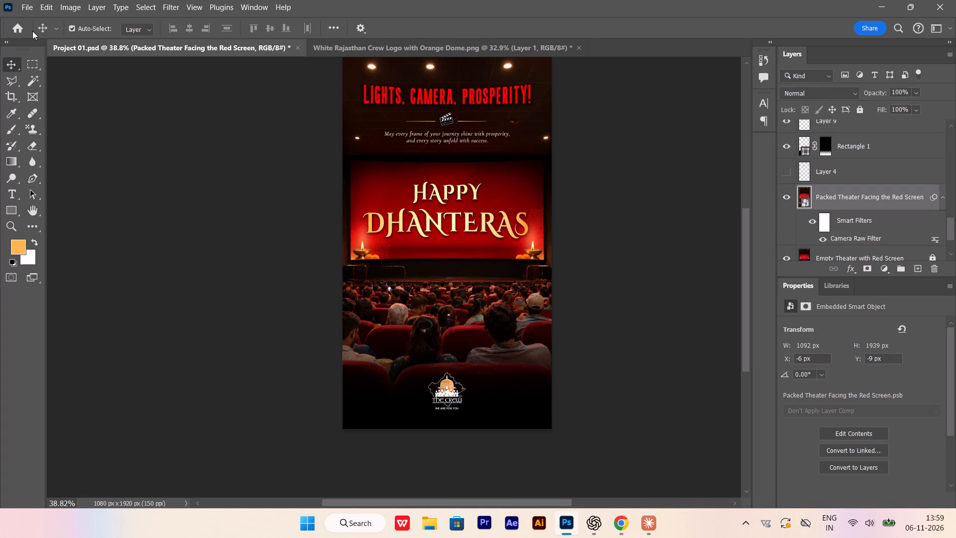
{"action": "left_click", "coordinate": [21, 0]}
{"action": "left_click", "coordinate": [79, 266]}
{"action": "left_click", "coordinate": [200, 188]}
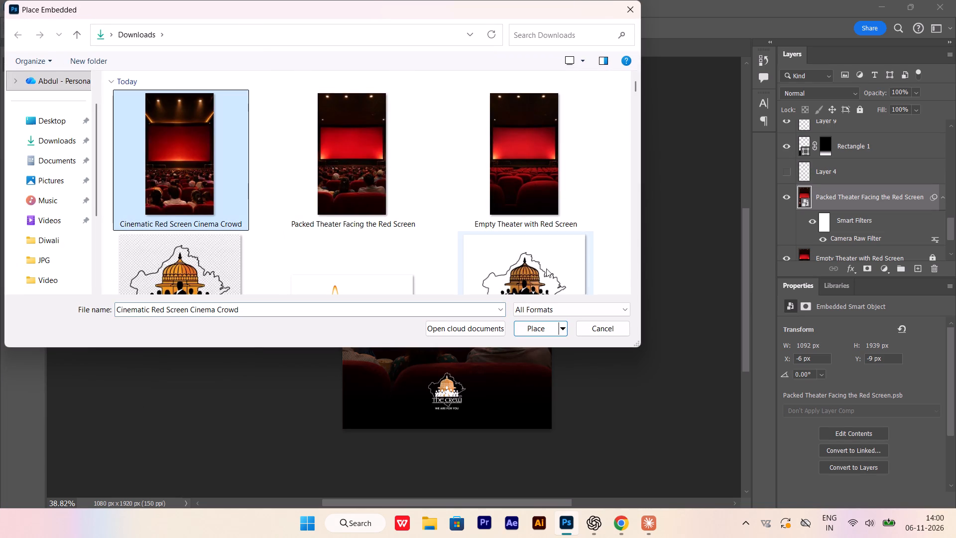
{"action": "left_click", "coordinate": [534, 325]}
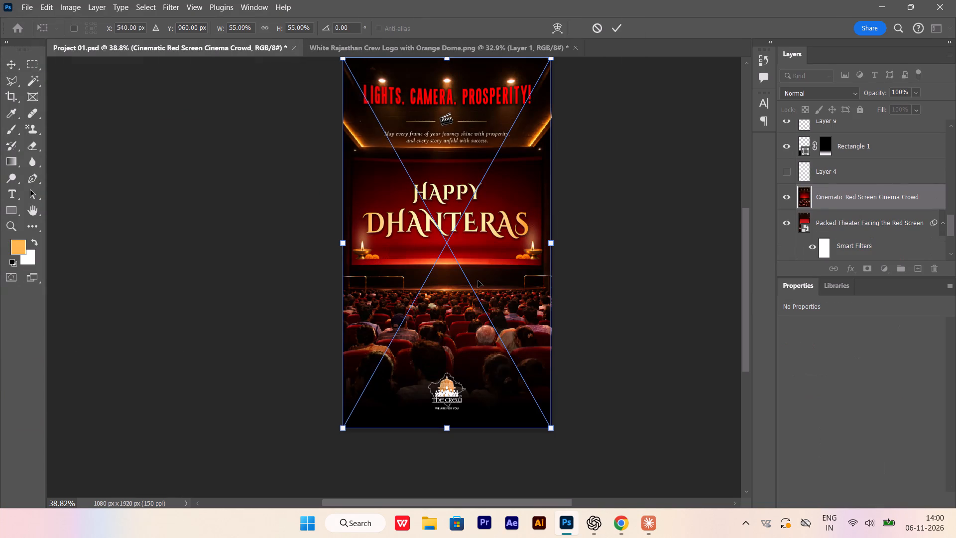
{"action": "scroll", "coordinate": [448, 212], "scroll_direction": "up", "scroll_amount": 2, "text": "alt"}
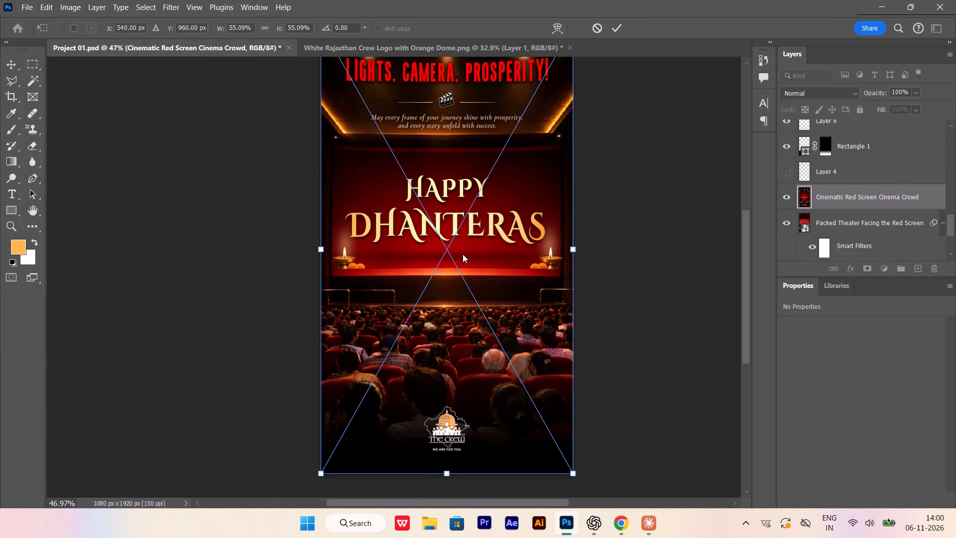
{"action": "scroll", "coordinate": [463, 254], "scroll_direction": "up", "scroll_amount": 4}
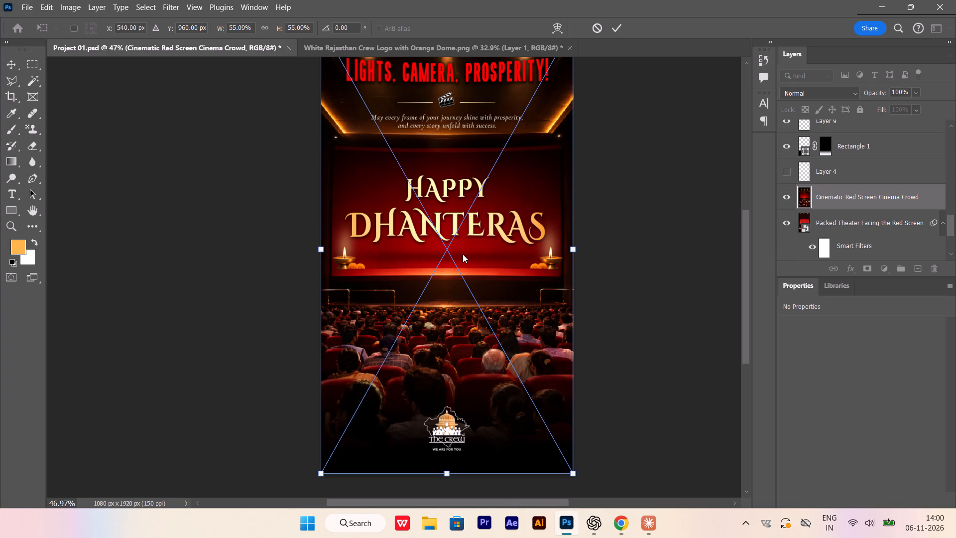
{"action": "left_click", "coordinate": [463, 254]}
{"action": "scroll", "coordinate": [459, 234], "scroll_direction": "up", "scroll_amount": 11}
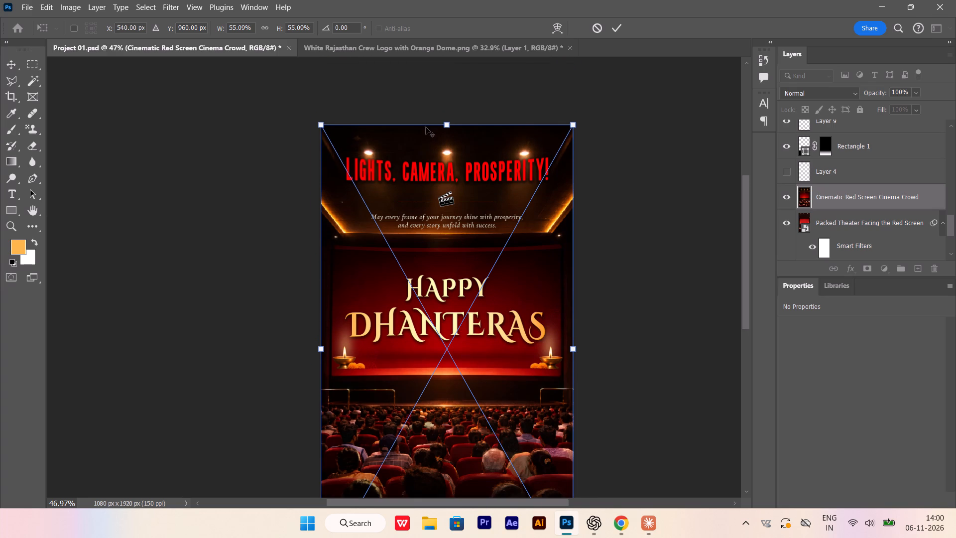
{"action": "scroll", "coordinate": [426, 126], "scroll_direction": "up", "scroll_amount": 7, "text": "alt"}
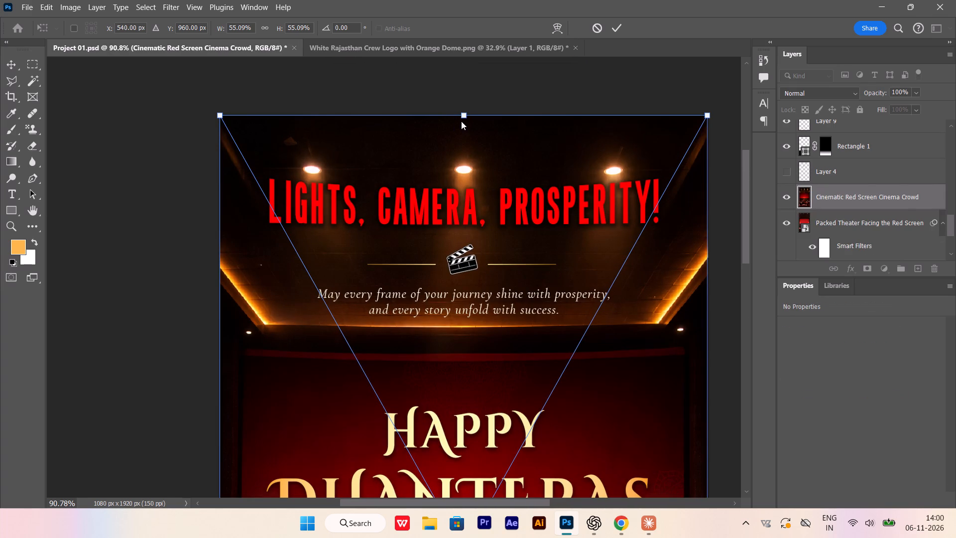
{"action": "left_click", "coordinate": [466, 119]}
{"action": "key", "text": "Return"}
Examine how the new cinema crowd background fits the greeting, diyas and screen edges, and check the background layers beneath it.
{"action": "scroll", "coordinate": [460, 107], "scroll_direction": "down", "scroll_amount": 12, "text": "alt"}
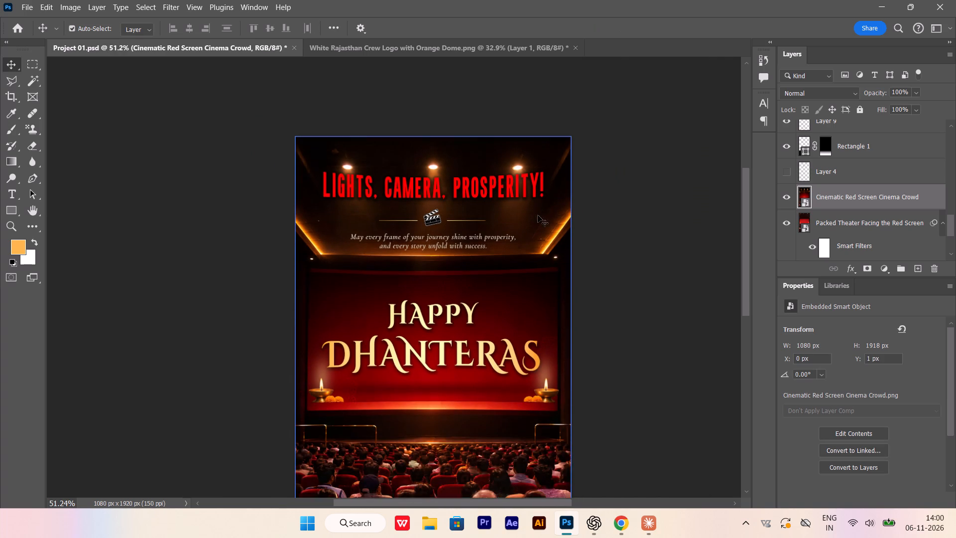
{"action": "scroll", "coordinate": [538, 215], "scroll_direction": "down", "scroll_amount": 5, "text": "alt"}
{"action": "scroll", "coordinate": [367, 274], "scroll_direction": "up", "scroll_amount": 8, "text": "alt"}
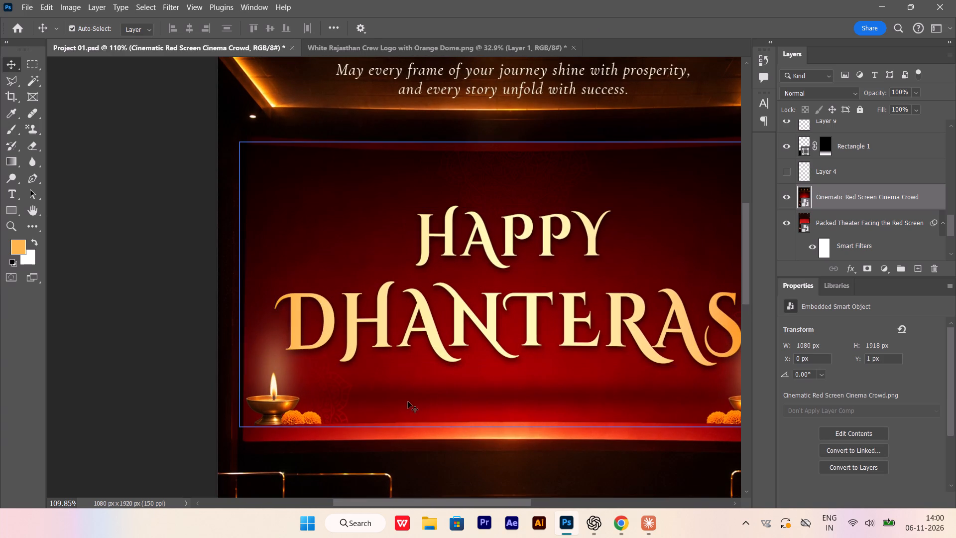
{"action": "scroll", "coordinate": [374, 409], "scroll_direction": "down", "scroll_amount": 3, "text": "alt"}
{"action": "scroll", "coordinate": [437, 409], "scroll_direction": "up", "scroll_amount": 1, "text": "alt"}
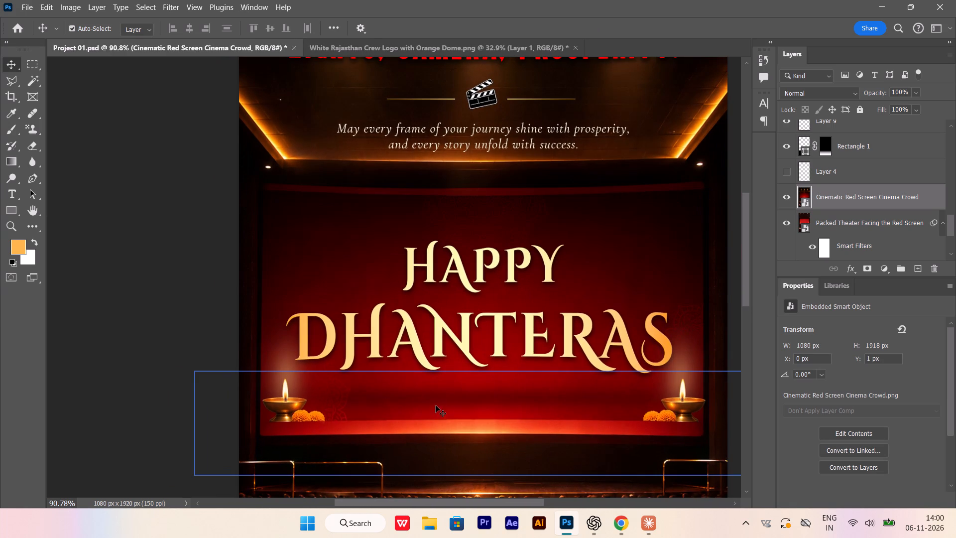
{"action": "scroll", "coordinate": [843, 208], "scroll_direction": "down", "scroll_amount": 6}
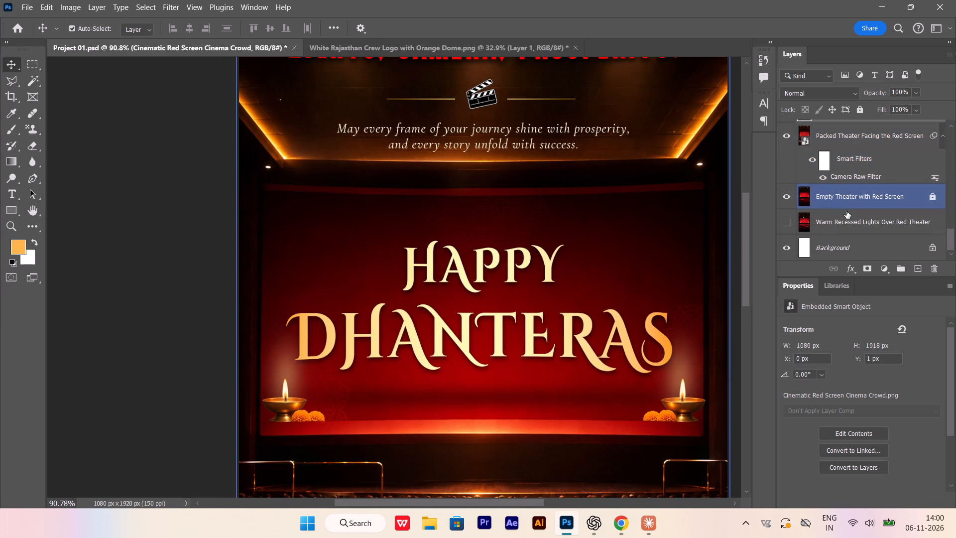
{"action": "scroll", "coordinate": [846, 211], "scroll_direction": "down", "scroll_amount": 3}
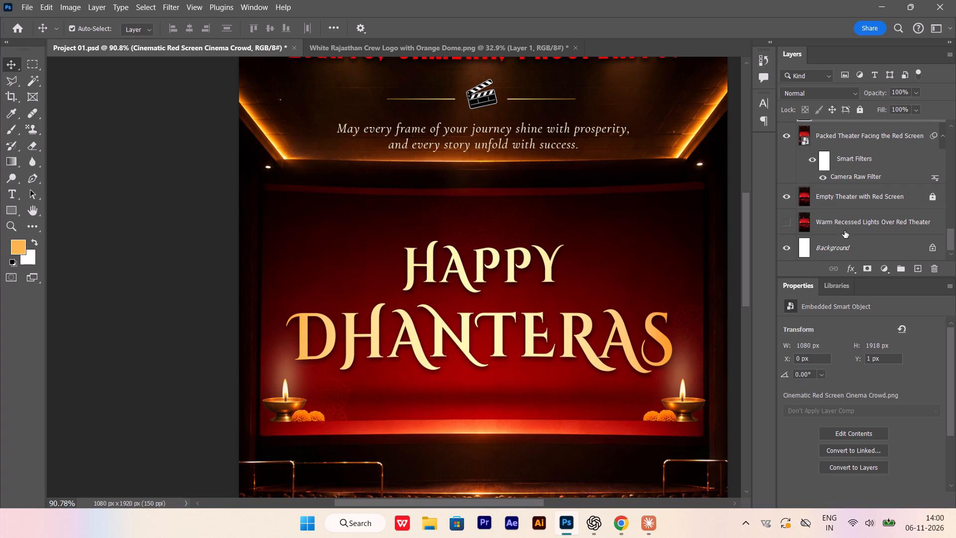
{"action": "left_click", "coordinate": [603, 431]}
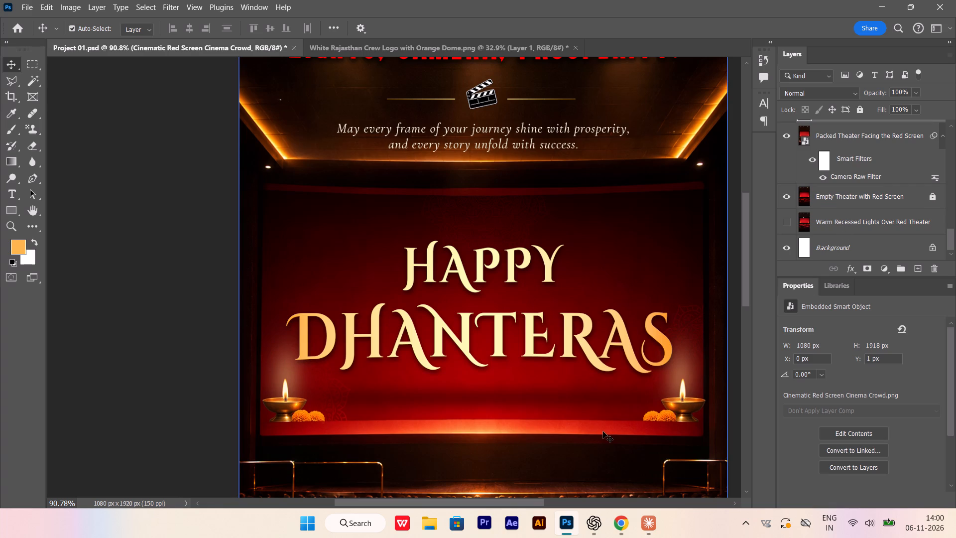
Rasterize the Cinematic Red Screen Cinema Crowd layer.
{"action": "scroll", "coordinate": [879, 148], "scroll_direction": "up", "scroll_amount": 3}
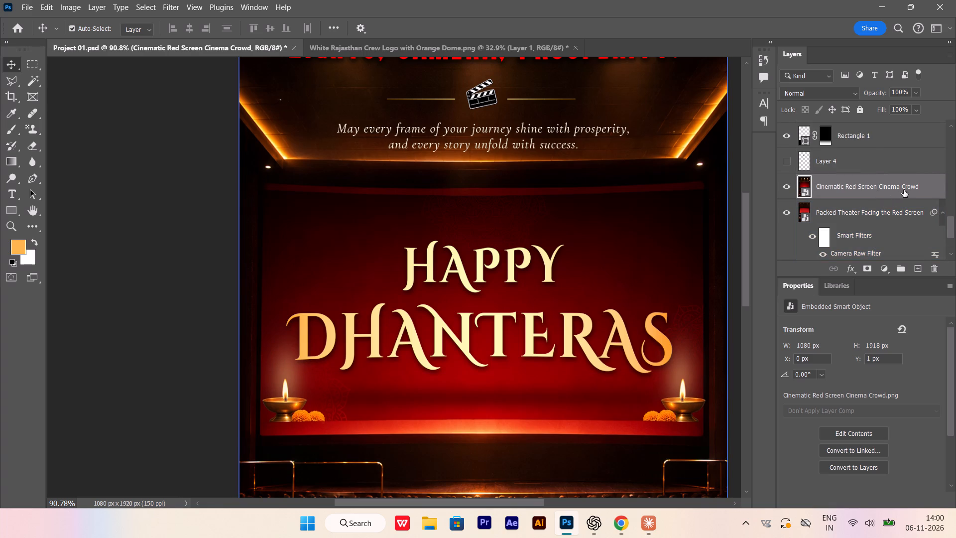
{"action": "right_click", "coordinate": [931, 197]}
{"action": "left_click", "coordinate": [853, 467]}
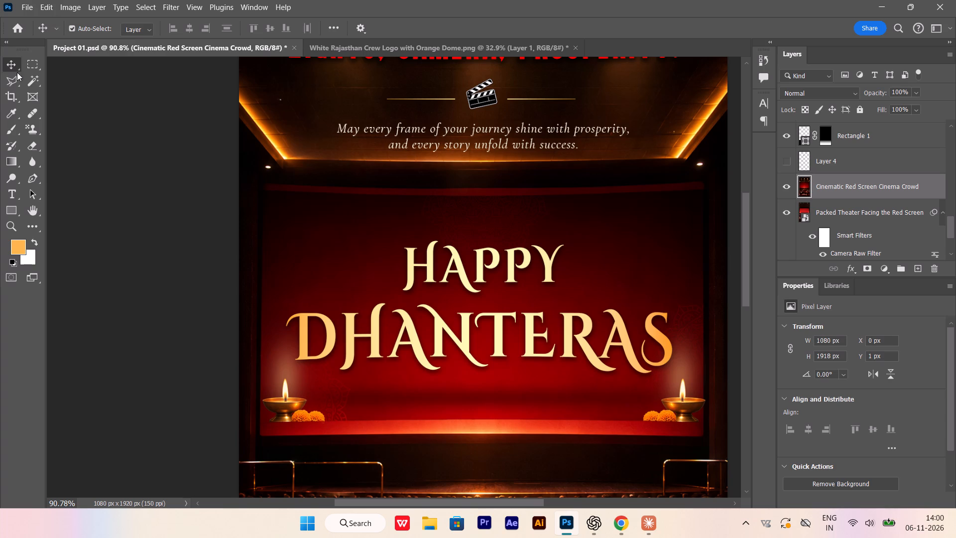
Select the red cinema screen on the crowd layer with the Object Selection tool and copy it to a new layer.
{"action": "right_click", "coordinate": [28, 80]}
{"action": "left_click", "coordinate": [71, 82]}
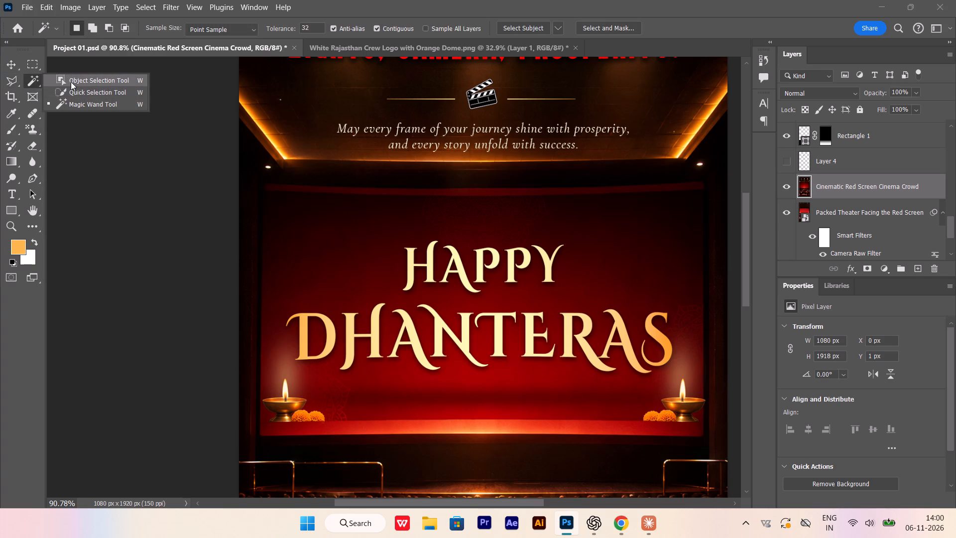
{"action": "scroll", "coordinate": [224, 212], "scroll_direction": "down", "scroll_amount": 1, "text": "alt"}
{"action": "left_click_drag", "start_coordinate": [268, 185], "coordinate": [610, 430]}
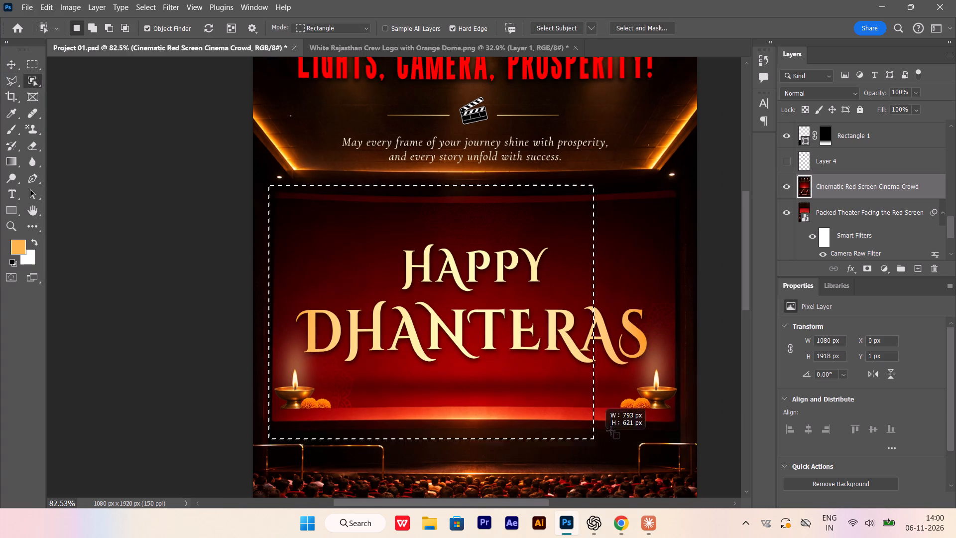
{"action": "left_click_drag", "start_coordinate": [610, 430], "coordinate": [680, 433]}
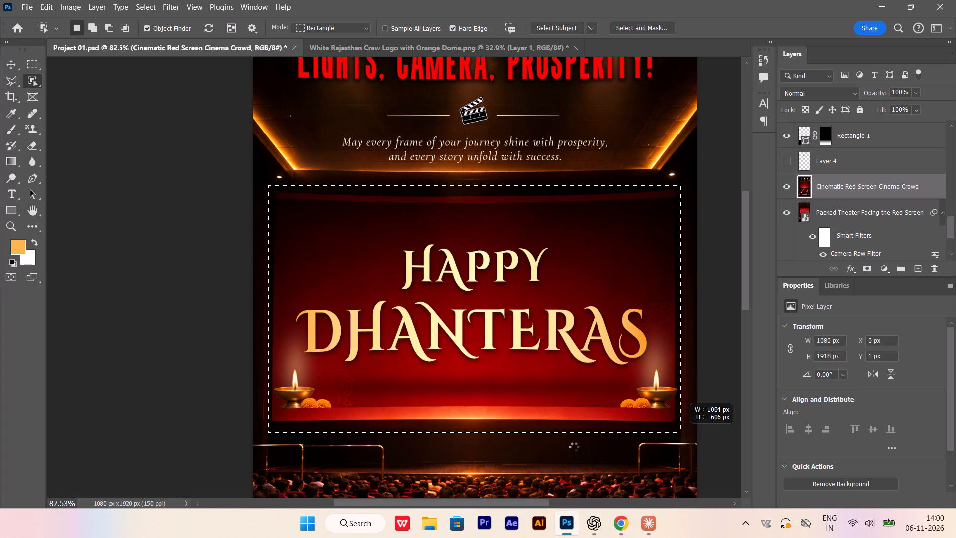
{"action": "key", "text": "ctrl+j"}
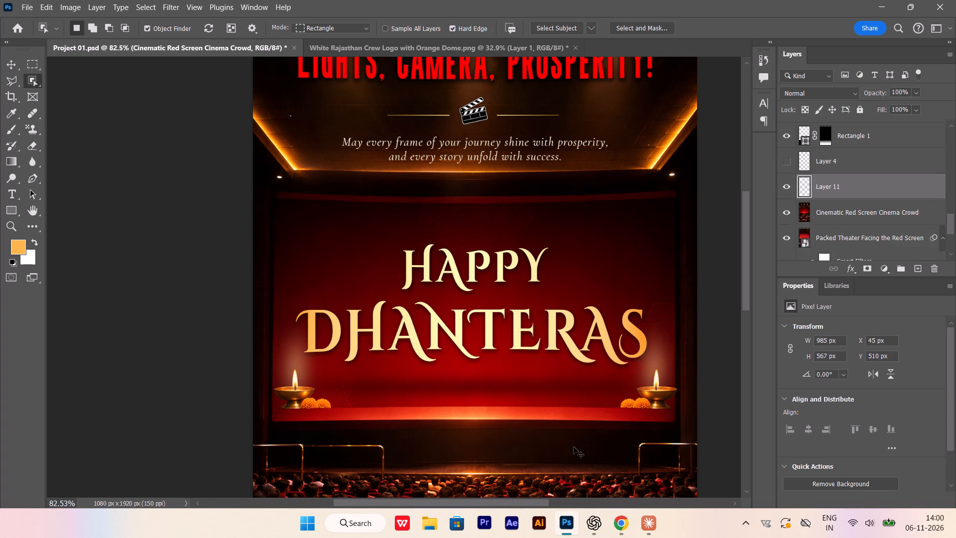
Move the copied red screen layer up the stack to directly beneath Layer 7.
{"action": "scroll", "coordinate": [834, 196], "scroll_direction": "up", "scroll_amount": 2}
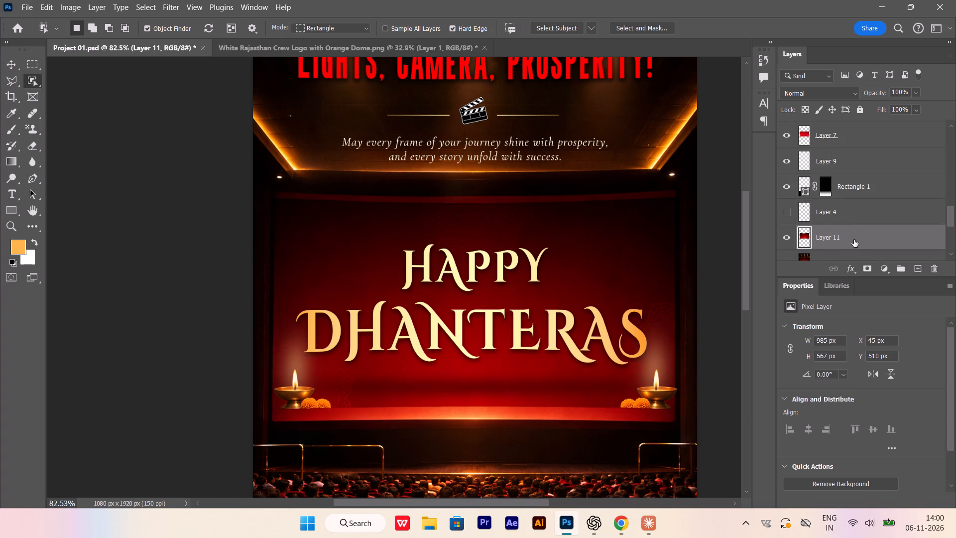
{"action": "left_click_drag", "start_coordinate": [854, 241], "coordinate": [849, 152]}
{"action": "scroll", "coordinate": [848, 159], "scroll_direction": "up", "scroll_amount": 2}
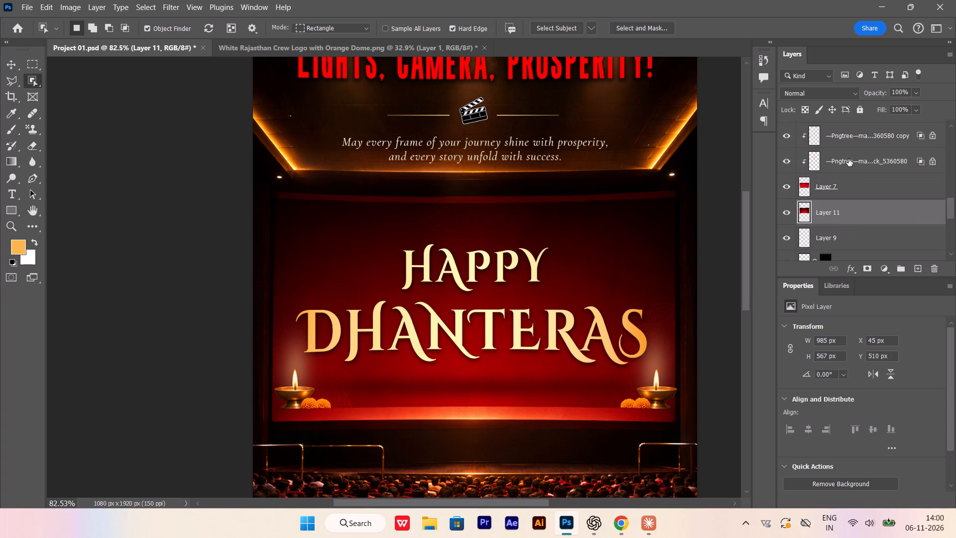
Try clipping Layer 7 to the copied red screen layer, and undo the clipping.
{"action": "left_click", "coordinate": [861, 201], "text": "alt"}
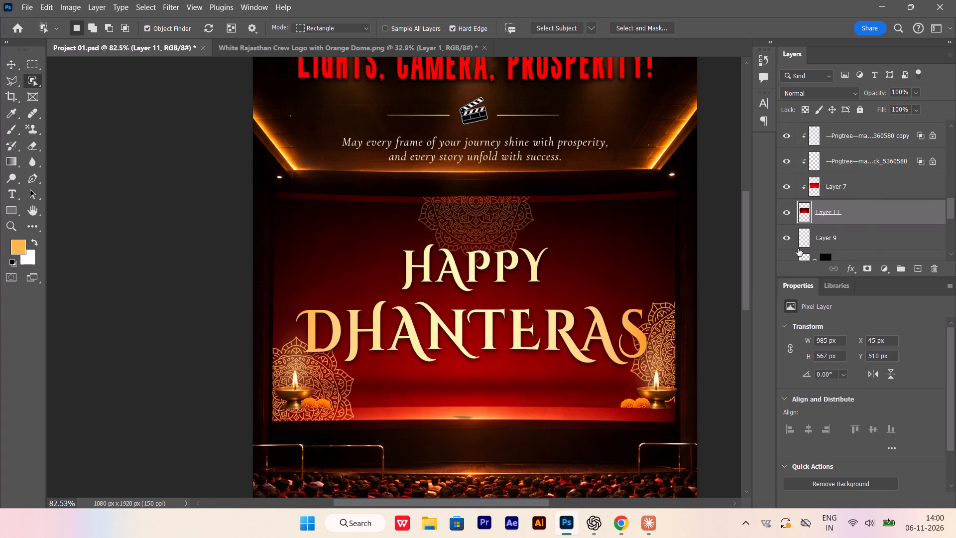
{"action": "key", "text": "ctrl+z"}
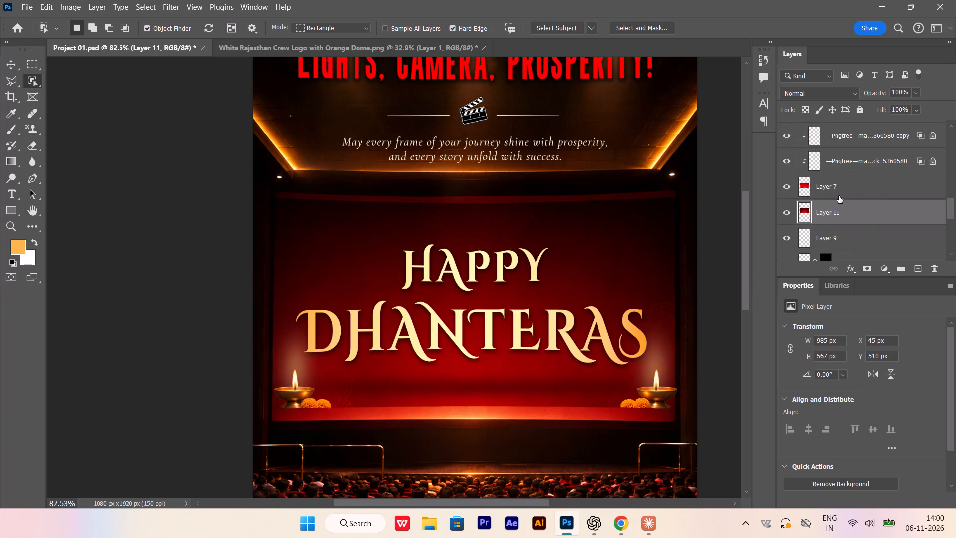
Scale Layer 7 up proportionally from its centre to about 114% so it covers the whole red cinema screen.
{"action": "scroll", "coordinate": [842, 191], "scroll_direction": "up", "scroll_amount": 1}
{"action": "left_click", "coordinate": [849, 216]}
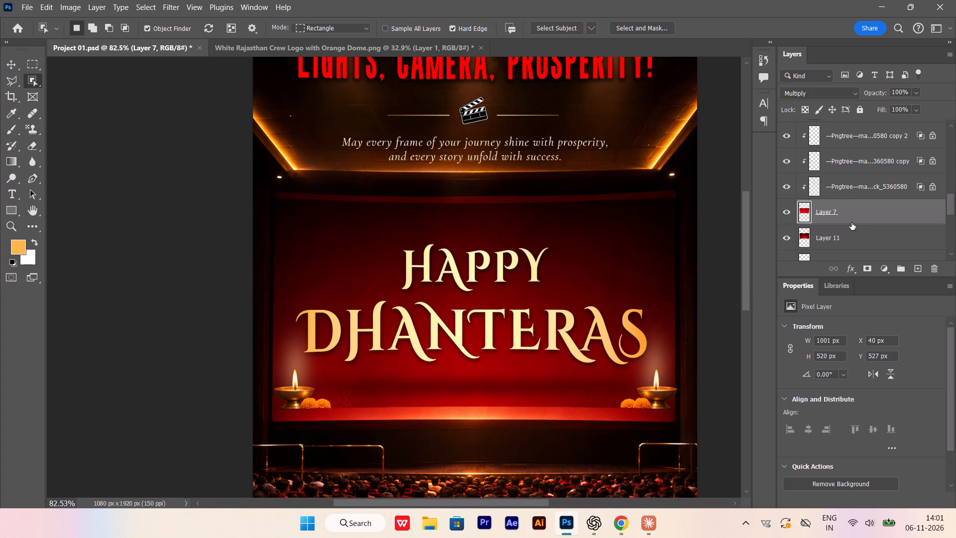
{"action": "key", "text": "ctrl+t"}
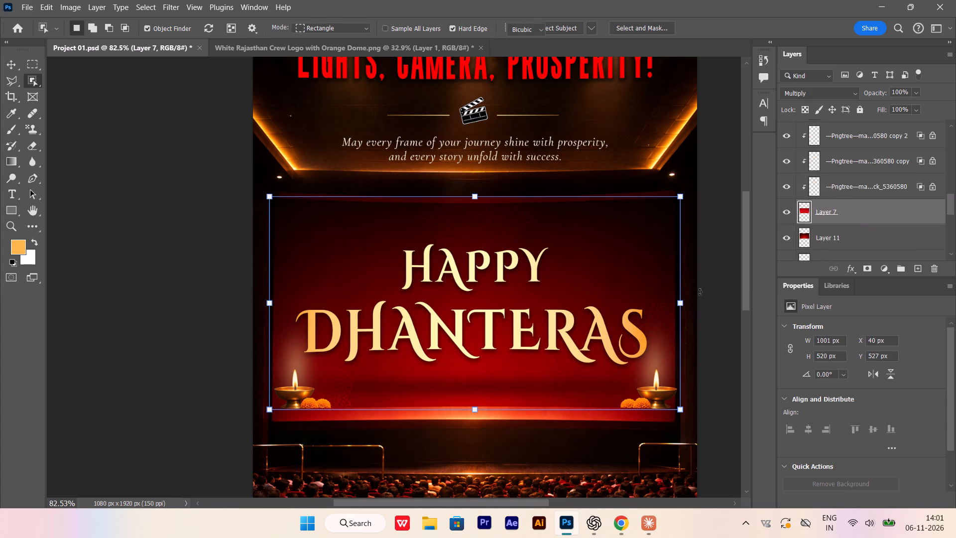
{"action": "scroll", "coordinate": [640, 303], "scroll_direction": "down", "scroll_amount": 3}
{"action": "left_click", "coordinate": [684, 381]}
{"action": "left_click_drag", "start_coordinate": [684, 381], "coordinate": [687, 382]}
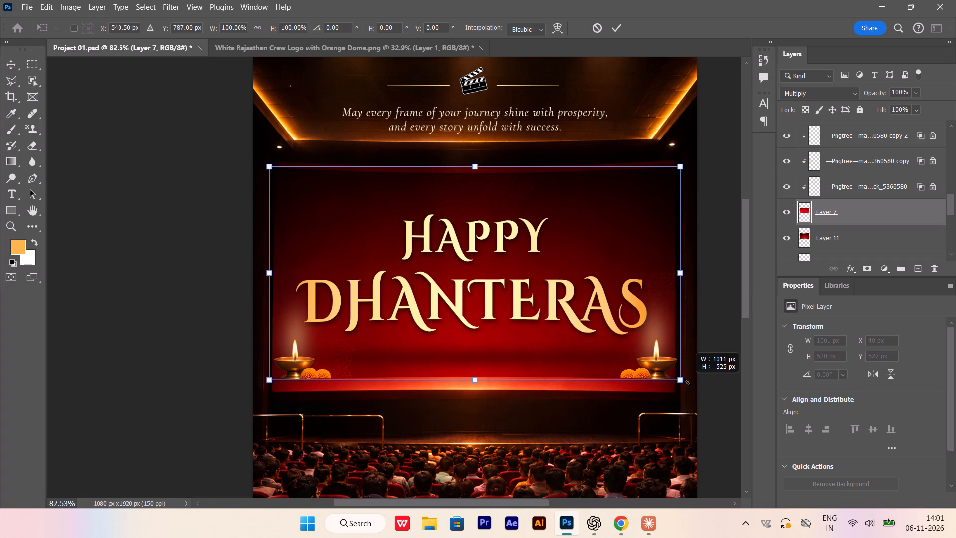
{"action": "left_click_drag", "start_coordinate": [687, 382], "coordinate": [715, 394]}
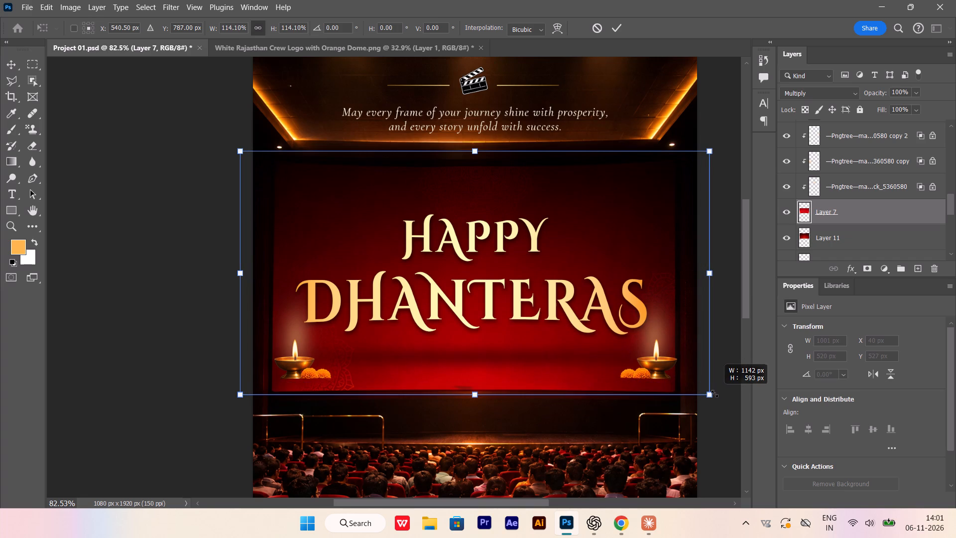
{"action": "left_click_drag", "start_coordinate": [715, 394], "coordinate": [714, 394]}
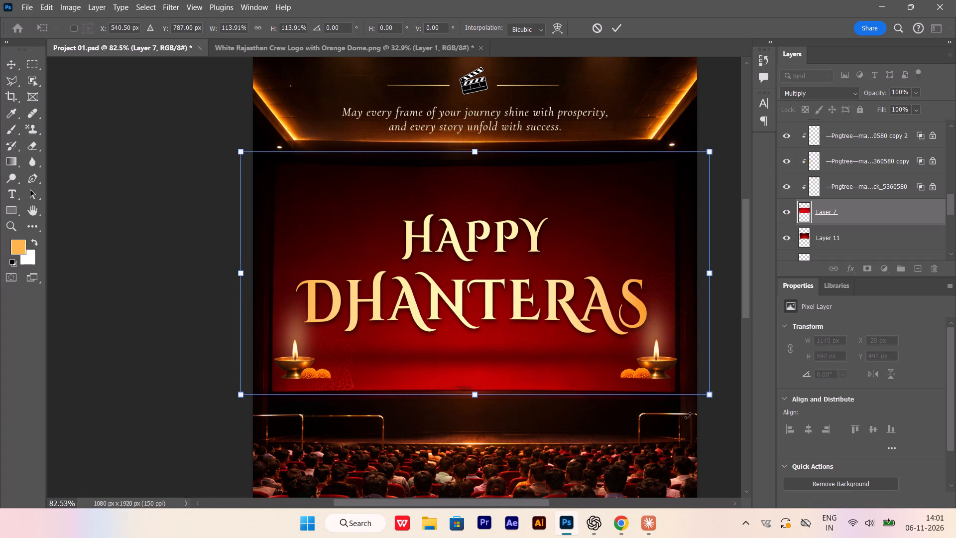
{"action": "key", "text": "Return"}
Move both brass diyas and their glow layers down 30 px together onto the bottom edge of the red screen.
{"action": "scroll", "coordinate": [526, 335], "scroll_direction": "down", "scroll_amount": 3}
{"action": "scroll", "coordinate": [338, 337], "scroll_direction": "up", "scroll_amount": 2, "text": "alt"}
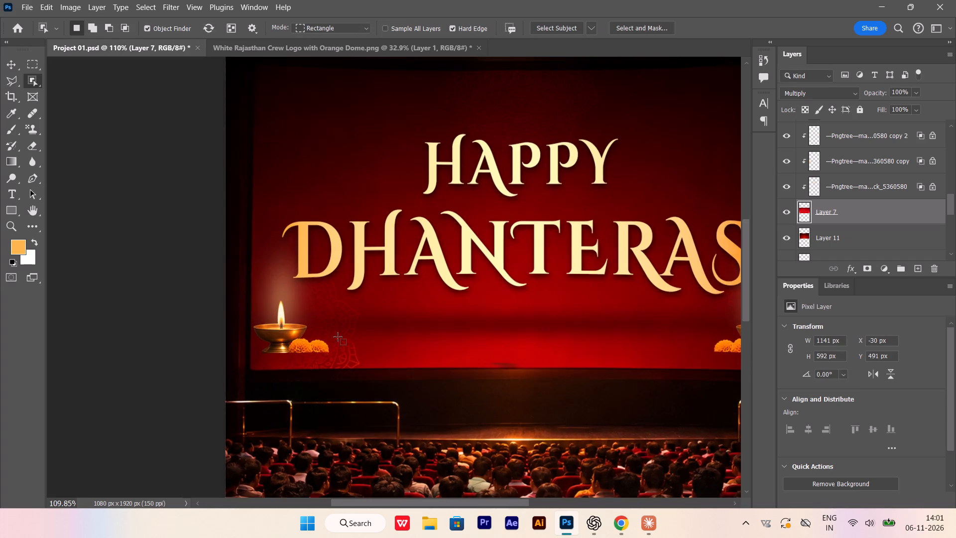
{"action": "scroll", "coordinate": [338, 337], "scroll_direction": "up", "scroll_amount": 3, "text": "alt"}
{"action": "left_click", "coordinate": [16, 64]}
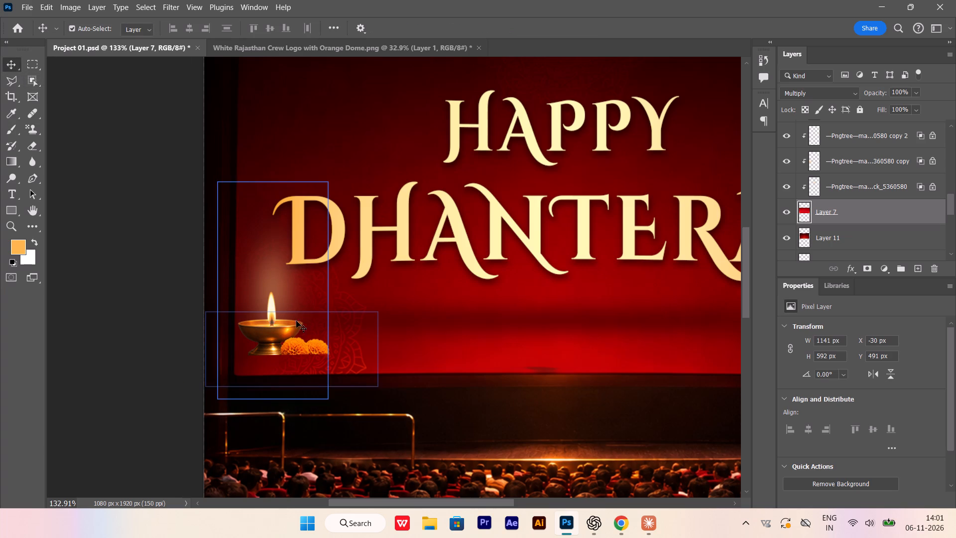
{"action": "left_click", "coordinate": [276, 331]}
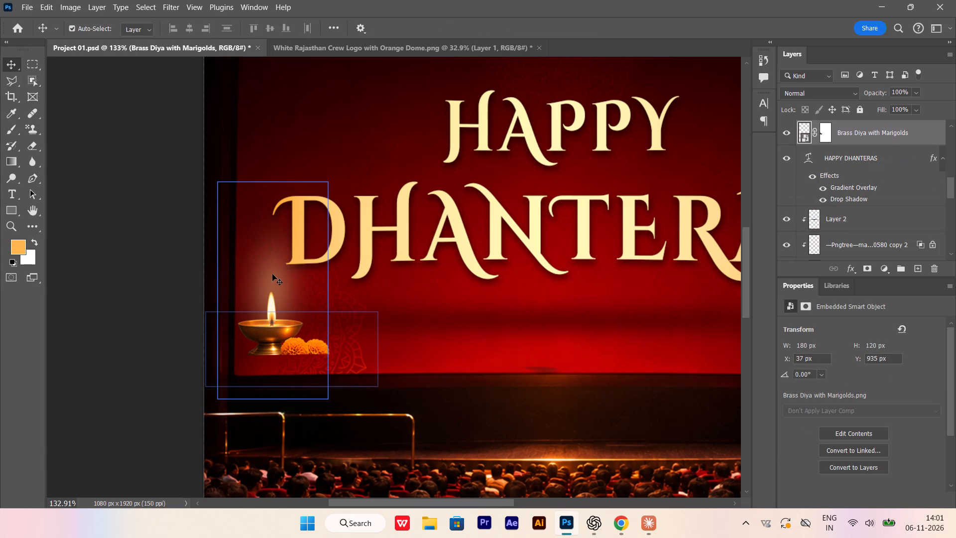
{"action": "left_click", "coordinate": [272, 274], "text": "shift"}
{"action": "scroll", "coordinate": [277, 363], "scroll_direction": "down", "scroll_amount": 6, "text": "alt"}
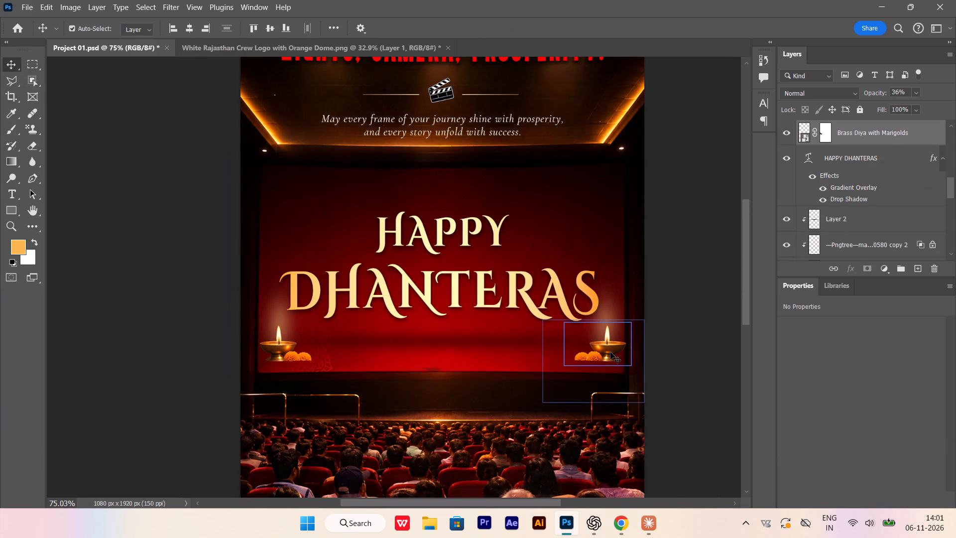
{"action": "left_click", "coordinate": [610, 352], "text": "shift"}
{"action": "left_click", "coordinate": [613, 303], "text": "shift"}
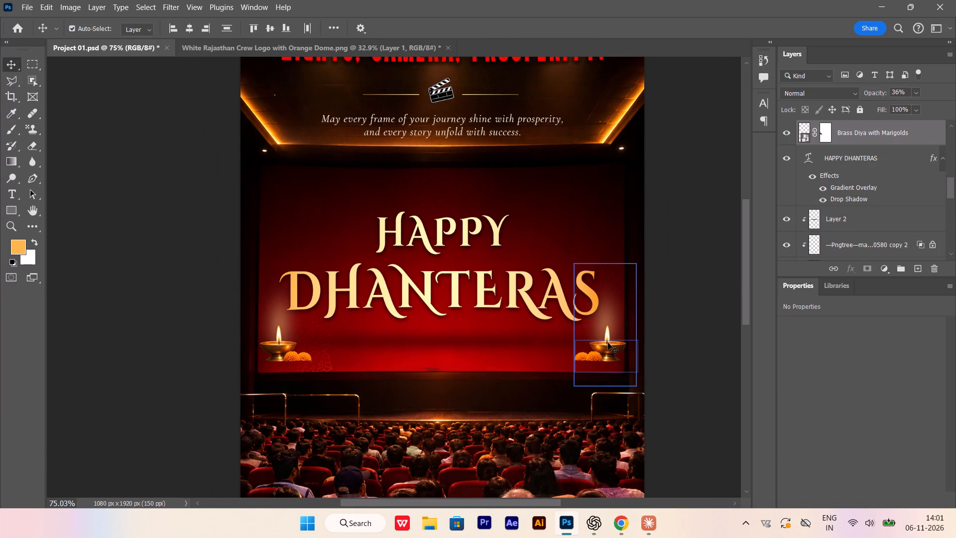
{"action": "key", "text": "shift+Down"}
{"action": "key", "text": "shift+Down"}
{"action": "key", "text": "shift+Down"}
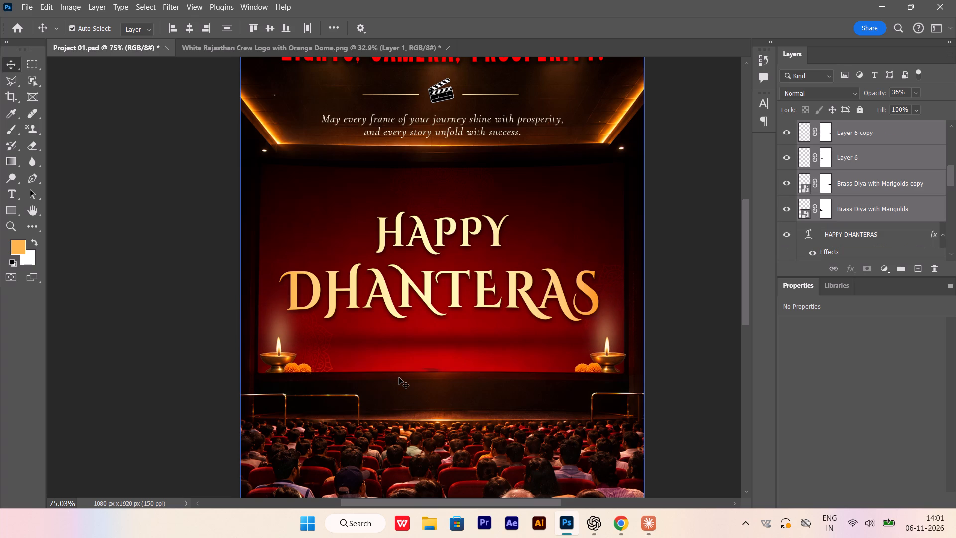
{"action": "key", "text": "shift+Down"}
{"action": "key", "text": "shift+Down"}
{"action": "key", "text": "shift+Up"}
{"action": "key", "text": "shift+Up"}
{"action": "key", "text": "shift+Up"}
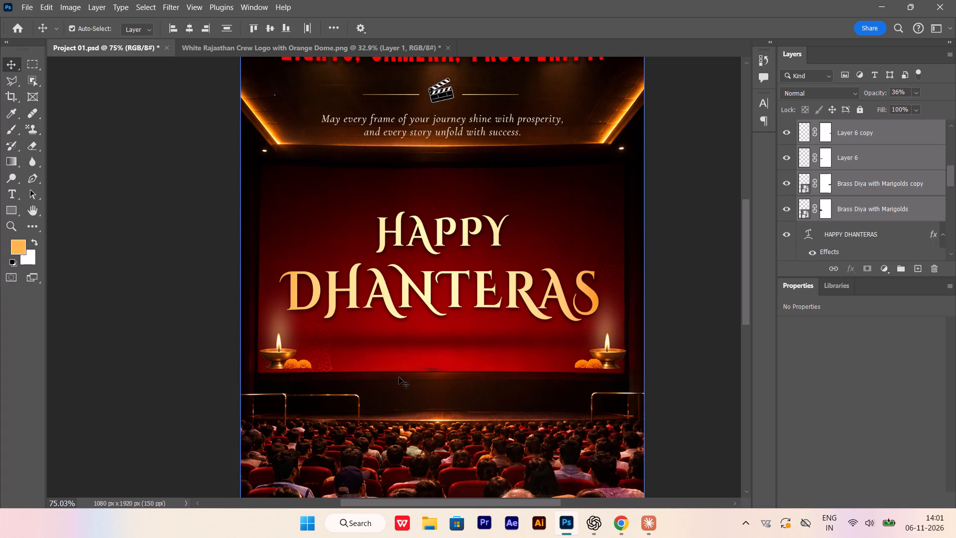
{"action": "key", "text": "shift+Down"}
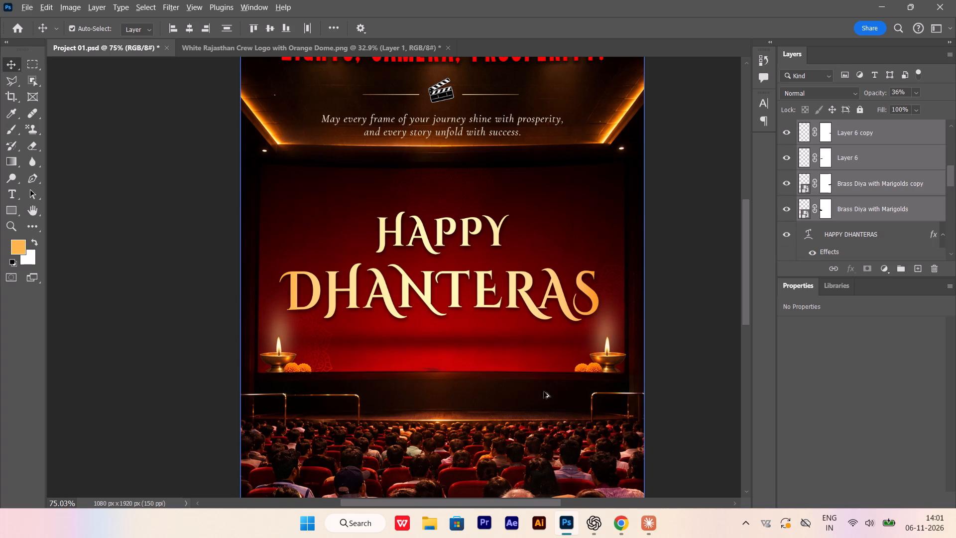
Nudge the right diya and its glow 20 px left and slightly up along the screen's bottom edge.
{"action": "scroll", "coordinate": [633, 358], "scroll_direction": "up", "scroll_amount": 15, "text": "alt"}
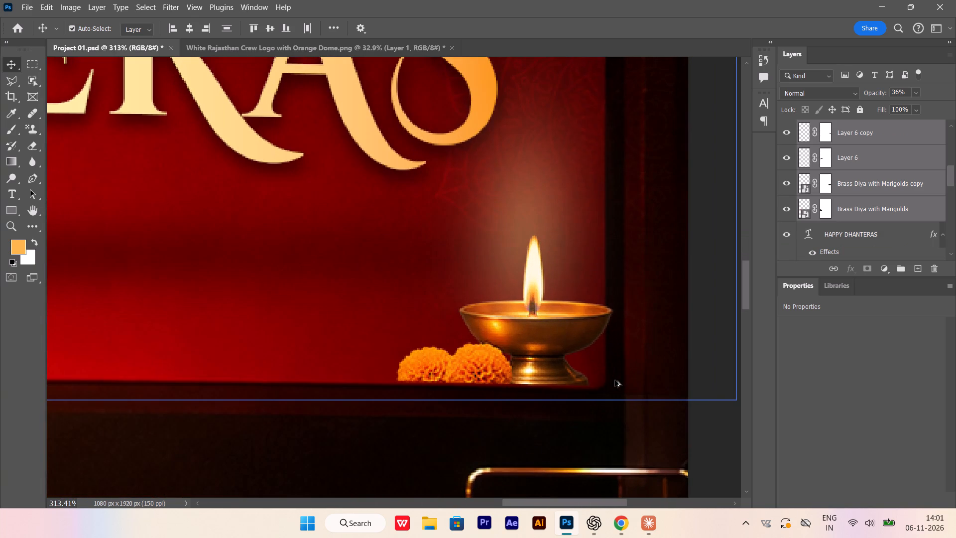
{"action": "scroll", "coordinate": [611, 383], "scroll_direction": "down", "scroll_amount": 13, "text": "alt"}
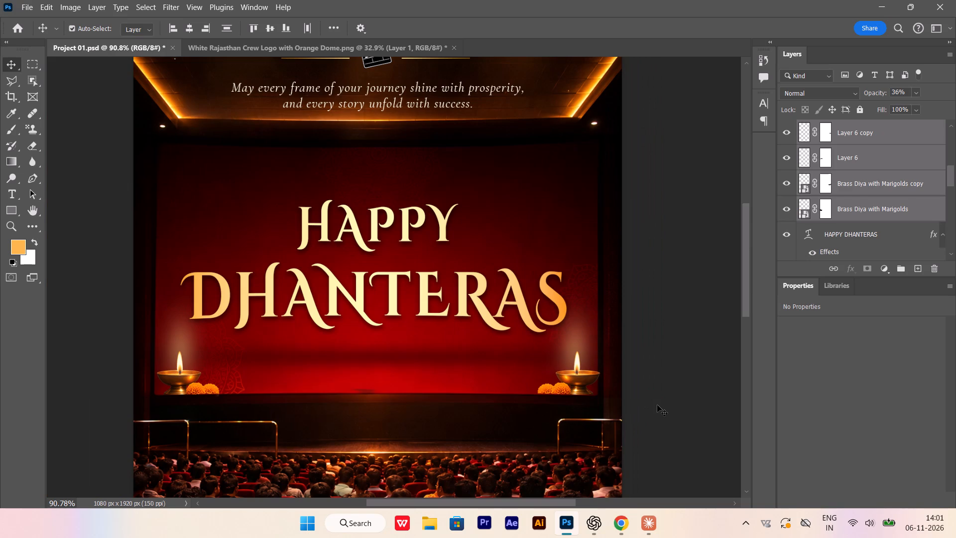
{"action": "scroll", "coordinate": [600, 400], "scroll_direction": "up", "scroll_amount": 1, "text": "alt"}
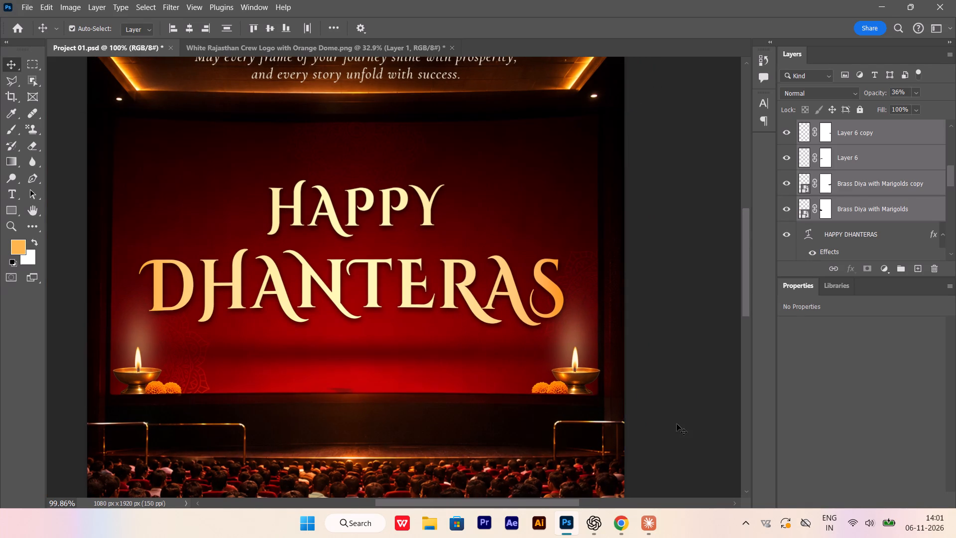
{"action": "left_click", "coordinate": [677, 424]}
{"action": "left_click", "coordinate": [579, 378]}
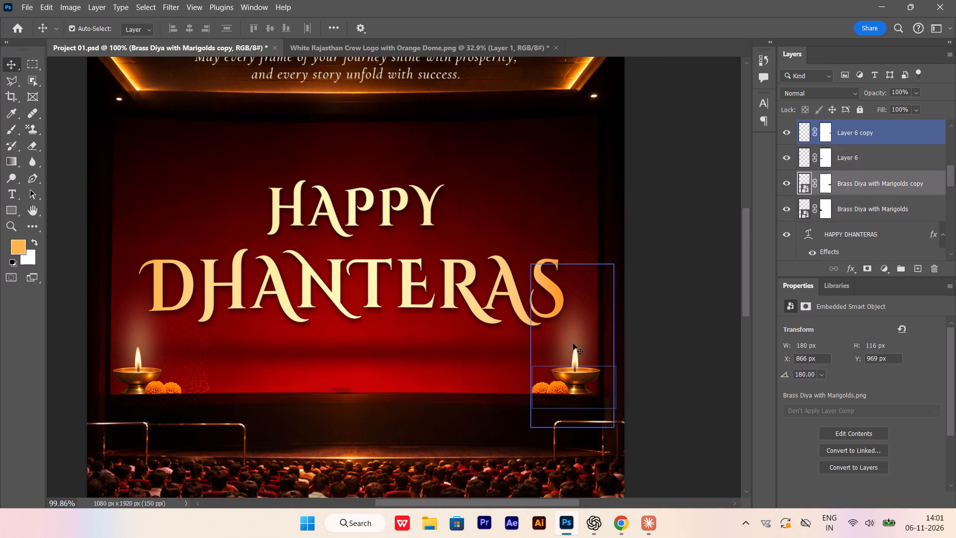
{"action": "left_click", "coordinate": [573, 343], "text": "shift"}
{"action": "key", "text": "shift+Left"}
{"action": "key", "text": "shift+Left"}
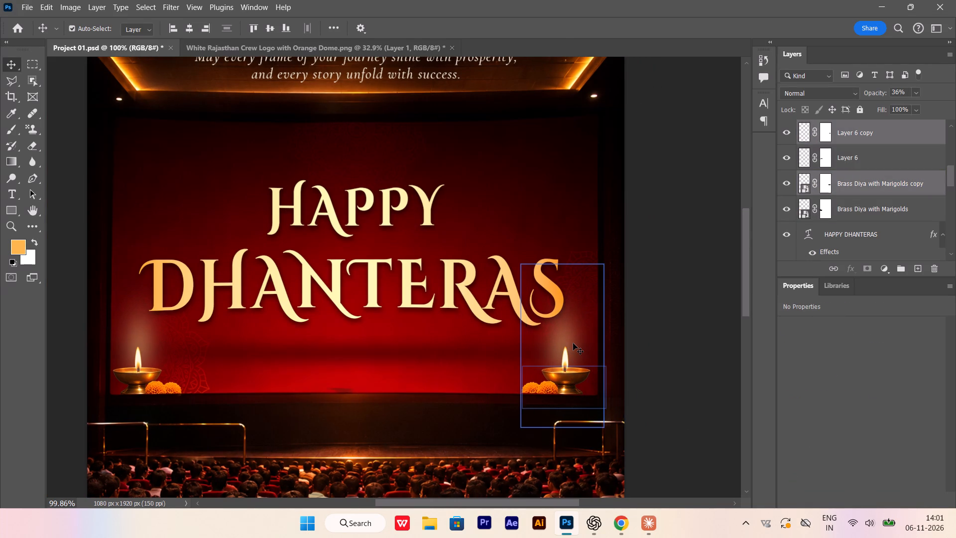
{"action": "key", "text": "shift+Up"}
{"action": "key", "text": "shift+Down"}
{"action": "key", "text": "shift+Down"}
{"action": "key", "text": "shift+Up"}
{"action": "key", "text": "shift+Up"}
{"action": "key", "text": "shift+Down"}
{"action": "key", "text": "Up"}
{"action": "key", "text": "Down"}
{"action": "key", "text": "Up"}
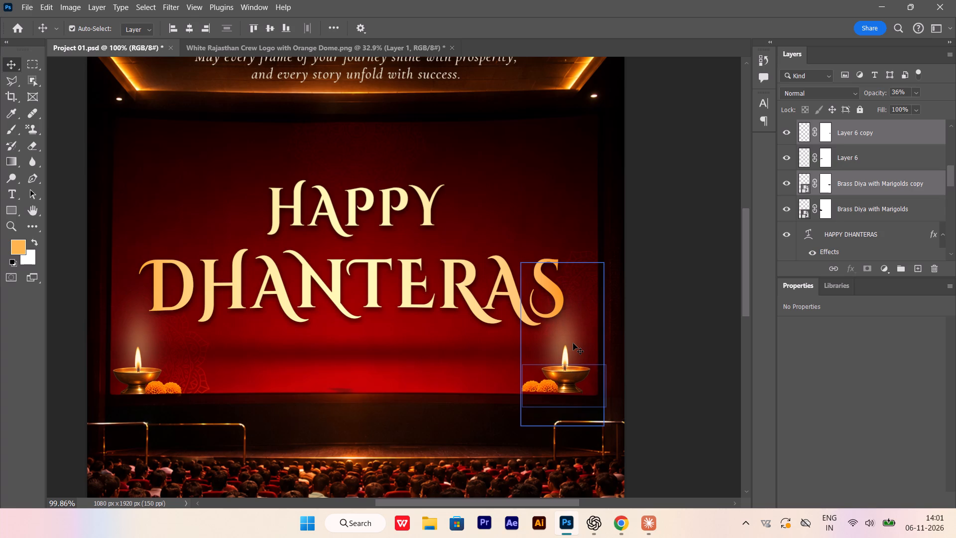
Delete the left Brass Diya with Marigolds layer and its glow layer.
{"action": "scroll", "coordinate": [495, 384], "scroll_direction": "down", "scroll_amount": 3, "text": "alt"}
{"action": "left_click", "coordinate": [164, 374]}
{"action": "scroll", "coordinate": [208, 384], "scroll_direction": "up", "scroll_amount": 2, "text": "alt"}
{"action": "left_click", "coordinate": [225, 384]}
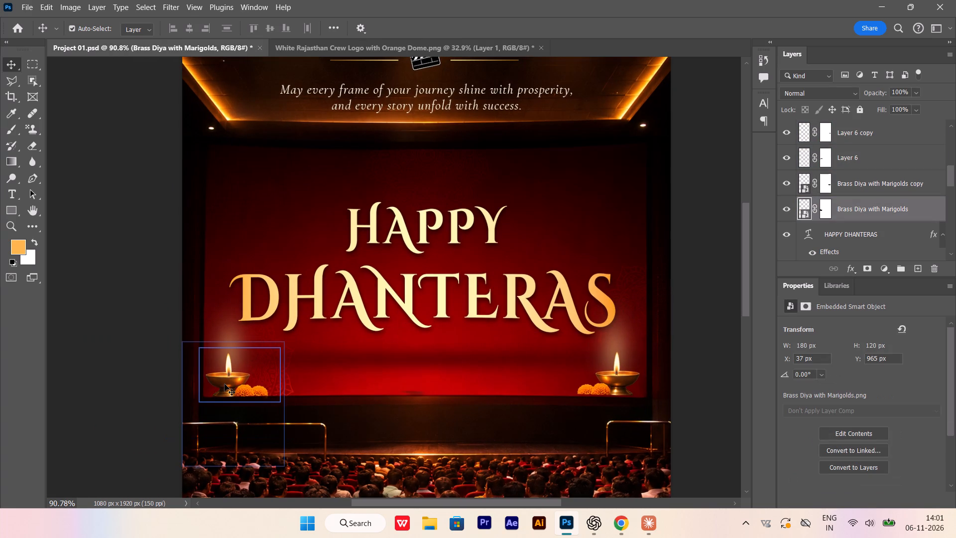
{"action": "key", "text": "Delete"}
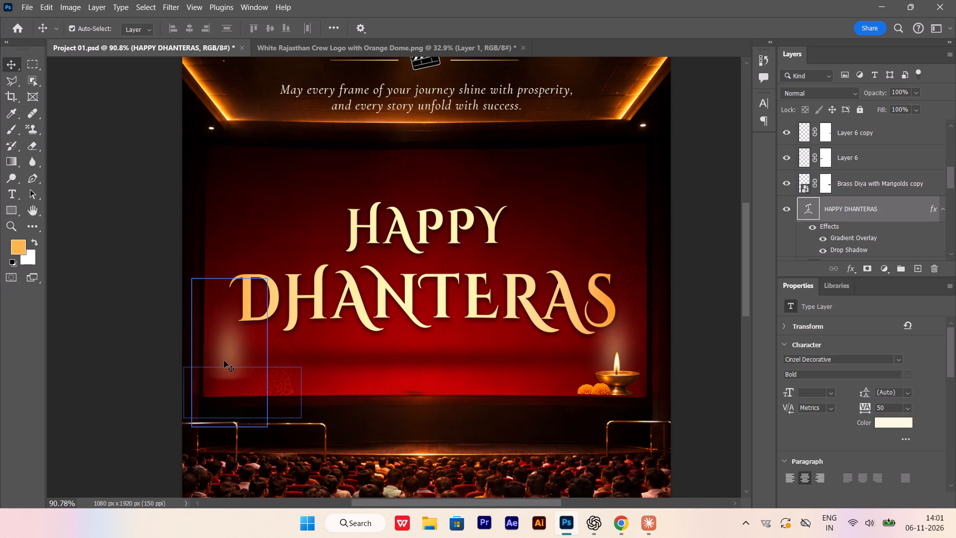
{"action": "left_click", "coordinate": [226, 360]}
{"action": "key", "text": "Delete"}
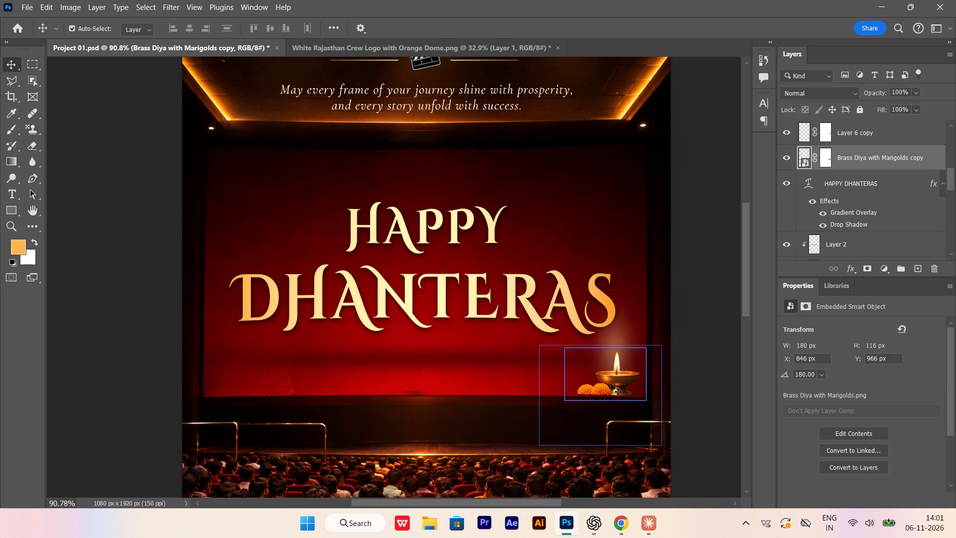
Duplicate the right diya with its glow to the left side of the screen, flip the copies horizontally and place them near the screen's corner.
{"action": "left_click", "coordinate": [613, 378]}
{"action": "left_click", "coordinate": [617, 346], "text": "shift"}
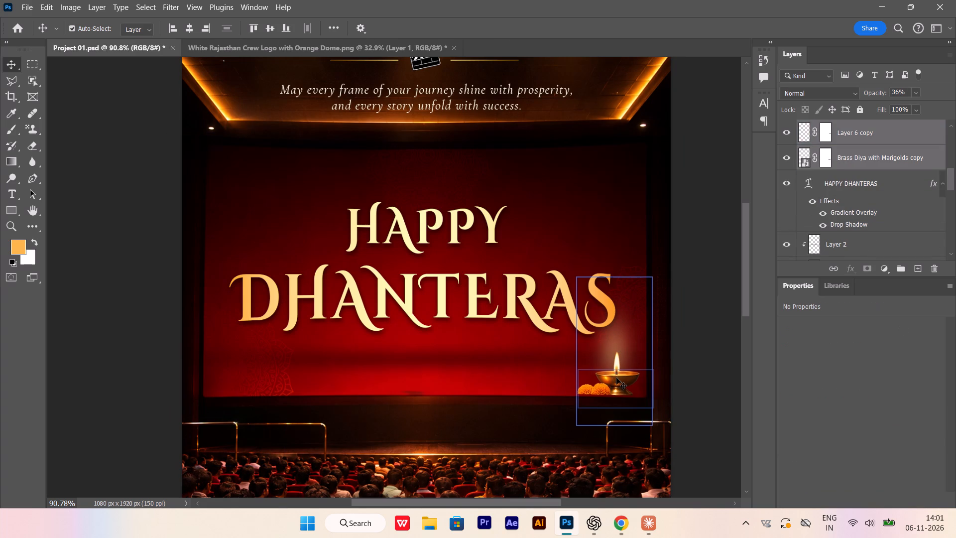
{"action": "left_click_drag", "start_coordinate": [616, 378], "coordinate": [258, 374], "text": "alt"}
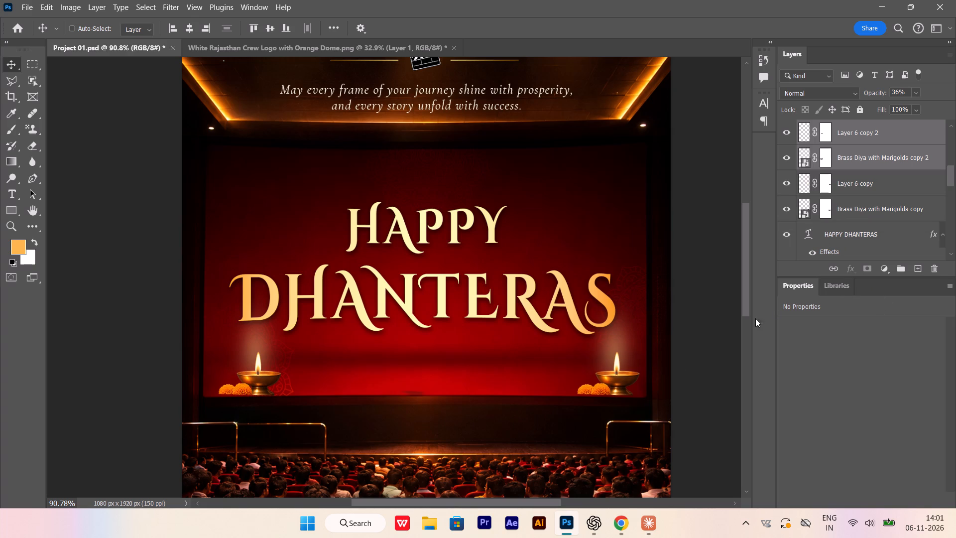
{"action": "key", "text": "ctrl+t"}
{"action": "right_click", "coordinate": [256, 381]}
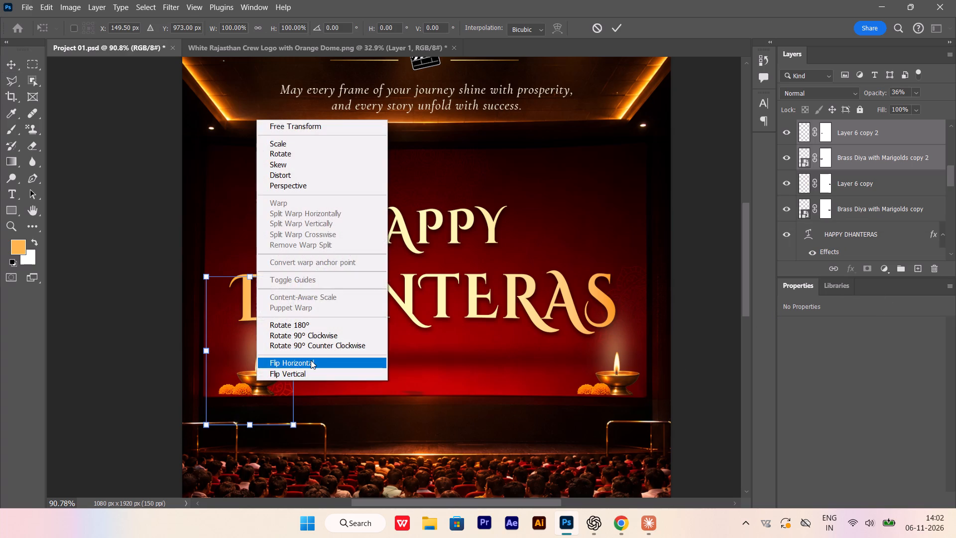
{"action": "left_click", "coordinate": [311, 360]}
{"action": "left_click_drag", "start_coordinate": [242, 379], "coordinate": [240, 380]}
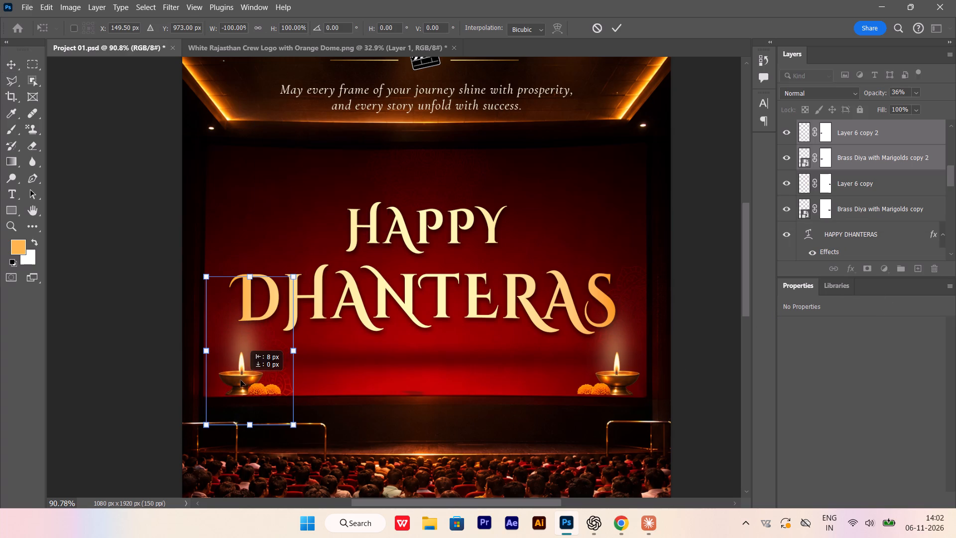
{"action": "left_click_drag", "start_coordinate": [240, 380], "coordinate": [238, 381]}
{"action": "key", "text": "Return"}
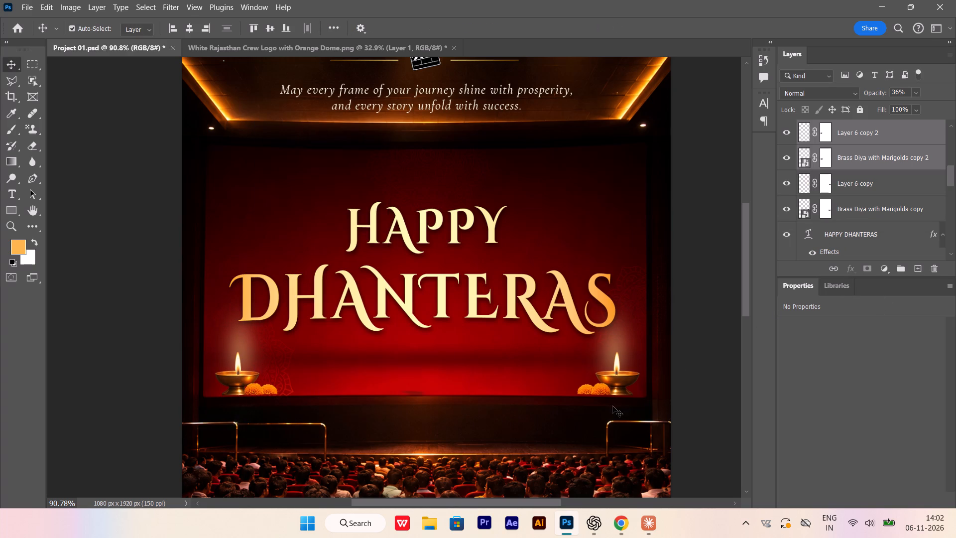
Nudge the right diya and its glow 10 px left to balance the left pair.
{"action": "left_click", "coordinate": [617, 381]}
{"action": "left_click", "coordinate": [612, 342], "text": "shift"}
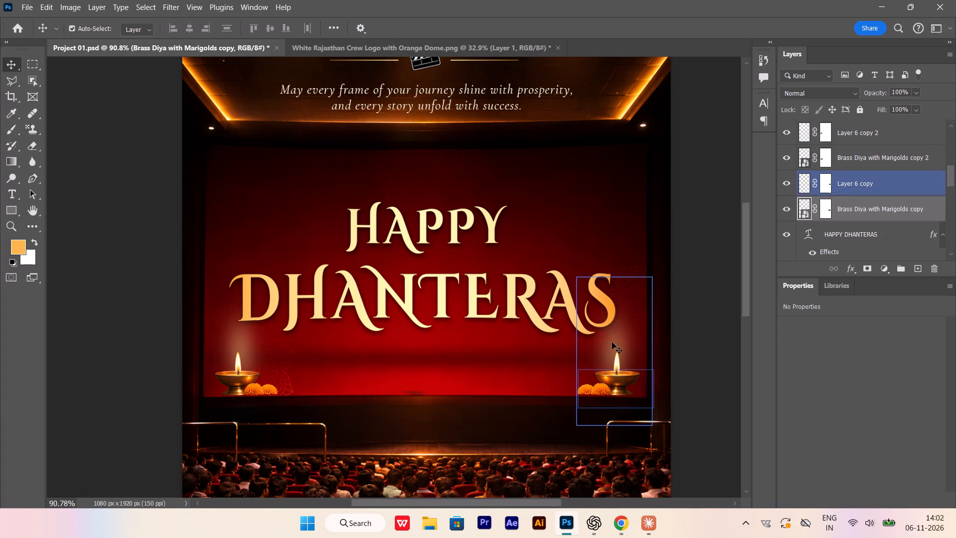
{"action": "key", "text": "shift+Left"}
{"action": "scroll", "coordinate": [555, 378], "scroll_direction": "down", "scroll_amount": 1}
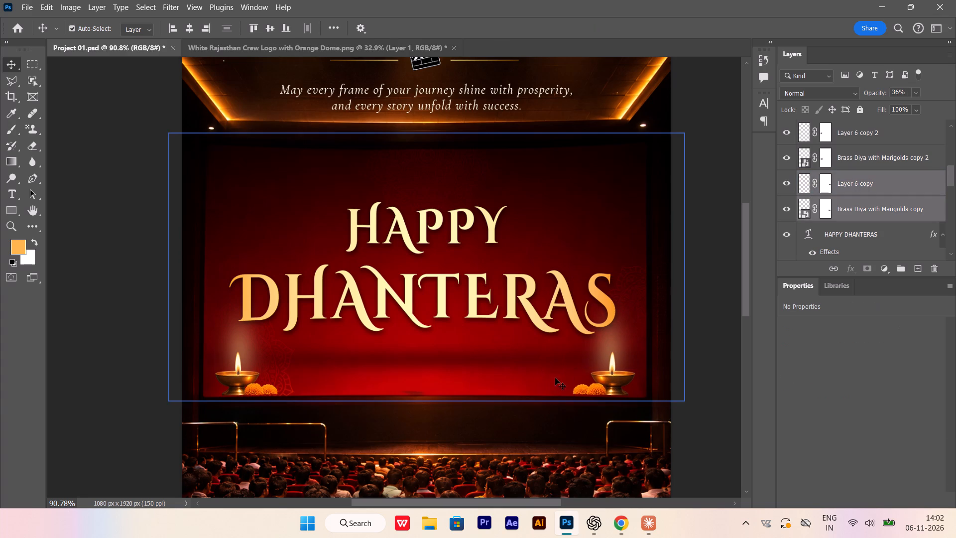
{"action": "scroll", "coordinate": [555, 378], "scroll_direction": "down", "scroll_amount": 1}
{"action": "left_click", "coordinate": [730, 278]}
Paint white with the Brush on the Layer 6 copy mask around the bases of both diyas.
{"action": "left_click", "coordinate": [820, 189]}
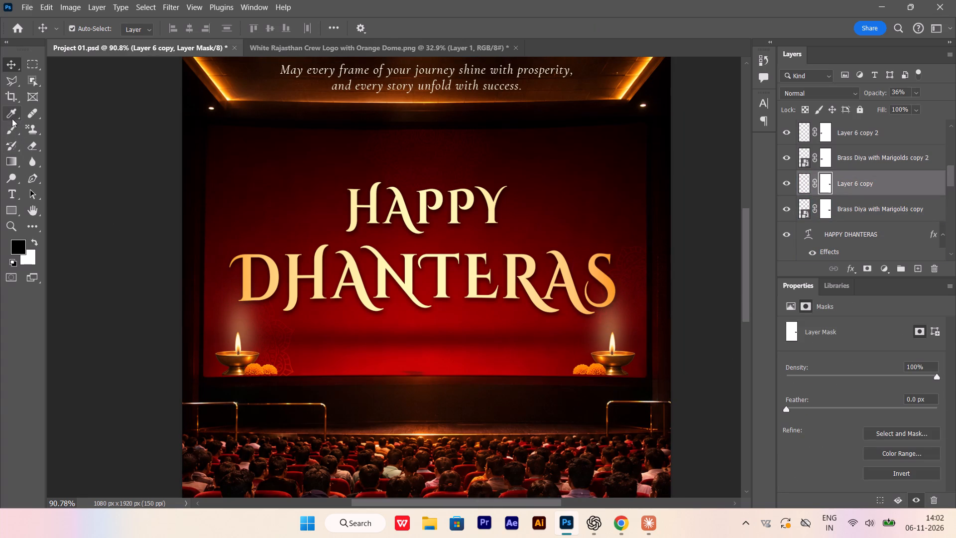
{"action": "left_click", "coordinate": [9, 131]}
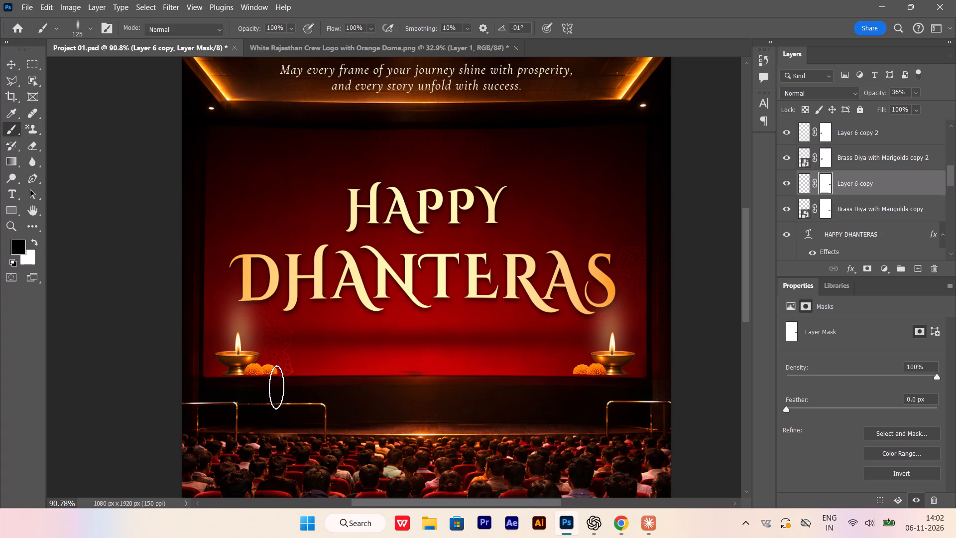
{"action": "key", "text": "x"}
{"action": "left_click_drag", "start_coordinate": [279, 379], "coordinate": [230, 373]}
{"action": "left_click_drag", "start_coordinate": [229, 372], "coordinate": [280, 374]}
{"action": "left_click", "coordinate": [229, 374]}
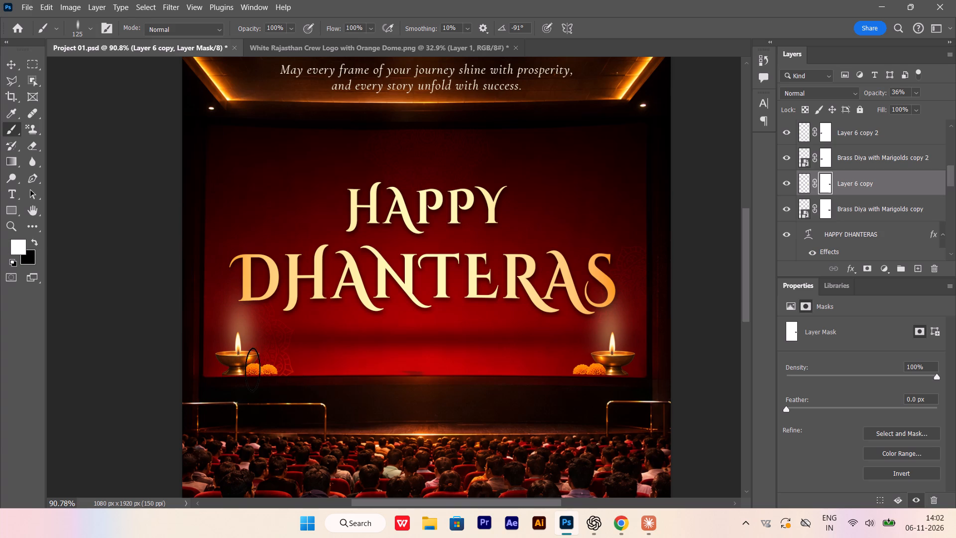
{"action": "left_click_drag", "start_coordinate": [254, 371], "coordinate": [258, 386]}
{"action": "left_click_drag", "start_coordinate": [270, 370], "coordinate": [271, 384]}
{"action": "left_click_drag", "start_coordinate": [267, 373], "coordinate": [235, 394]}
{"action": "left_click_drag", "start_coordinate": [603, 362], "coordinate": [620, 370]}
{"action": "left_click_drag", "start_coordinate": [573, 374], "coordinate": [579, 376]}
{"action": "left_click_drag", "start_coordinate": [622, 366], "coordinate": [584, 380]}
{"action": "left_click_drag", "start_coordinate": [615, 363], "coordinate": [614, 406]}
{"action": "left_click_drag", "start_coordinate": [626, 357], "coordinate": [604, 418]}
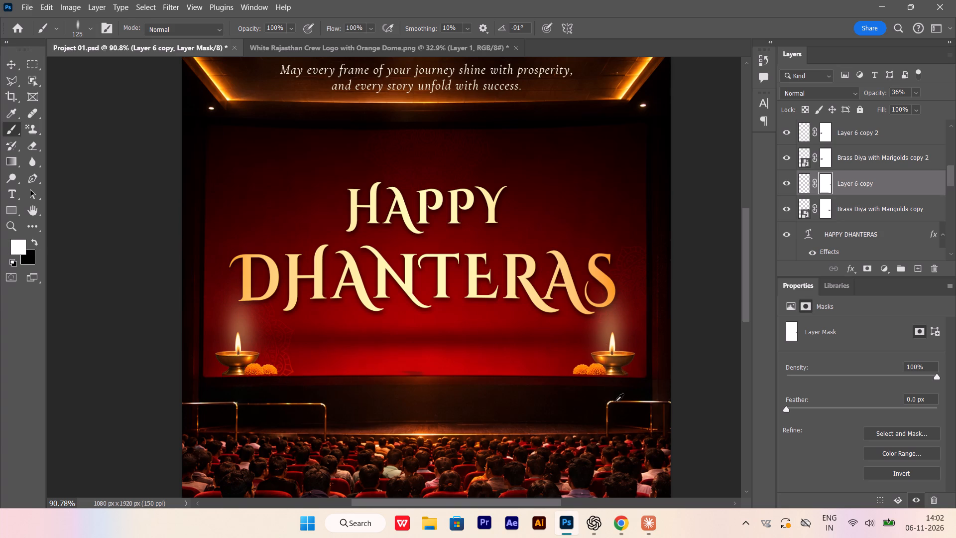
Check the Layer 6 copy glow by toggling its visibility, and undo the last edits made on its mask.
{"action": "scroll", "coordinate": [619, 400], "scroll_direction": "up", "scroll_amount": 9, "text": "alt"}
{"action": "left_click", "coordinate": [785, 185]}
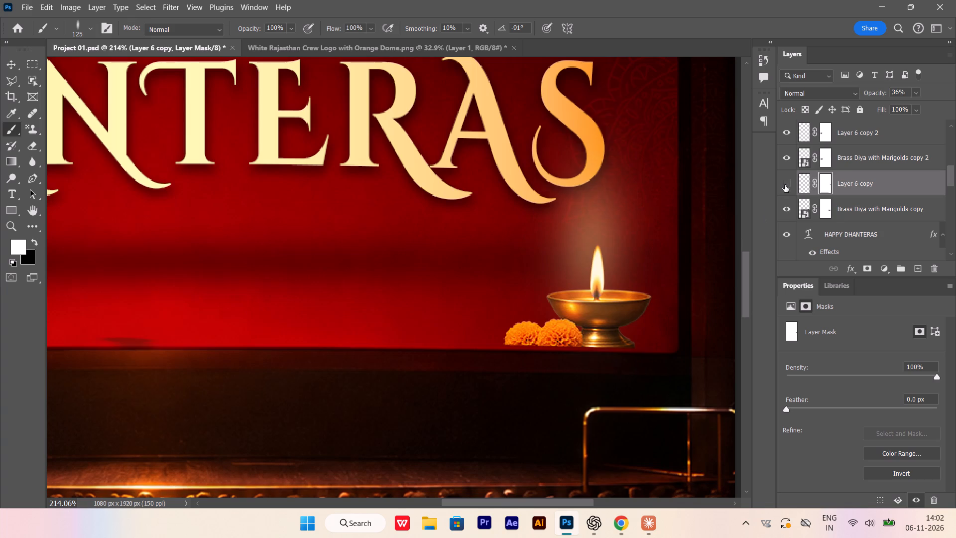
{"action": "left_click", "coordinate": [785, 185]}
{"action": "key", "text": "ctrl+z"}
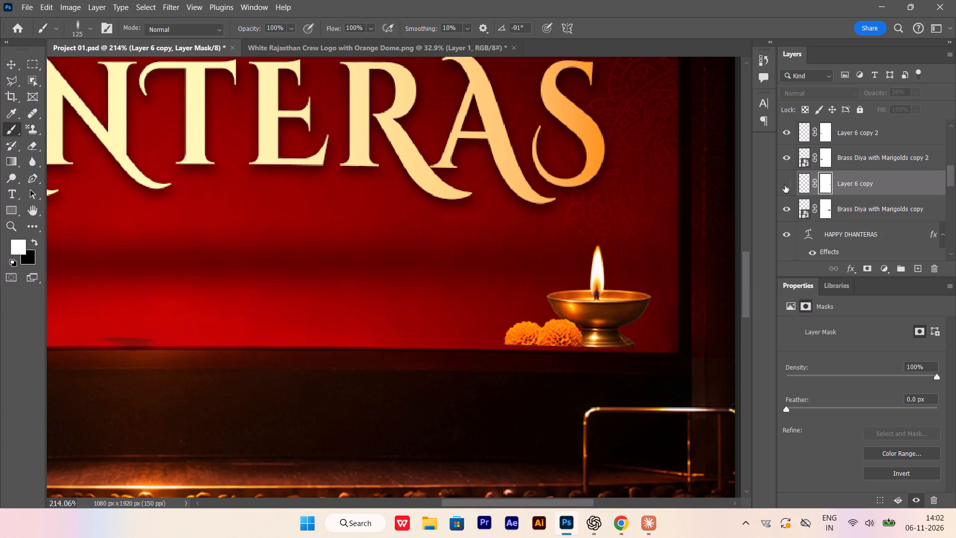
{"action": "key", "text": "ctrl+z"}
{"action": "key", "text": "ctrl+z"}
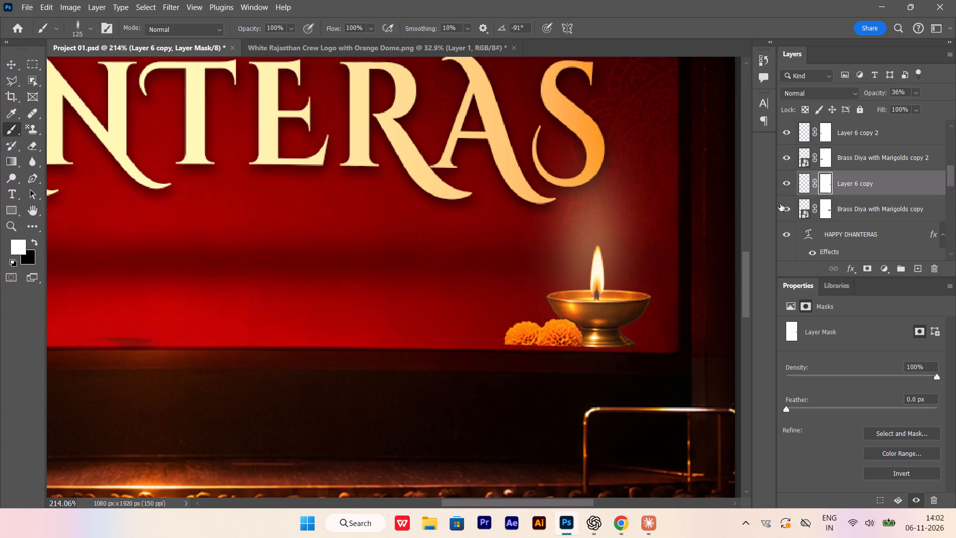
Paint white with the Brush on the Brass Diya with Marigolds copy mask to restore the base of the diya and marigolds.
{"action": "left_click", "coordinate": [825, 209]}
{"action": "left_click", "coordinate": [790, 208]}
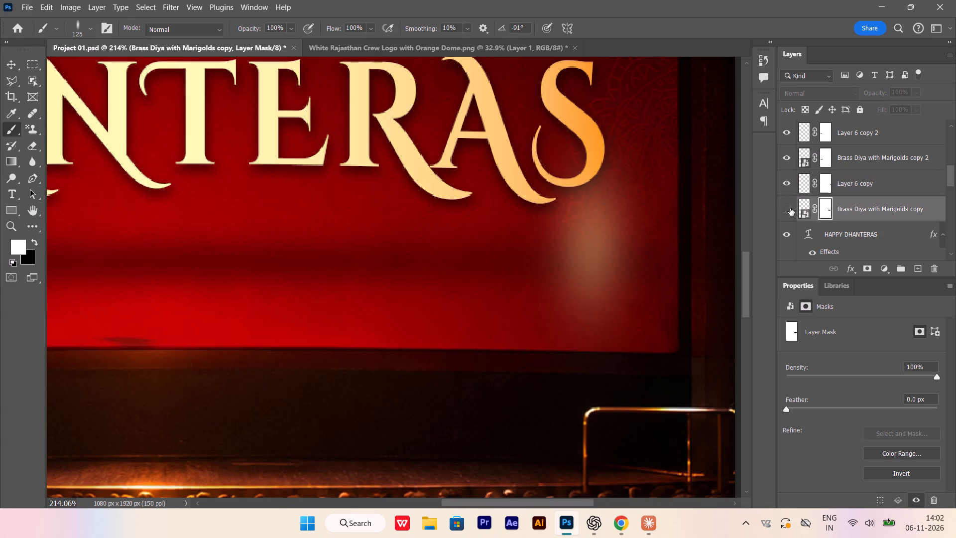
{"action": "left_click", "coordinate": [790, 208]}
{"action": "left_click_drag", "start_coordinate": [628, 341], "coordinate": [536, 345]}
{"action": "left_click", "coordinate": [536, 345]}
{"action": "left_click_drag", "start_coordinate": [536, 345], "coordinate": [629, 346]}
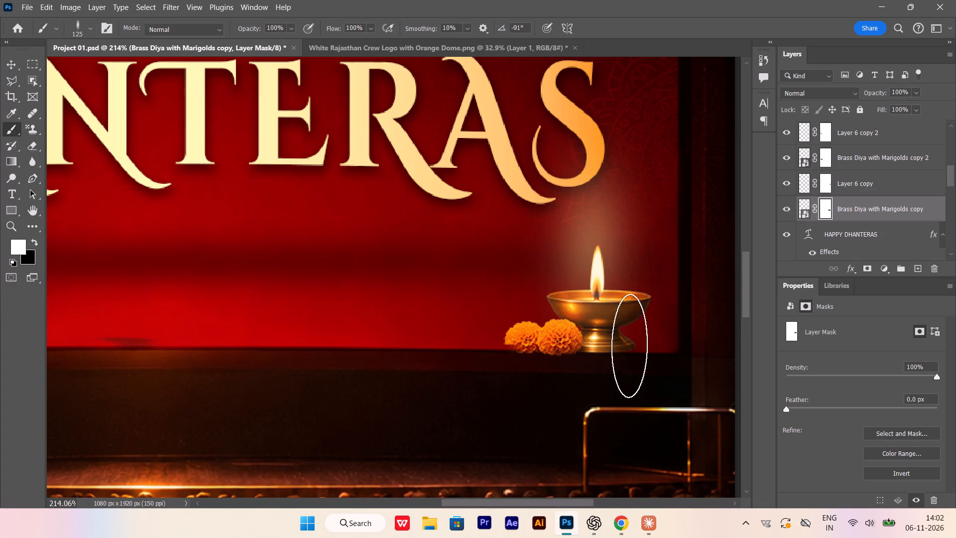
{"action": "left_click_drag", "start_coordinate": [629, 346], "coordinate": [623, 347]}
Paint white on the Brass Diya with Marigolds copy 2 mask along the bottom of the left diya and marigolds.
{"action": "scroll", "coordinate": [614, 349], "scroll_direction": "down", "scroll_amount": 5, "text": "alt"}
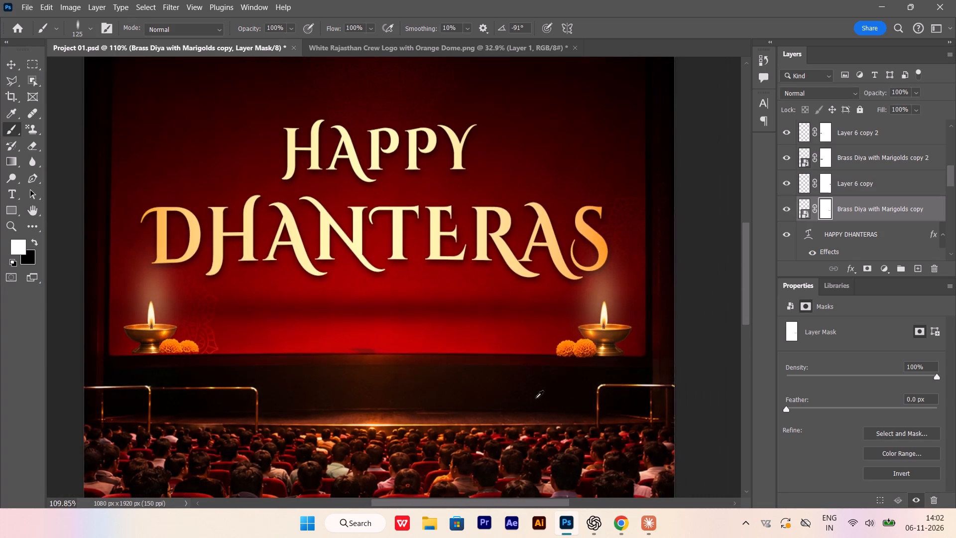
{"action": "scroll", "coordinate": [536, 398], "scroll_direction": "down", "scroll_amount": 4, "text": "alt"}
{"action": "scroll", "coordinate": [235, 373], "scroll_direction": "up", "scroll_amount": 4, "text": "alt"}
{"action": "left_click", "coordinate": [861, 162]}
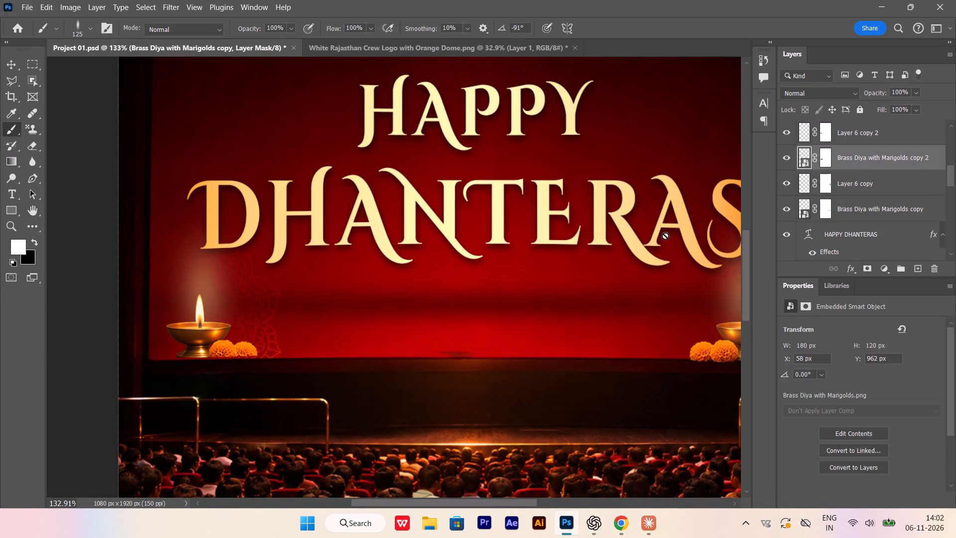
{"action": "left_click", "coordinate": [829, 157]}
{"action": "left_click_drag", "start_coordinate": [174, 350], "coordinate": [250, 366]}
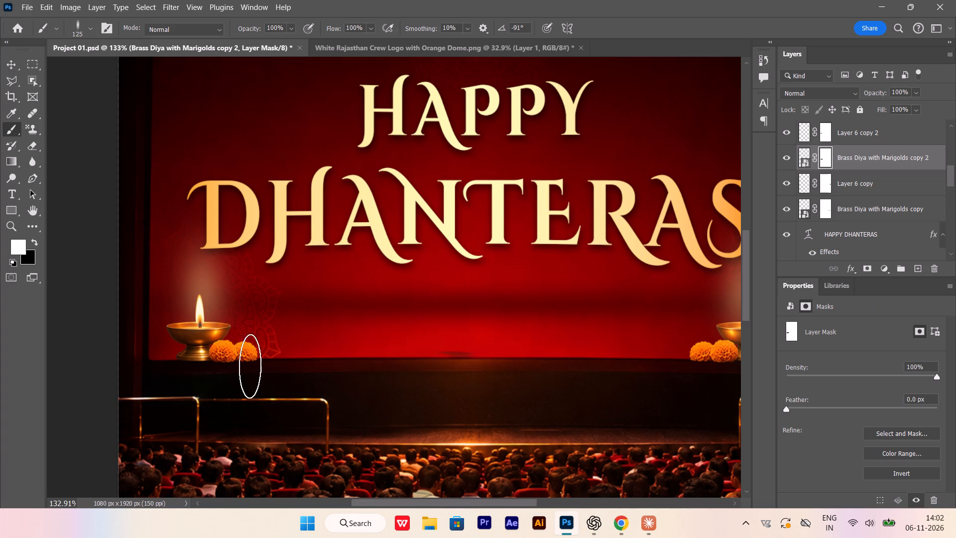
{"action": "left_click_drag", "start_coordinate": [250, 366], "coordinate": [189, 367]}
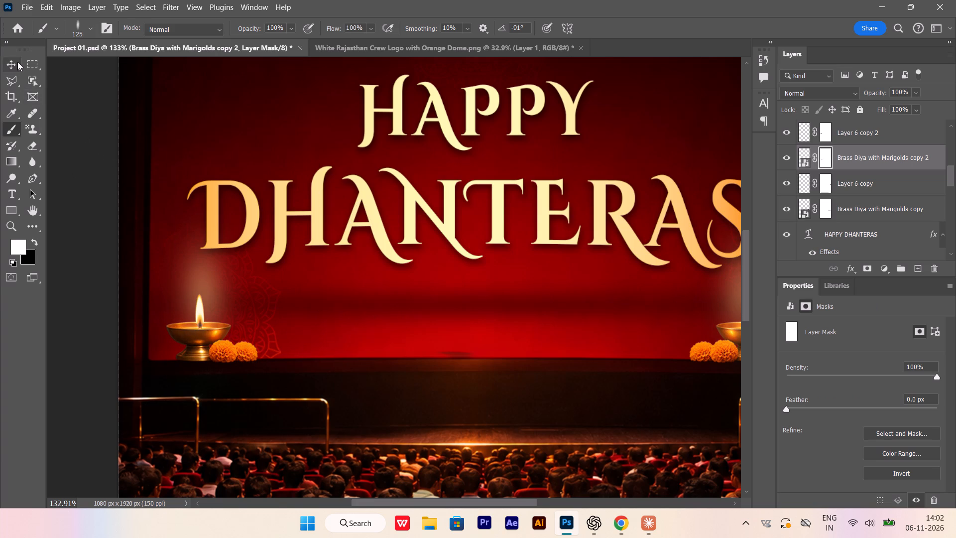
Move the HAPPY DHANTERAS title up on the screen, enlarge it slightly, and nudge it back down 10 px.
{"action": "left_click", "coordinate": [16, 62]}
{"action": "scroll", "coordinate": [366, 252], "scroll_direction": "down", "scroll_amount": 7, "text": "alt"}
{"action": "scroll", "coordinate": [453, 225], "scroll_direction": "up", "scroll_amount": 2}
{"action": "scroll", "coordinate": [453, 223], "scroll_direction": "up", "scroll_amount": 2, "text": "alt"}
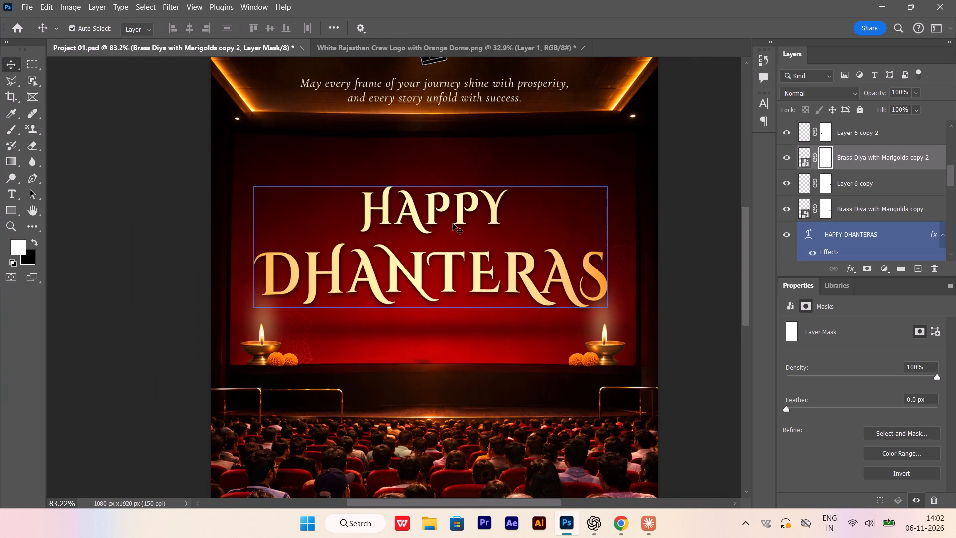
{"action": "left_click_drag", "start_coordinate": [442, 205], "coordinate": [441, 192]}
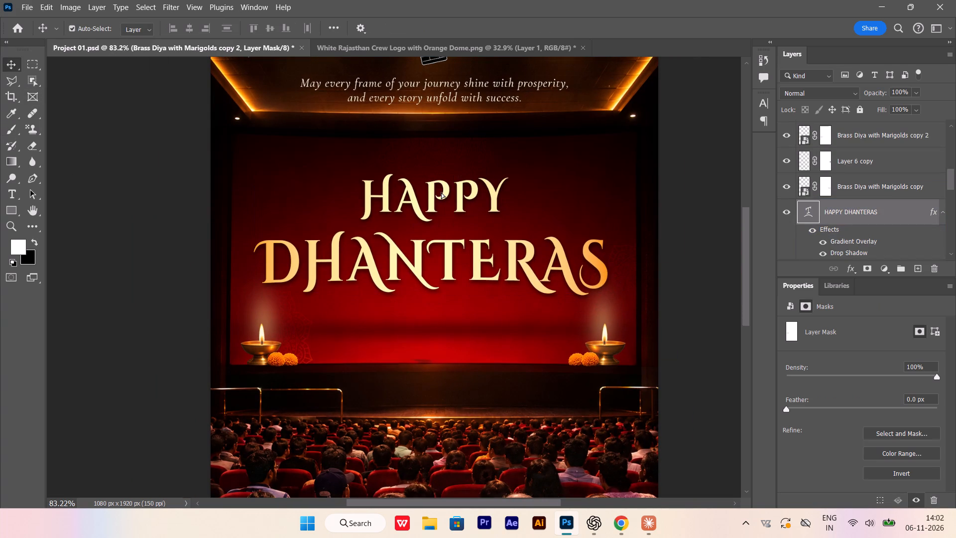
{"action": "key", "text": "ctrl+t"}
{"action": "left_click_drag", "start_coordinate": [611, 170], "coordinate": [616, 170], "text": "alt+shift"}
{"action": "key", "text": "Return"}
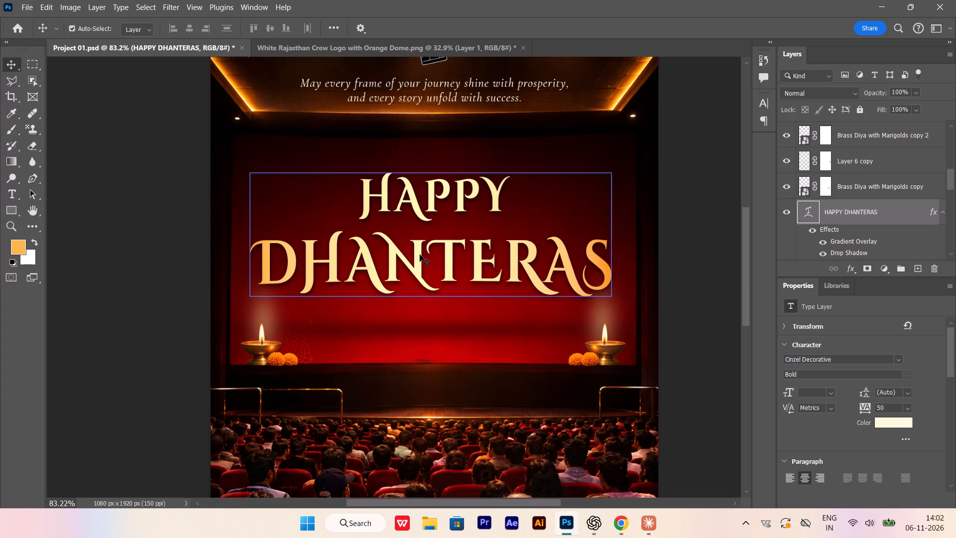
{"action": "left_click", "coordinate": [420, 255]}
{"action": "key", "text": "shift+Down"}
Scale the Lights, Camera, Prosperity! headline, clapperboard, divider lines and message together to about 89% and nudge them down slightly.
{"action": "scroll", "coordinate": [420, 255], "scroll_direction": "down", "scroll_amount": 5, "text": "alt"}
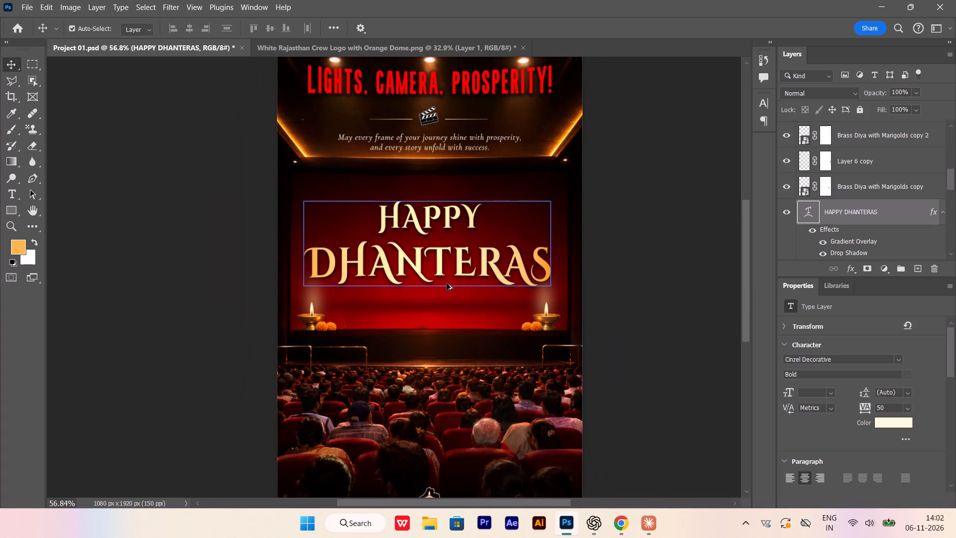
{"action": "scroll", "coordinate": [447, 283], "scroll_direction": "down", "scroll_amount": 2, "text": "alt"}
{"action": "scroll", "coordinate": [422, 216], "scroll_direction": "up", "scroll_amount": 2}
{"action": "scroll", "coordinate": [428, 182], "scroll_direction": "up", "scroll_amount": 9, "text": "alt"}
{"action": "left_click", "coordinate": [415, 107]}
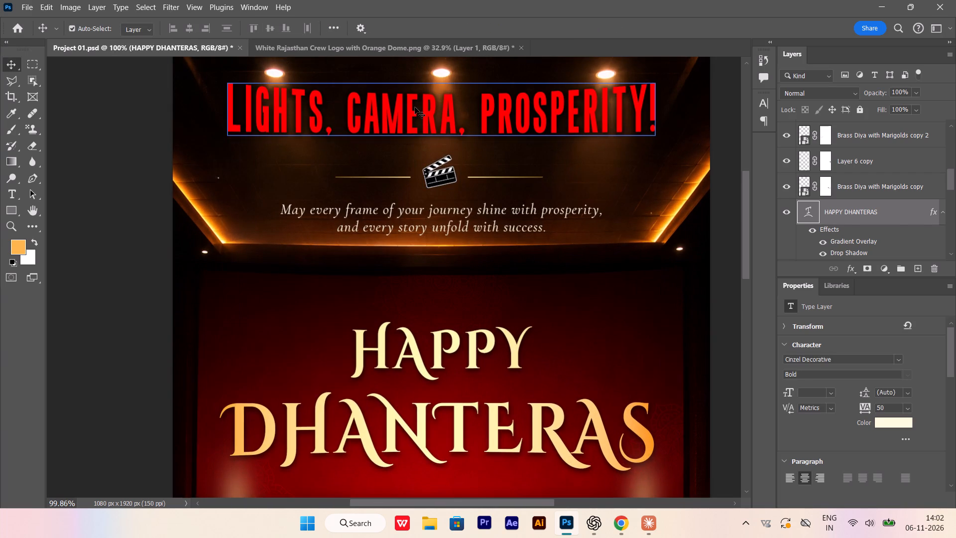
{"action": "left_click", "coordinate": [432, 129]}
{"action": "left_click", "coordinate": [444, 175], "text": "shift"}
{"action": "left_click", "coordinate": [476, 177], "text": "shift"}
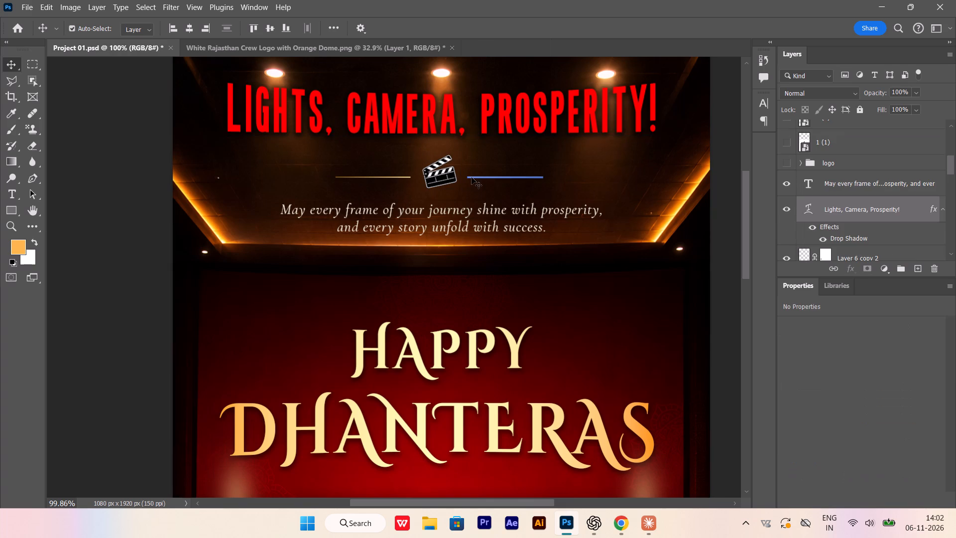
{"action": "left_click", "coordinate": [408, 177], "text": "shift"}
{"action": "left_click", "coordinate": [419, 213], "text": "shift"}
{"action": "key", "text": "ctrl+t"}
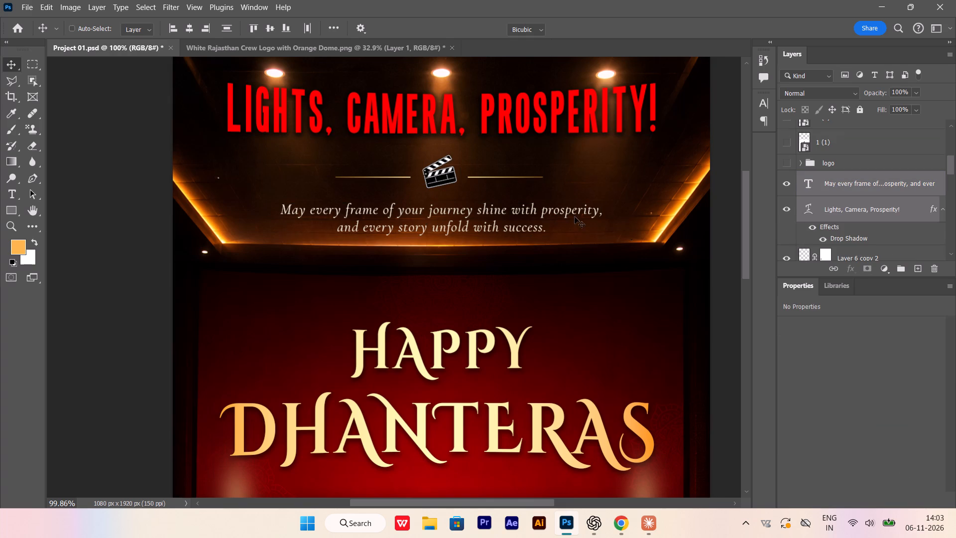
{"action": "left_click_drag", "start_coordinate": [653, 234], "coordinate": [629, 231], "text": "alt+shift"}
{"action": "key", "text": "shift+Down"}
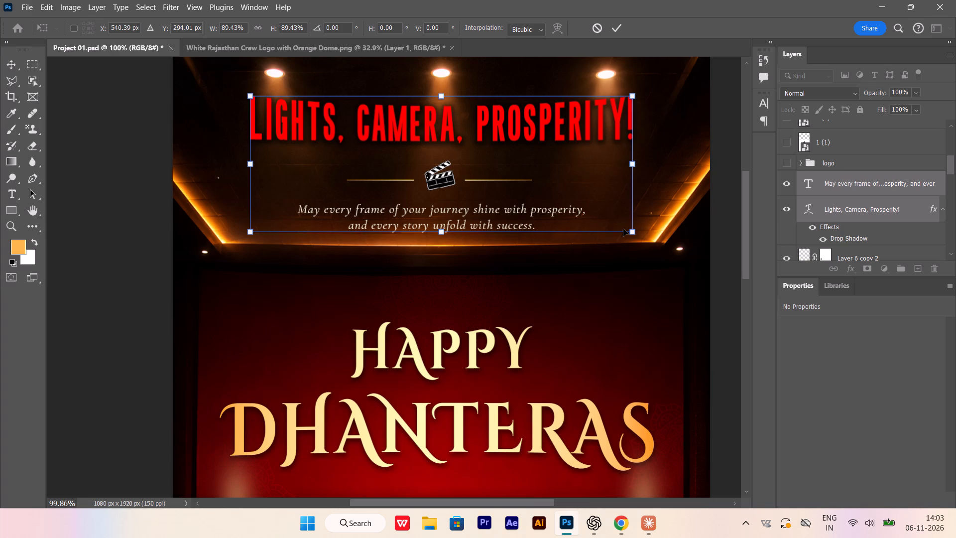
{"action": "key", "text": "Up"}
{"action": "key", "text": "Return"}
{"action": "scroll", "coordinate": [381, 265], "scroll_direction": "down", "scroll_amount": 8, "text": "alt"}
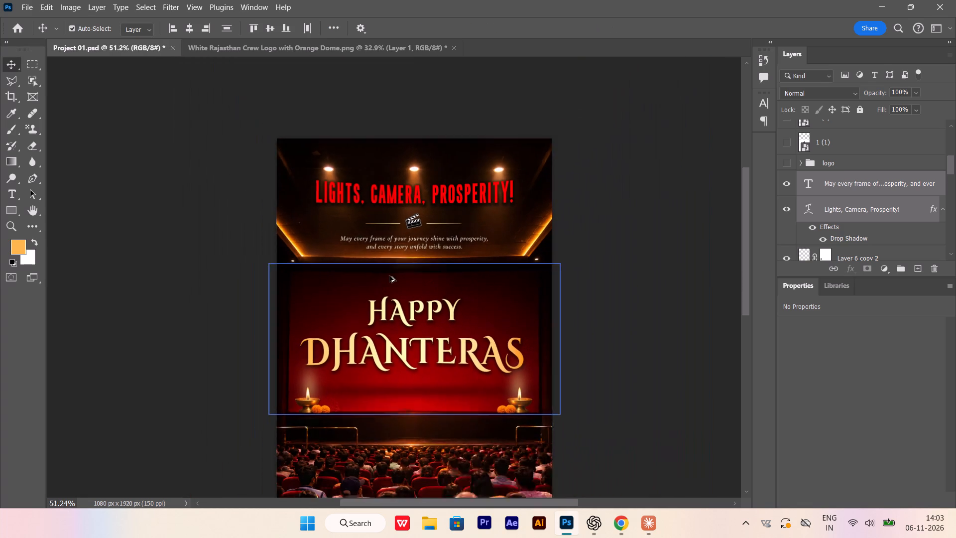
{"action": "left_click", "coordinate": [595, 206]}
Show the Layer 10 reference poster and move it down below the Lights, Camera, Prosperity! headline.
{"action": "scroll", "coordinate": [415, 192], "scroll_direction": "up", "scroll_amount": 6, "text": "alt"}
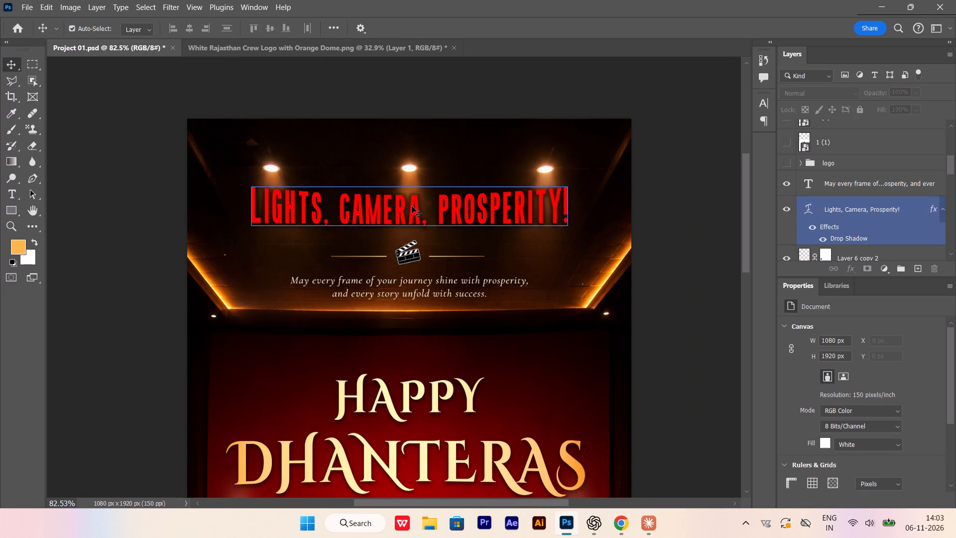
{"action": "scroll", "coordinate": [844, 153], "scroll_direction": "up", "scroll_amount": 11}
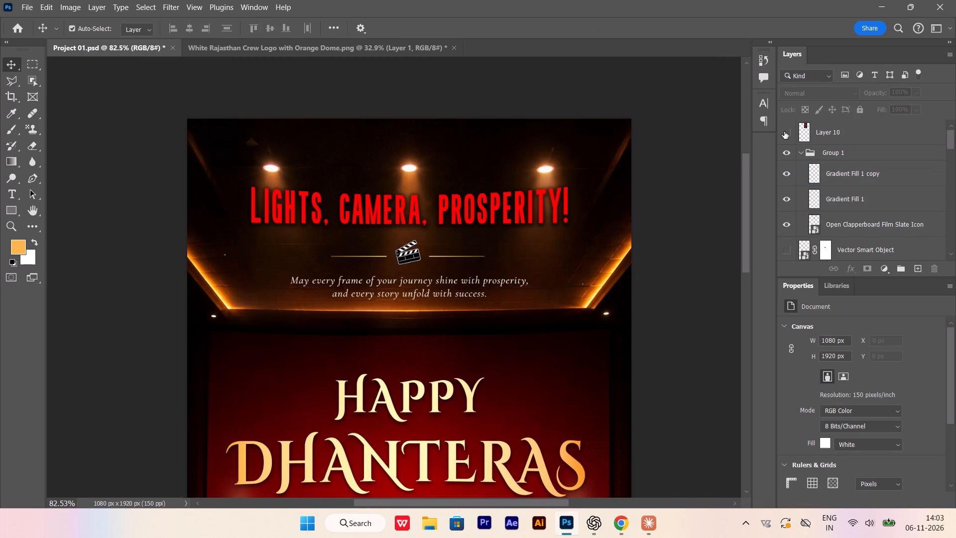
{"action": "left_click", "coordinate": [787, 133]}
{"action": "left_click_drag", "start_coordinate": [494, 179], "coordinate": [492, 302]}
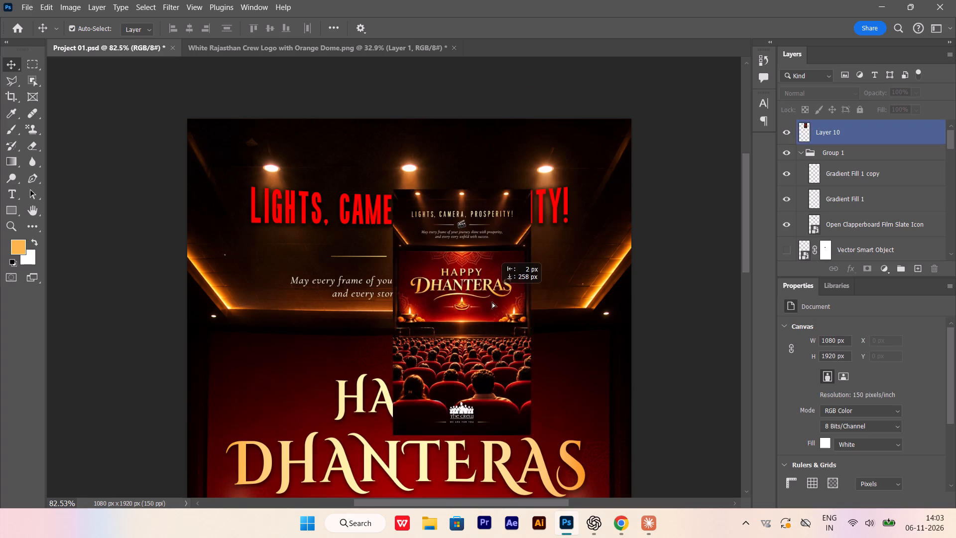
{"action": "left_click_drag", "start_coordinate": [492, 302], "coordinate": [492, 325]}
Change the Lights, Camera, Prosperity! text color to fff8b3, sampled from the HAPPY DHANTERAS title.
{"action": "left_click", "coordinate": [559, 208]}
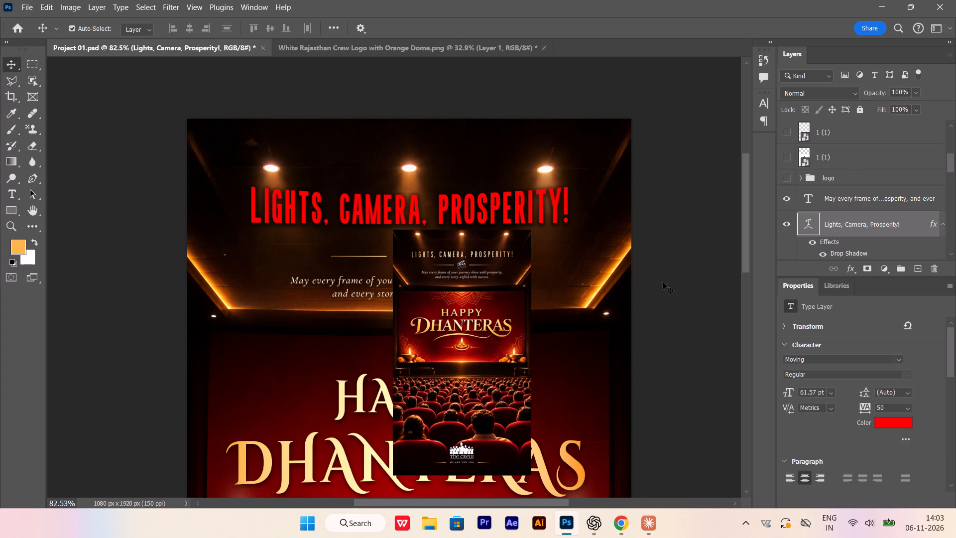
{"action": "left_click", "coordinate": [882, 420]}
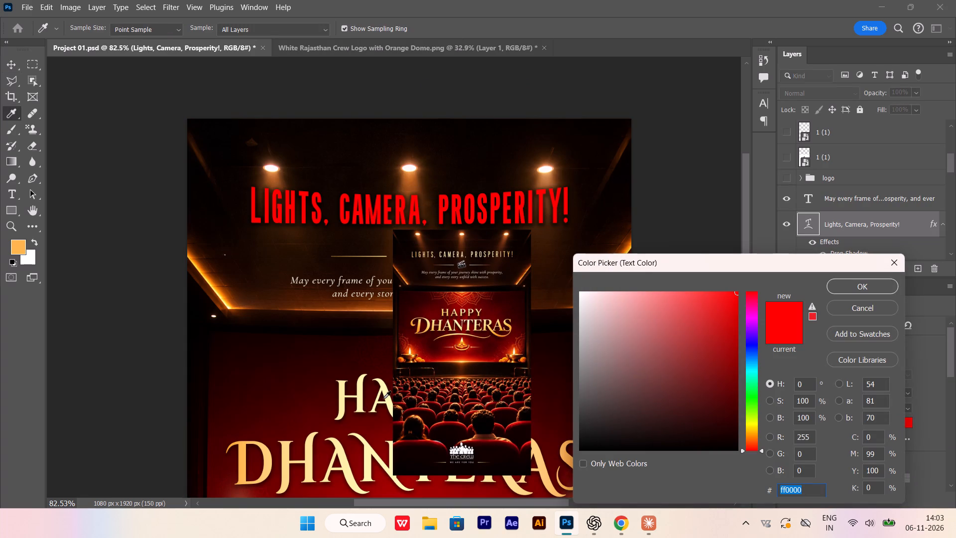
{"action": "left_click", "coordinate": [384, 398]}
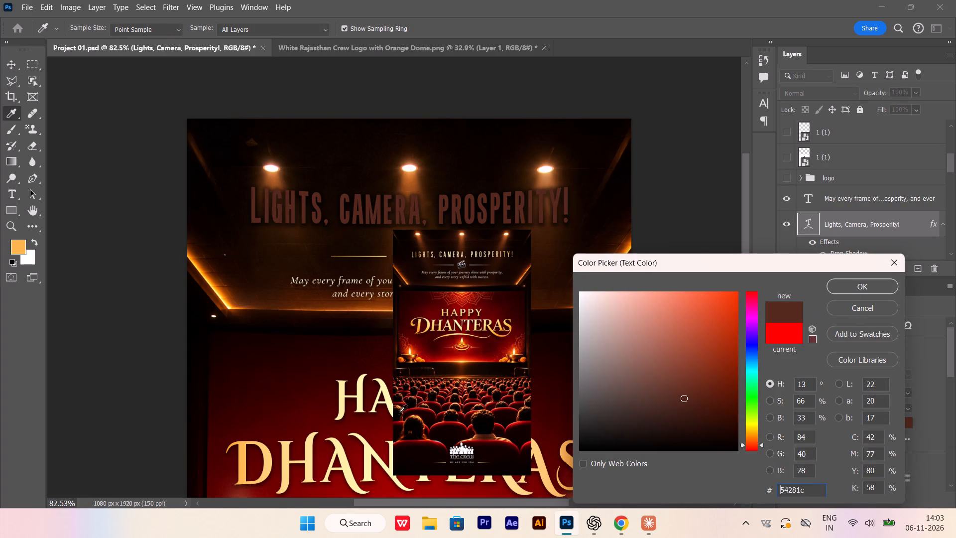
{"action": "left_click", "coordinate": [389, 404]}
{"action": "left_click", "coordinate": [843, 287]}
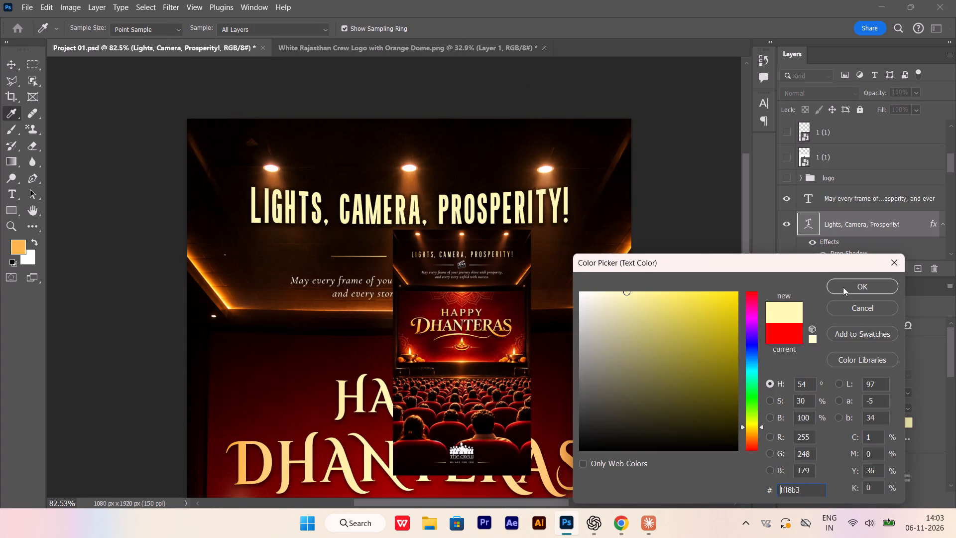
Copy the Gradient Overlay effect from the HAPPY DHANTERAS layer to the Lights, Camera, Prosperity! layer.
{"action": "scroll", "coordinate": [456, 263], "scroll_direction": "up", "scroll_amount": 3, "text": "alt"}
{"action": "scroll", "coordinate": [456, 267], "scroll_direction": "down", "scroll_amount": 4, "text": "alt"}
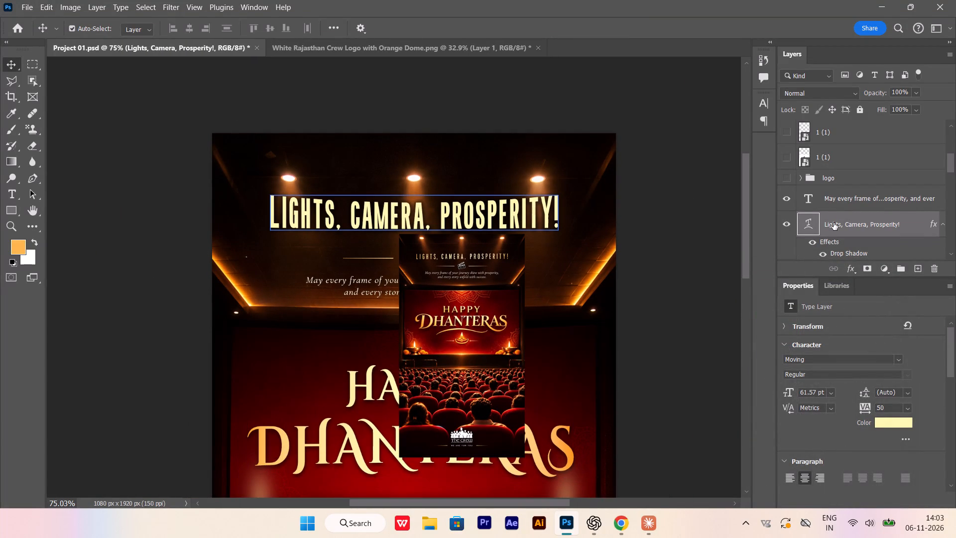
{"action": "scroll", "coordinate": [834, 223], "scroll_direction": "down", "scroll_amount": 2}
{"action": "scroll", "coordinate": [511, 247], "scroll_direction": "up", "scroll_amount": 8, "text": "alt"}
{"action": "scroll", "coordinate": [460, 264], "scroll_direction": "down", "scroll_amount": 6, "text": "alt"}
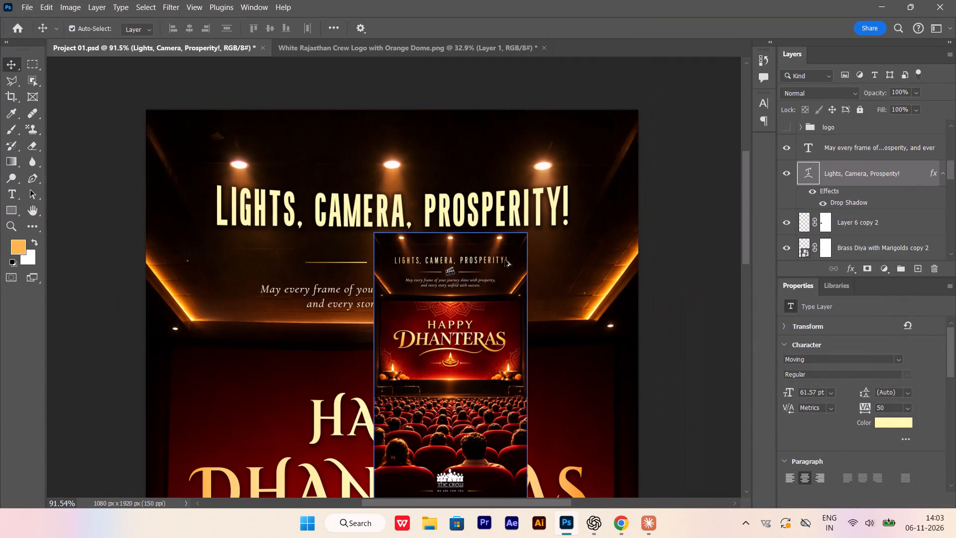
{"action": "scroll", "coordinate": [897, 200], "scroll_direction": "down", "scroll_amount": 5}
{"action": "scroll", "coordinate": [891, 208], "scroll_direction": "up", "scroll_amount": 1}
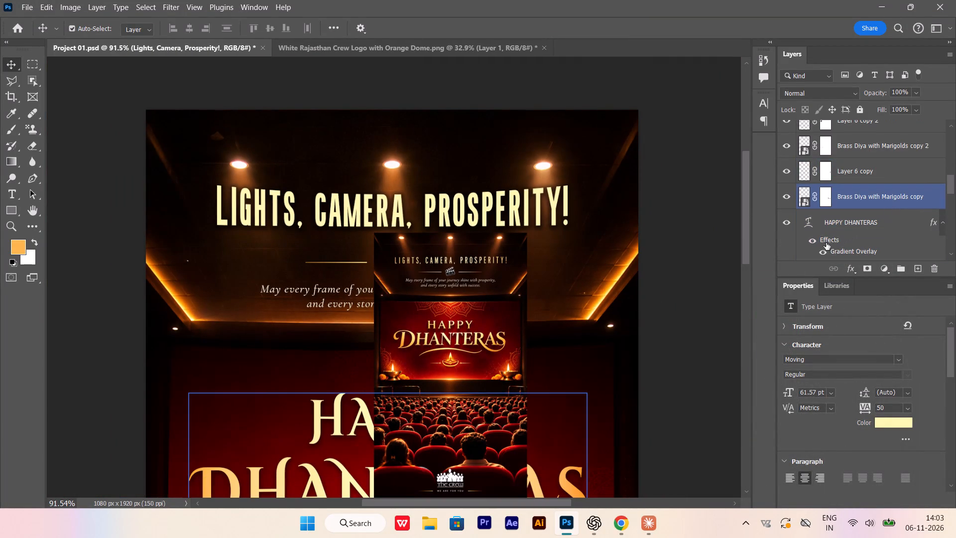
{"action": "left_click_drag", "start_coordinate": [837, 251], "coordinate": [827, 114], "text": "alt"}
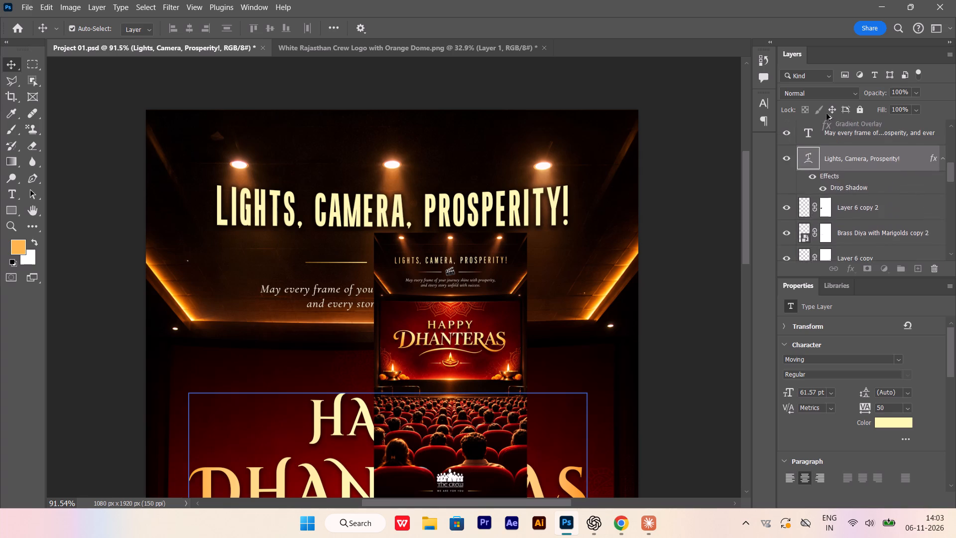
{"action": "left_click_drag", "start_coordinate": [827, 114], "coordinate": [857, 180], "text": "alt"}
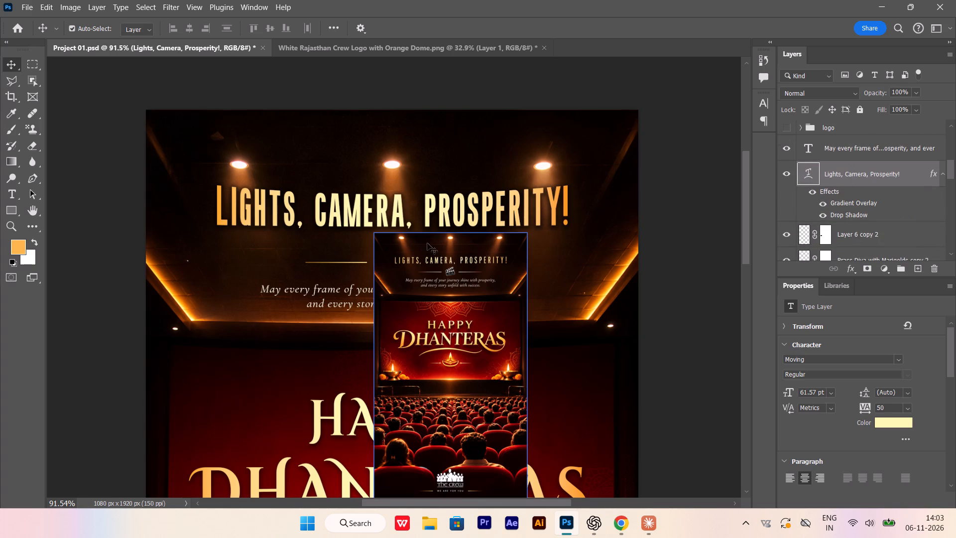
Hide the Layer 10 reference poster.
{"action": "scroll", "coordinate": [555, 180], "scroll_direction": "down", "scroll_amount": 3, "text": "alt"}
{"action": "scroll", "coordinate": [472, 183], "scroll_direction": "up", "scroll_amount": 5, "text": "alt"}
{"action": "left_click", "coordinate": [486, 270]}
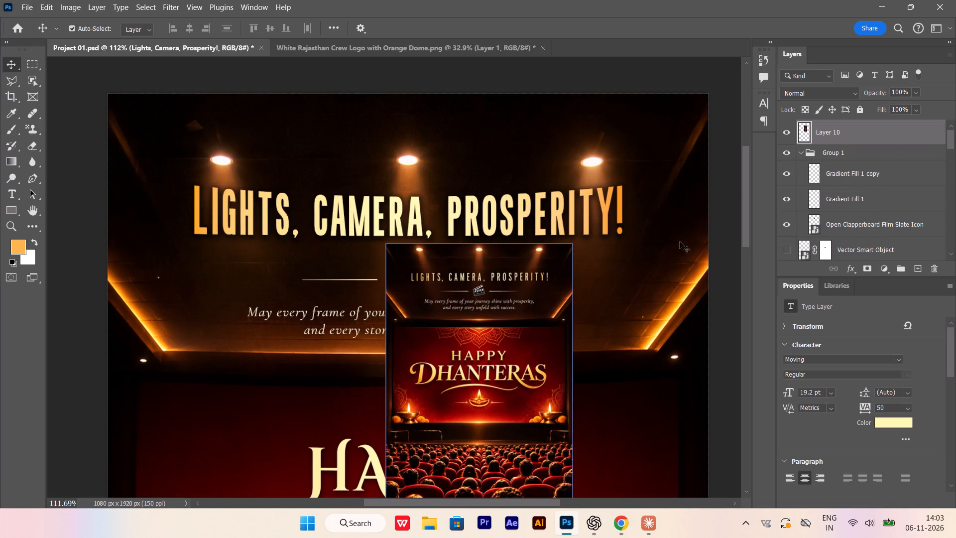
{"action": "left_click", "coordinate": [787, 134]}
Nudge the Lights, Camera, Prosperity! headline down 10 px toward the clapperboard.
{"action": "scroll", "coordinate": [383, 225], "scroll_direction": "up", "scroll_amount": 1, "text": "alt"}
{"action": "left_click", "coordinate": [384, 223]}
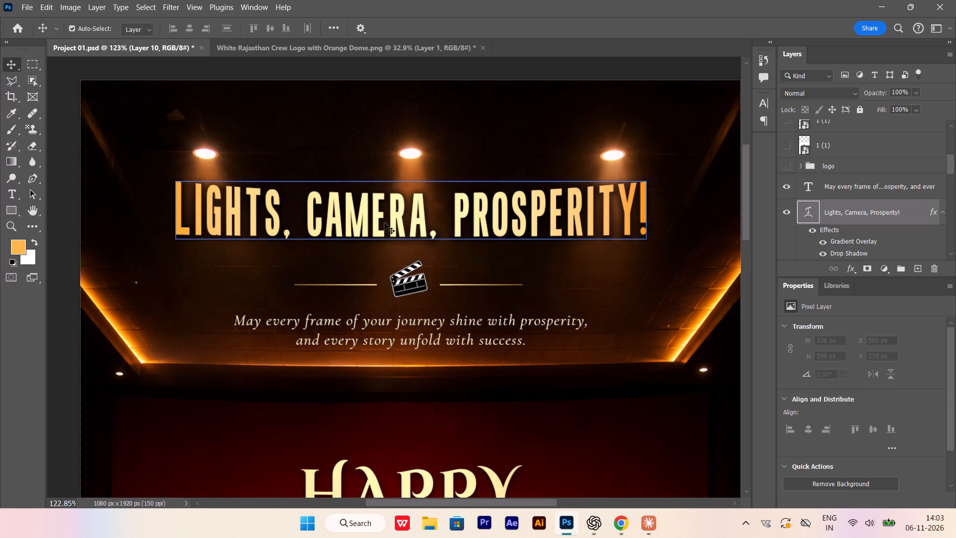
{"action": "key", "text": "shift+Down"}
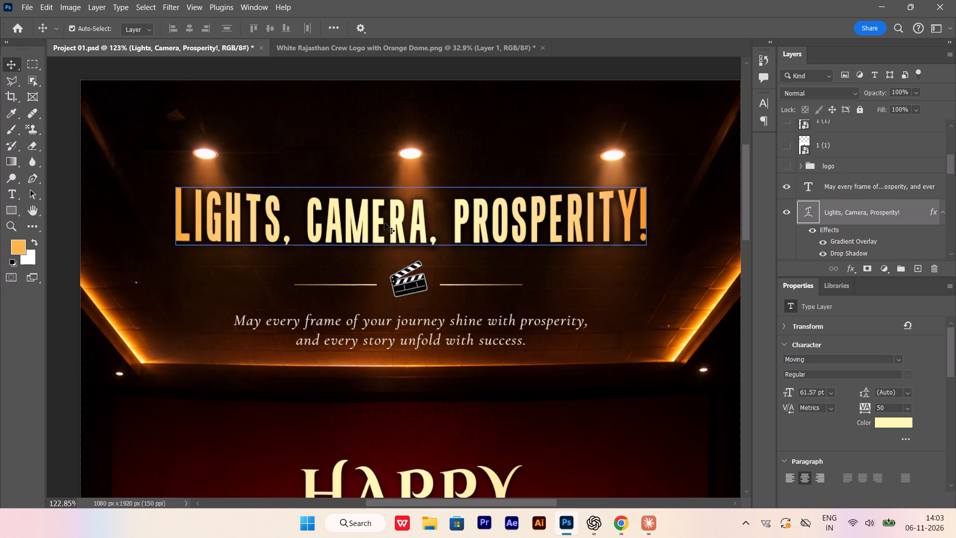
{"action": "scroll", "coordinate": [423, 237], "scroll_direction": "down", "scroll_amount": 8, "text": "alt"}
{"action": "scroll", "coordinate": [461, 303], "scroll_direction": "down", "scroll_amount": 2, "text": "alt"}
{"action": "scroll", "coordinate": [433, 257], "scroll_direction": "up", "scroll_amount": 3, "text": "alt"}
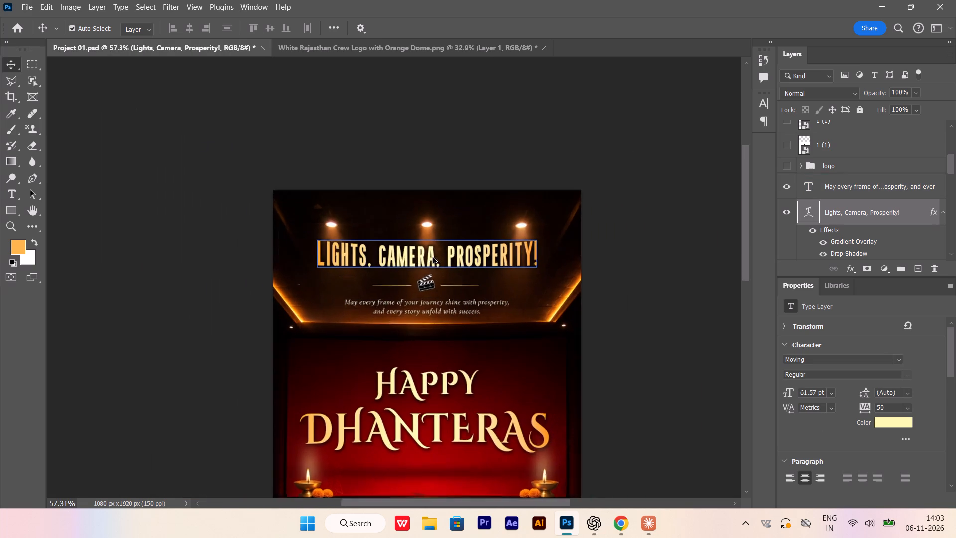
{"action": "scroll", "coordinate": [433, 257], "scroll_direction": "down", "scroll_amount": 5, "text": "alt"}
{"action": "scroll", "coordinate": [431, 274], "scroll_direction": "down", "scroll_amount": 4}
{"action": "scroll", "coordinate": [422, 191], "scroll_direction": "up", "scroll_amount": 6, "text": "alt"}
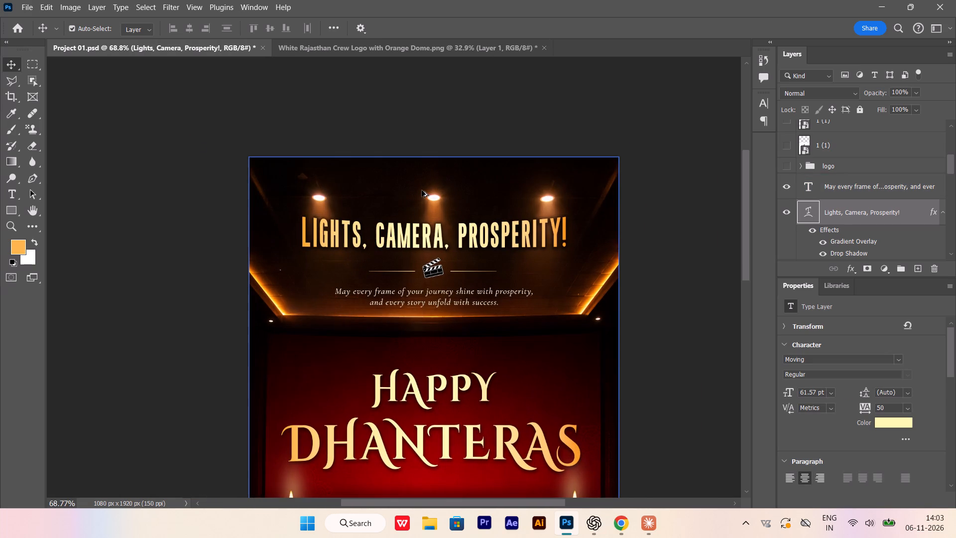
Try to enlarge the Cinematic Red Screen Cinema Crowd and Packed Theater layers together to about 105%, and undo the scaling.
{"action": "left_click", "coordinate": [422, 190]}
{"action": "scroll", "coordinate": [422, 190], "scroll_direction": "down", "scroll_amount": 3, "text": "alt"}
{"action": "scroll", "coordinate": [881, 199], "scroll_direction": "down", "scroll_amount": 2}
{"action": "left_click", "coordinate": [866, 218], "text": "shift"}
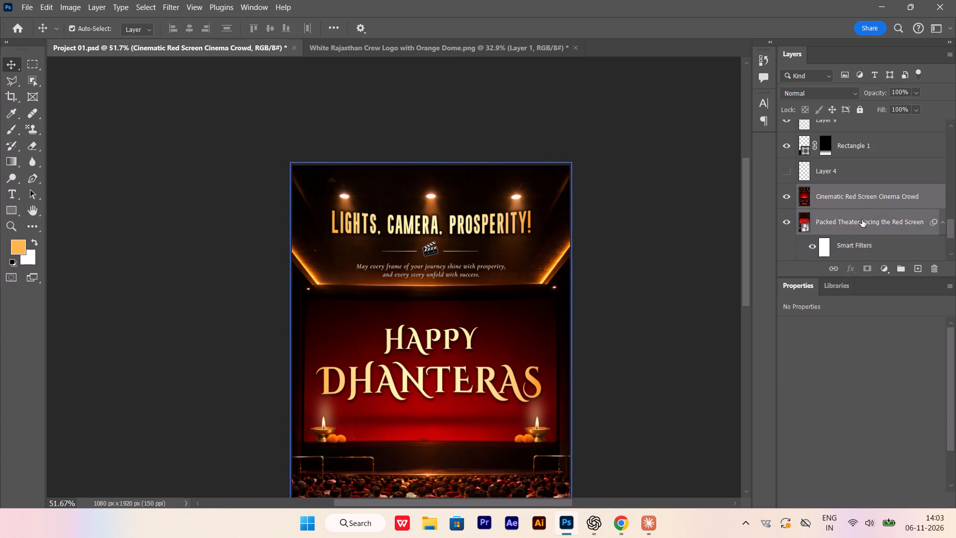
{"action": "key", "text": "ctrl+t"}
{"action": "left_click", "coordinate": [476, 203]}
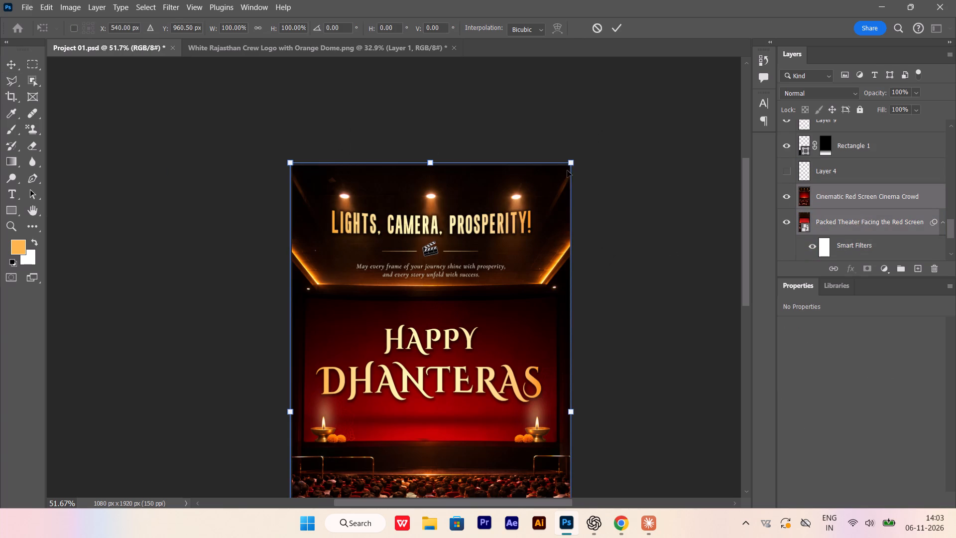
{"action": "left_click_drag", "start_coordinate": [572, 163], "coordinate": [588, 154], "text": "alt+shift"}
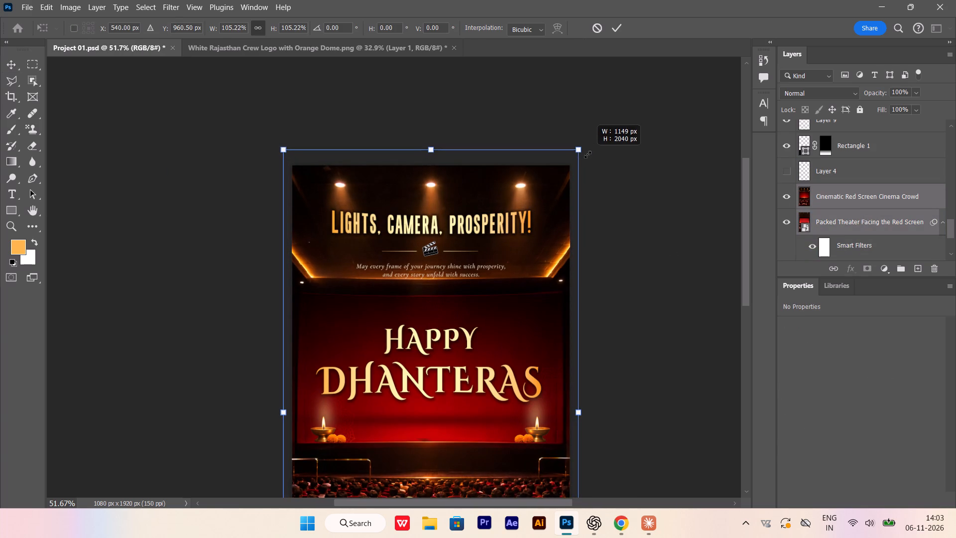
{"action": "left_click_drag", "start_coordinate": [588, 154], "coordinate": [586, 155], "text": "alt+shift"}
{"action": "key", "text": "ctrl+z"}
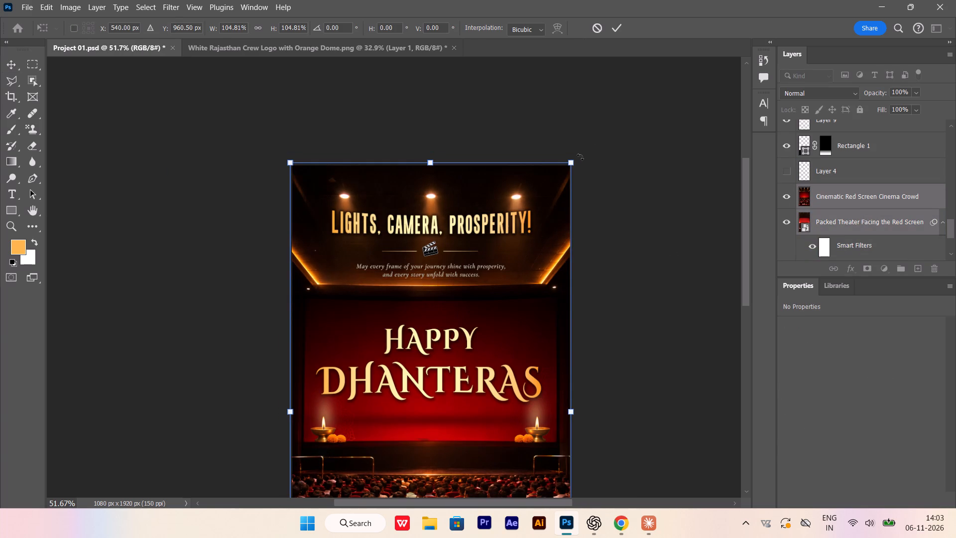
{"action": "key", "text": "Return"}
Examine the diyas and the edges of the red cinema screen up close.
{"action": "scroll", "coordinate": [589, 209], "scroll_direction": "down", "scroll_amount": 7}
{"action": "left_click", "coordinate": [639, 349]}
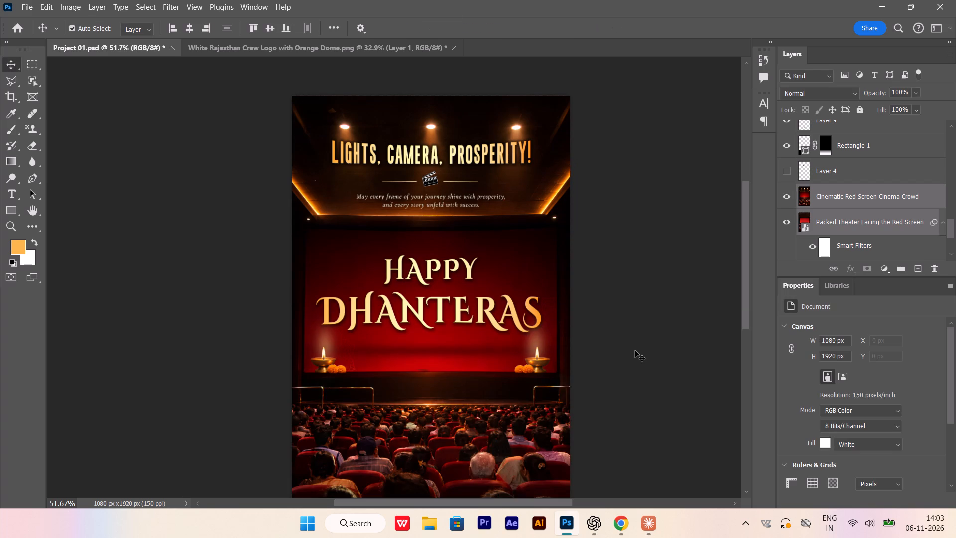
{"action": "scroll", "coordinate": [368, 354], "scroll_direction": "up", "scroll_amount": 10, "text": "alt"}
{"action": "scroll", "coordinate": [330, 337], "scroll_direction": "down", "scroll_amount": 4, "text": "alt"}
{"action": "scroll", "coordinate": [274, 366], "scroll_direction": "up", "scroll_amount": 8, "text": "alt"}
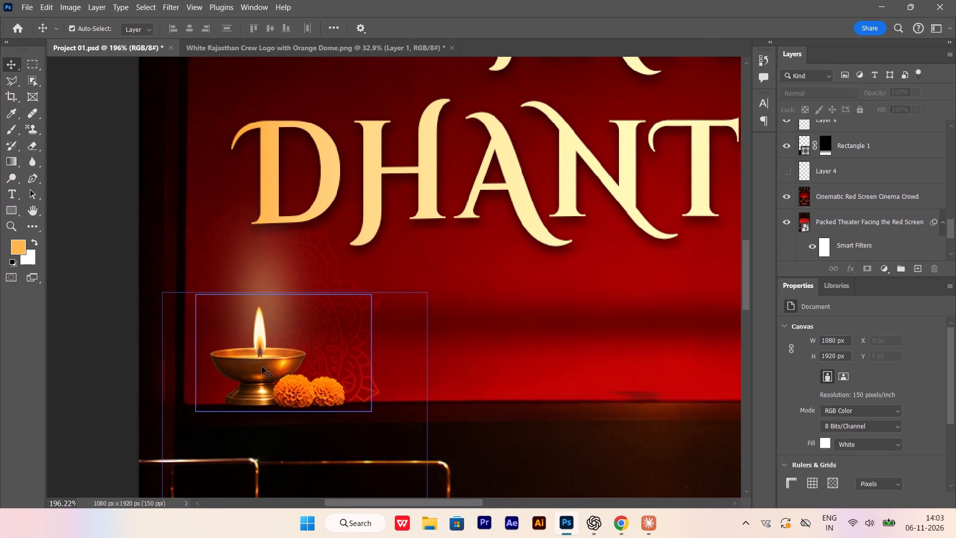
{"action": "scroll", "coordinate": [261, 367], "scroll_direction": "down", "scroll_amount": 6, "text": "alt"}
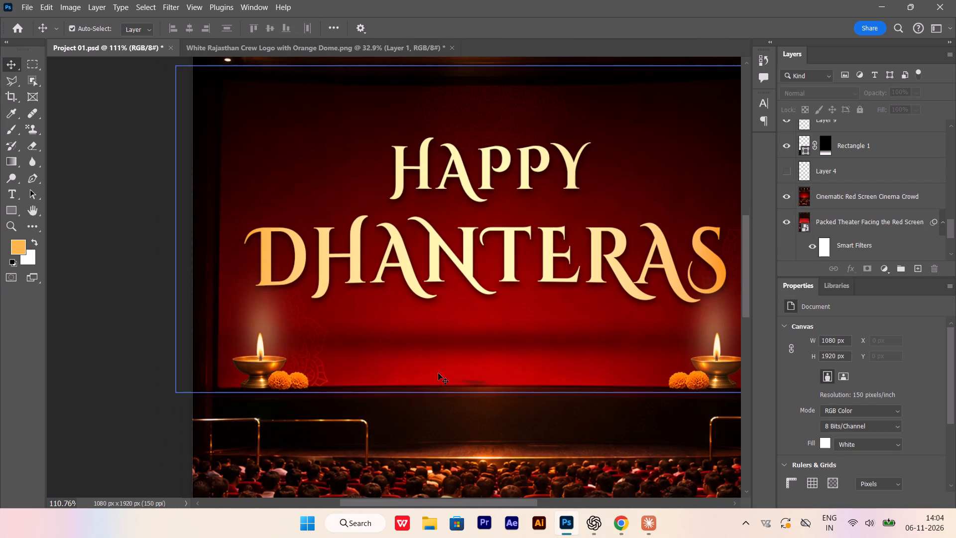
{"action": "left_click", "coordinate": [266, 368]}
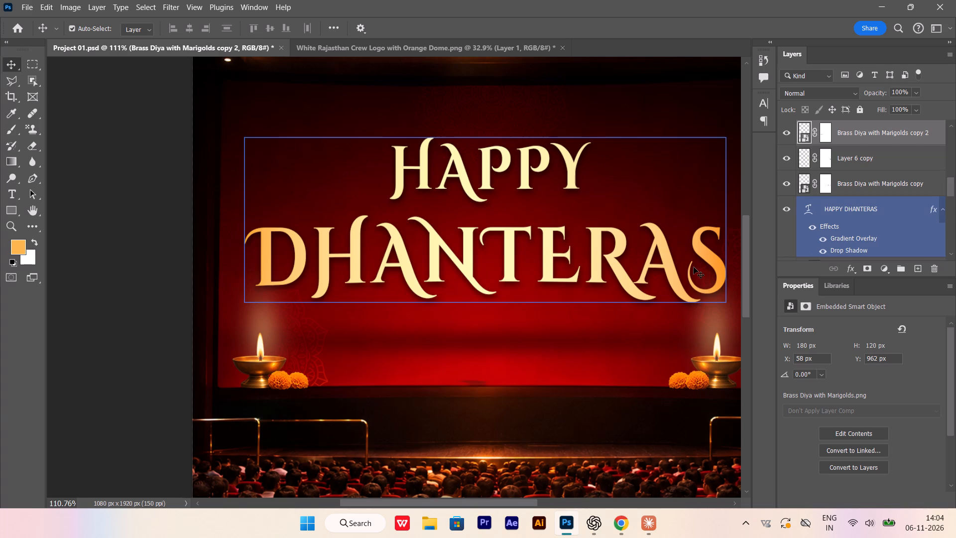
Add a layer mask to Layer 7, the red screen overlay.
{"action": "scroll", "coordinate": [920, 201], "scroll_direction": "down", "scroll_amount": 8}
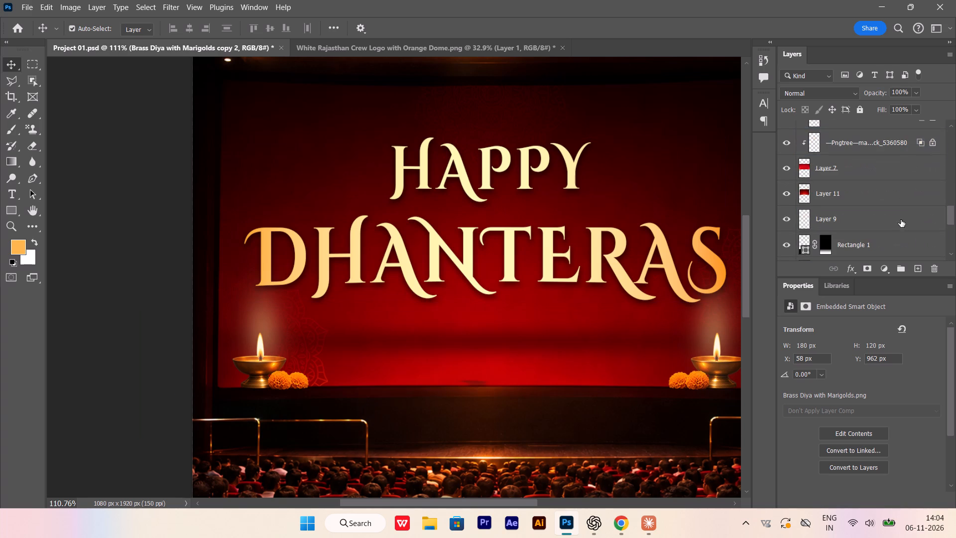
{"action": "scroll", "coordinate": [817, 181], "scroll_direction": "up", "scroll_amount": 1}
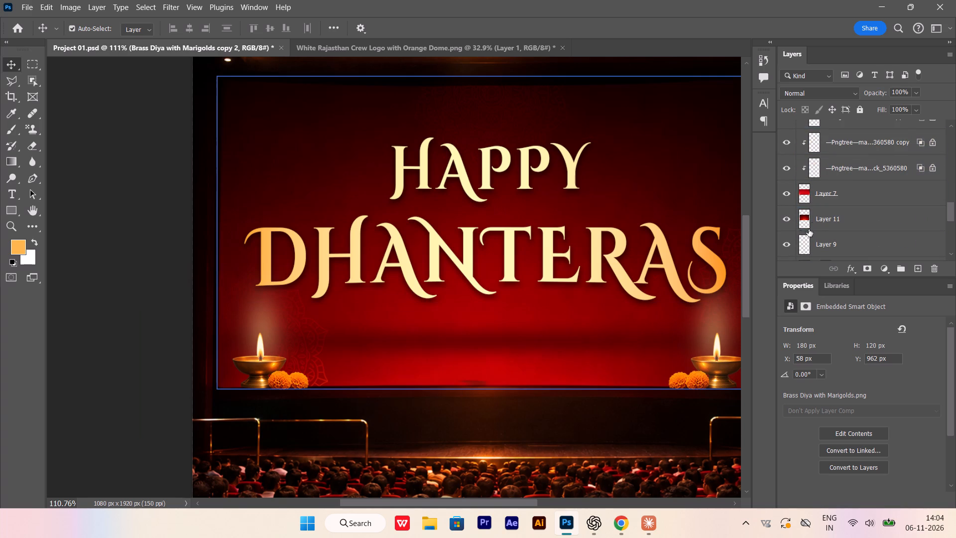
{"action": "scroll", "coordinate": [473, 306], "scroll_direction": "down", "scroll_amount": 2, "text": "alt"}
{"action": "scroll", "coordinate": [635, 267], "scroll_direction": "up", "scroll_amount": 2, "text": "alt"}
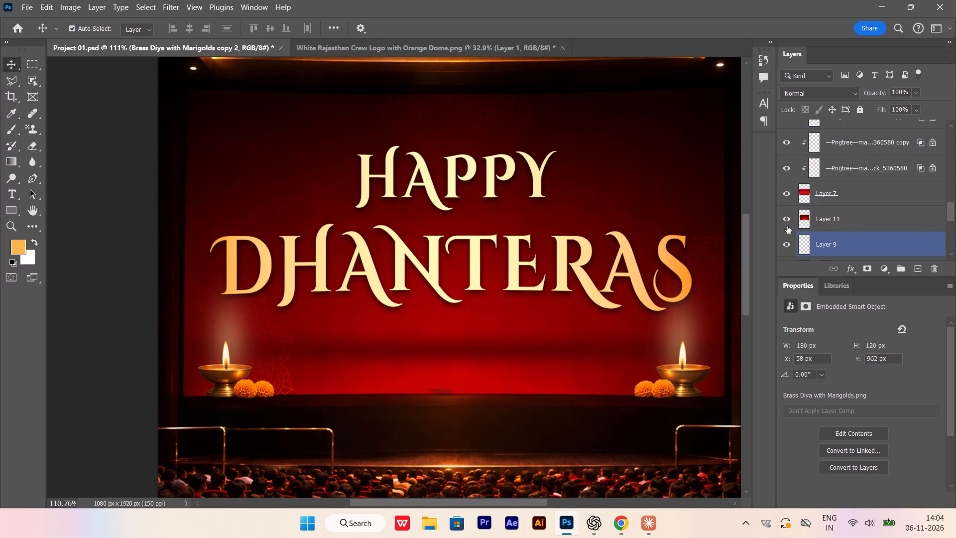
{"action": "left_click", "coordinate": [806, 196]}
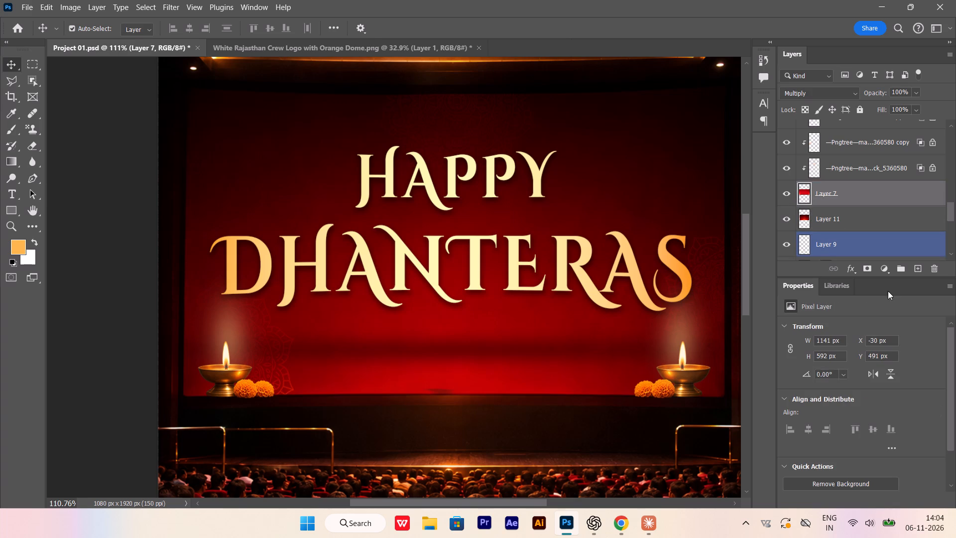
{"action": "left_click", "coordinate": [871, 269]}
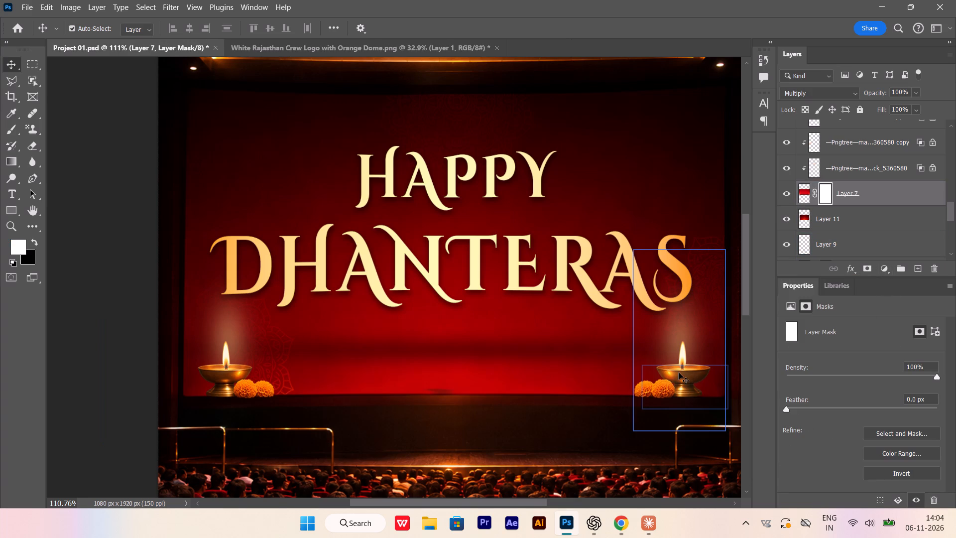
Load the outline of Layer 11 as a selection while keeping Layer 7's mask as the editing target.
{"action": "scroll", "coordinate": [563, 363], "scroll_direction": "up", "scroll_amount": 2}
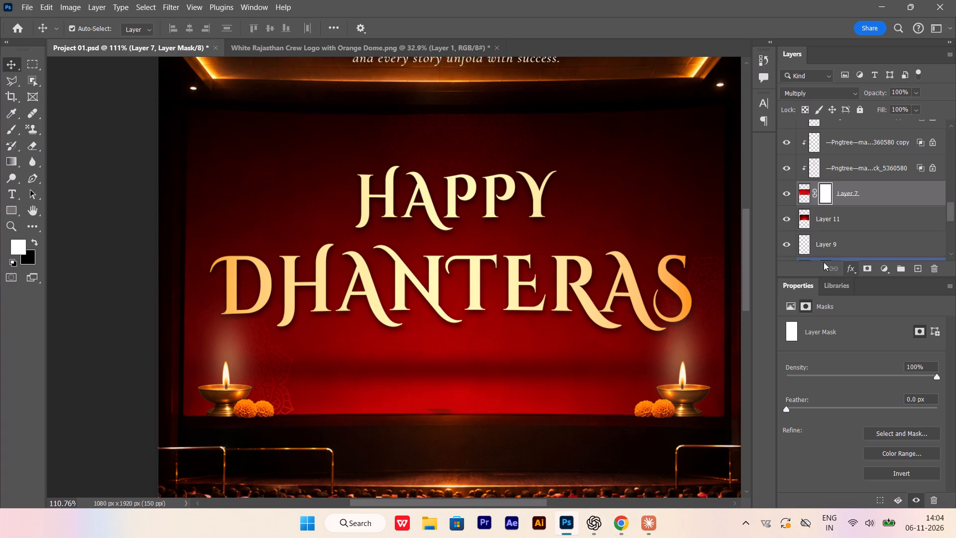
{"action": "left_click", "coordinate": [827, 198], "text": "ctrl"}
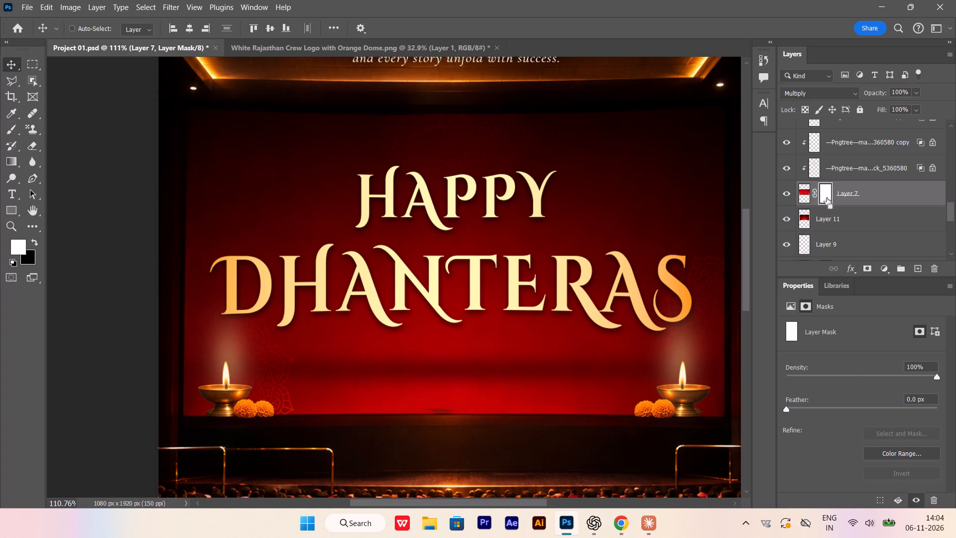
{"action": "key", "text": "ctrl+d"}
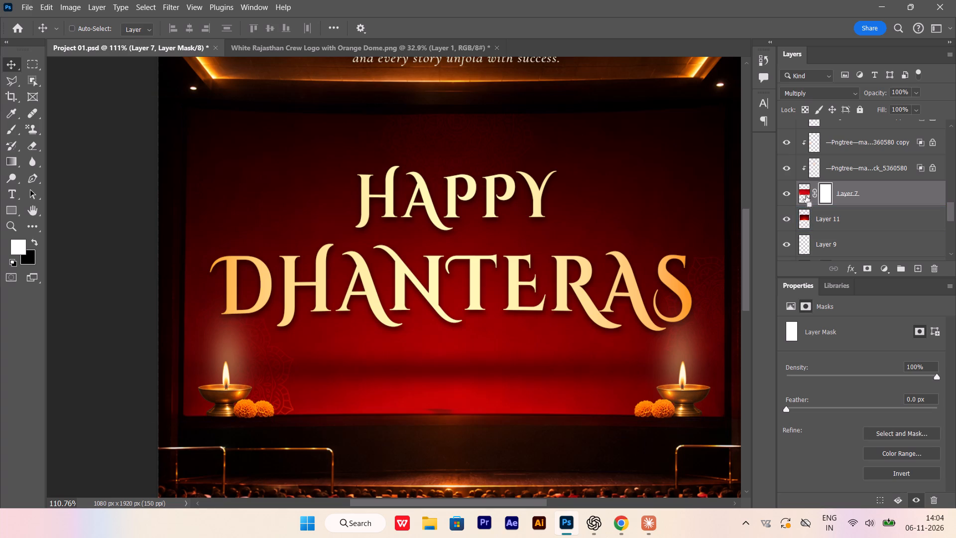
{"action": "left_click", "coordinate": [802, 220], "text": "ctrl"}
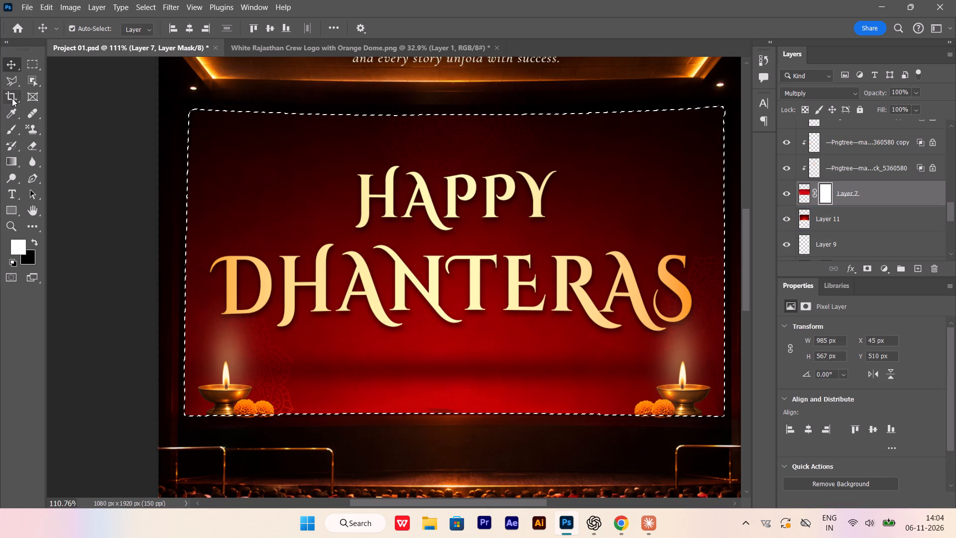
Choose the soft round Pattern Stamp preset with 0% hardness and enlarge its tip to 125 px.
{"action": "right_click", "coordinate": [11, 126]}
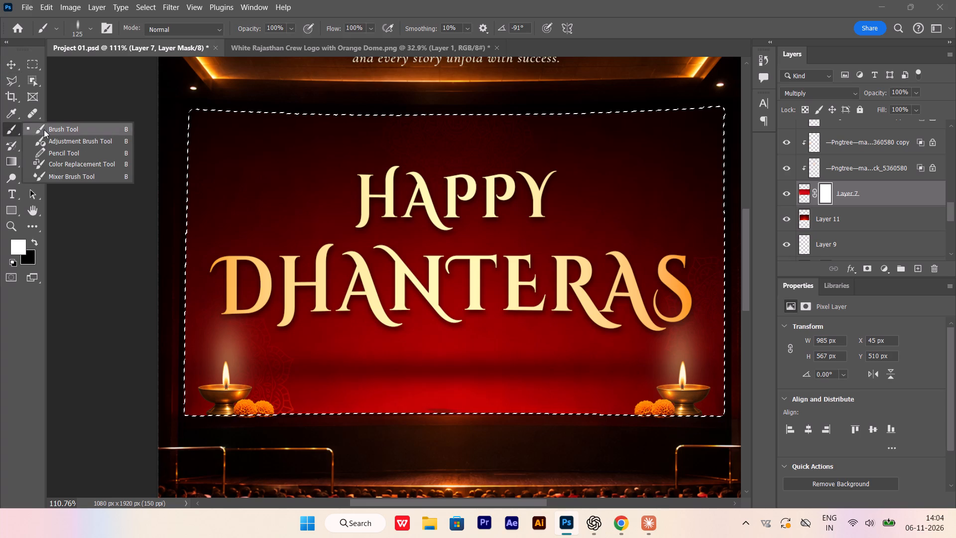
{"action": "left_click", "coordinate": [44, 130]}
{"action": "left_click", "coordinate": [94, 29]}
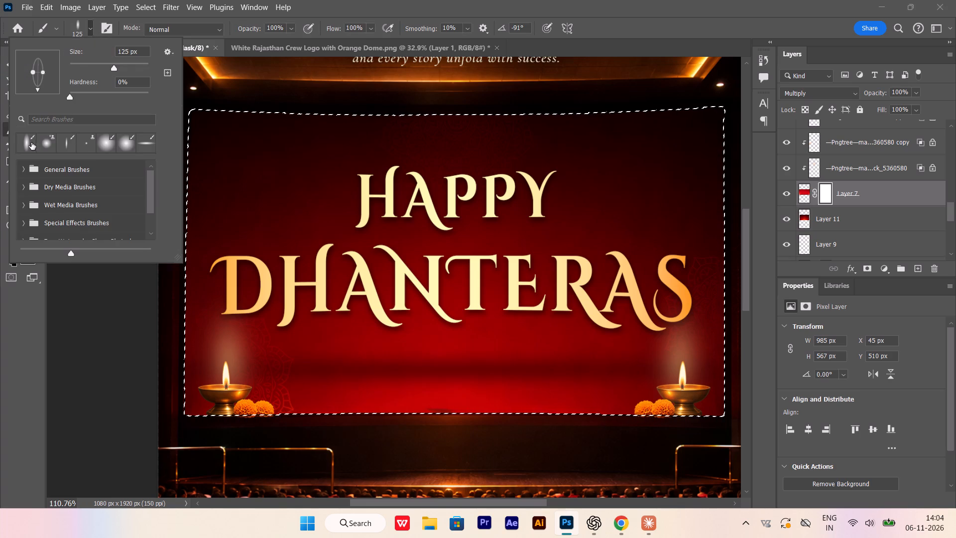
{"action": "left_click", "coordinate": [40, 141]}
{"action": "left_click", "coordinate": [90, 30]}
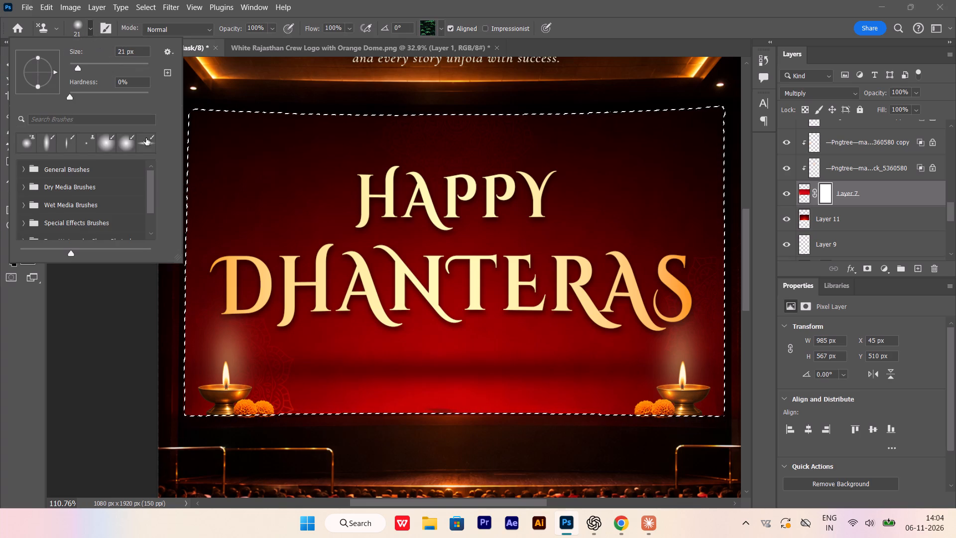
{"action": "left_click", "coordinate": [87, 30]}
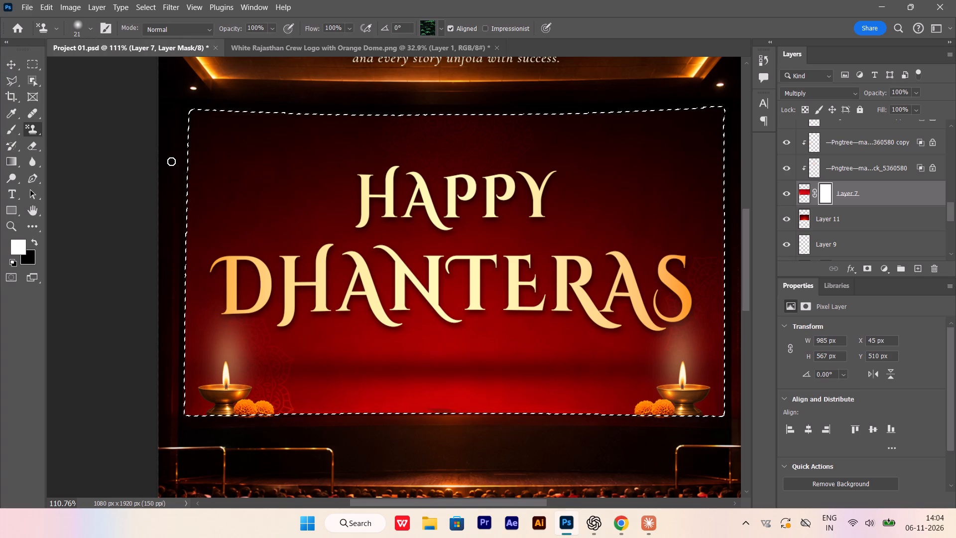
{"action": "key", "text": "bracketright"}
{"action": "key", "text": "bracketright"}
{"action": "key", "text": "bracketright"}
{"action": "key", "text": "bracketright"}
{"action": "key", "text": "bracketright"}
{"action": "key", "text": "bracketright"}
{"action": "key", "text": "bracketright"}
{"action": "key", "text": "bracketright"}
{"action": "key", "text": "bracketright"}
{"action": "key", "text": "bracketright"}
{"action": "key", "text": "bracketright"}
{"action": "key", "text": "bracketright"}
{"action": "key", "text": "bracketright"}
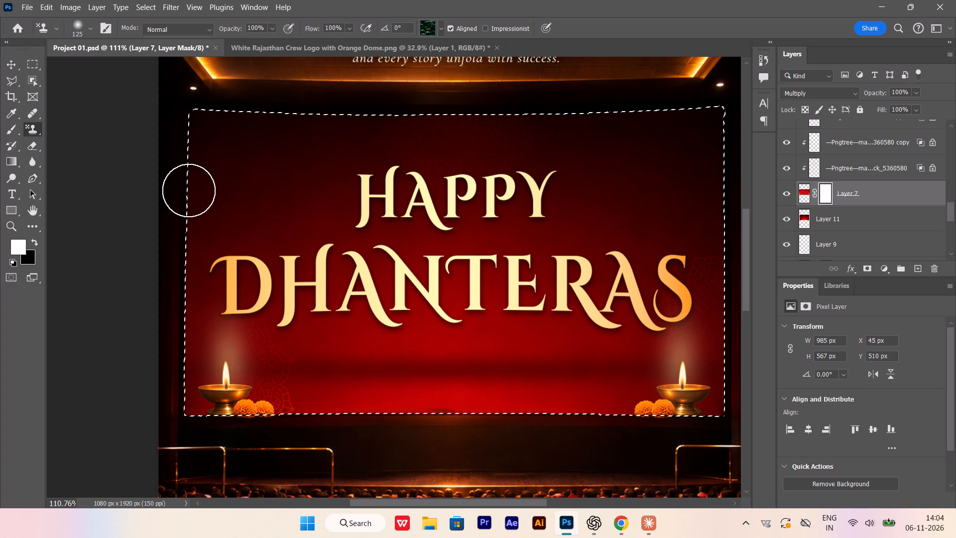
Invert the selection and paint on Layer 7's mask around the outer edges of the red screen with the 125 px Pattern Stamp.
{"action": "key", "text": "ctrl+shift+i"}
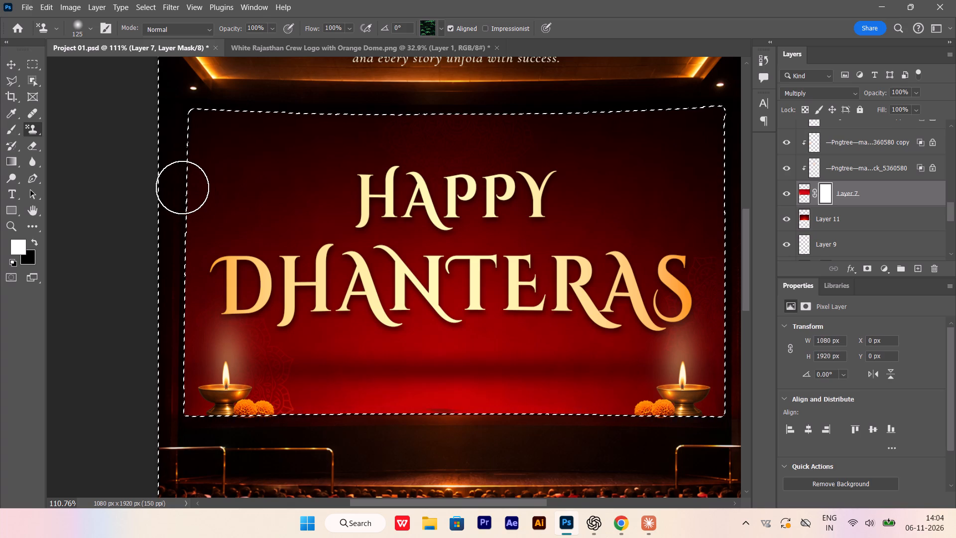
{"action": "scroll", "coordinate": [182, 187], "scroll_direction": "down", "scroll_amount": 4, "text": "alt"}
{"action": "left_click_drag", "start_coordinate": [172, 148], "coordinate": [498, 390]}
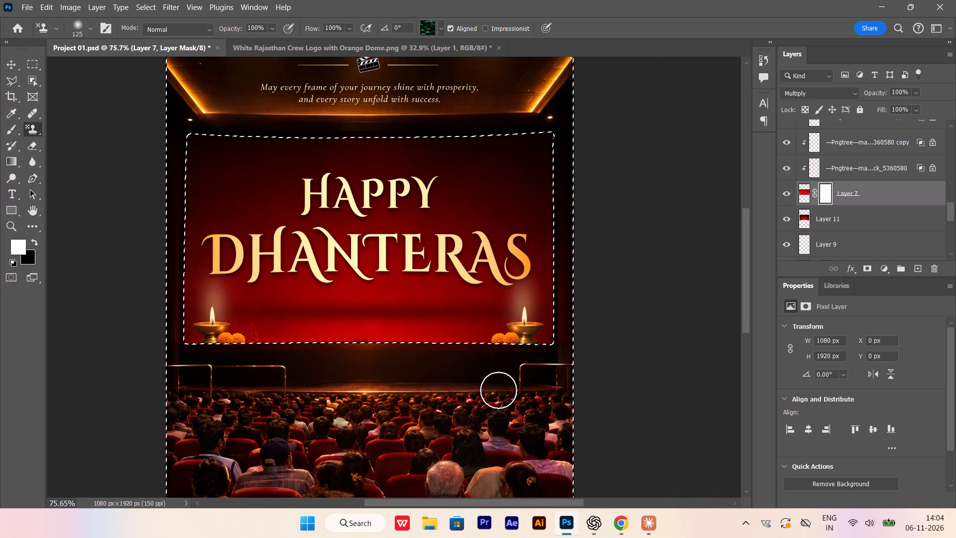
{"action": "left_click_drag", "start_coordinate": [498, 390], "coordinate": [512, 355]}
{"action": "left_click_drag", "start_coordinate": [512, 355], "coordinate": [565, 356]}
{"action": "left_click_drag", "start_coordinate": [560, 359], "coordinate": [561, 117]}
{"action": "left_click_drag", "start_coordinate": [557, 121], "coordinate": [591, 129]}
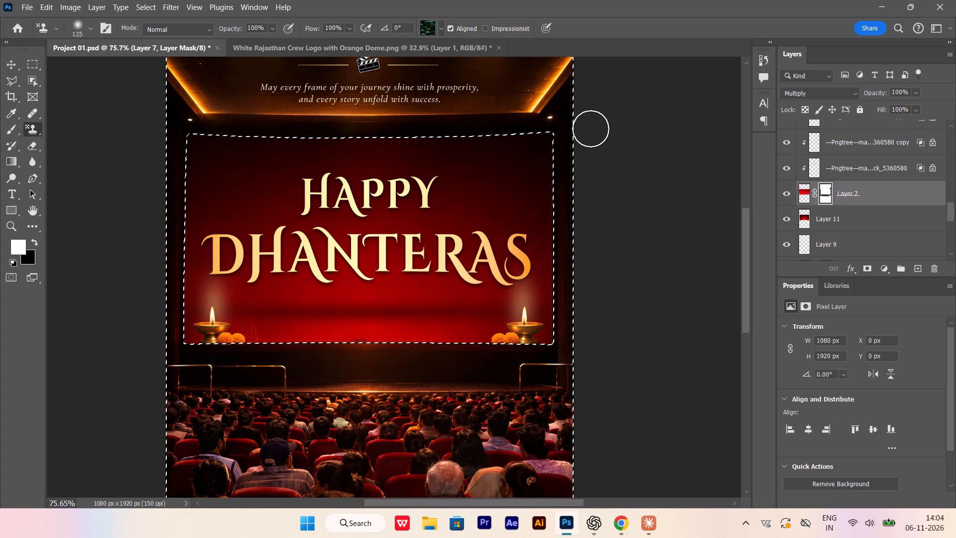
{"action": "left_click_drag", "start_coordinate": [591, 129], "coordinate": [592, 129]}
{"action": "left_click_drag", "start_coordinate": [570, 120], "coordinate": [559, 365]}
{"action": "left_click", "coordinate": [559, 365]}
{"action": "left_click_drag", "start_coordinate": [553, 361], "coordinate": [547, 359]}
{"action": "left_click_drag", "start_coordinate": [533, 356], "coordinate": [521, 356]}
{"action": "left_click_drag", "start_coordinate": [499, 357], "coordinate": [260, 352]}
{"action": "left_click_drag", "start_coordinate": [400, 356], "coordinate": [324, 350]}
{"action": "left_click_drag", "start_coordinate": [434, 348], "coordinate": [196, 344]}
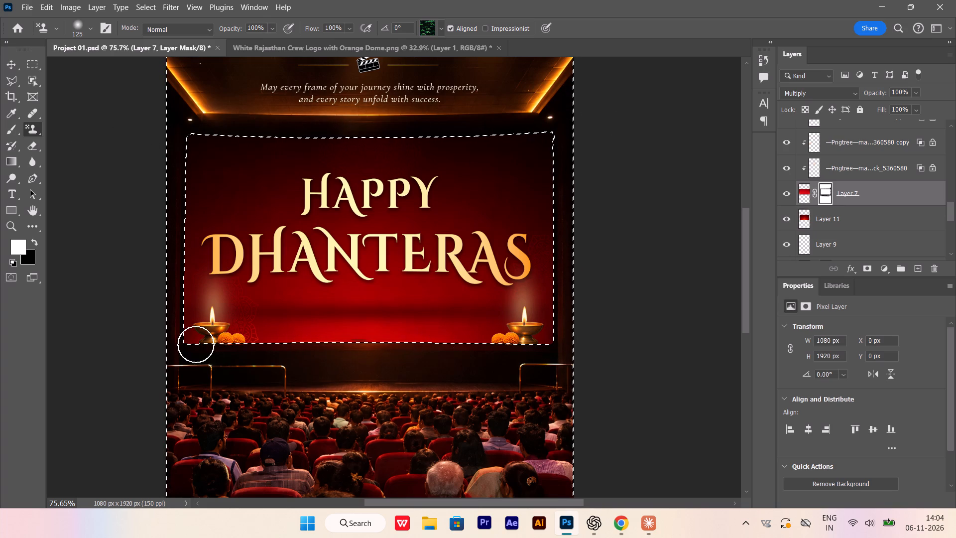
{"action": "left_click_drag", "start_coordinate": [196, 344], "coordinate": [212, 344]}
{"action": "left_click_drag", "start_coordinate": [417, 342], "coordinate": [235, 347]}
{"action": "left_click_drag", "start_coordinate": [356, 347], "coordinate": [150, 350]}
{"action": "left_click_drag", "start_coordinate": [179, 251], "coordinate": [539, 127]}
{"action": "left_click_drag", "start_coordinate": [404, 126], "coordinate": [556, 136]}
{"action": "left_click_drag", "start_coordinate": [554, 190], "coordinate": [571, 276]}
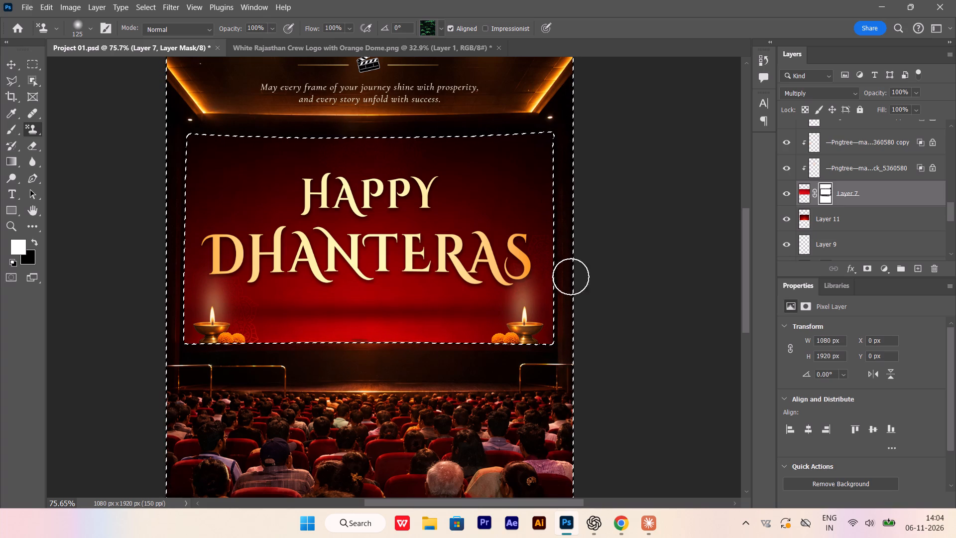
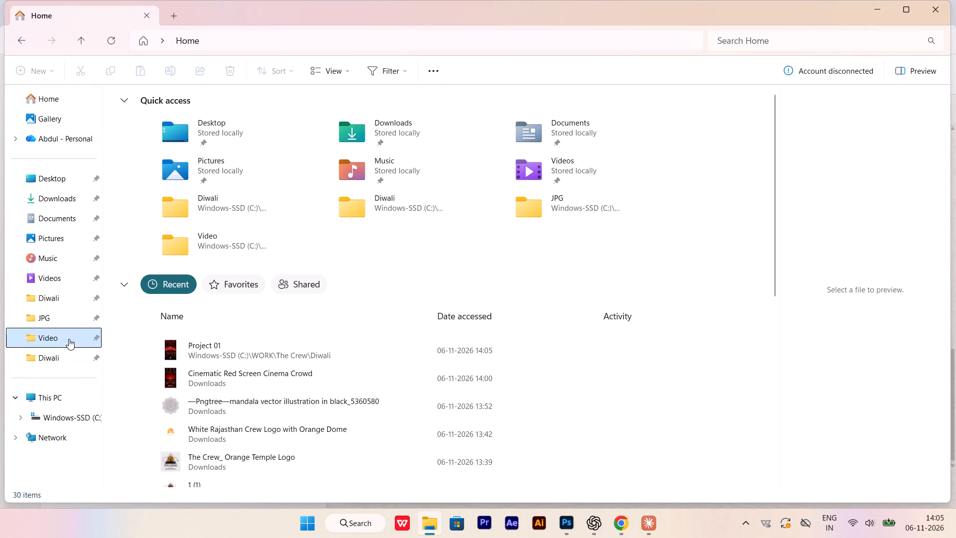
Browse to the Diwali folder directly under The Crew and open the exported Happy Dhanteras poster JPG for viewing.
{"action": "left_click", "coordinate": [69, 322]}
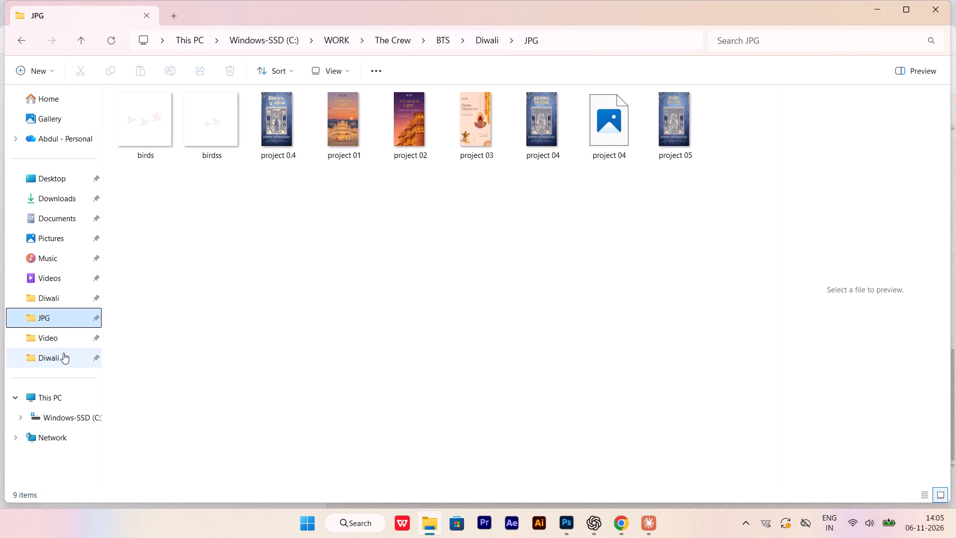
{"action": "left_click", "coordinate": [62, 353]}
{"action": "double_click", "coordinate": [150, 147]}
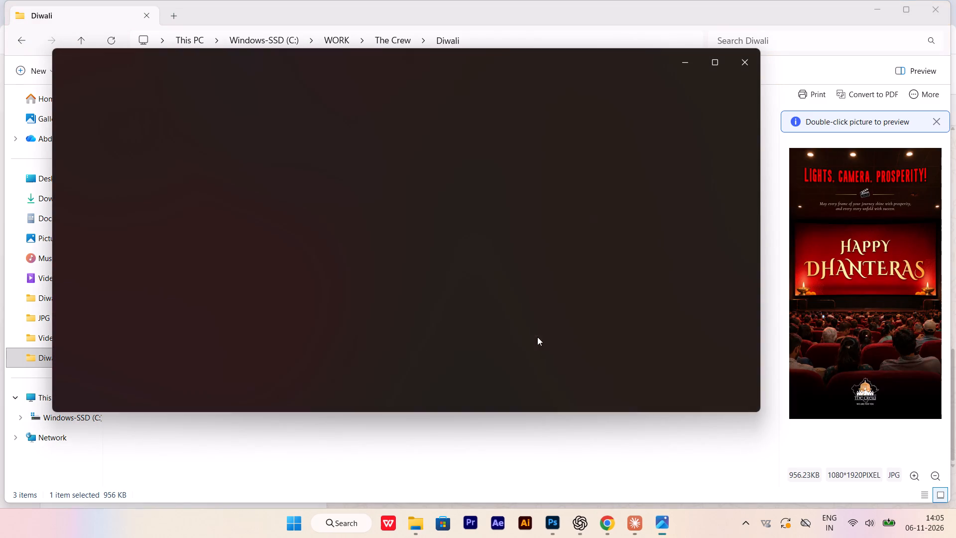
Examine the Happy Dhanteras poster in Project 01.jpg up close, including its headline and greeting text, and return to the full image.
{"action": "scroll", "coordinate": [444, 261], "scroll_direction": "up", "scroll_amount": 4}
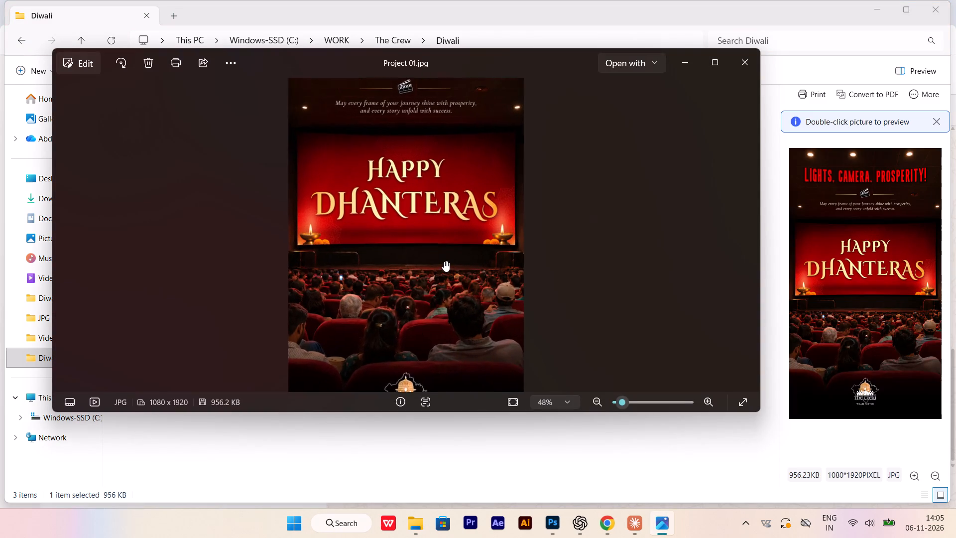
{"action": "left_click_drag", "start_coordinate": [423, 277], "coordinate": [439, 350]}
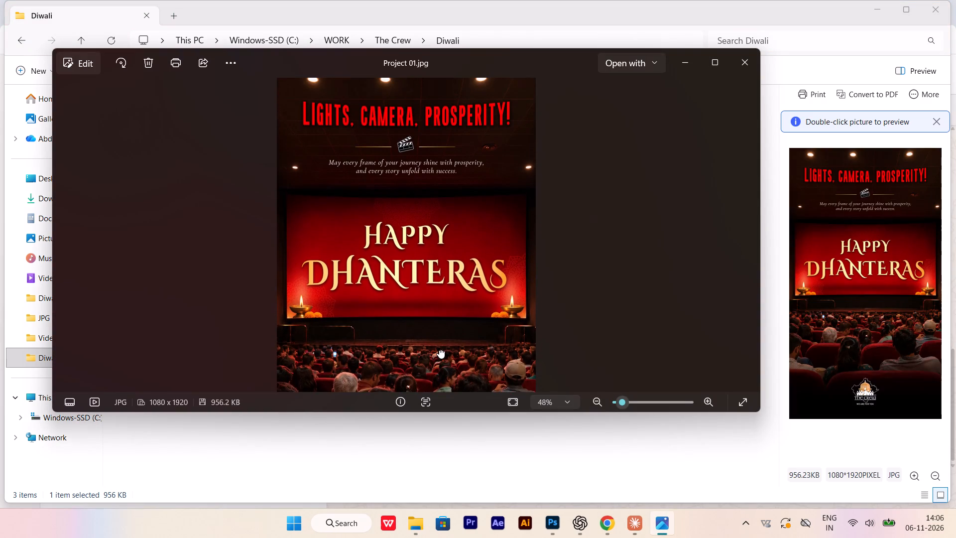
{"action": "left_click_drag", "start_coordinate": [439, 350], "coordinate": [441, 348]}
{"action": "scroll", "coordinate": [443, 334], "scroll_direction": "down", "scroll_amount": 5}
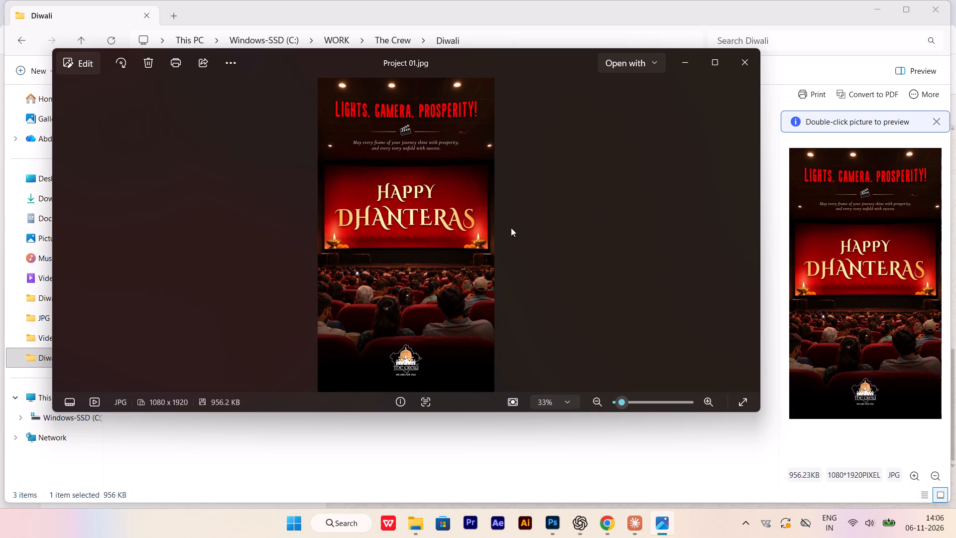
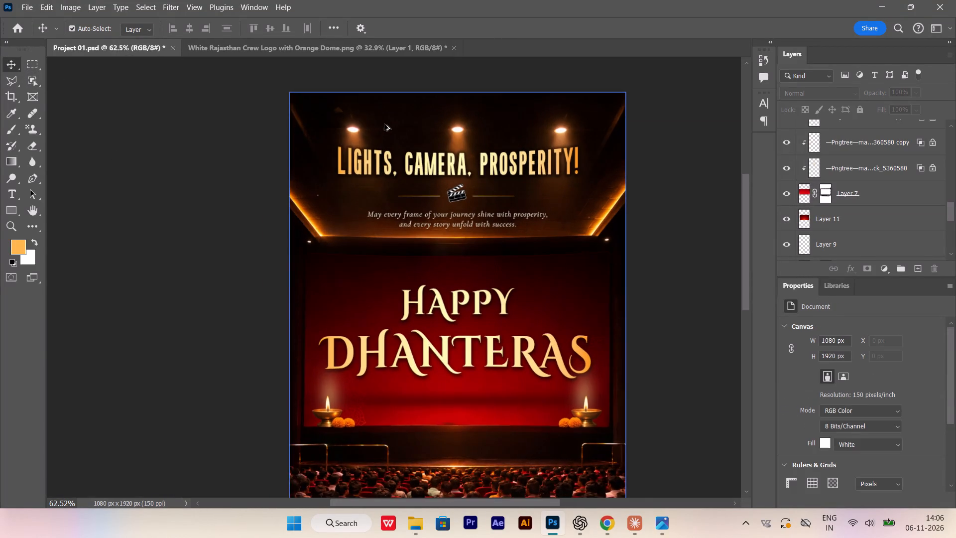
Examine the Project 01.psd poster from the headline down to The Crew logo, leaving no selection or layer active.
{"action": "scroll", "coordinate": [405, 163], "scroll_direction": "up", "scroll_amount": 1, "text": "alt"}
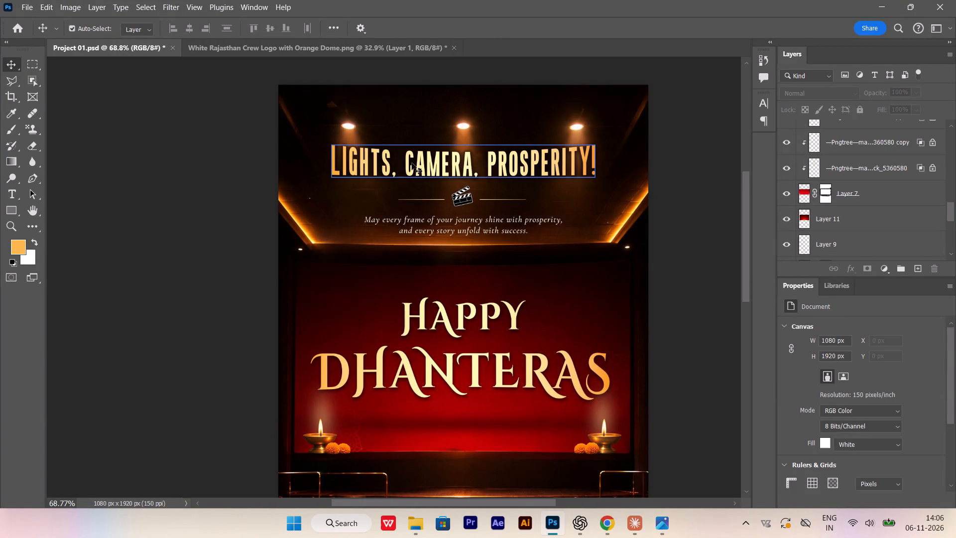
{"action": "scroll", "coordinate": [413, 163], "scroll_direction": "down", "scroll_amount": 2, "text": "alt"}
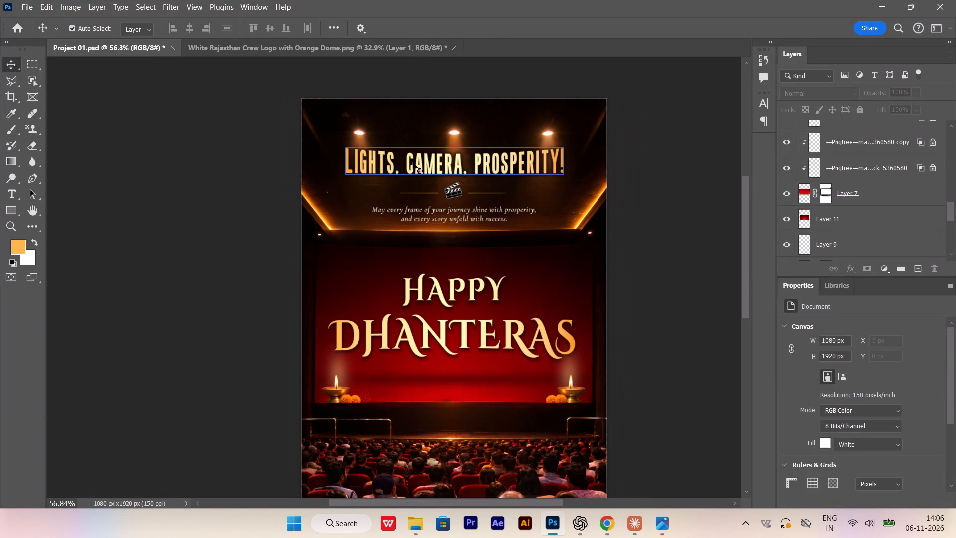
{"action": "scroll", "coordinate": [413, 163], "scroll_direction": "down", "scroll_amount": 2, "text": "alt"}
{"action": "left_click", "coordinate": [274, 274]}
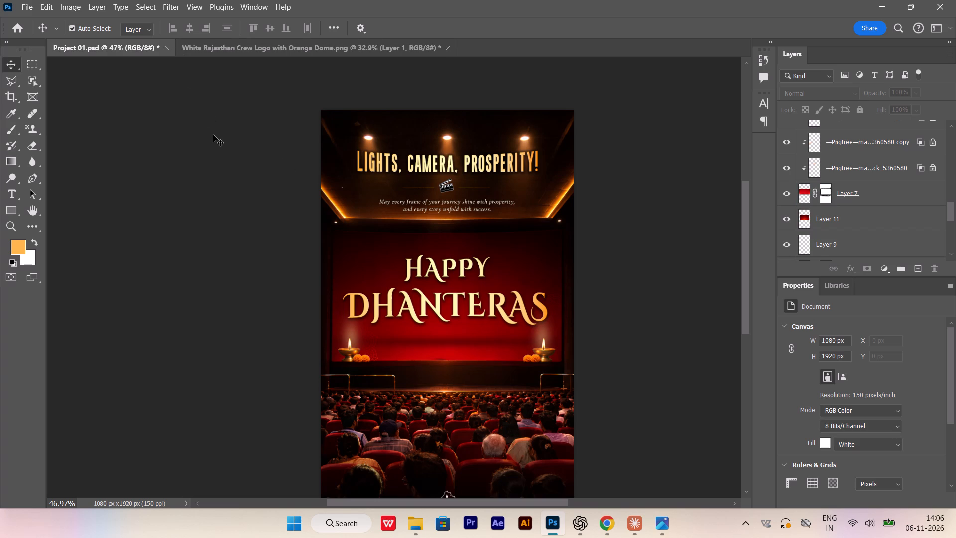
{"action": "key", "text": "ctrl+z"}
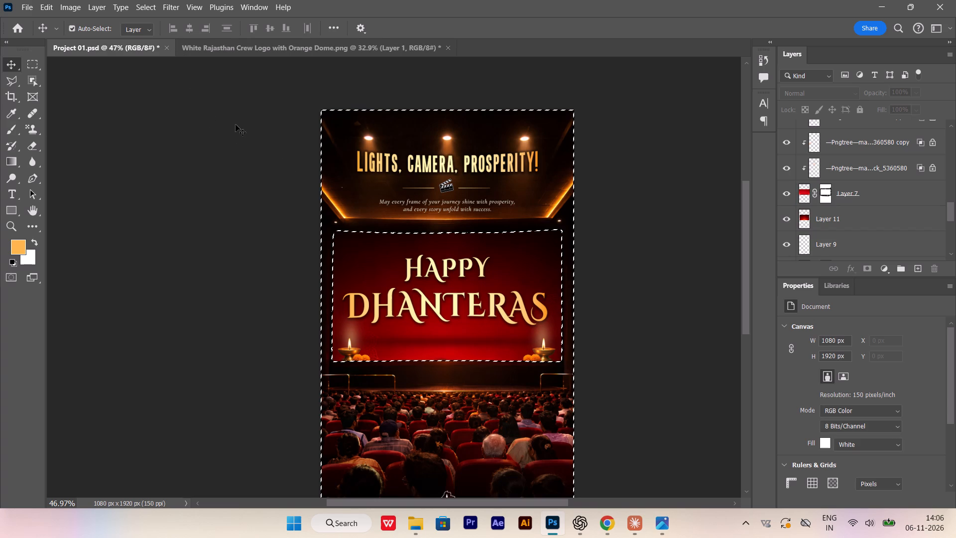
{"action": "key", "text": "ctrl+d"}
{"action": "left_click", "coordinate": [236, 123]}
{"action": "scroll", "coordinate": [220, 91], "scroll_direction": "down", "scroll_amount": 2}
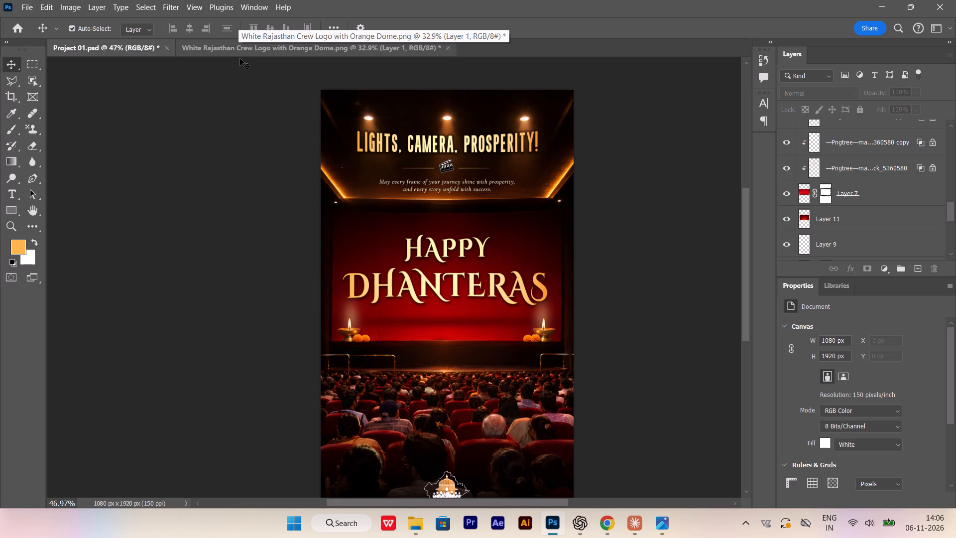
{"action": "scroll", "coordinate": [402, 270], "scroll_direction": "down", "scroll_amount": 1}
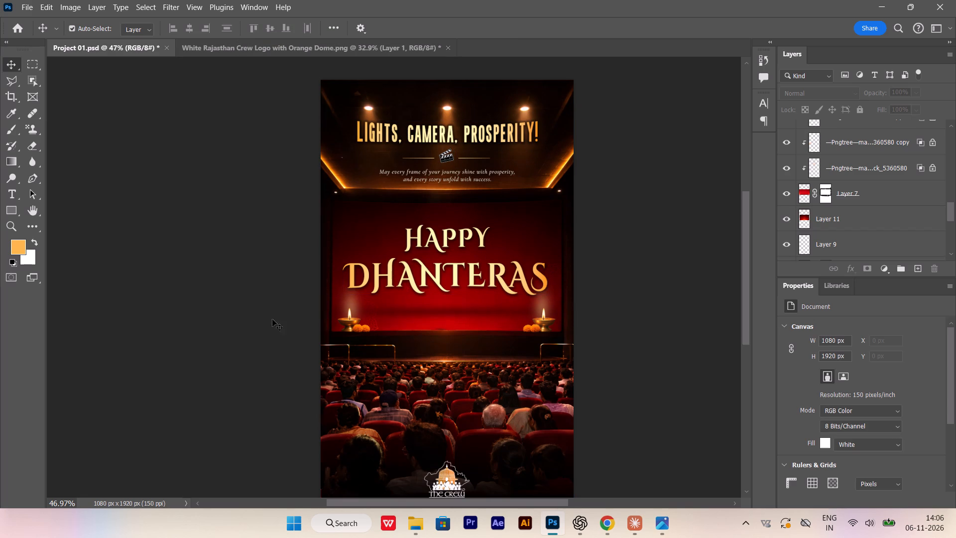
{"action": "left_click", "coordinate": [641, 301]}
{"action": "left_click", "coordinate": [471, 404]}
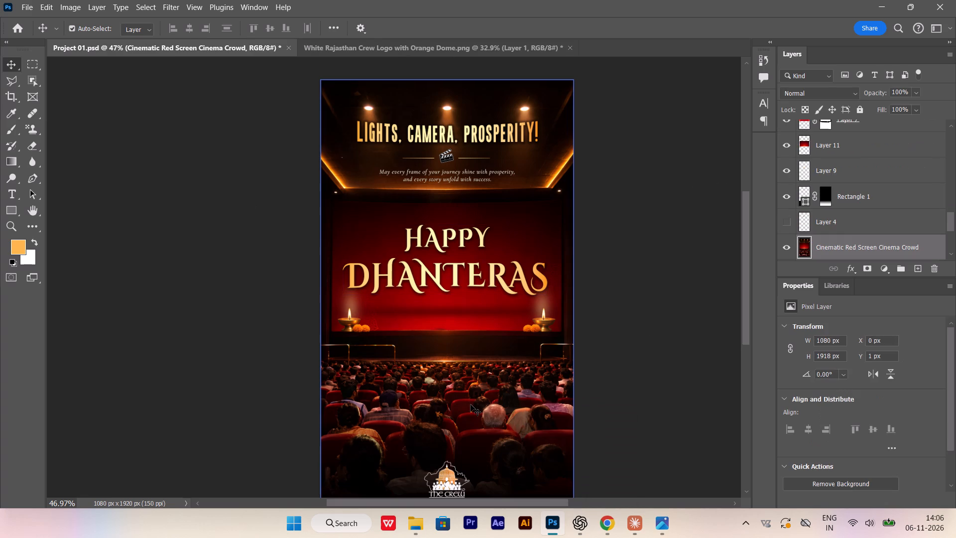
{"action": "scroll", "coordinate": [476, 321], "scroll_direction": "down", "scroll_amount": 2}
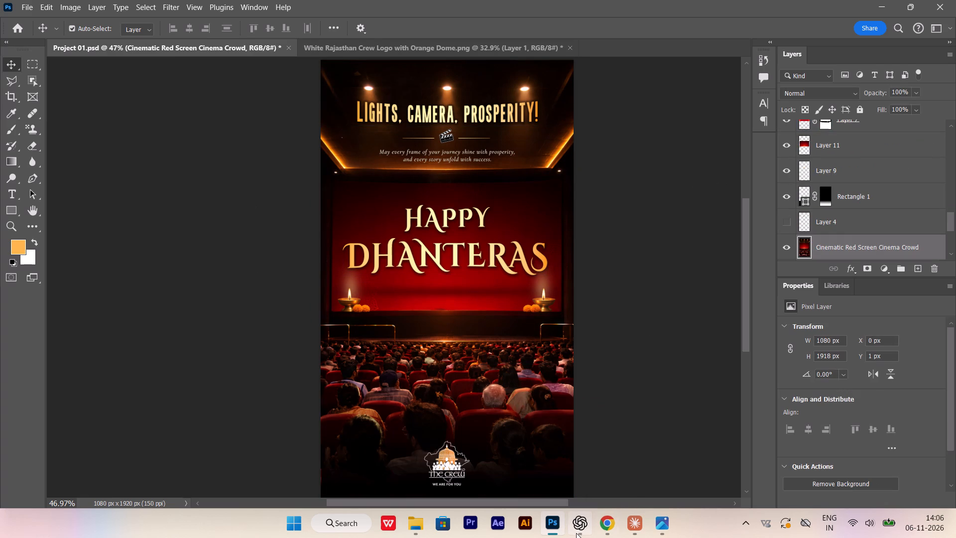
{"action": "left_click", "coordinate": [683, 232]}
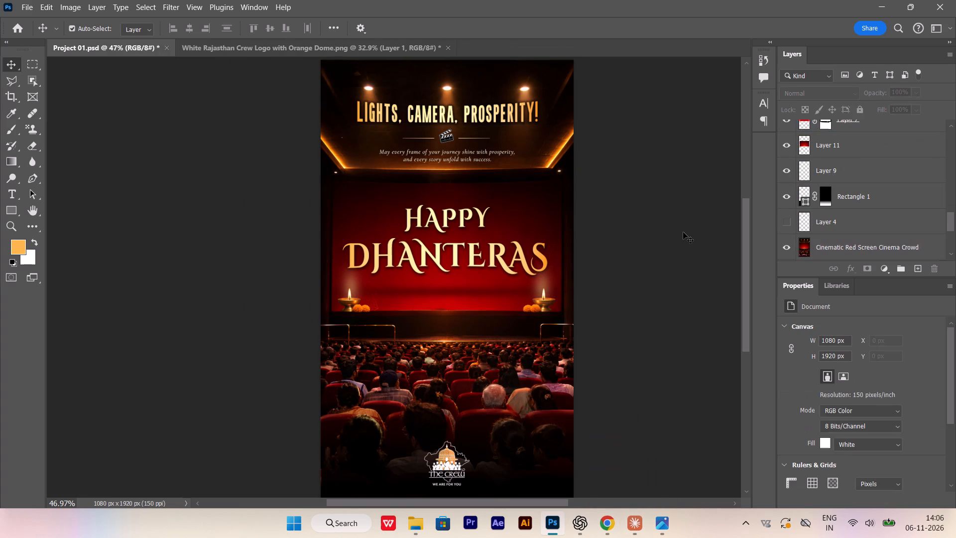
Hide and reshow Layer 11 and Layer 7 in turn to compare their effect on the red cinema screen.
{"action": "scroll", "coordinate": [809, 159], "scroll_direction": "up", "scroll_amount": 2}
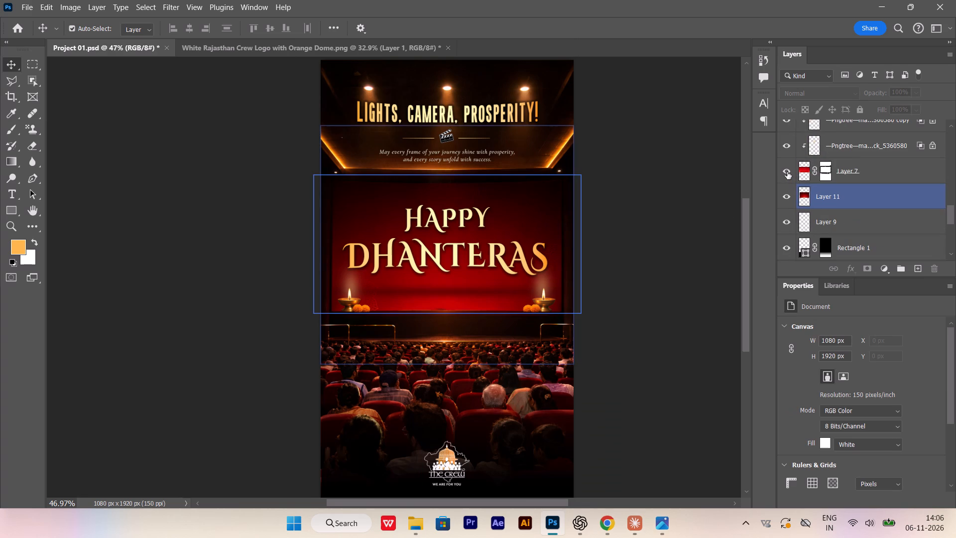
{"action": "left_click", "coordinate": [782, 195]}
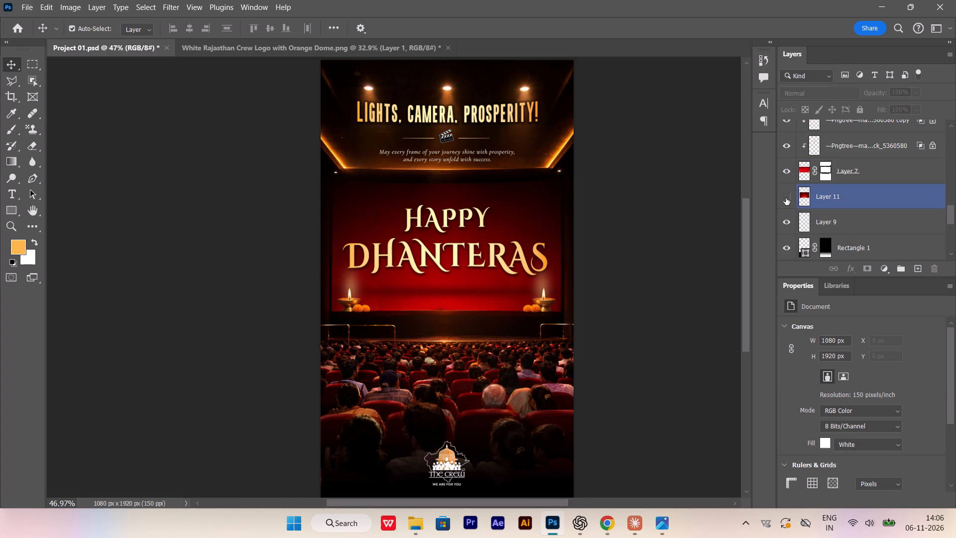
{"action": "left_click", "coordinate": [787, 198]}
{"action": "left_click", "coordinate": [790, 176]}
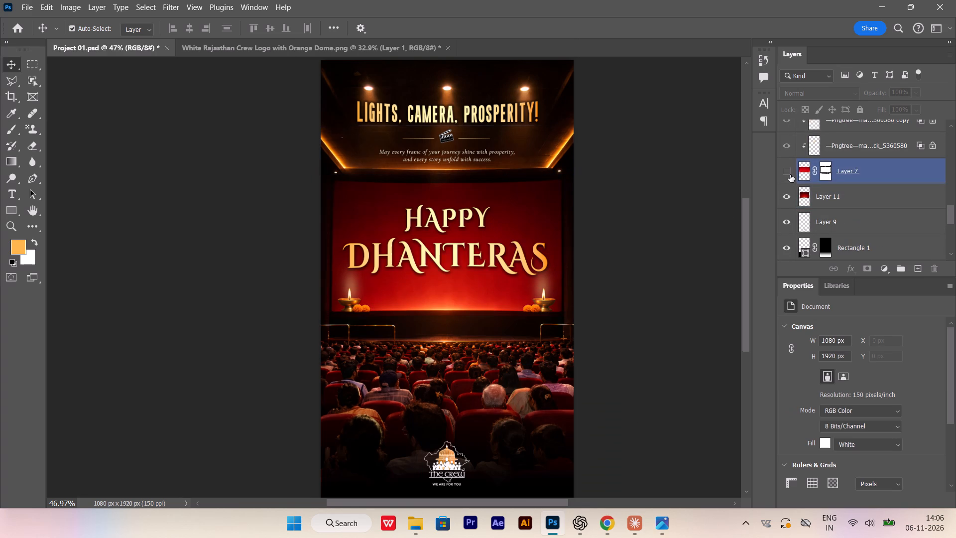
{"action": "left_click", "coordinate": [790, 175]}
{"action": "left_click", "coordinate": [790, 175]}
{"action": "left_click", "coordinate": [790, 175]}
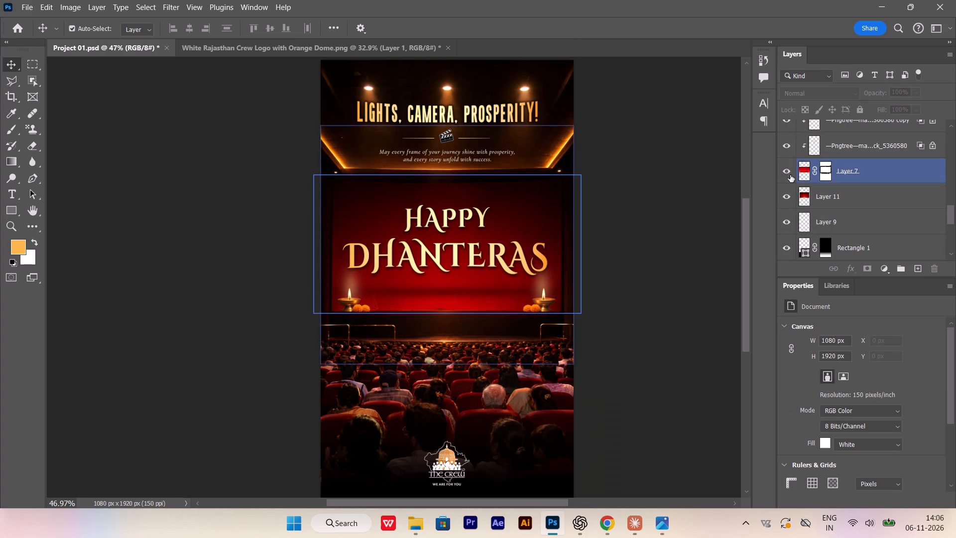
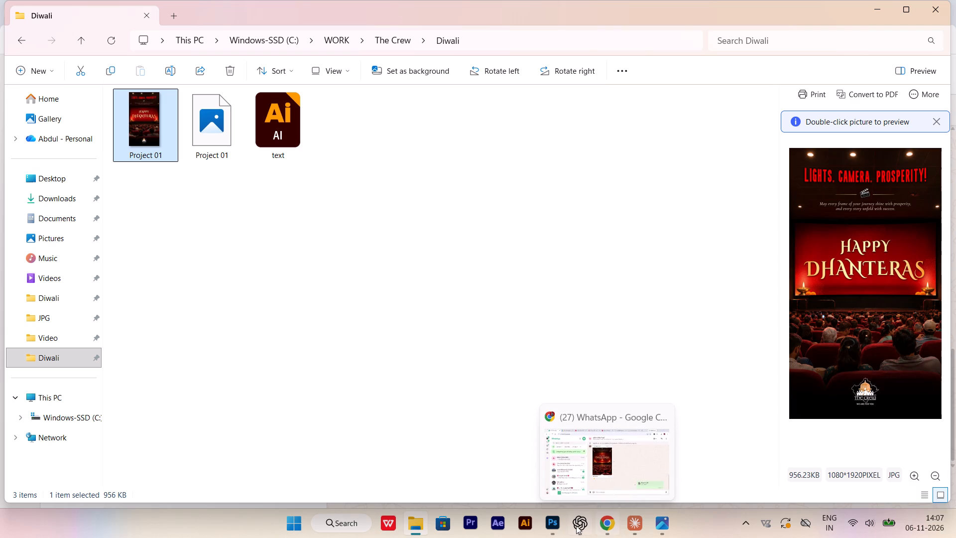
Switch to Photoshop and examine the Project 01.psd poster from the Lights, Camera, Prosperity headline down to The Crew logo.
{"action": "left_click", "coordinate": [549, 528]}
{"action": "scroll", "coordinate": [509, 282], "scroll_direction": "up", "scroll_amount": 10}
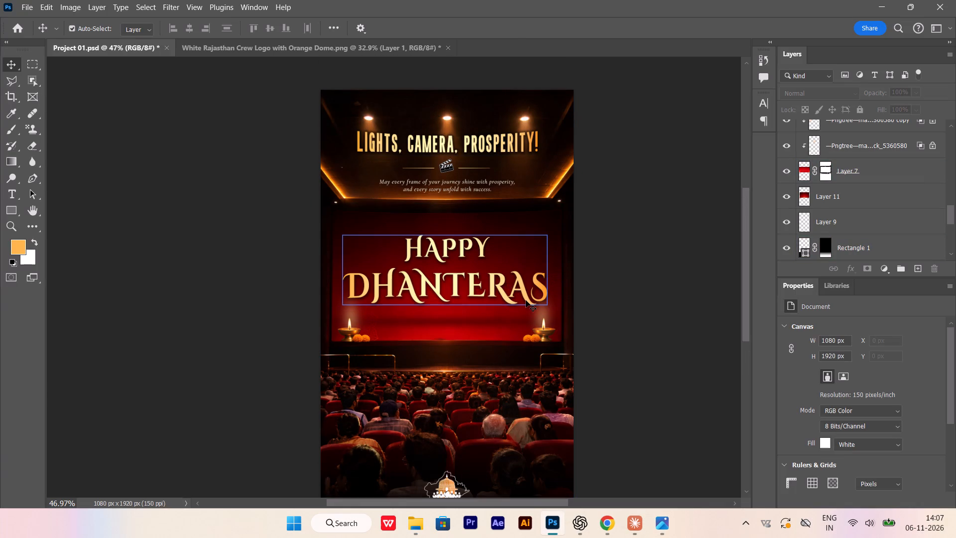
{"action": "scroll", "coordinate": [754, 394], "scroll_direction": "down", "scroll_amount": 2}
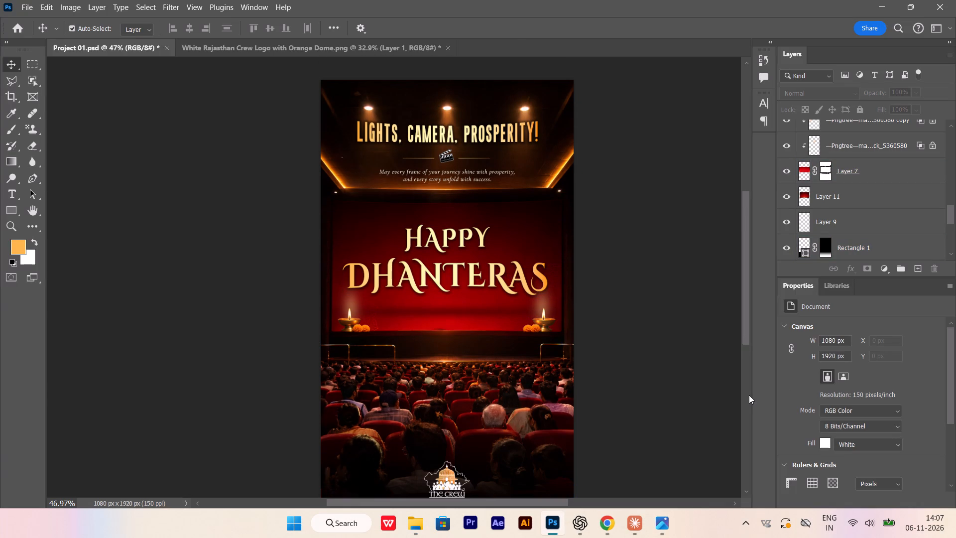
{"action": "scroll", "coordinate": [705, 386], "scroll_direction": "down", "scroll_amount": 1}
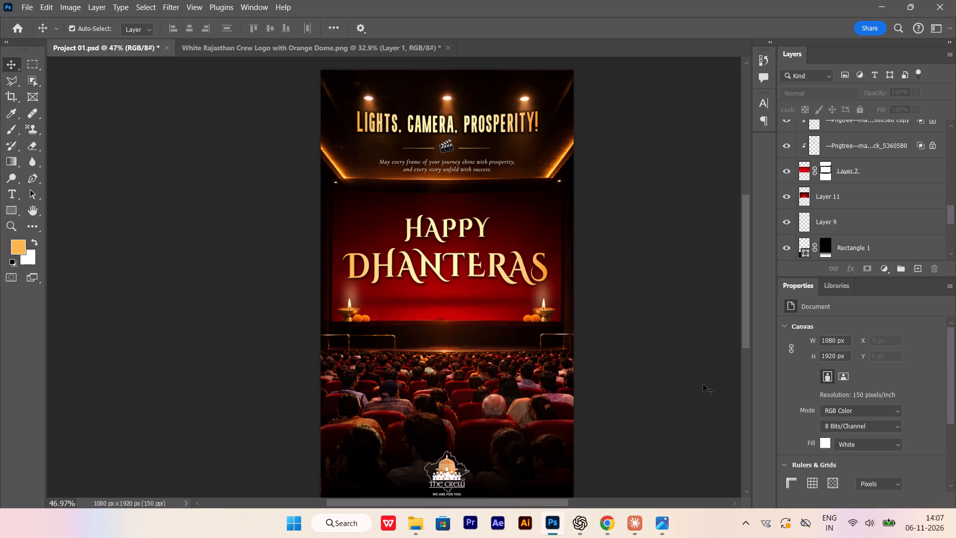
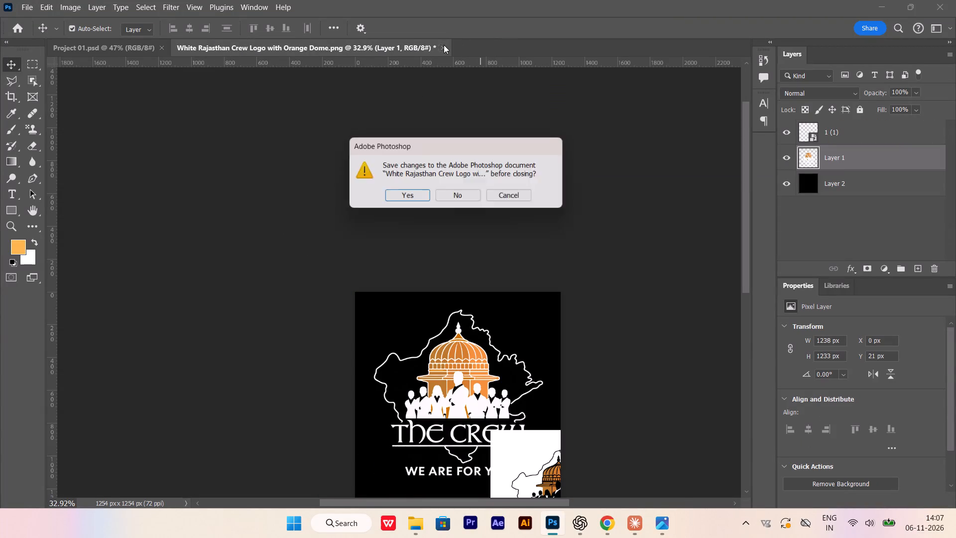
Close the White Rajasthan Crew Logo with Orange Dome.png document without saving its changes.
{"action": "left_click", "coordinate": [459, 201]}
Save the Project 01.psd poster and close it.
{"action": "key", "text": "ctrl+s"}
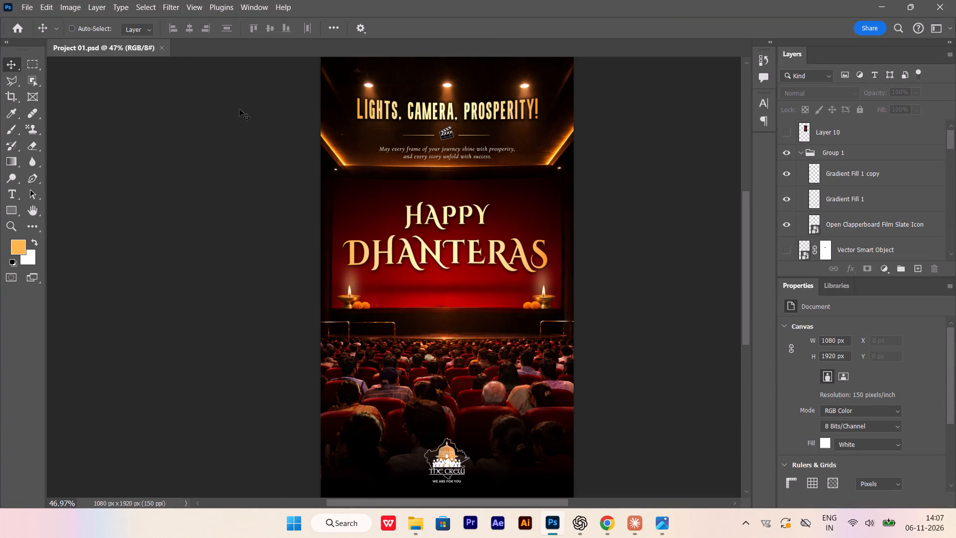
{"action": "left_click", "coordinate": [164, 47]}
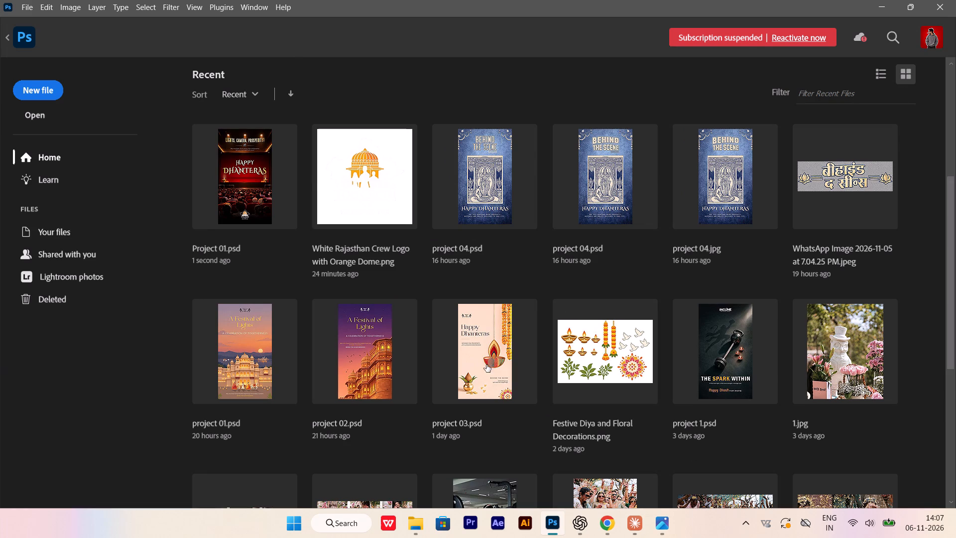
Switch to File Explorer and bring up The Crew's Diwali folder.
{"action": "scroll", "coordinate": [487, 365], "scroll_direction": "down", "scroll_amount": 2}
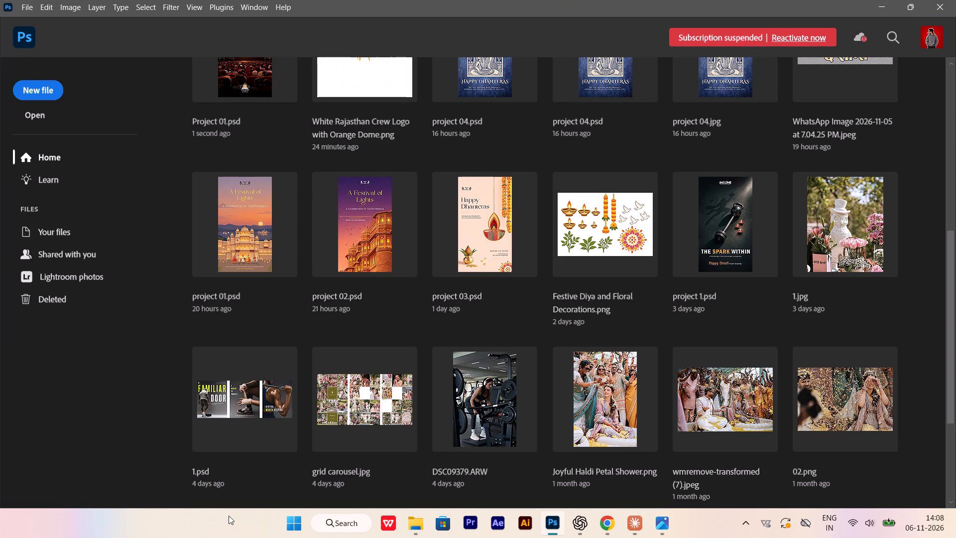
{"action": "left_click", "coordinate": [416, 534]}
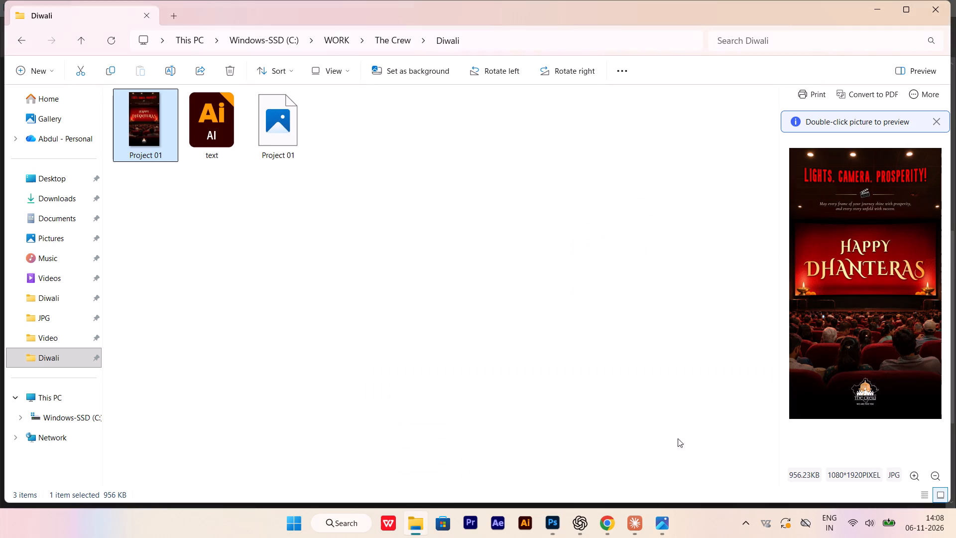